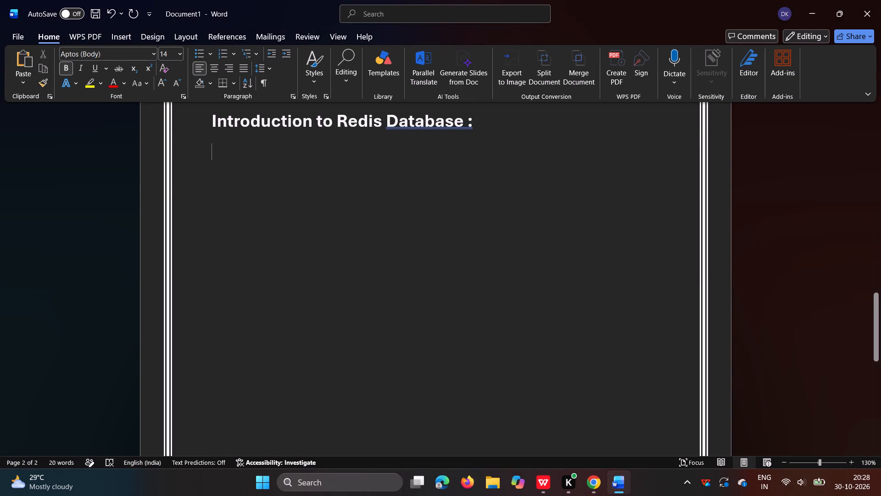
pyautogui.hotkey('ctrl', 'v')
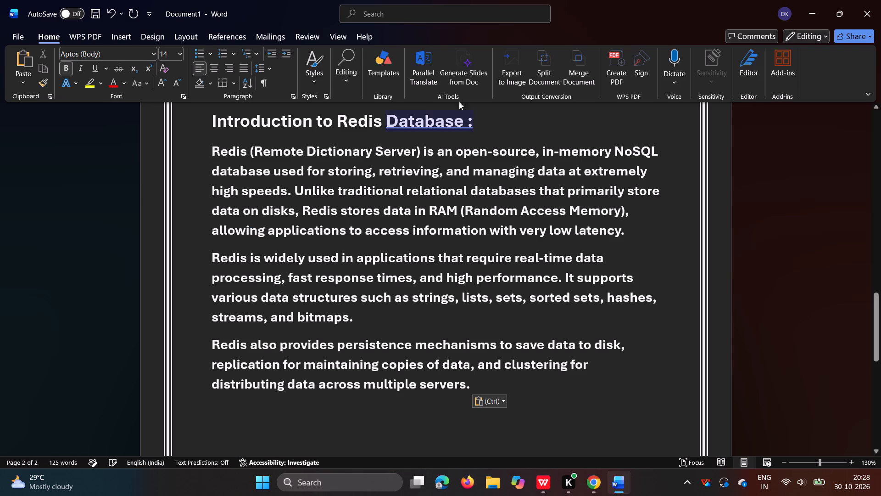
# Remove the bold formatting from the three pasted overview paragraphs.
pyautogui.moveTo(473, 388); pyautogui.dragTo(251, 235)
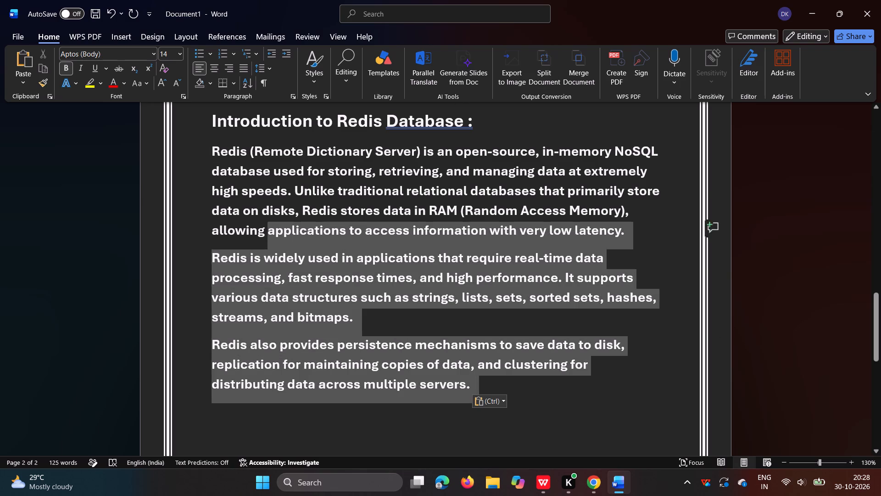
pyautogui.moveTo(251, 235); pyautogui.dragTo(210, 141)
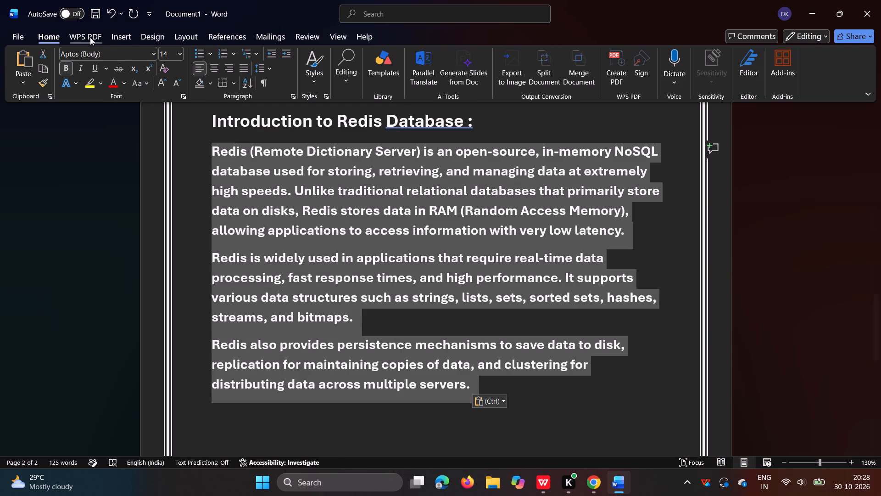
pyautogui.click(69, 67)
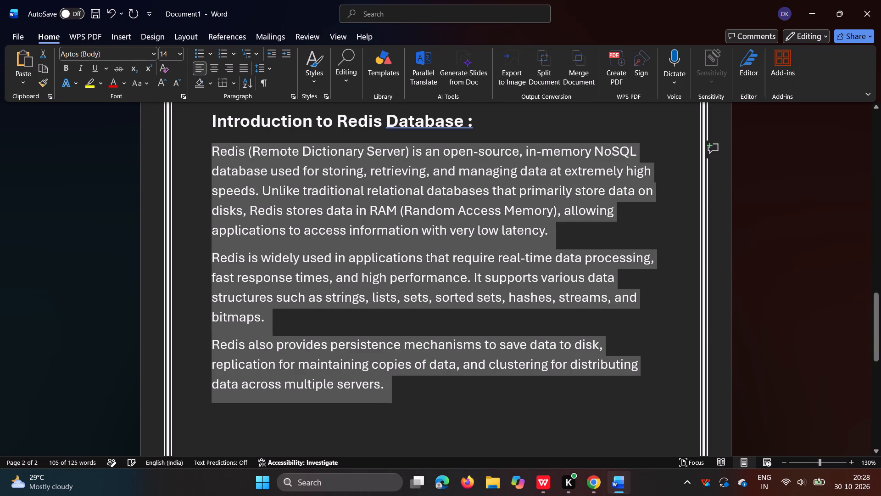
# Add a bulleted subheading "Overview :" on a new line directly below the "Introduction to Redis Database :" heading.
pyautogui.click(512, 121)
pyautogui.press('Return')
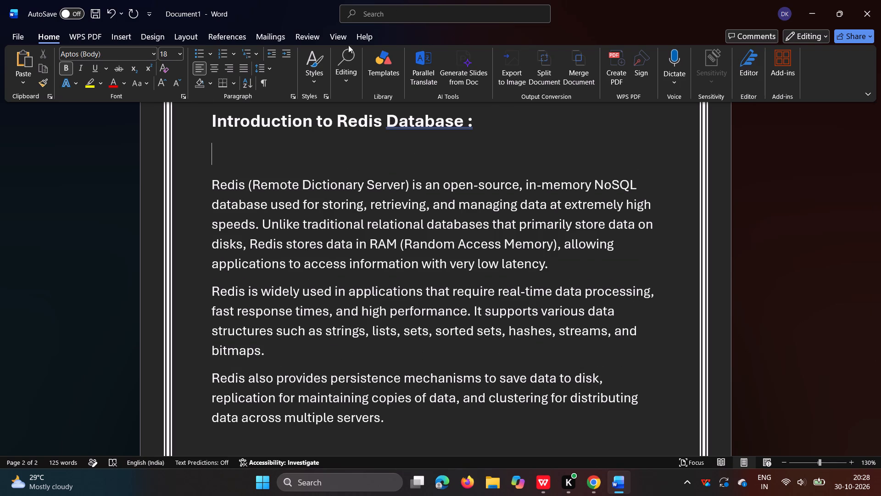
pyautogui.click(194, 47)
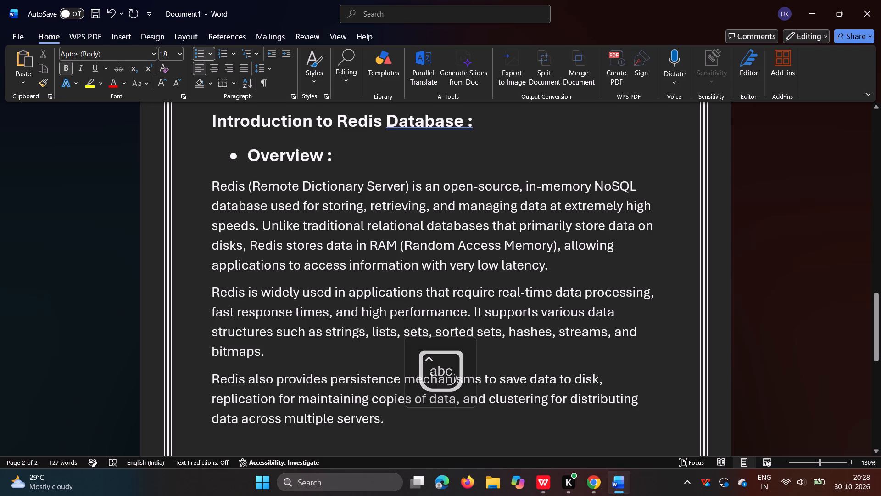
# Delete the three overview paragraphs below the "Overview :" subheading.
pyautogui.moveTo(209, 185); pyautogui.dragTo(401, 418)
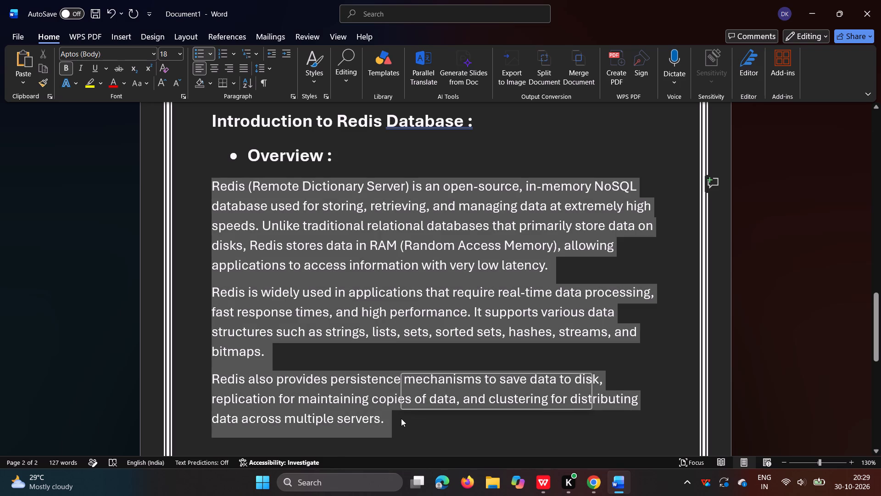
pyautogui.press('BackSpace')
# Paste the three copied overview paragraphs on a new line below the "Overview :" subheading.
pyautogui.click(347, 158)
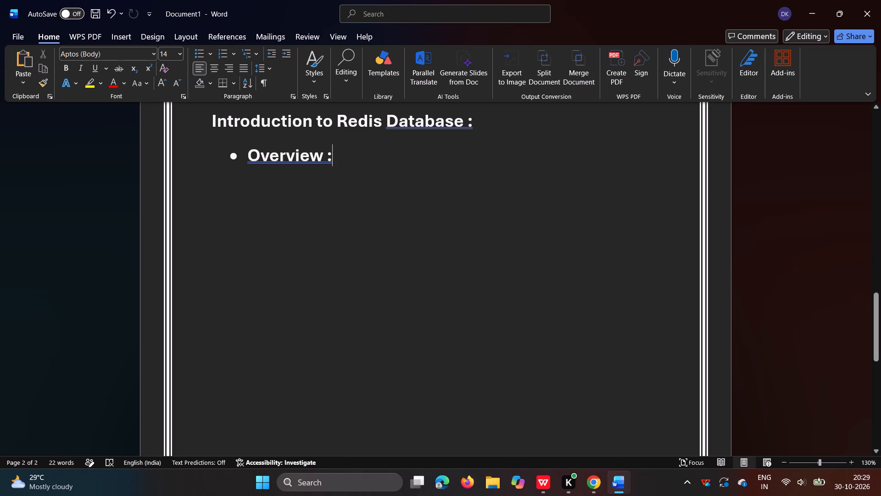
pyautogui.press('Return')
pyautogui.press('BackSpace')
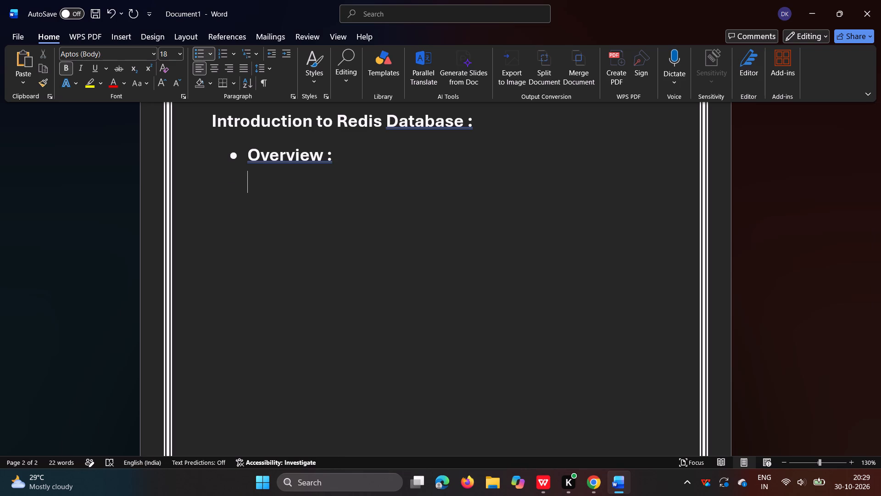
pyautogui.hotkey('ctrl', 'v')
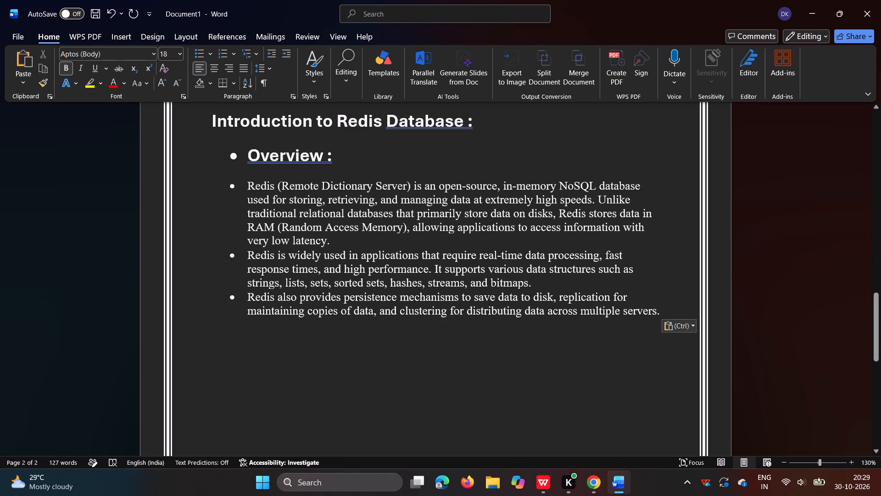
# Remove the bullets from the three pasted overview paragraphs, keeping their text indented under the subheading.
pyautogui.click(240, 193)
pyautogui.press('Up')
pyautogui.press('BackSpace')
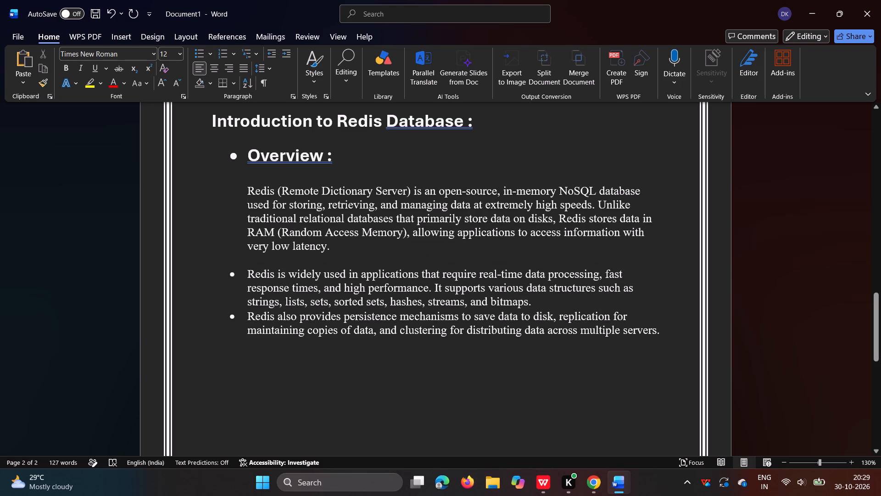
pyautogui.press('Down')
pyautogui.press('Down')
pyautogui.press('Down')
pyautogui.press('Down')
pyautogui.press('Down')
pyautogui.press('Down')
pyautogui.press('Up')
pyautogui.press('BackSpace')
pyautogui.press('Down')
pyautogui.press('Down')
pyautogui.press('Down')
pyautogui.press('Down')
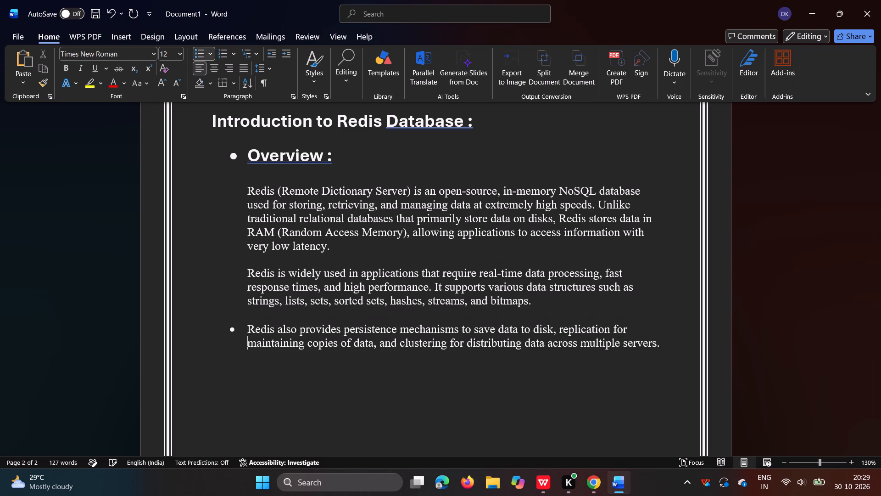
pyautogui.press('Up')
pyautogui.press('BackSpace')
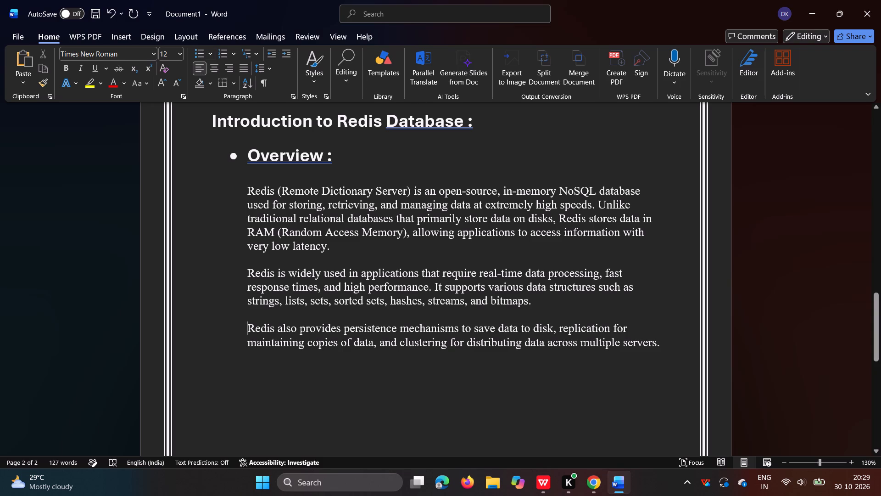
# Set the font size of the "Overview :" subheading to 14.
pyautogui.scroll(-1, 451, 208)
pyautogui.scroll(2, 368, 158)
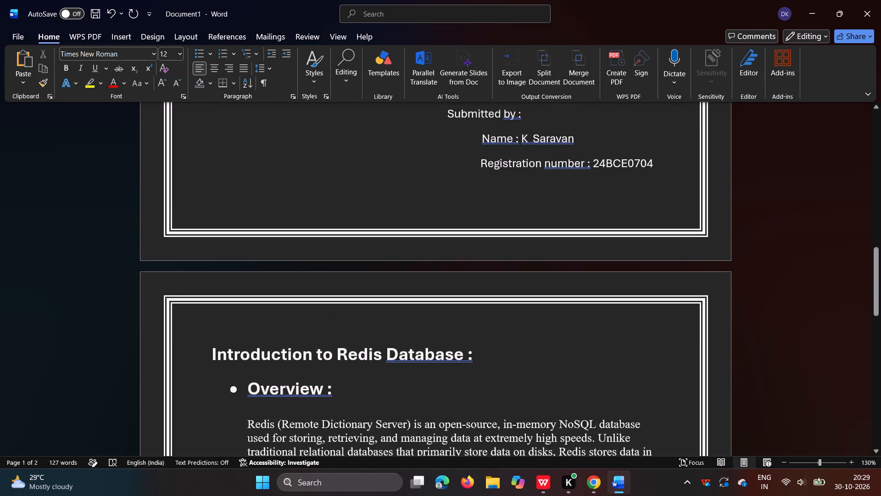
pyautogui.scroll(-1, 419, 324)
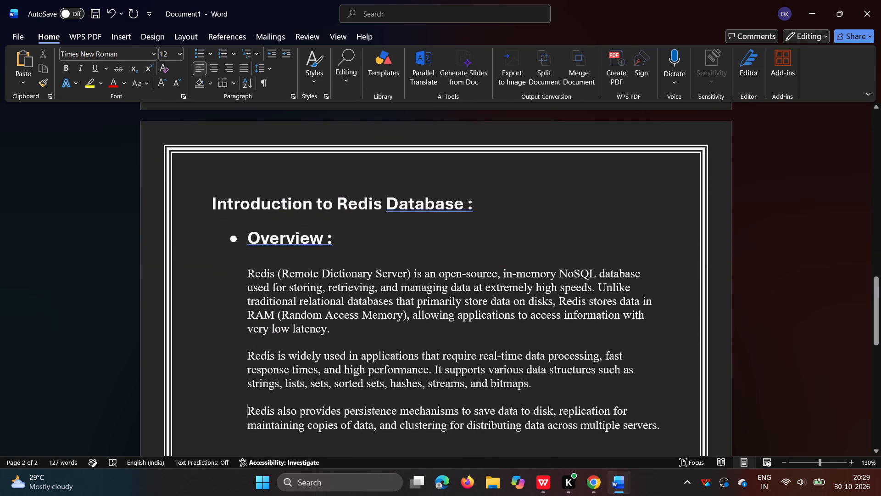
pyautogui.moveTo(351, 239); pyautogui.dragTo(256, 231)
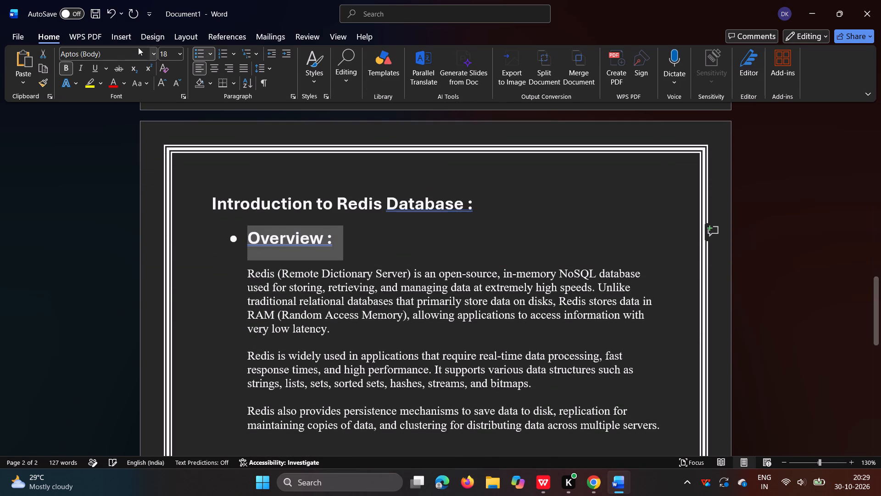
pyautogui.click(176, 55)
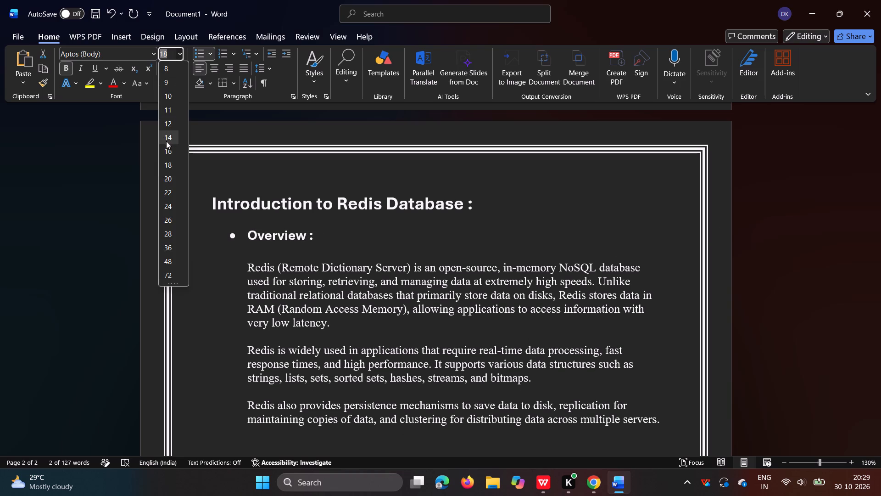
pyautogui.click(167, 143)
# Add an empty line below the last overview paragraph.
pyautogui.scroll(-2, 469, 230)
pyautogui.scroll(1, 469, 230)
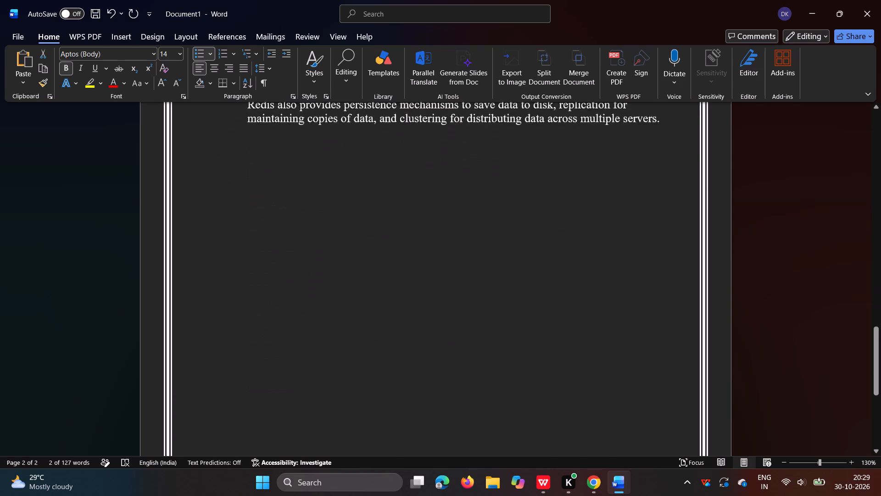
pyautogui.scroll(2, 469, 230)
pyautogui.keyDown('ctrl'); pyautogui.scroll(-1, 469, 230); pyautogui.keyUp('ctrl')
pyautogui.scroll(-2, 447, 347)
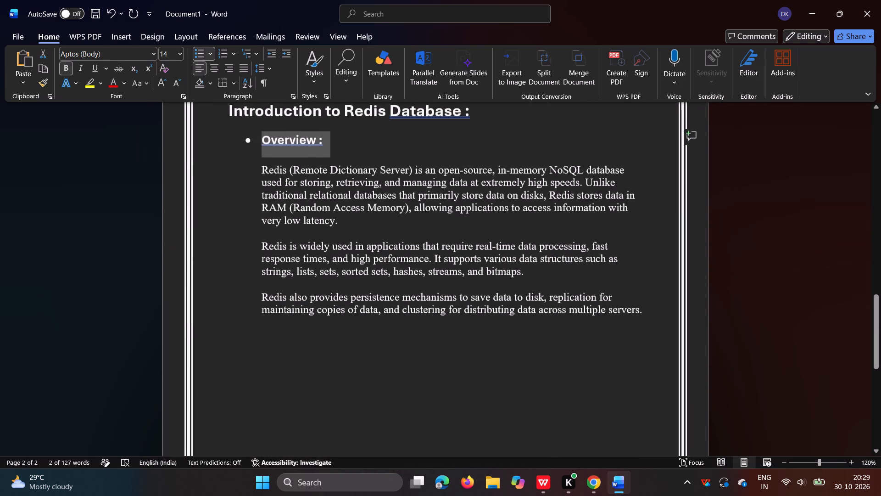
pyautogui.click(654, 310)
pyautogui.press('Return')
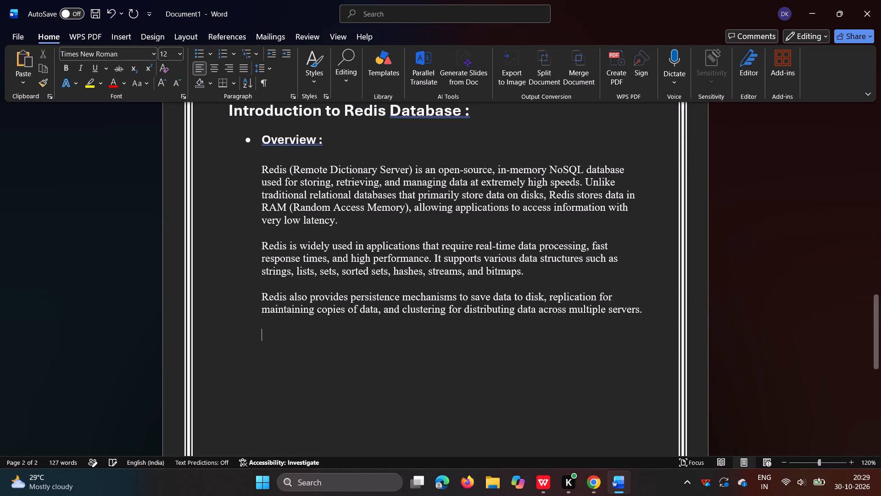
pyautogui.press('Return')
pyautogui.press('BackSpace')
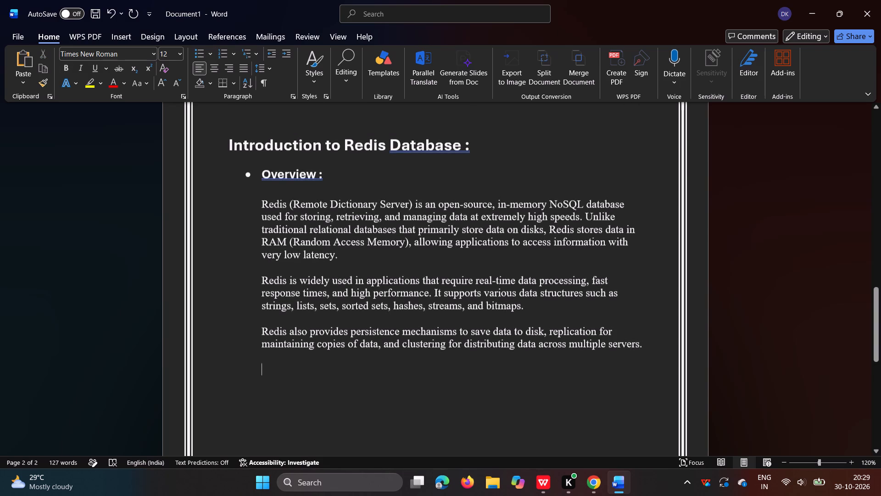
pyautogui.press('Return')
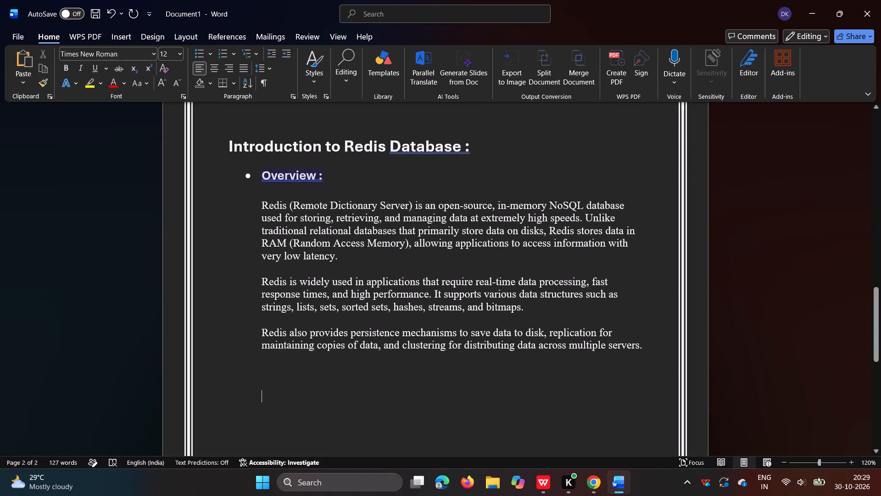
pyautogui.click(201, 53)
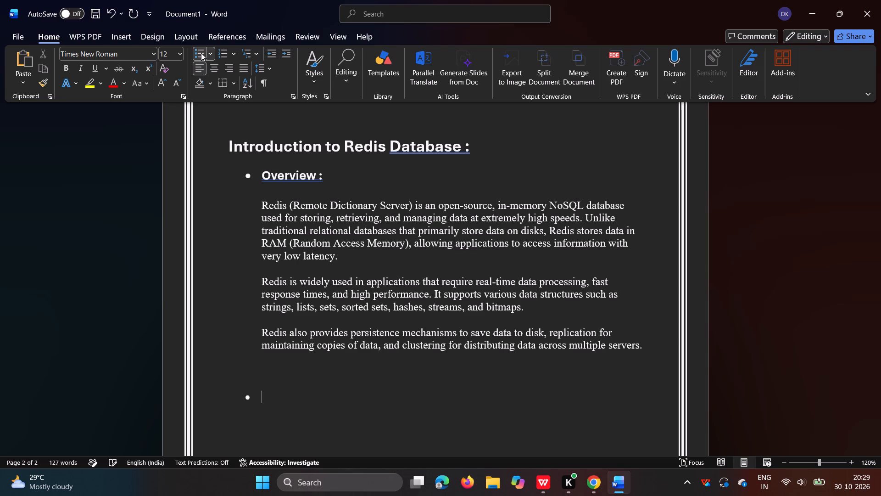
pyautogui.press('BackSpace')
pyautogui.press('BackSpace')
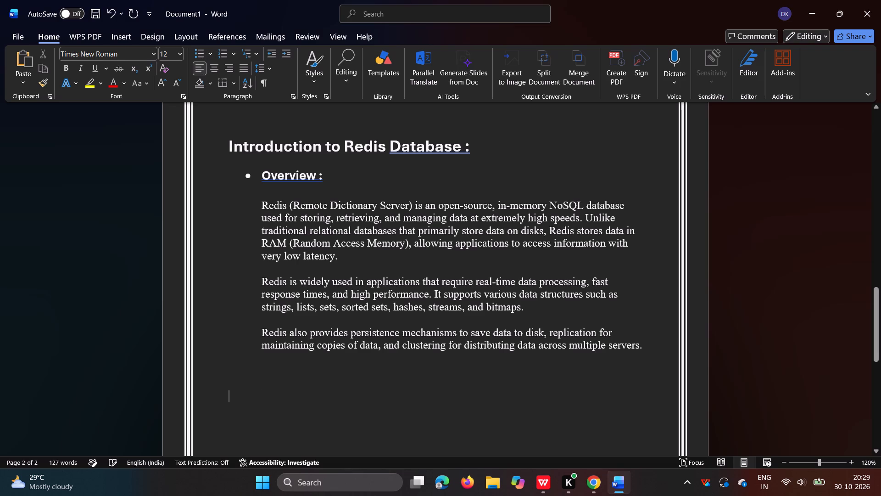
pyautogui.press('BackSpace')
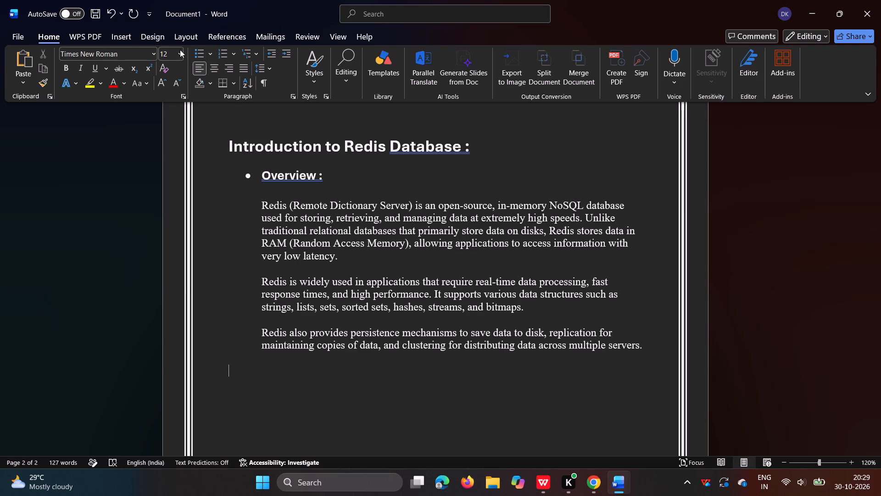
# Set the empty line below the overview paragraphs to font size 16 and make it a bullet point.
pyautogui.click(180, 51)
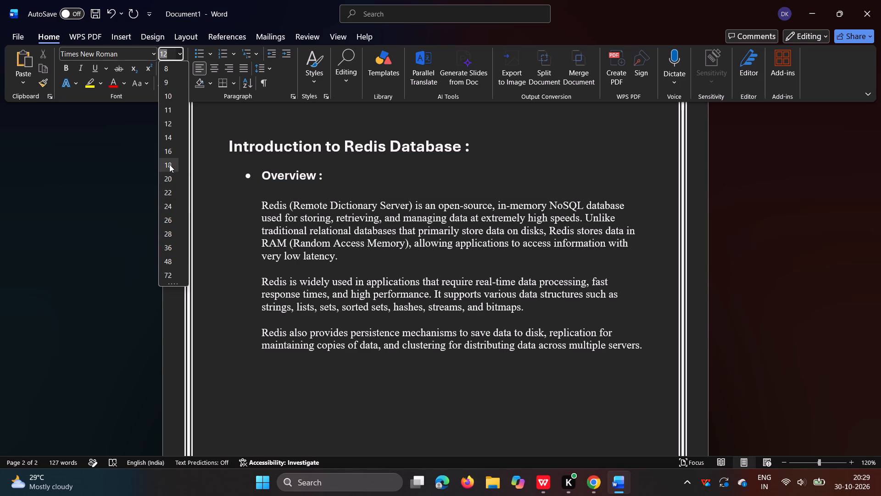
pyautogui.click(167, 158)
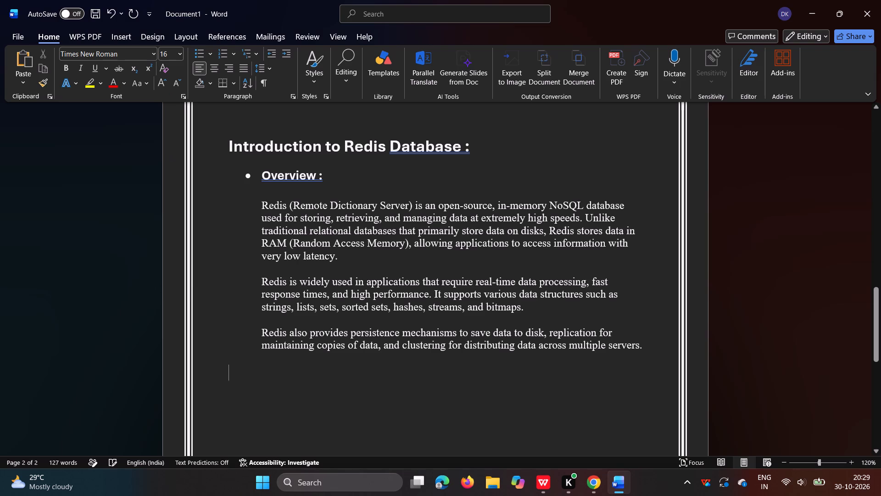
pyautogui.click(195, 55)
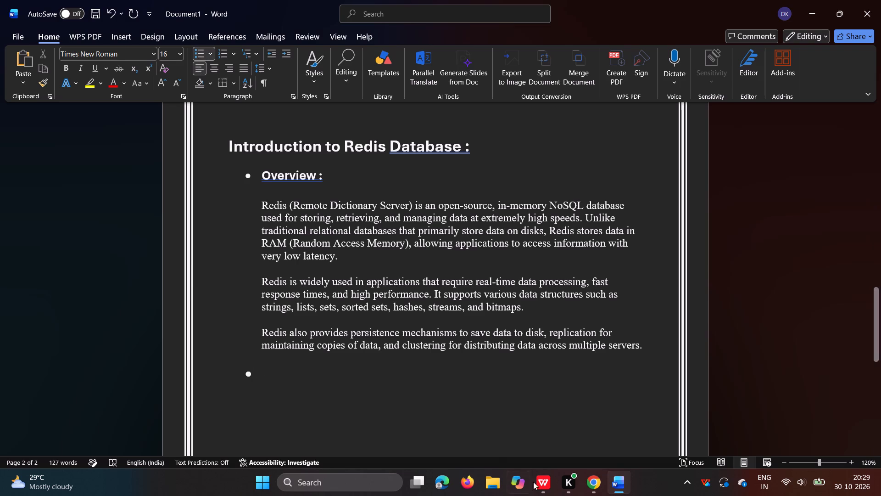
# Copy the section 1.2 title "Category of Redis", without its number, from the ChatGPT answer and paste it at the new bullet in Word.
pyautogui.click(589, 488)
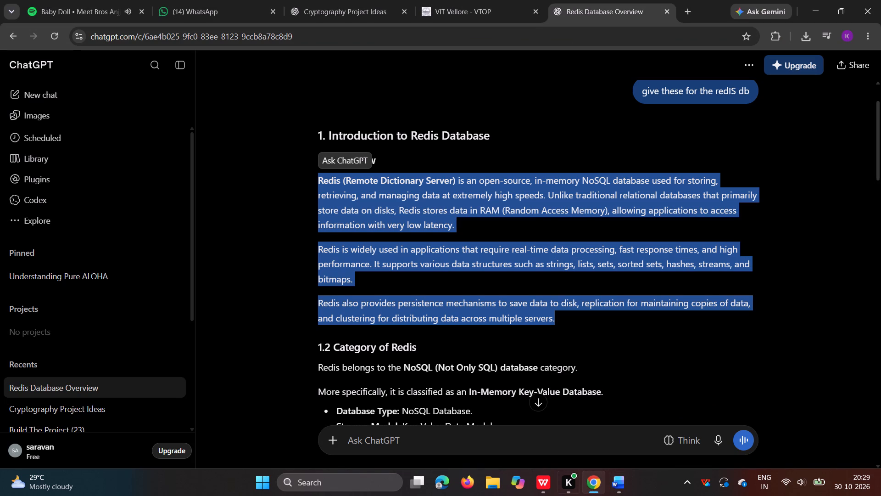
pyautogui.scroll(-1, 480, 310)
pyautogui.scroll(-1, 335, 248)
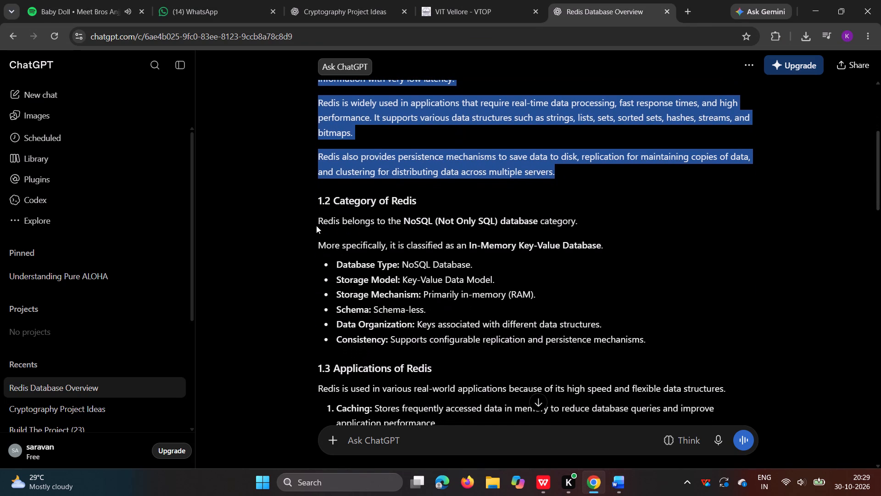
pyautogui.scroll(-1, 432, 238)
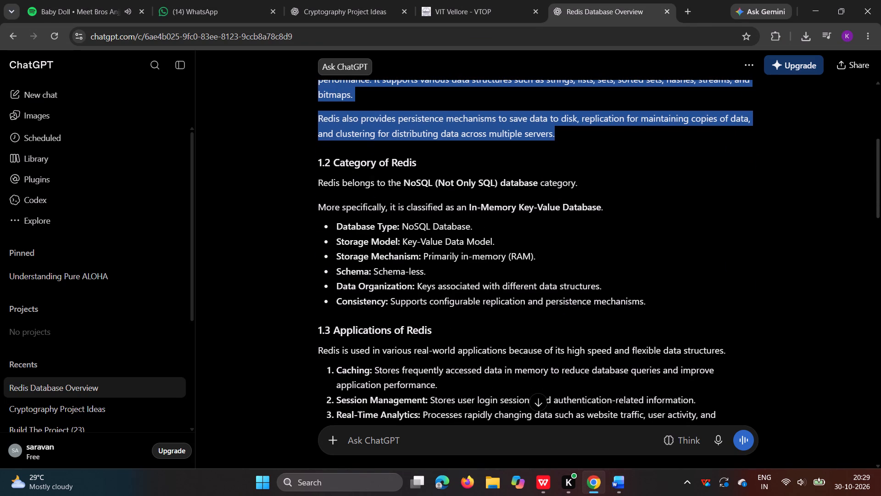
pyautogui.moveTo(337, 160); pyautogui.dragTo(405, 167)
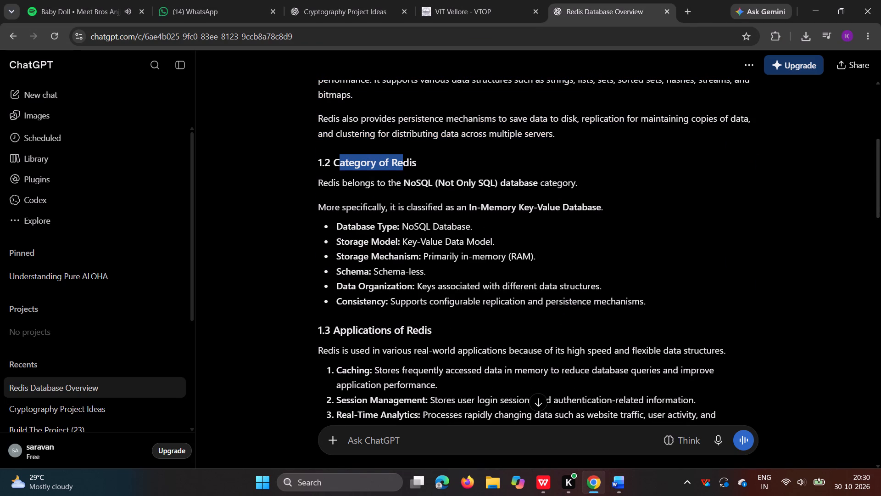
pyautogui.click(434, 181)
pyautogui.moveTo(332, 163); pyautogui.dragTo(420, 168)
pyautogui.hotkey('ctrl', 'c')
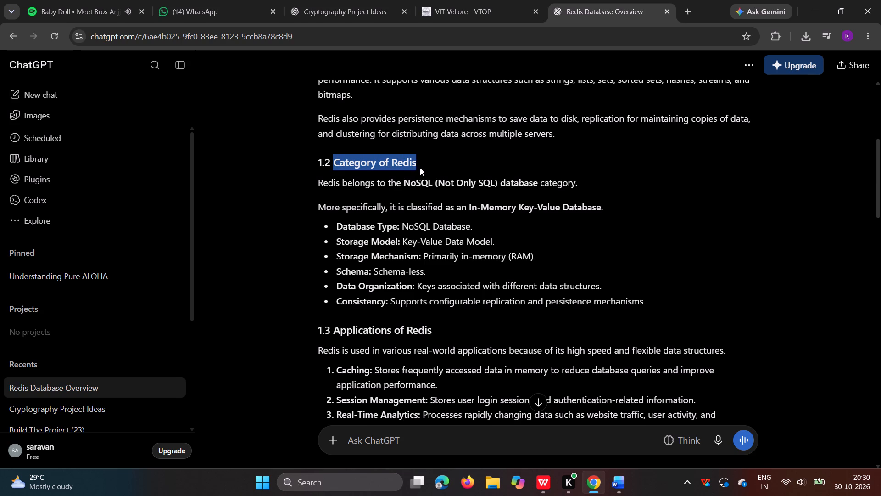
pyautogui.click(623, 490)
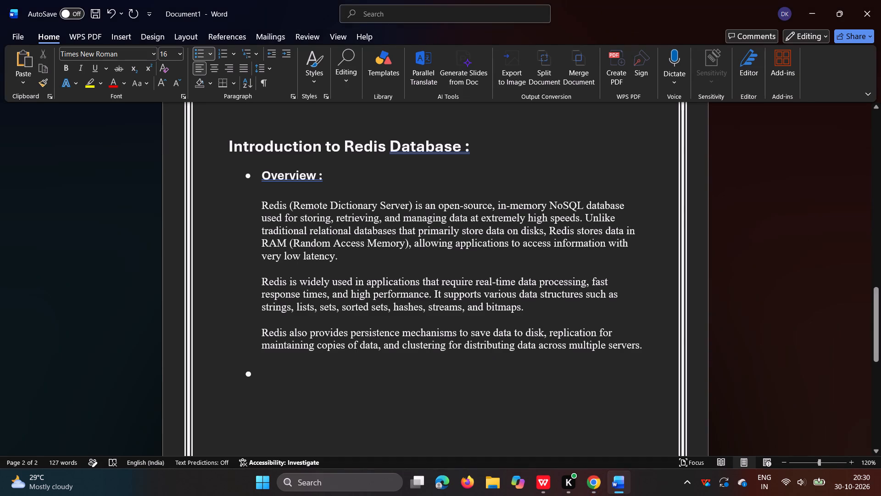
pyautogui.hotkey('ctrl', 'v')
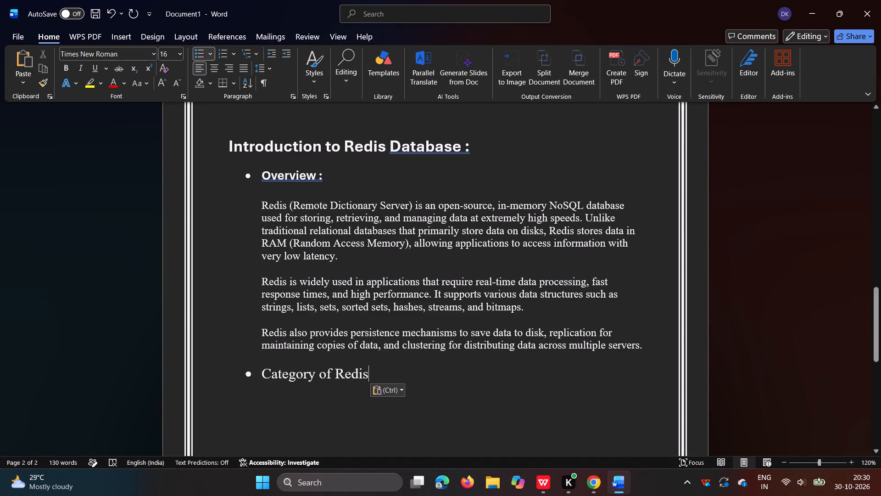
# Set the font of the "Category of Redis" subheading to Aptos Display (Headings).
pyautogui.moveTo(379, 371); pyautogui.dragTo(252, 364)
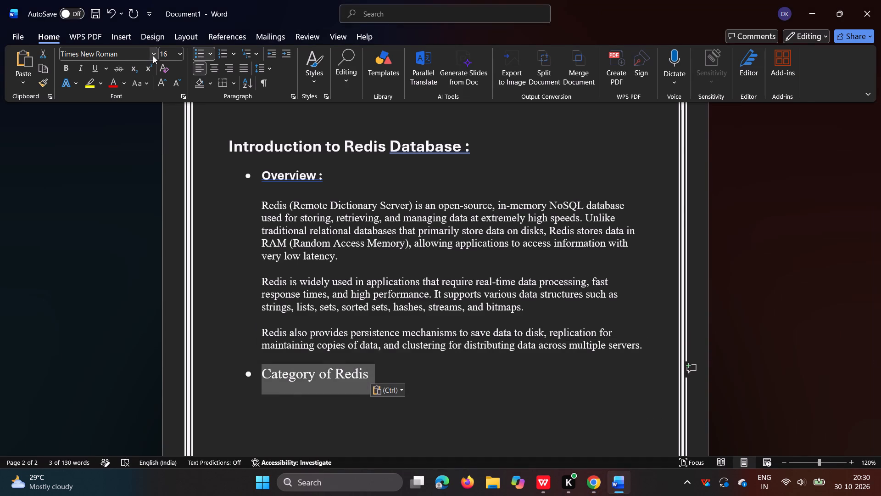
pyautogui.click(156, 53)
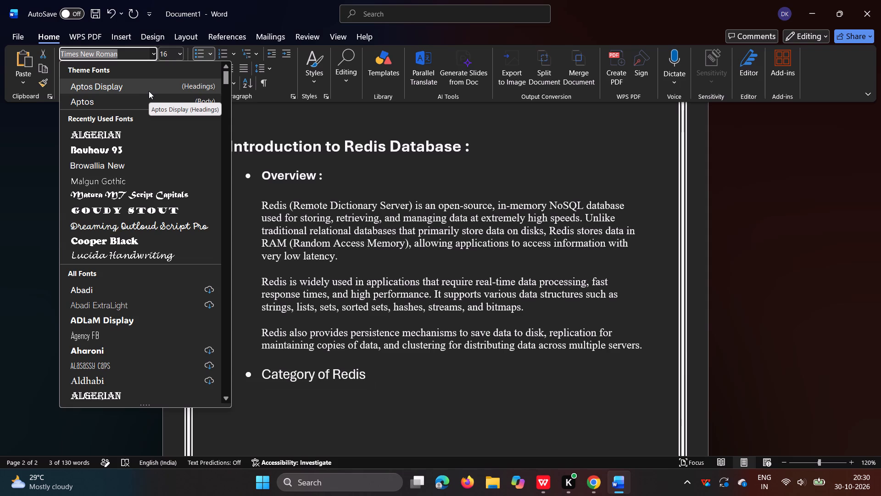
pyautogui.click(149, 91)
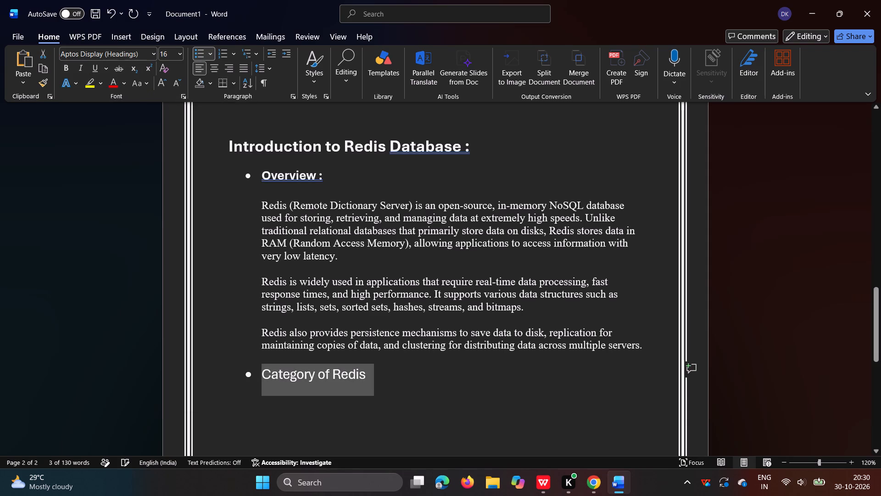
# Check the font of the "Overview" subheading and set the "Category of Redis" subheading to the matching Aptos (Body).
pyautogui.moveTo(333, 173); pyautogui.dragTo(253, 170)
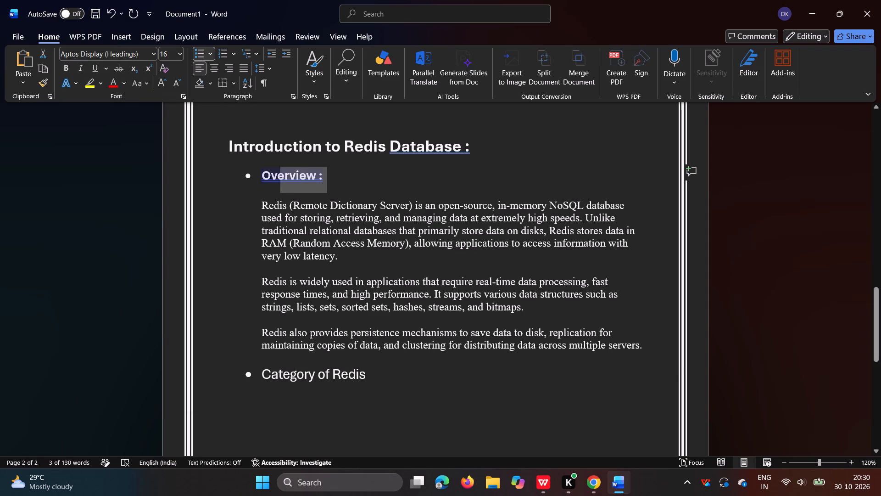
pyautogui.moveTo(253, 170); pyautogui.dragTo(248, 170)
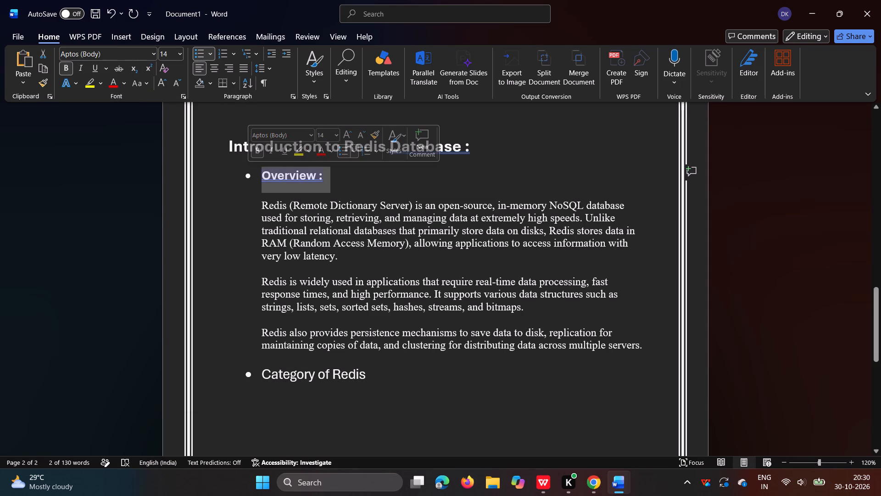
pyautogui.moveTo(369, 378); pyautogui.dragTo(256, 364)
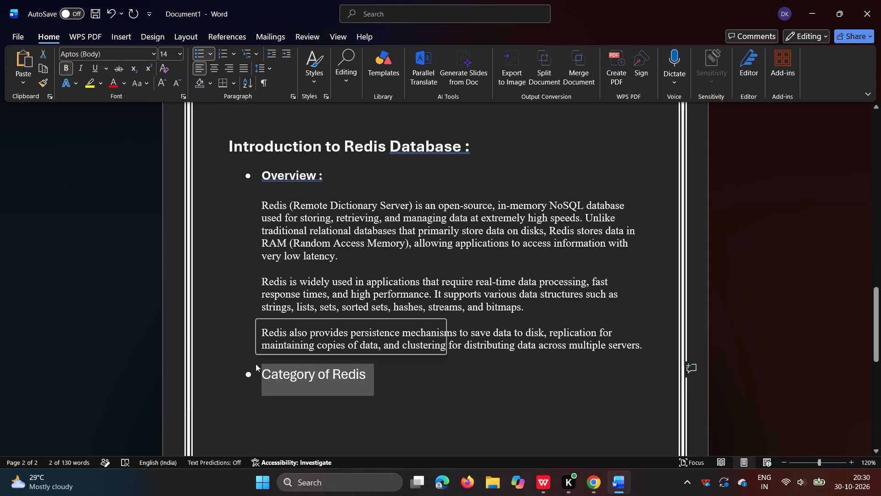
pyautogui.click(152, 52)
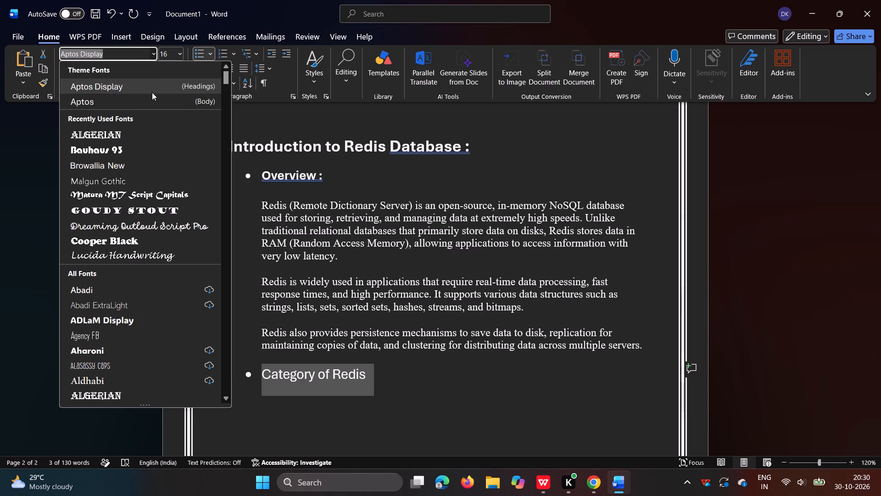
pyautogui.click(159, 100)
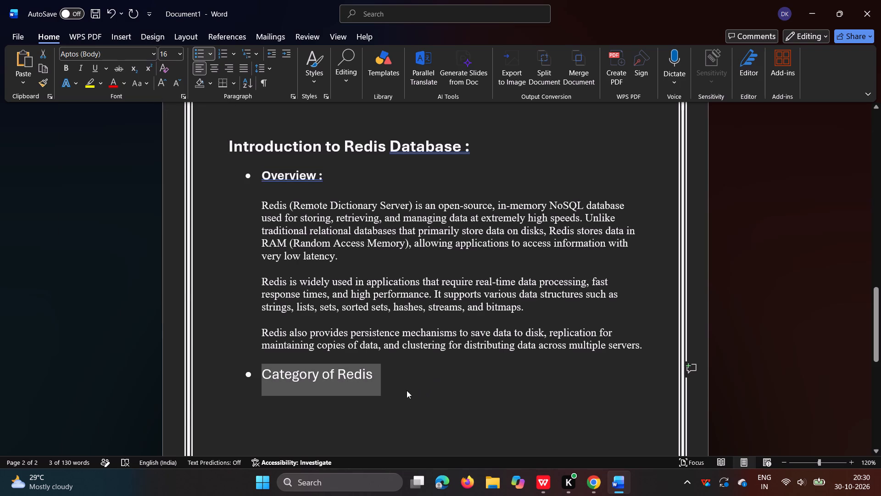
# Append " :" to the "Category of Redis" subheading and add an empty line without a bullet below it.
pyautogui.click(406, 364)
pyautogui.press('space')
pyautogui.write(':')
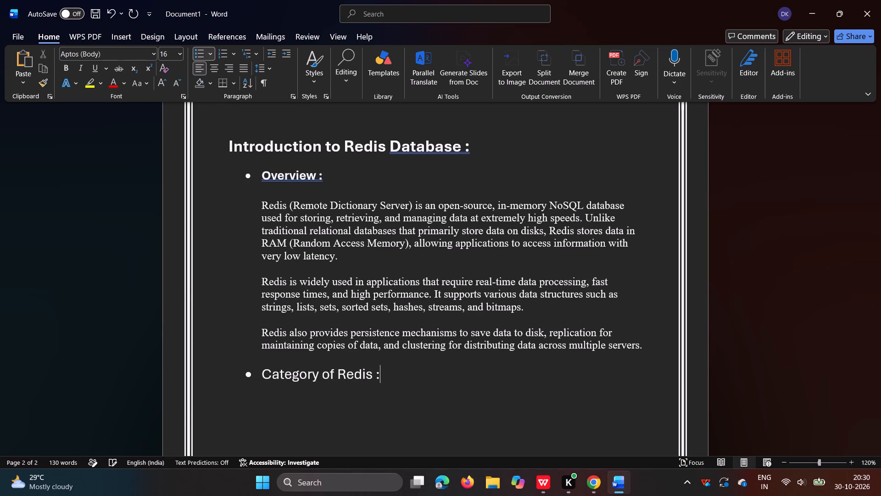
pyautogui.press('Return')
pyautogui.press('BackSpace')
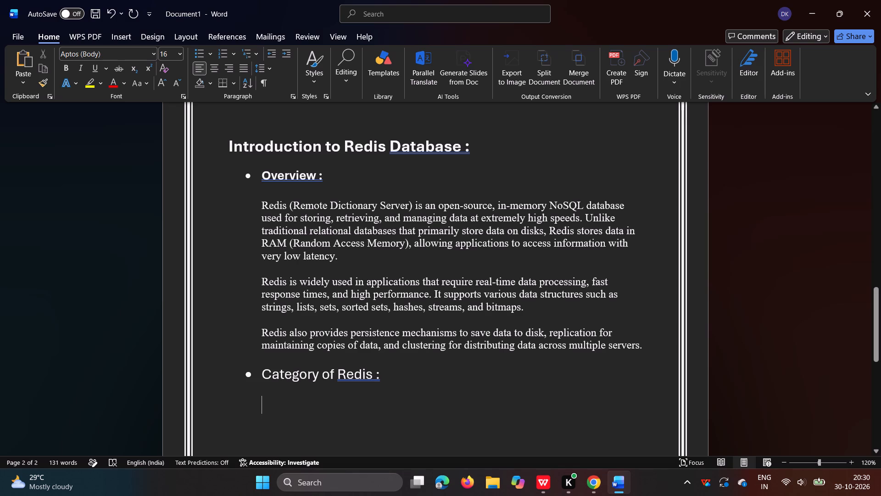
# Make the whole "Category of Redis :" subheading bold.
pyautogui.click(401, 365)
pyautogui.moveTo(260, 372); pyautogui.dragTo(390, 367)
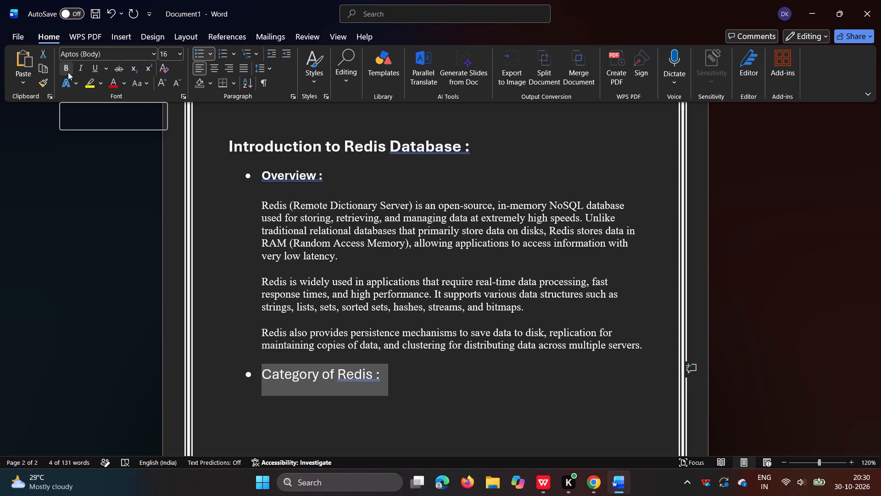
pyautogui.click(68, 72)
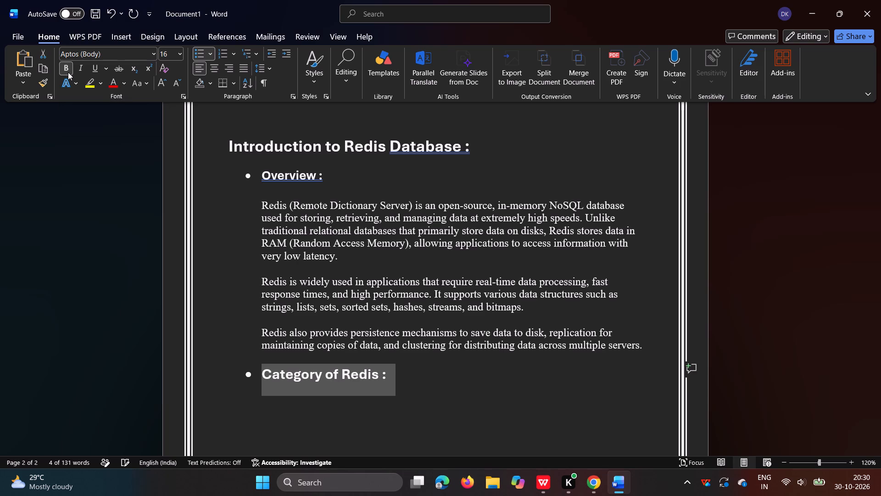
# Add a new line below the "Category of Redis :" subheading and remove its bullet.
pyautogui.click(409, 382)
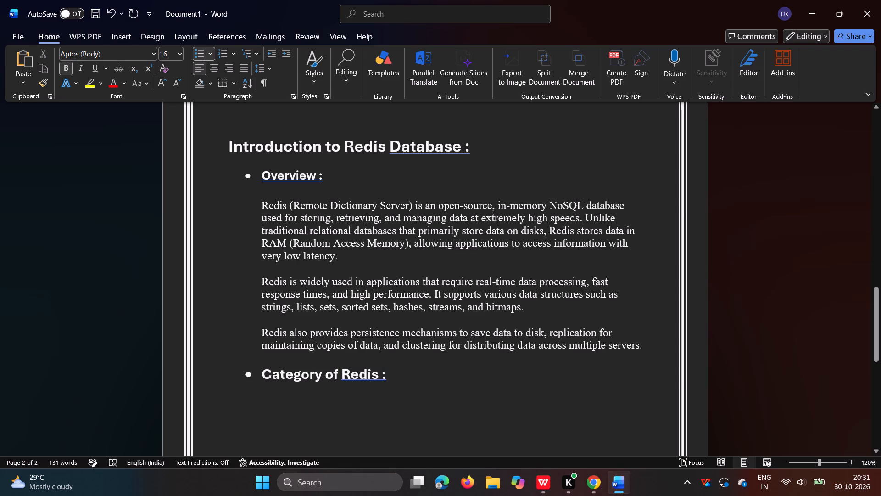
pyautogui.press('Return')
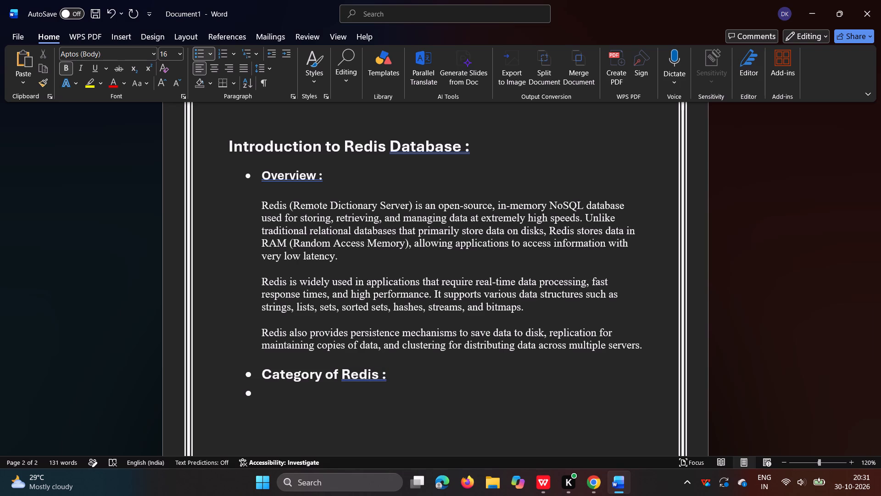
pyautogui.press('BackSpace')
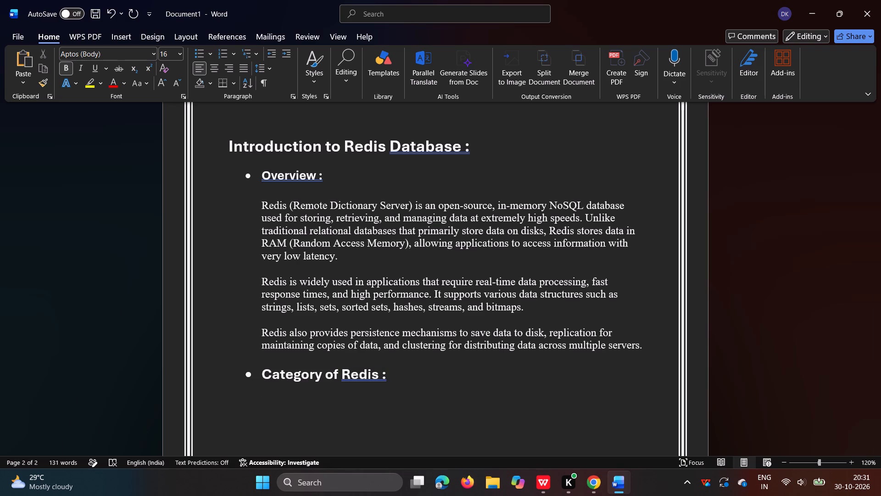
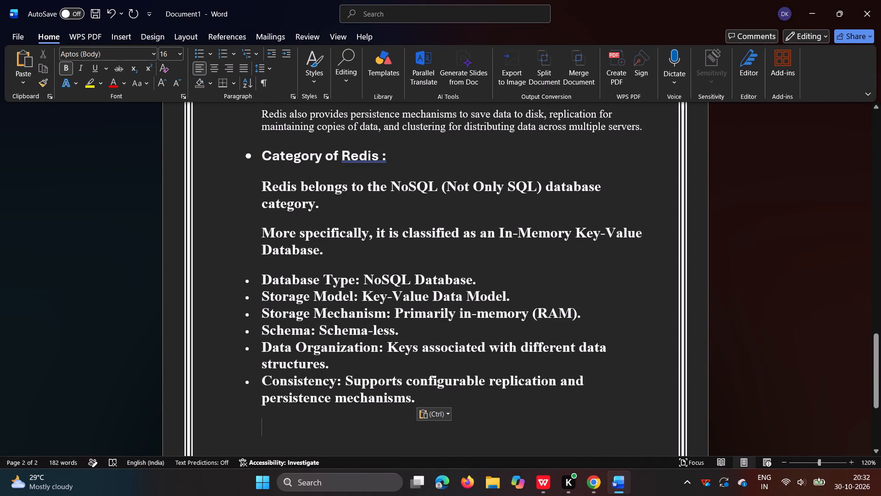
# Set the font size of all the pasted "Category of Redis" body text to 14.
pyautogui.moveTo(262, 180); pyautogui.dragTo(426, 405)
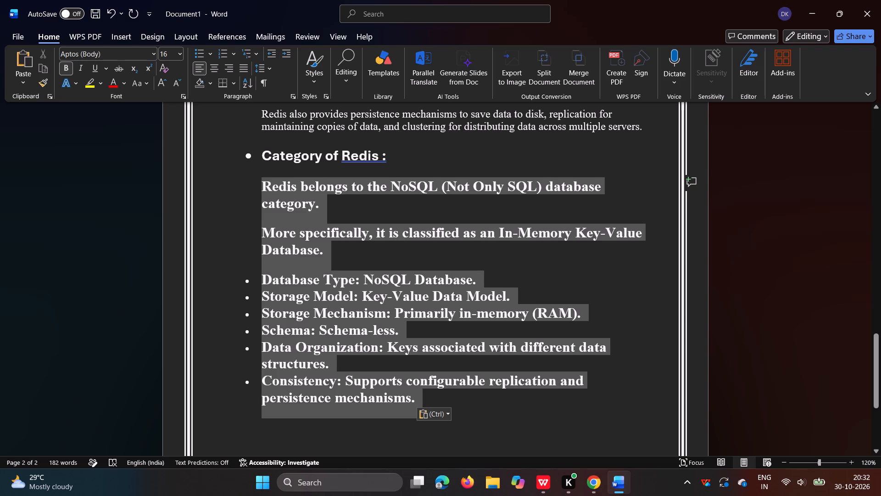
pyautogui.moveTo(426, 405); pyautogui.dragTo(434, 392)
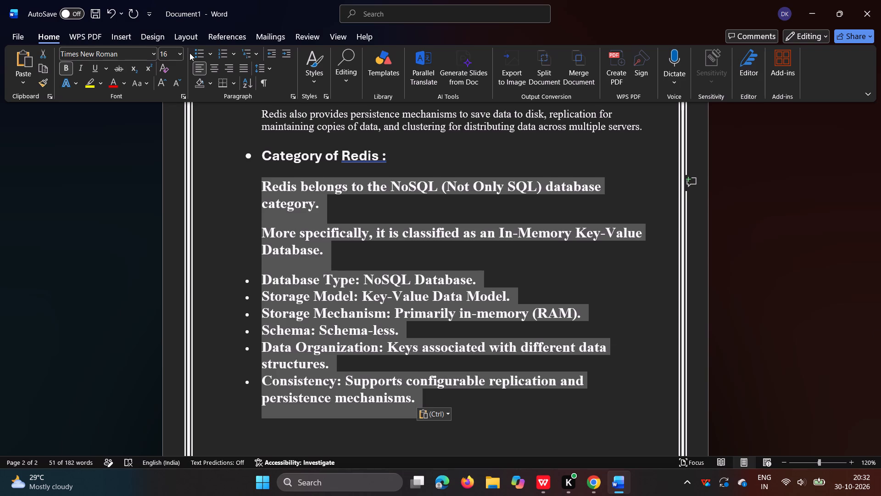
pyautogui.click(181, 56)
pyautogui.click(175, 136)
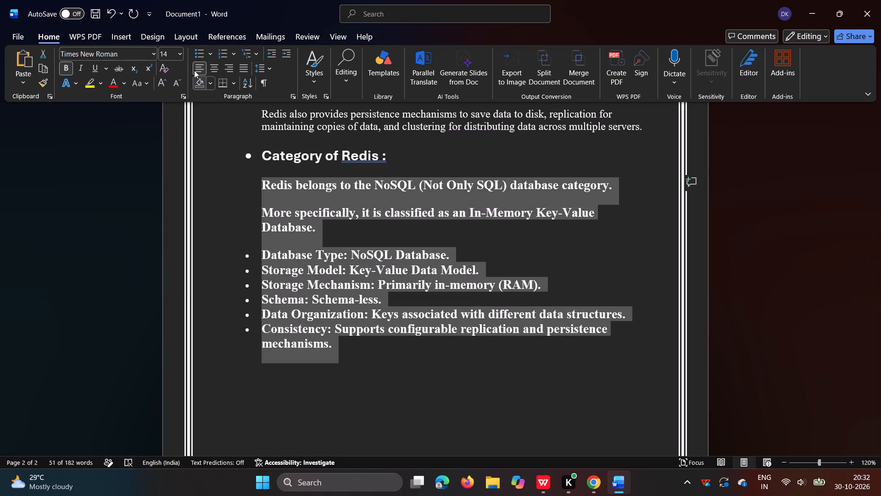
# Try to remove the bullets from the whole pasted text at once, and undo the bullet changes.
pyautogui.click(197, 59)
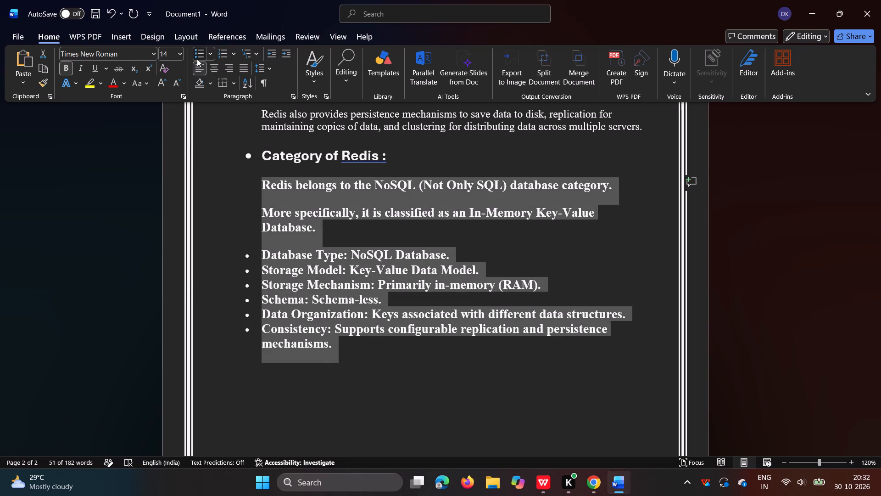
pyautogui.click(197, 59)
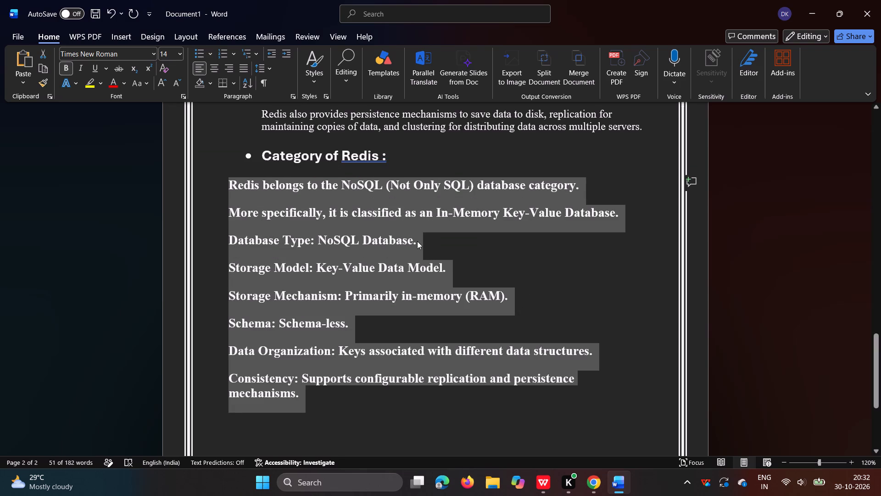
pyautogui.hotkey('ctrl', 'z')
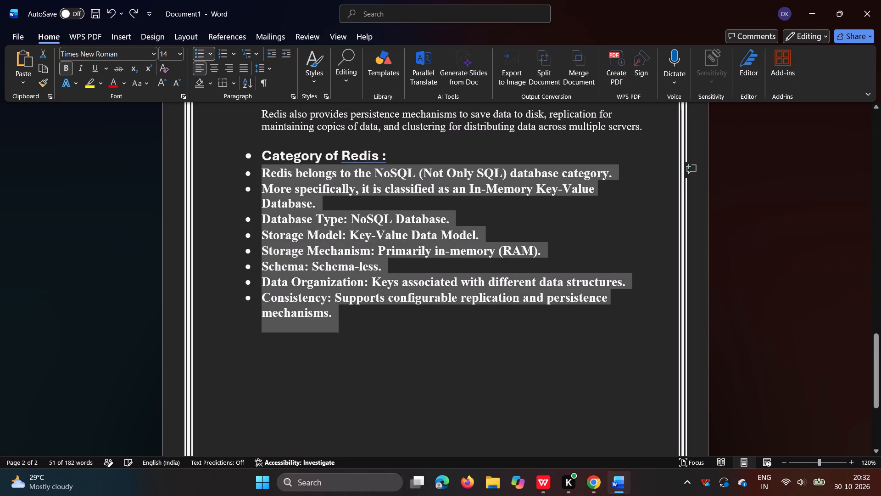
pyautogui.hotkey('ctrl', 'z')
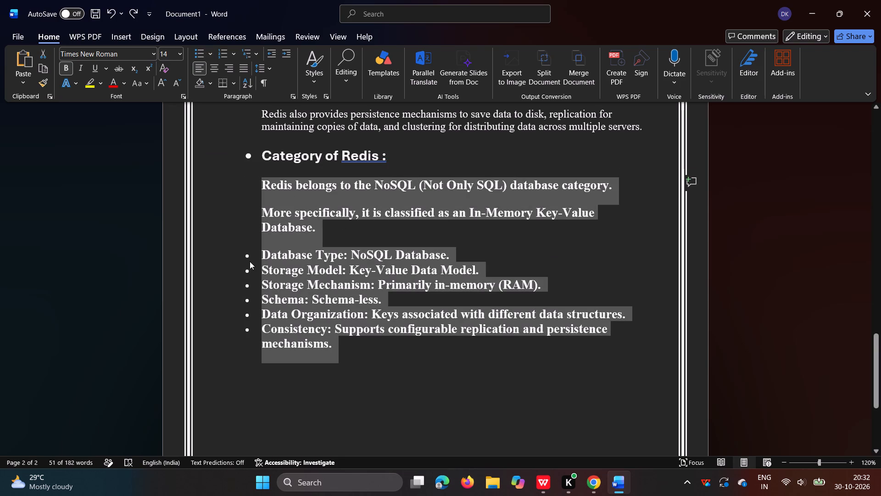
# Remove the bullets one by one from the six lines "Database Type" through "Consistency", keeping their indentation.
pyautogui.click(250, 261)
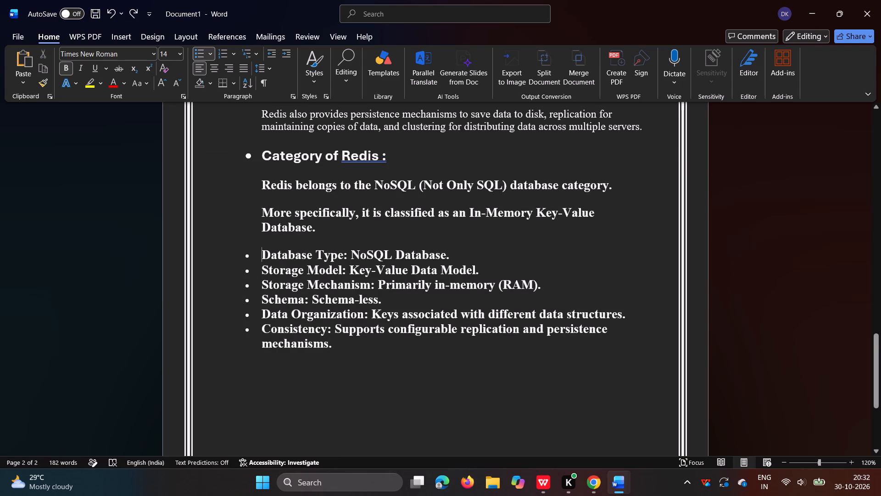
pyautogui.press('BackSpace')
pyautogui.press('Down')
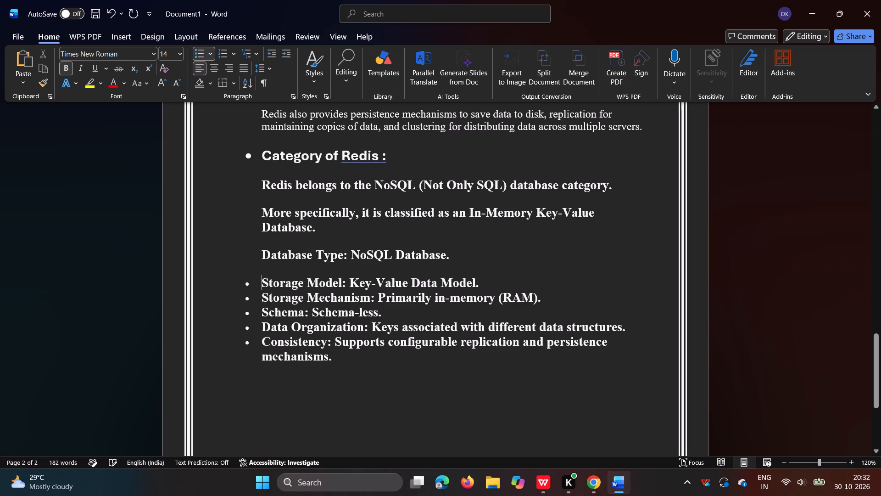
pyautogui.press('BackSpace')
pyautogui.press('Down')
pyautogui.press('BackSpace')
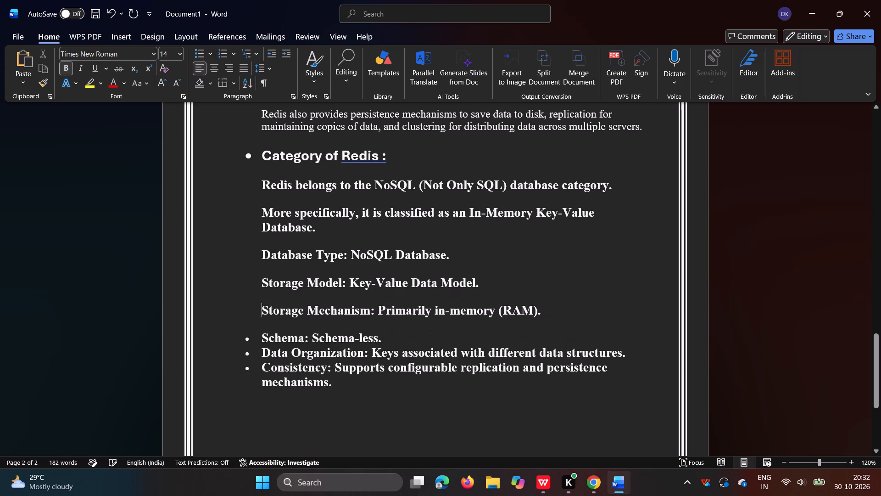
pyautogui.press('Down')
pyautogui.press('Down')
pyautogui.press('Up')
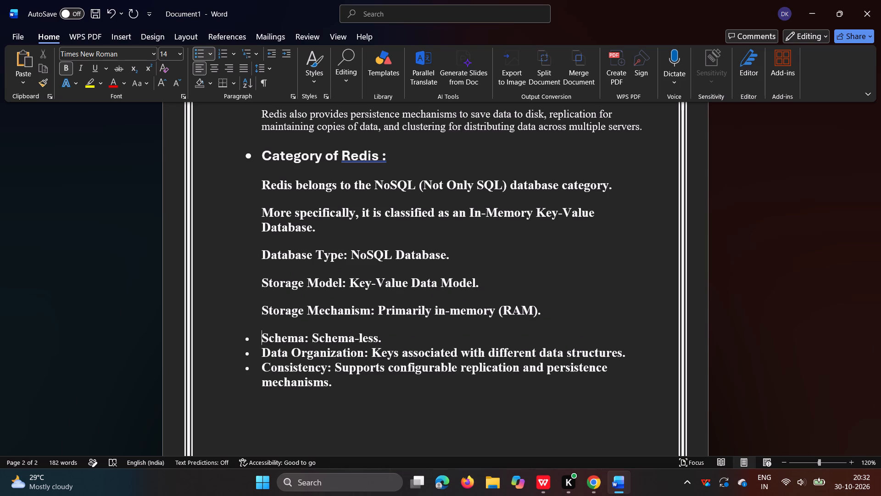
pyautogui.press('BackSpace')
pyautogui.press('Down')
pyautogui.press('BackSpace')
pyautogui.press('Down')
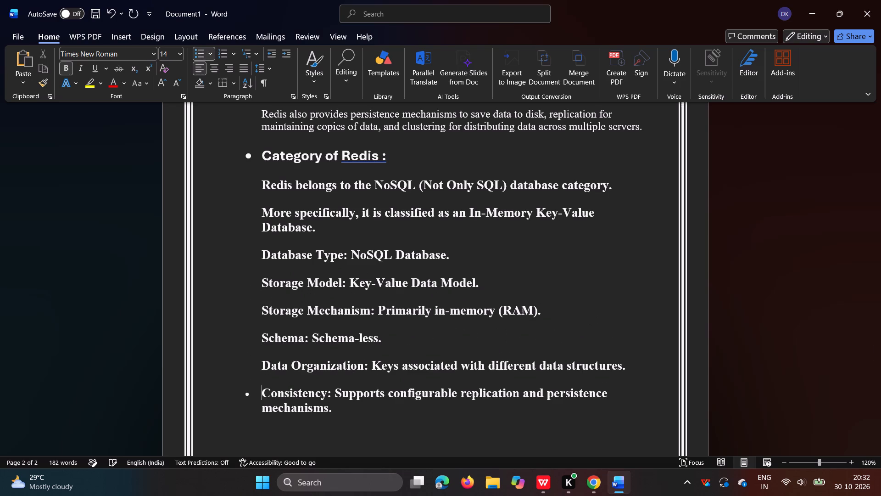
pyautogui.press('BackSpace')
pyautogui.press('Up')
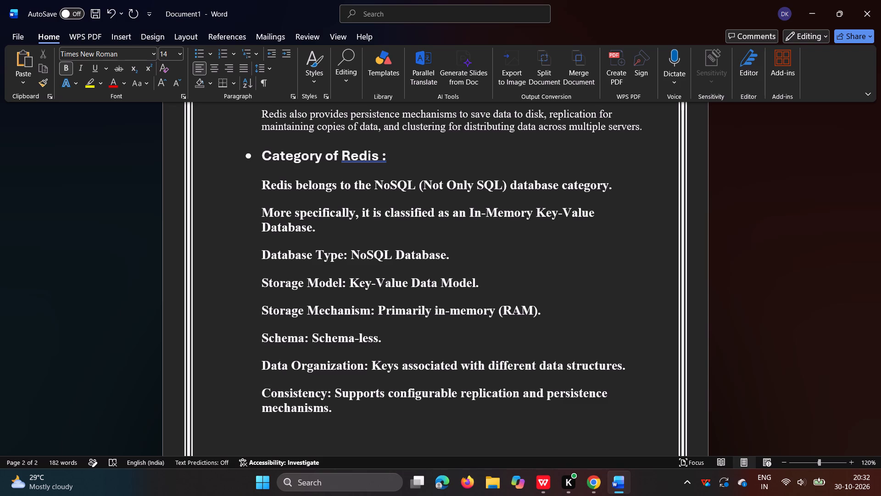
# Remove the bold formatting from all the body text below the "Category of Redis :" subheading.
pyautogui.scroll(1, 411, 258)
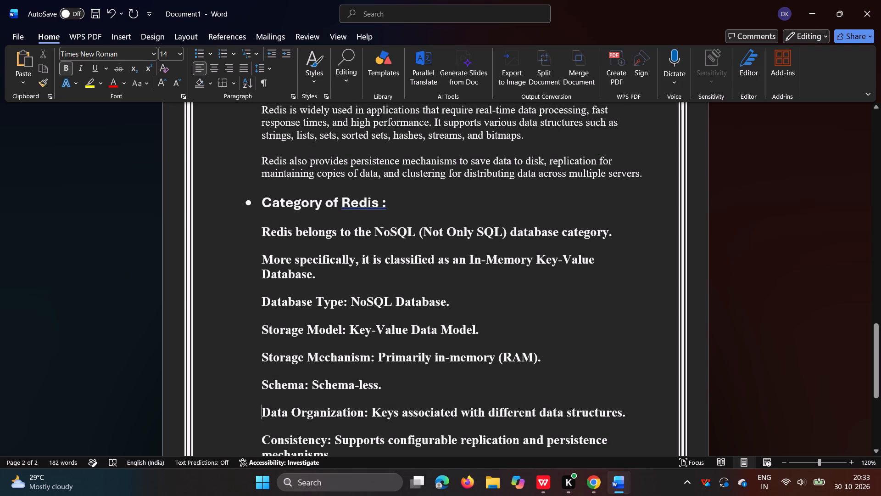
pyautogui.scroll(-2, 421, 339)
pyautogui.scroll(1, 347, 215)
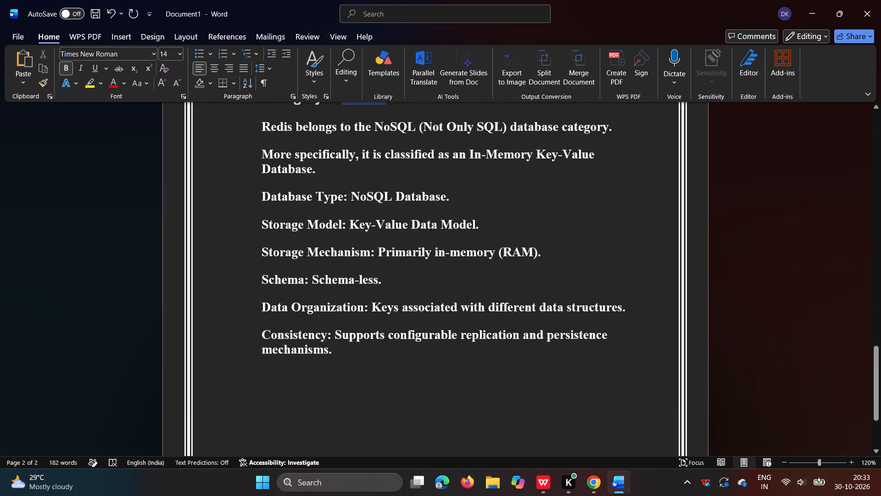
pyautogui.click(63, 69)
pyautogui.scroll(1, 271, 178)
pyautogui.scroll(-1, 324, 271)
pyautogui.scroll(1, 286, 209)
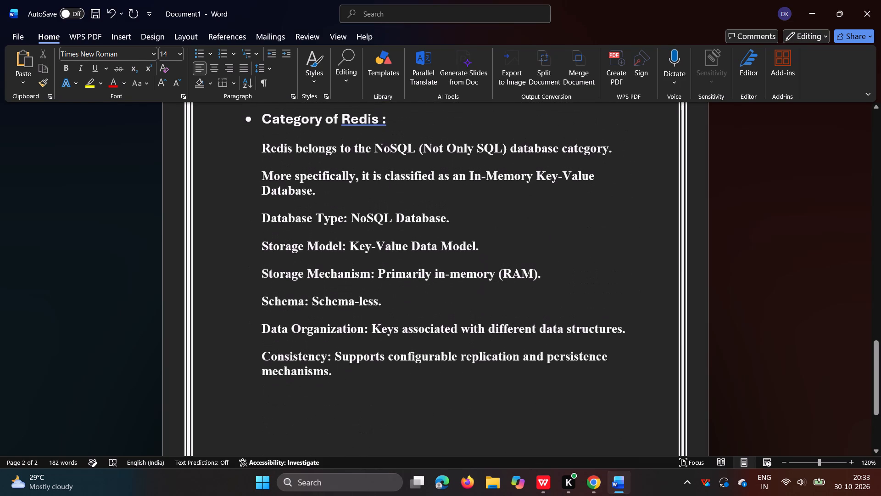
pyautogui.moveTo(263, 148); pyautogui.dragTo(331, 379)
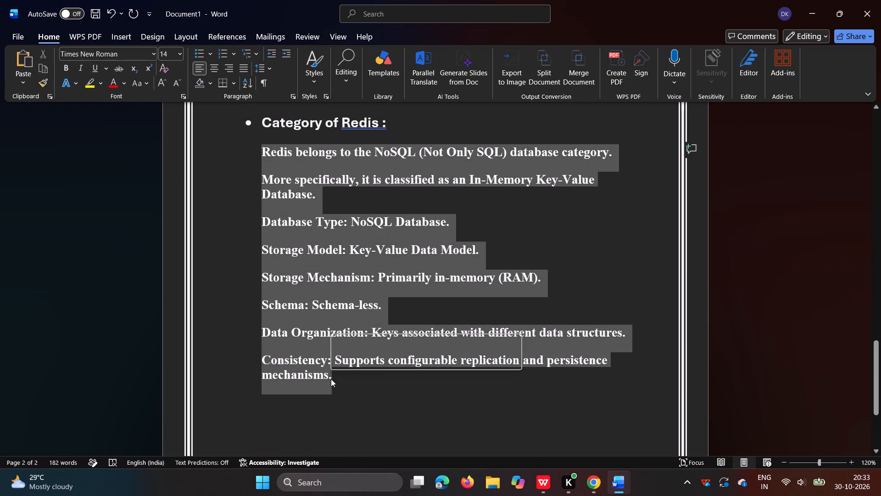
pyautogui.click(65, 68)
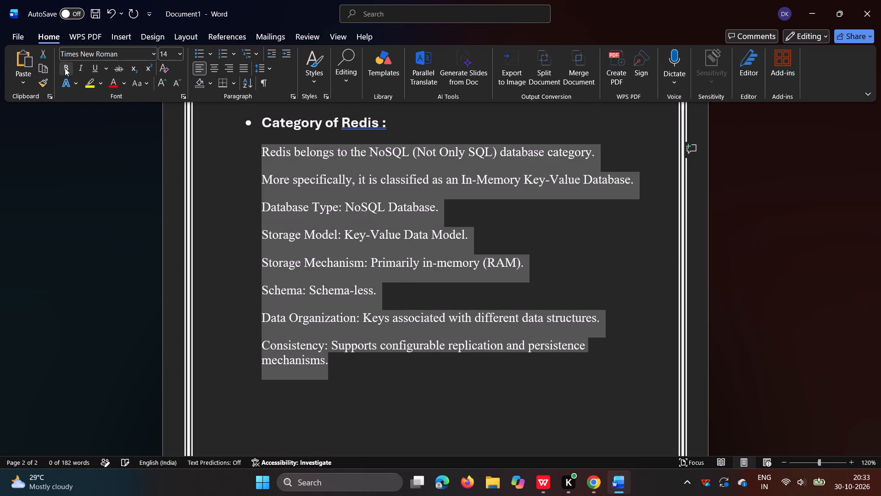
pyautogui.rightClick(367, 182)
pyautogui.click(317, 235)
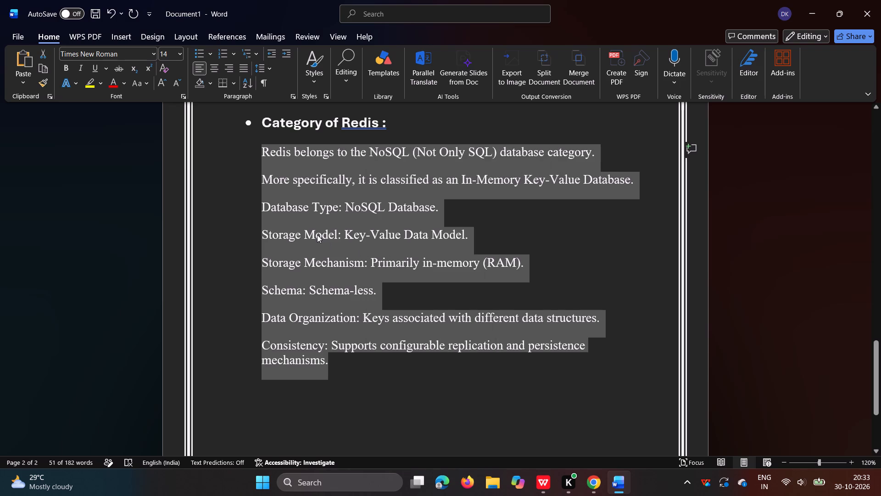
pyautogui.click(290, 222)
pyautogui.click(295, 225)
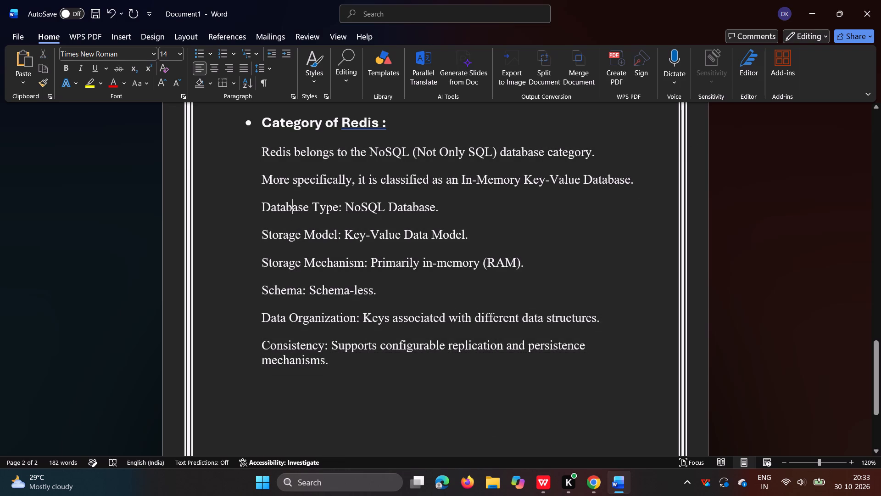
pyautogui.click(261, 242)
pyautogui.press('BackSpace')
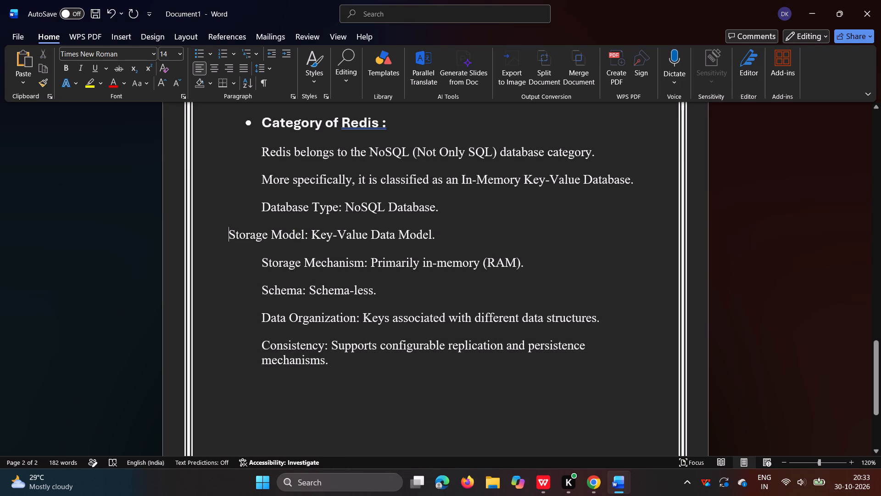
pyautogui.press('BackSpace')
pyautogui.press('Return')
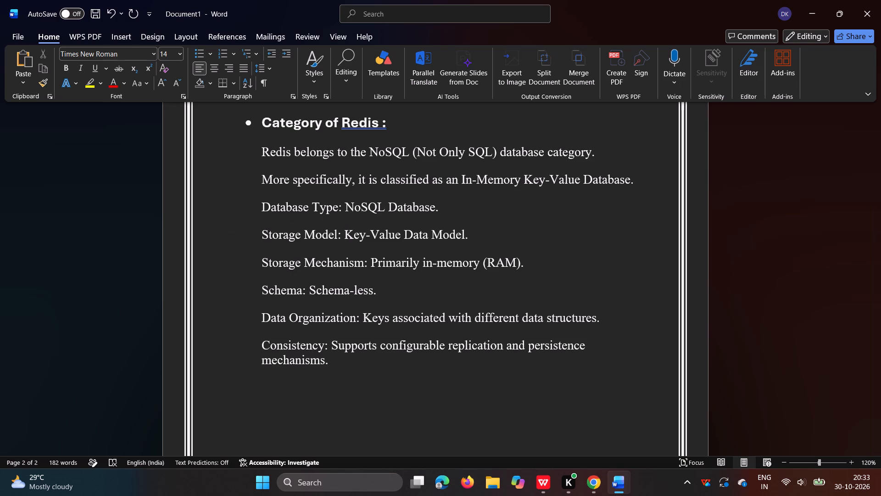
# Set the font size of all the body text below the "Category of Redis :" subheading to 12.
pyautogui.scroll(1, 424, 179)
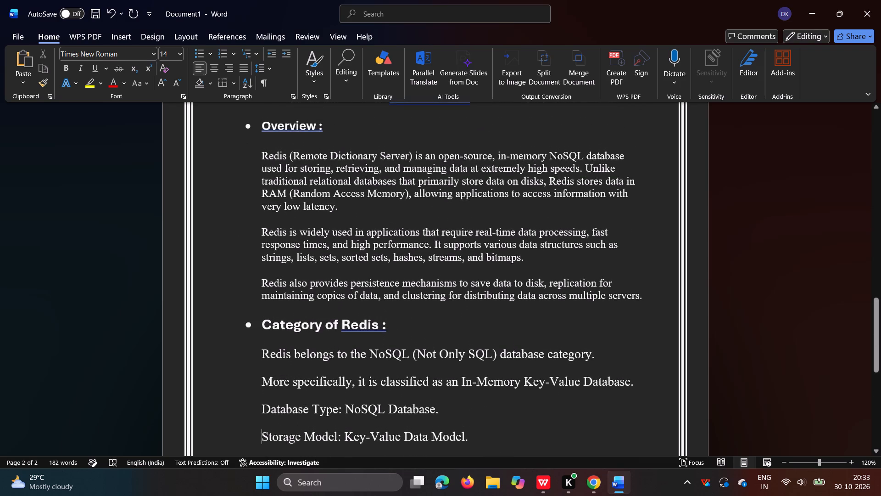
pyautogui.scroll(-2, 490, 343)
pyautogui.scroll(1, 346, 286)
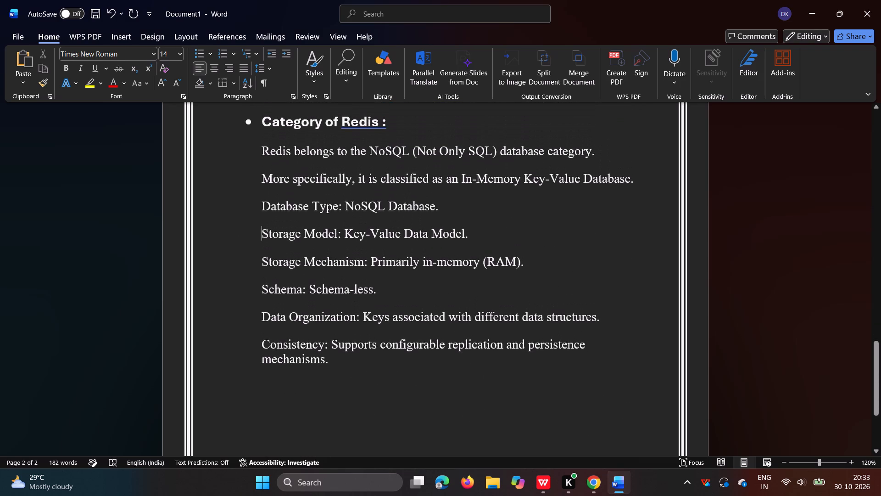
pyautogui.moveTo(344, 373); pyautogui.dragTo(262, 135)
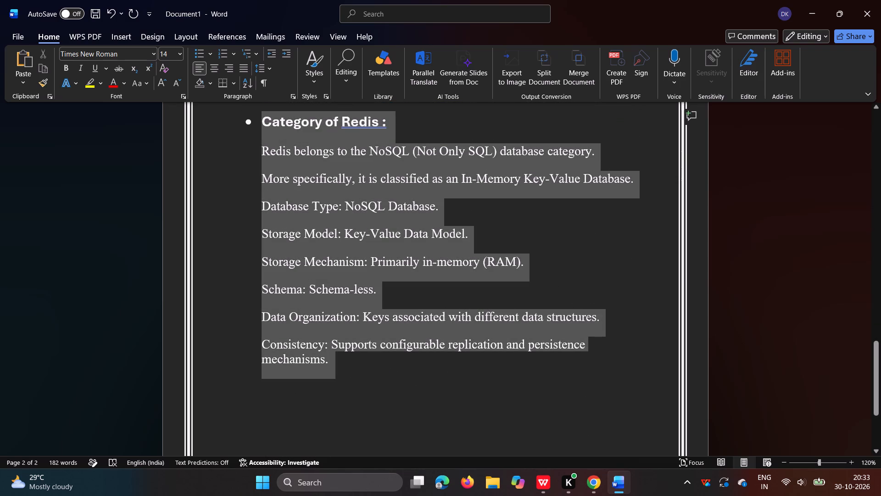
pyautogui.moveTo(262, 135); pyautogui.dragTo(260, 150)
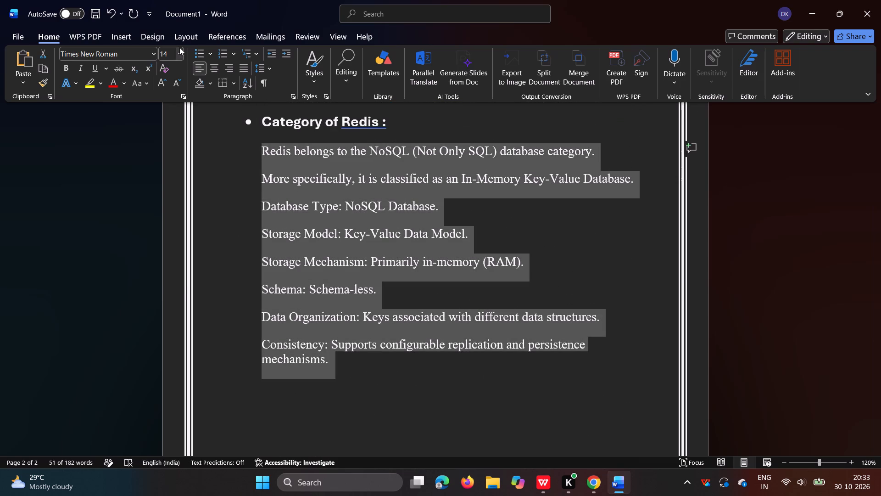
pyautogui.click(179, 47)
pyautogui.click(169, 124)
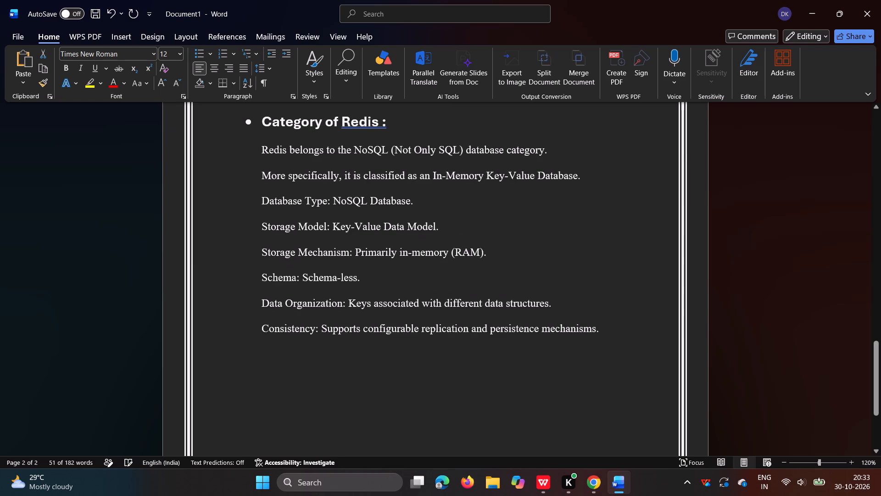
# Compare the formatting and spacing of the "Category of Redis :" body text with the "Overview :" section above it.
pyautogui.scroll(2, 537, 172)
pyautogui.click(535, 237)
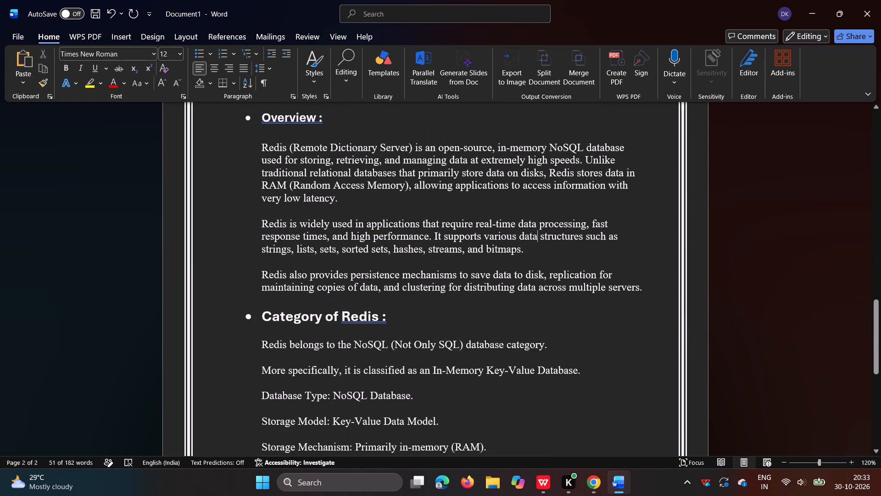
pyautogui.scroll(-2, 519, 296)
pyautogui.scroll(1, 429, 244)
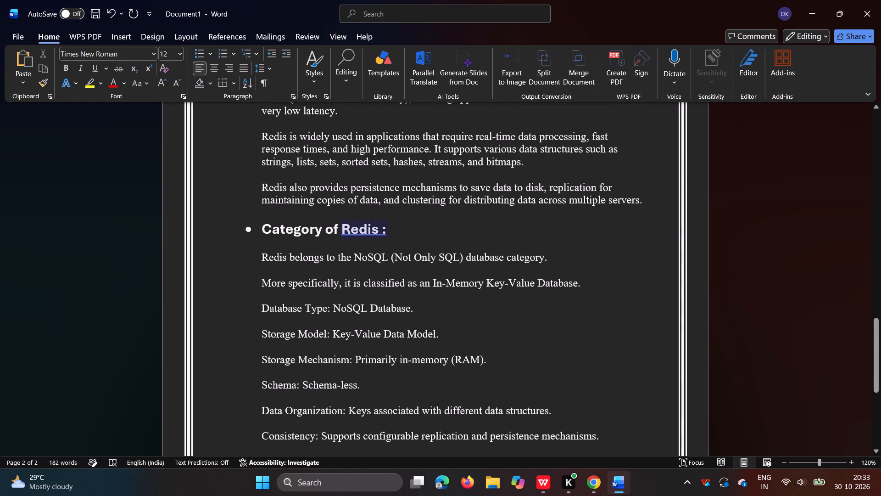
pyautogui.scroll(-2, 346, 228)
pyautogui.scroll(2, 346, 228)
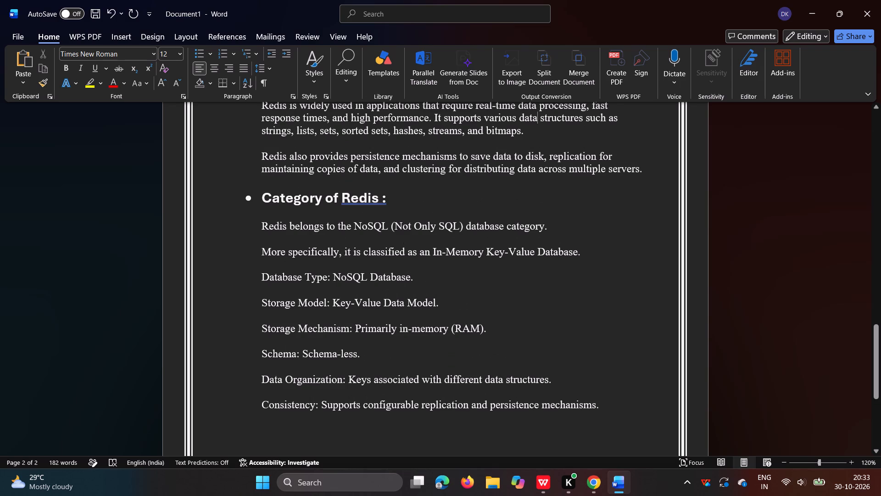
pyautogui.scroll(-4, 476, 248)
pyautogui.scroll(1, 556, 353)
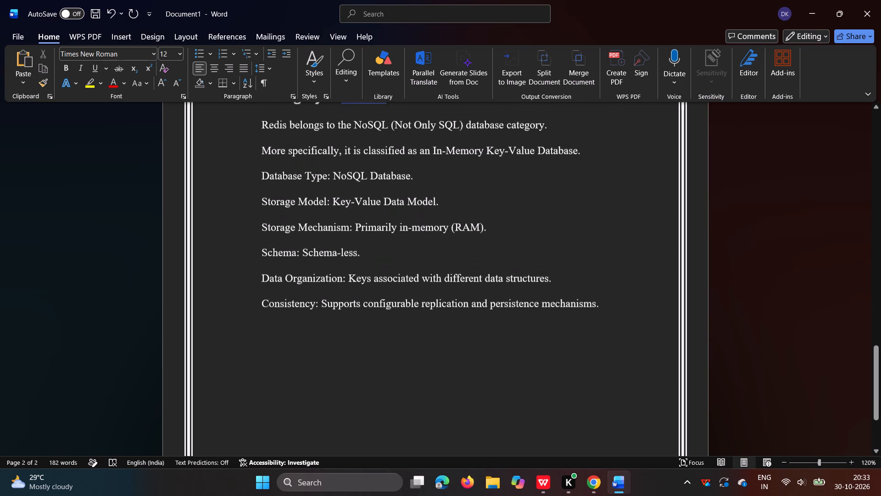
pyautogui.scroll(1, 315, 230)
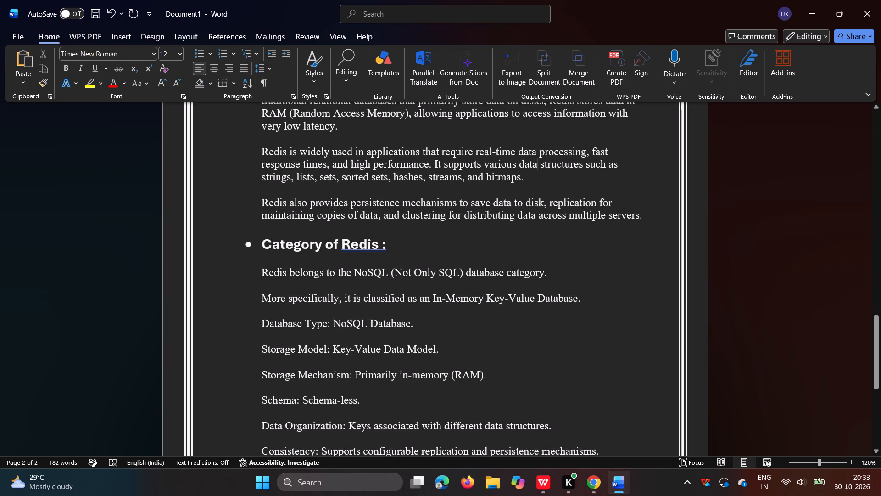
# Delete all the body text below the "Category of Redis :" subheading, from "Redis belongs to" through the "Consistency" line.
pyautogui.moveTo(262, 266); pyautogui.dragTo(424, 414)
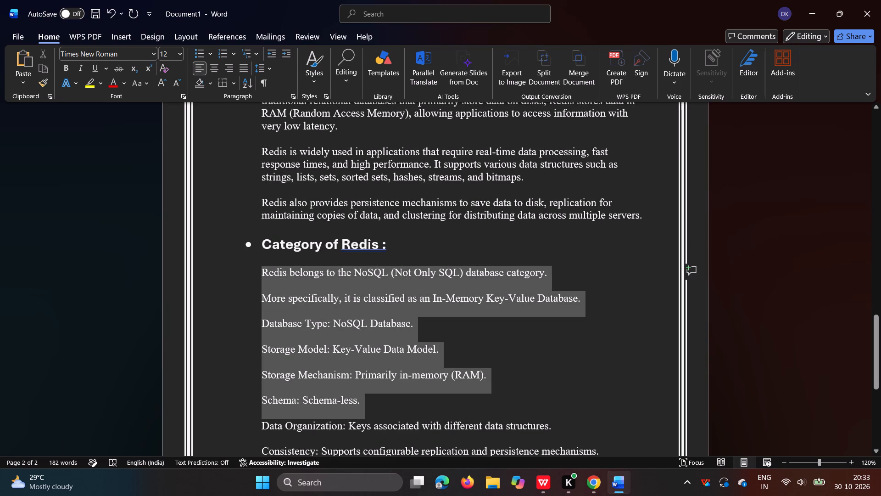
pyautogui.moveTo(424, 414); pyautogui.dragTo(590, 449)
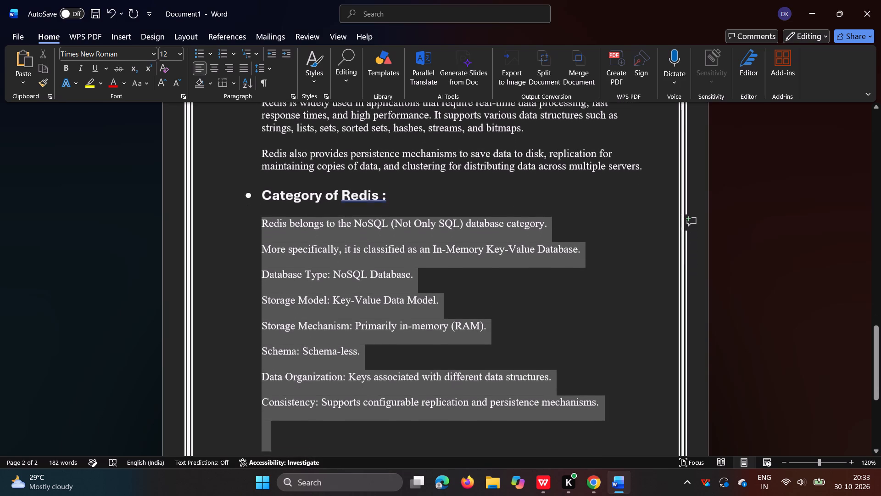
pyautogui.moveTo(590, 449); pyautogui.dragTo(602, 395)
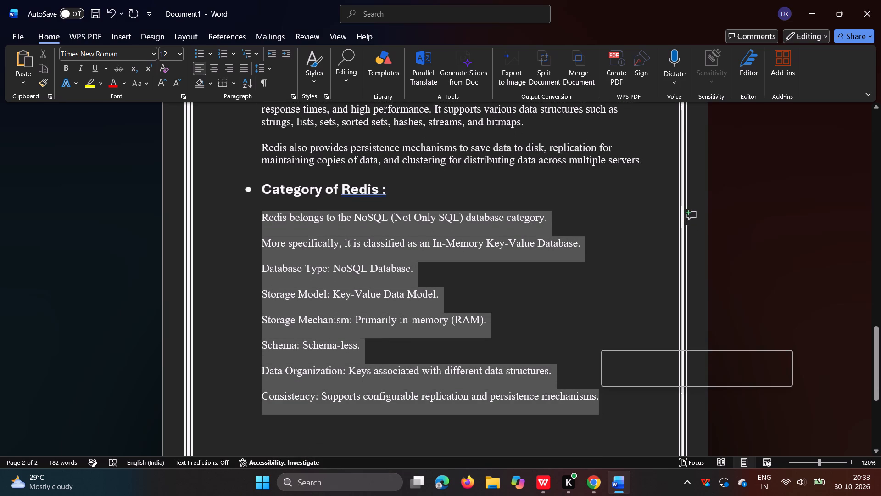
pyautogui.press('BackSpace')
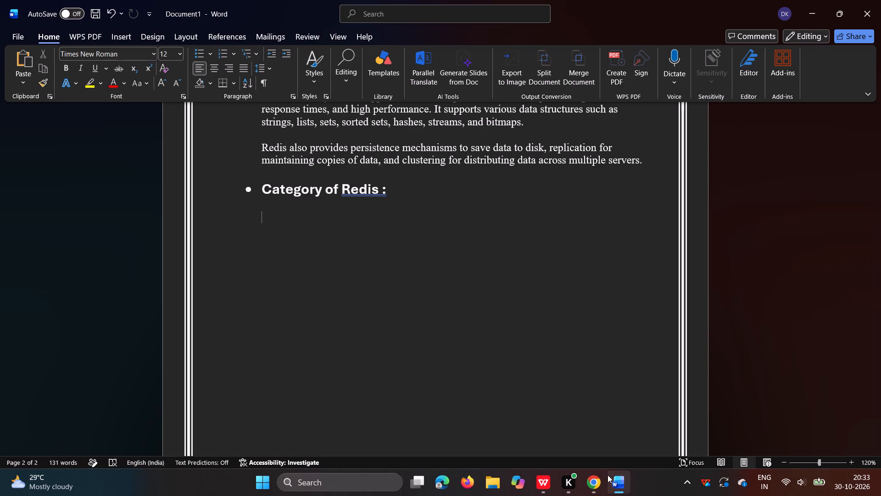
# Copy the body of section "1.2 Category of Redis" from ChatGPT in Chrome and paste it below the matching subheading in Word.
pyautogui.click(597, 475)
pyautogui.click(368, 226)
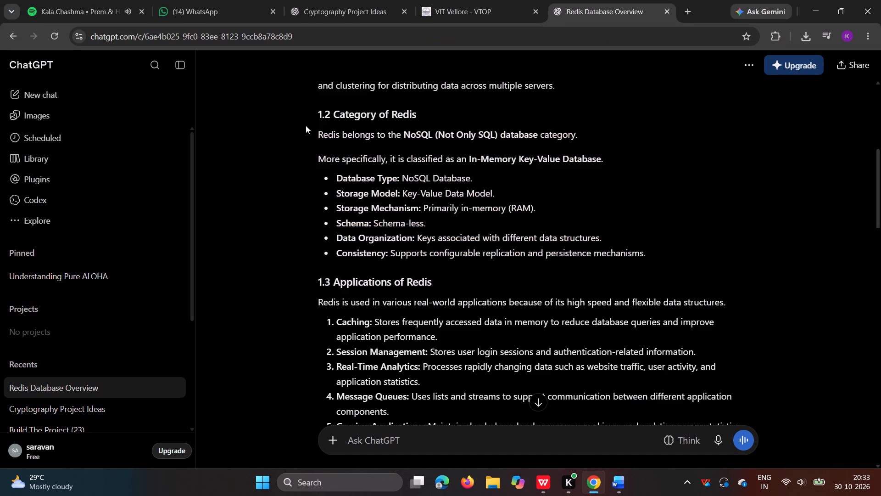
pyautogui.moveTo(317, 134); pyautogui.dragTo(647, 251)
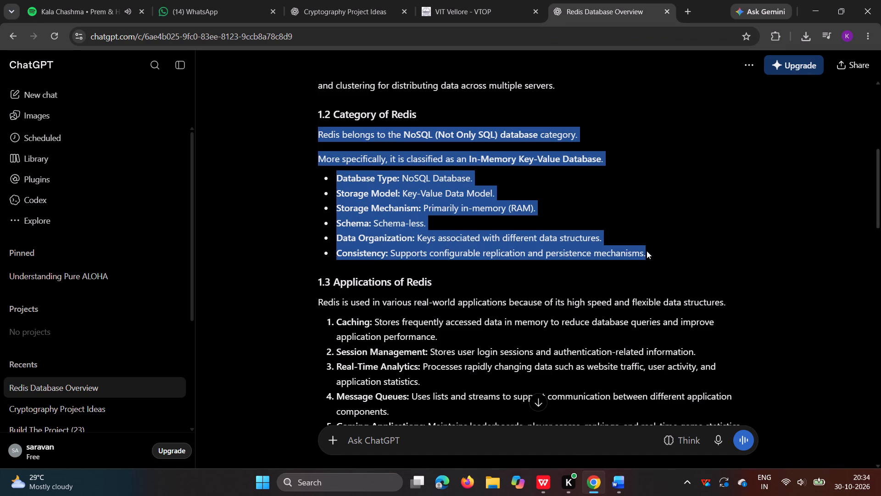
pyautogui.moveTo(647, 251); pyautogui.dragTo(652, 255)
pyautogui.hotkey('ctrl', 'c')
pyautogui.click(618, 491)
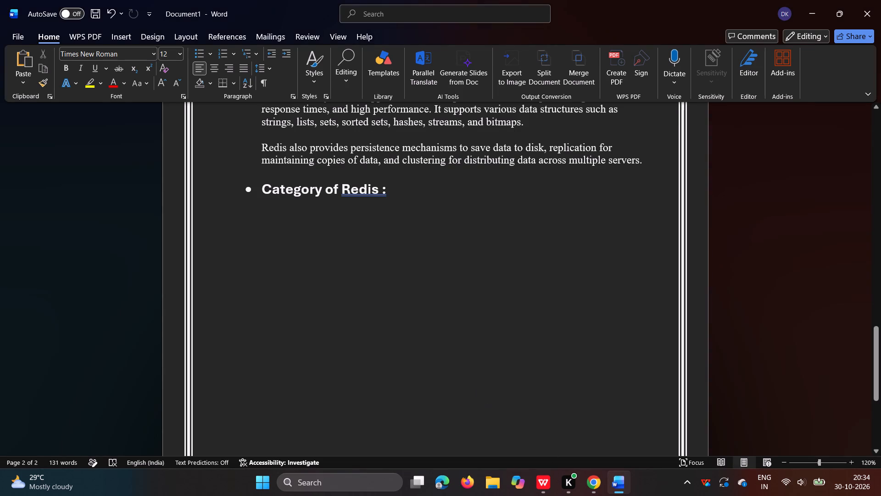
pyautogui.hotkey('ctrl', 'v')
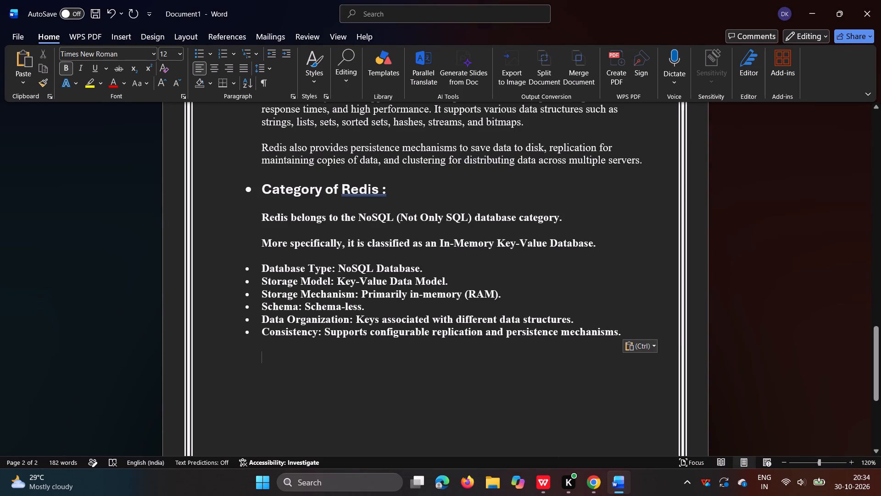
# Remove the bold formatting from all the newly pasted text below "Category of Redis :".
pyautogui.moveTo(257, 217); pyautogui.dragTo(613, 329)
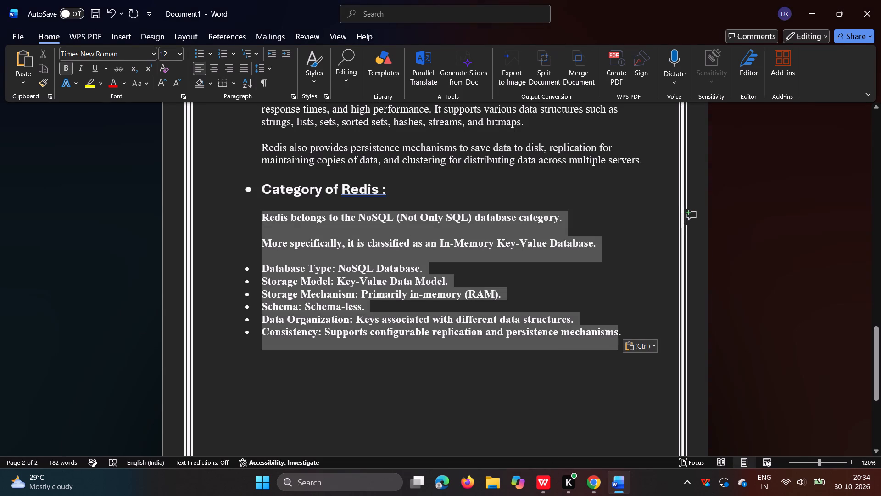
pyautogui.moveTo(613, 329); pyautogui.dragTo(233, 251)
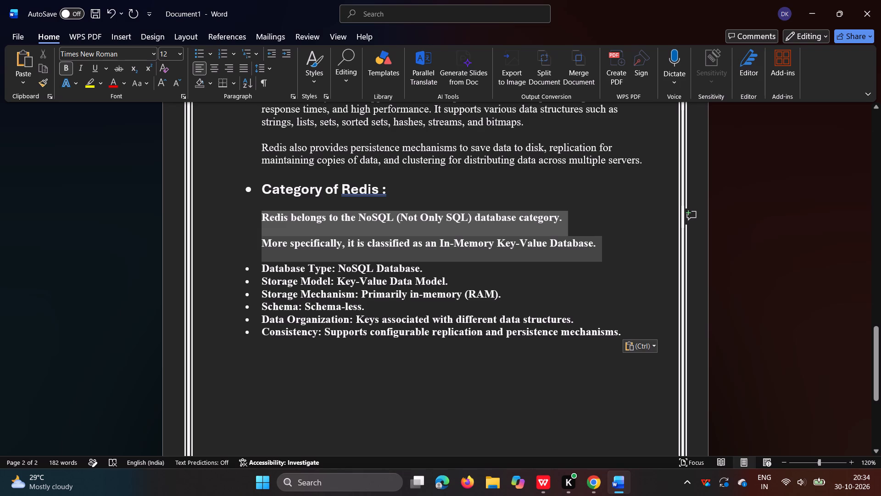
pyautogui.moveTo(233, 251); pyautogui.dragTo(240, 257)
pyautogui.moveTo(240, 257); pyautogui.dragTo(260, 242)
pyautogui.click(456, 249)
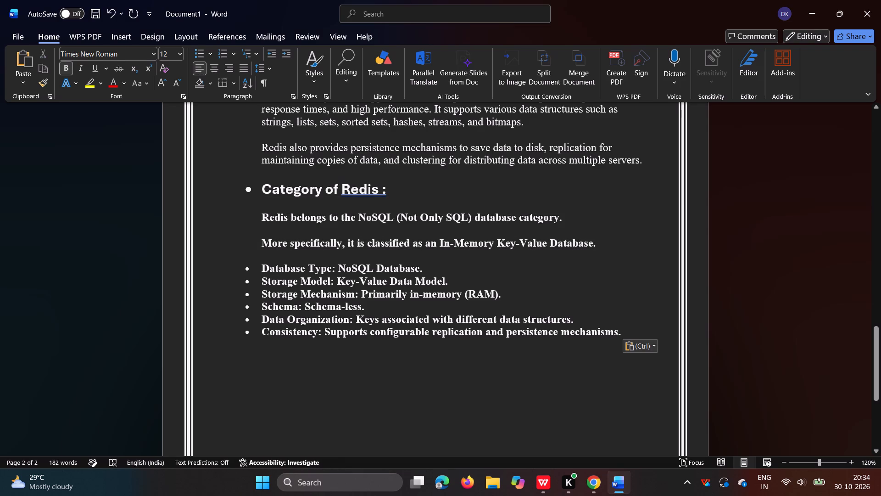
pyautogui.moveTo(625, 333); pyautogui.dragTo(251, 229)
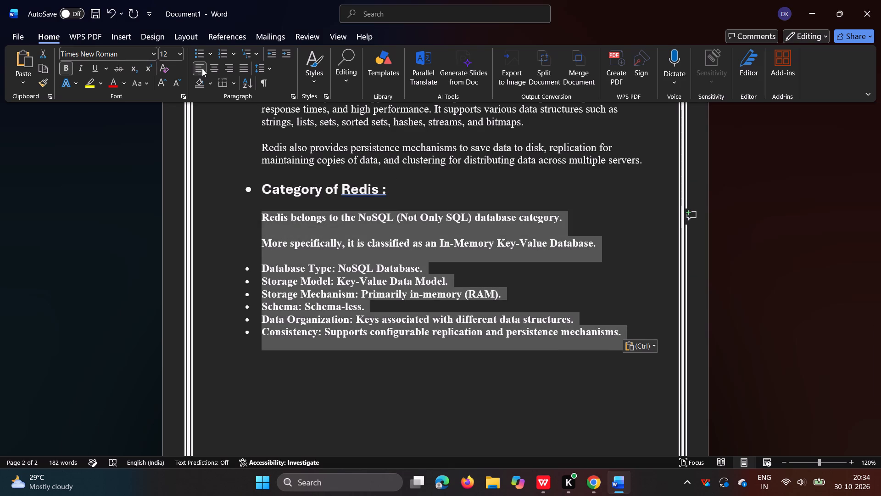
pyautogui.click(65, 67)
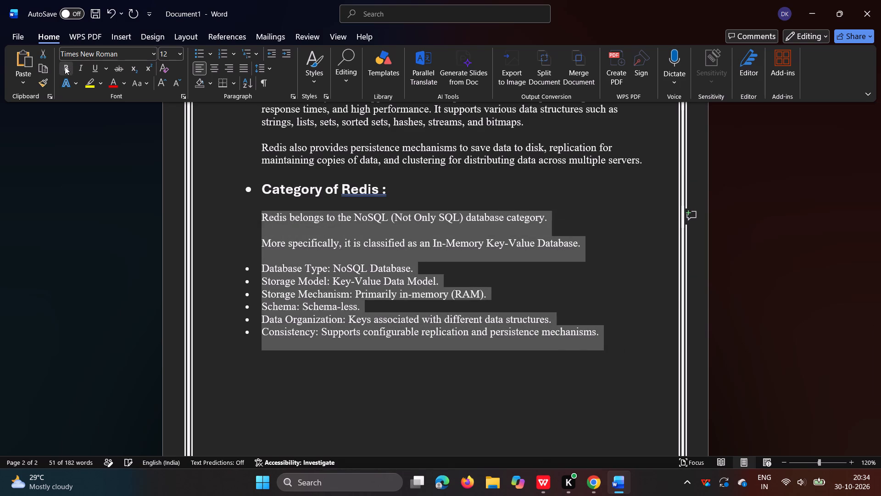
pyautogui.click(529, 327)
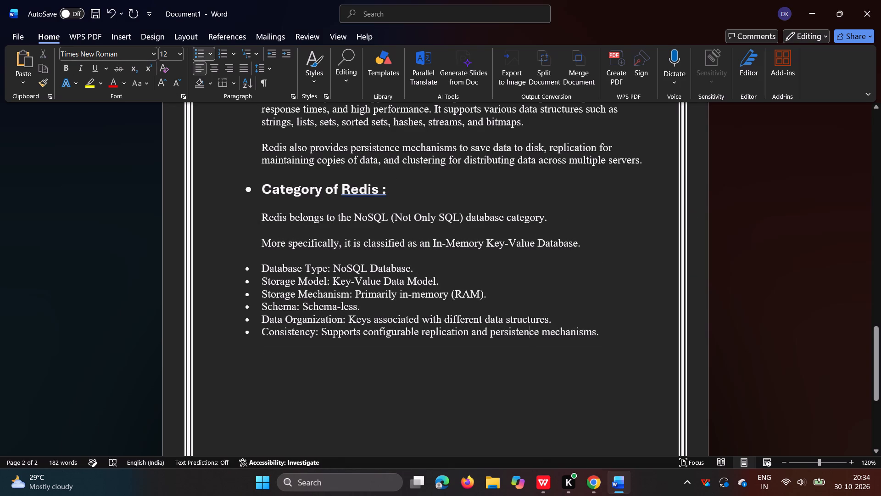
# Remove the pasted bullets from the six lines "Database Type" through "Consistency" and reapply Word's own bullets to them.
pyautogui.moveTo(603, 336); pyautogui.dragTo(272, 265)
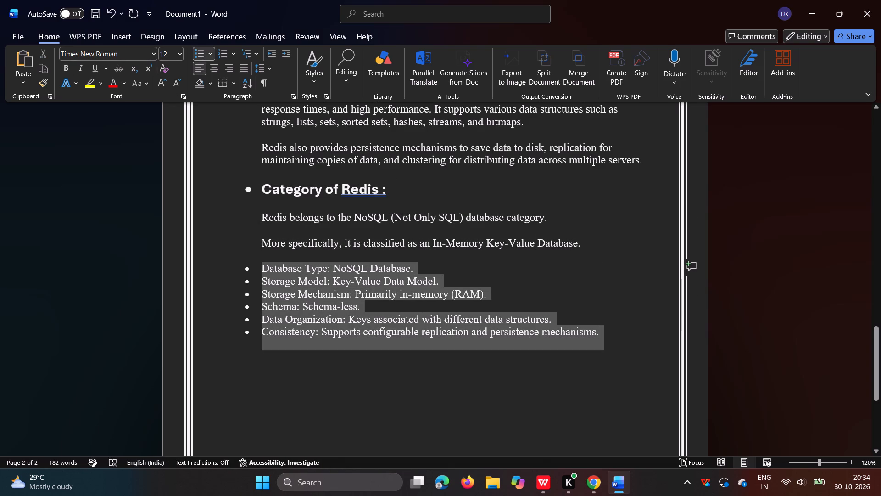
pyautogui.moveTo(272, 265); pyautogui.dragTo(271, 265)
pyautogui.click(199, 56)
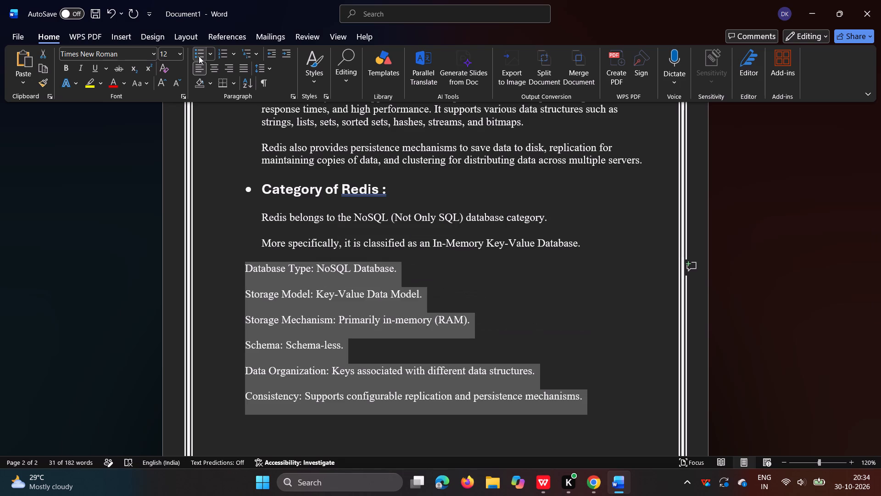
pyautogui.click(199, 54)
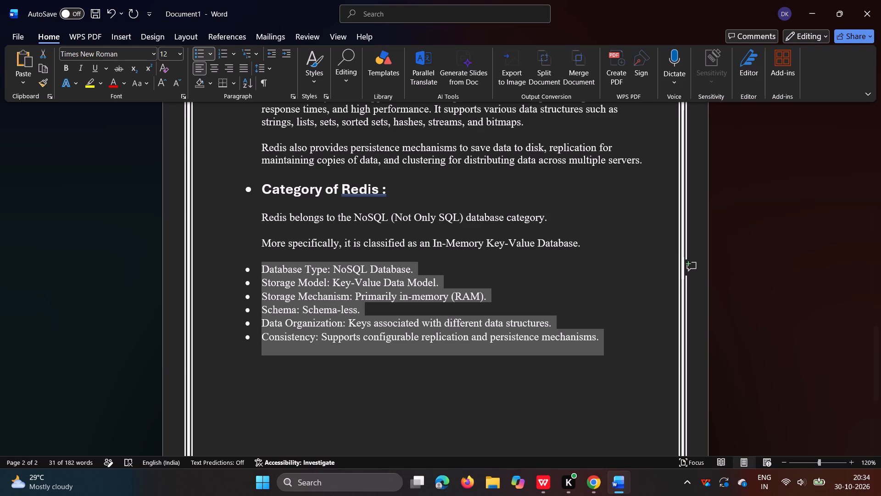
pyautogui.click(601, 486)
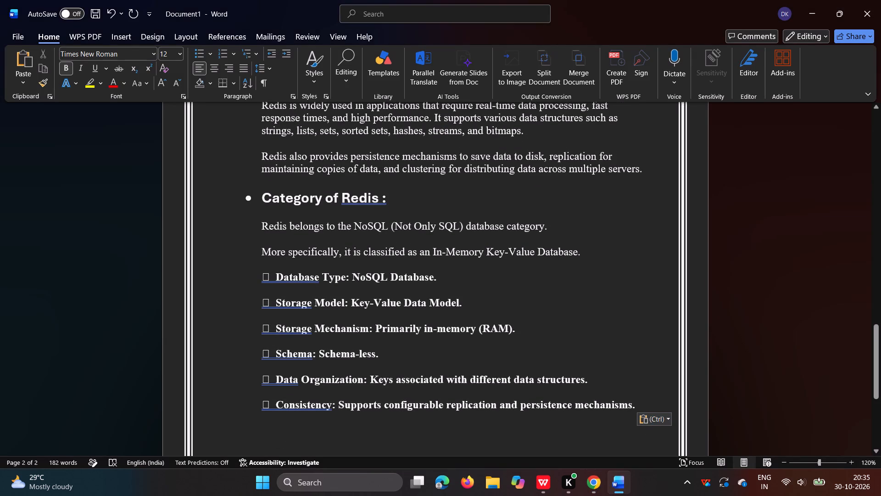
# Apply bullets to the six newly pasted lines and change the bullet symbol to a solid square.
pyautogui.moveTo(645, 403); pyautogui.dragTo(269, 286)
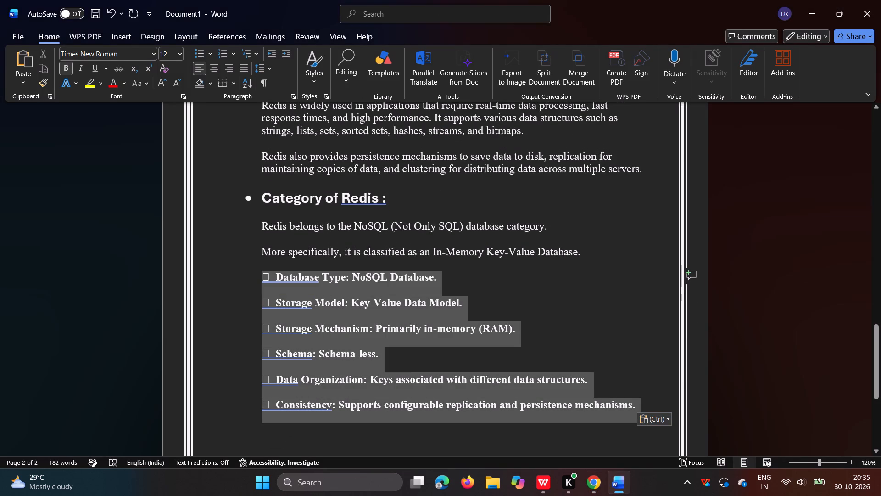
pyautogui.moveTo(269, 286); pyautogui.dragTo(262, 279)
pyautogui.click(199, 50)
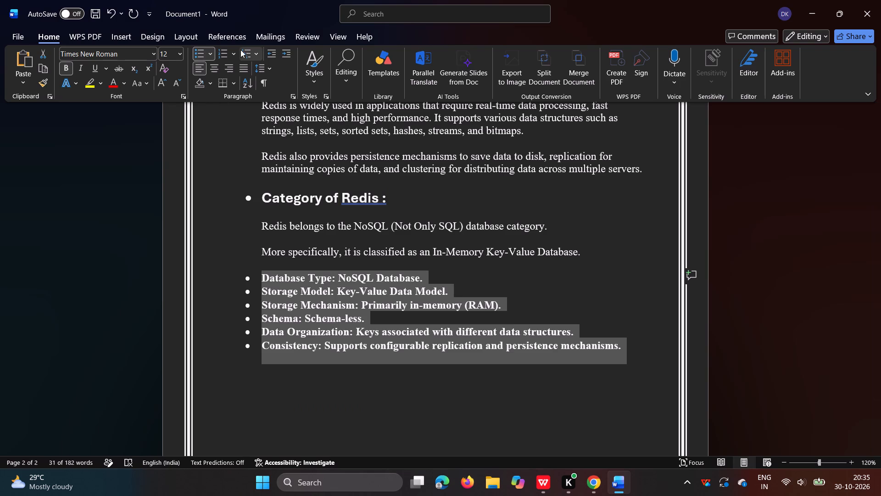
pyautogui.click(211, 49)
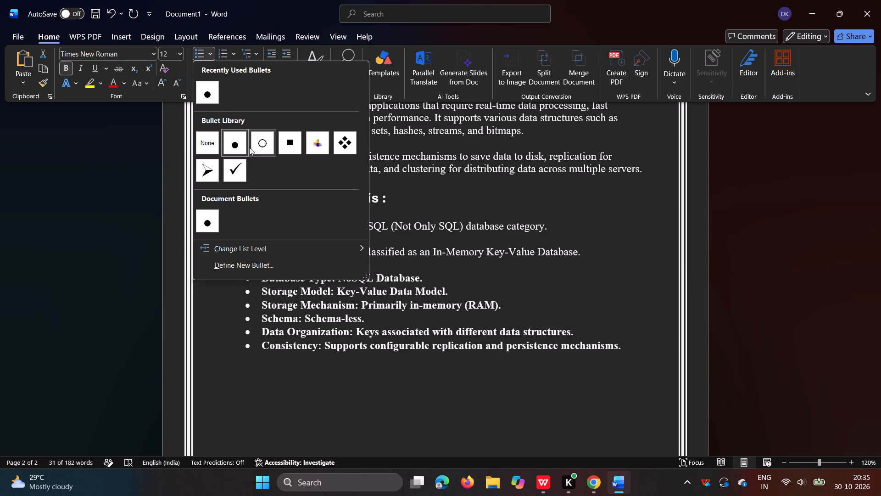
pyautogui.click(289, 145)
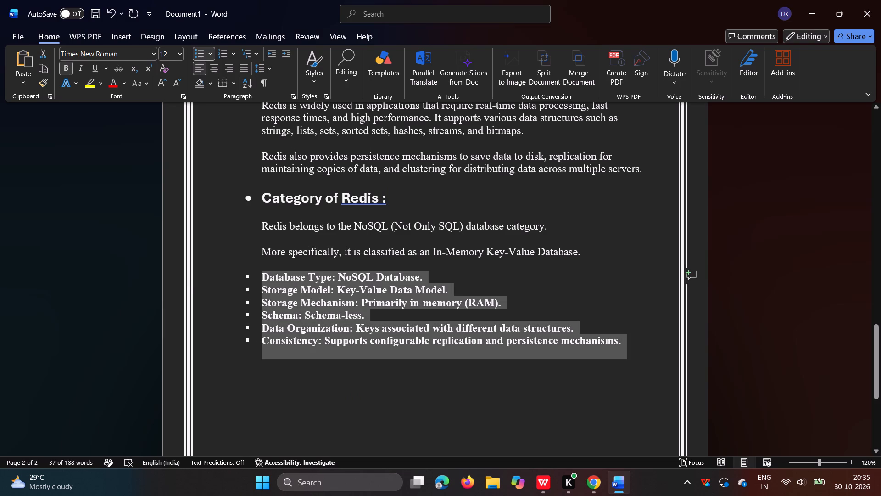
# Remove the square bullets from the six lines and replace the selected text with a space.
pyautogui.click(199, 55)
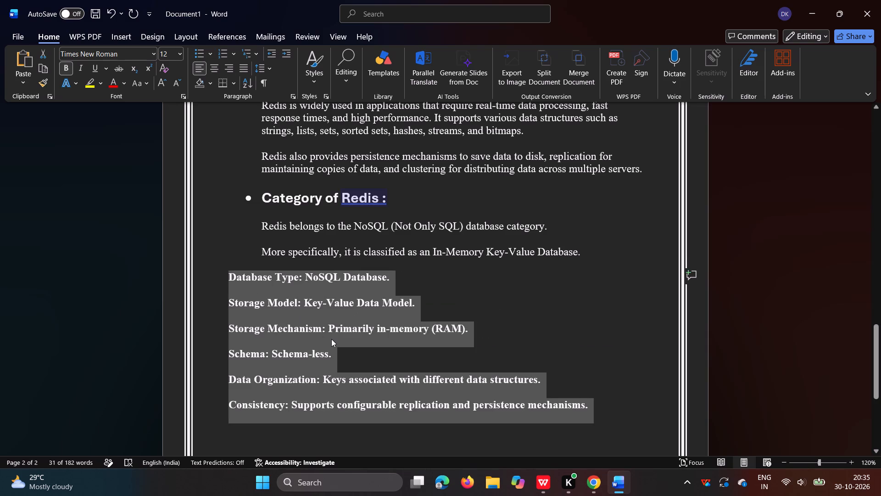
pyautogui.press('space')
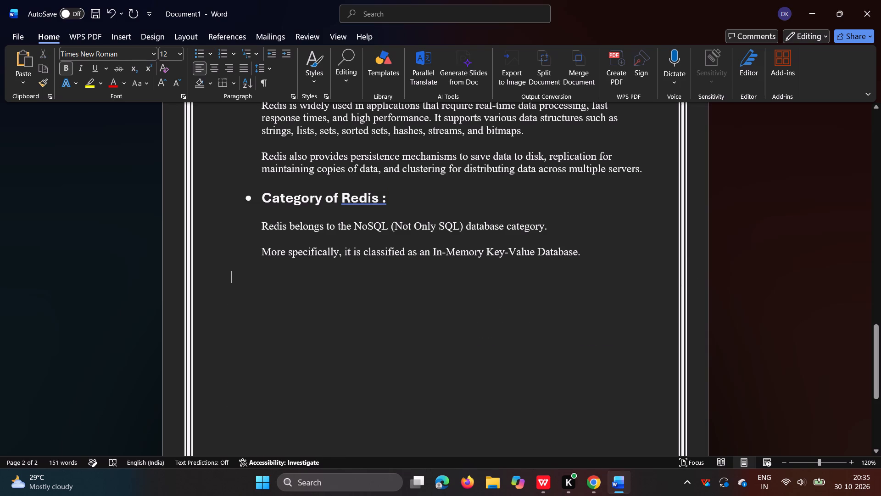
# Undo the recent edits back to the six unbulleted, non-bold lines from "Database Type" through "Consistency".
pyautogui.scroll(1, 408, 374)
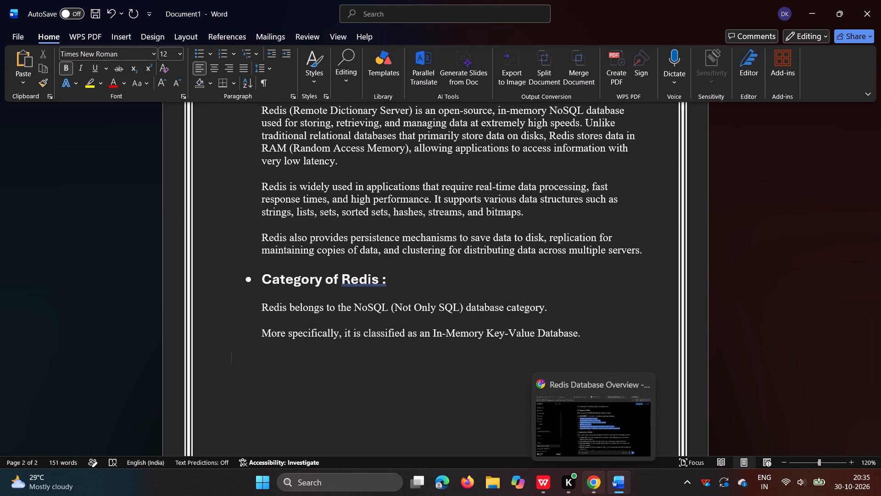
pyautogui.hotkey('ctrl', 'z')
pyautogui.hotkey('ctrl', 'z')
pyautogui.hotkey('ctrl', 'z')
pyautogui.hotkey('ctrl', 'z')
pyautogui.hotkey('ctrl', 'z')
pyautogui.hotkey('ctrl', 'z')
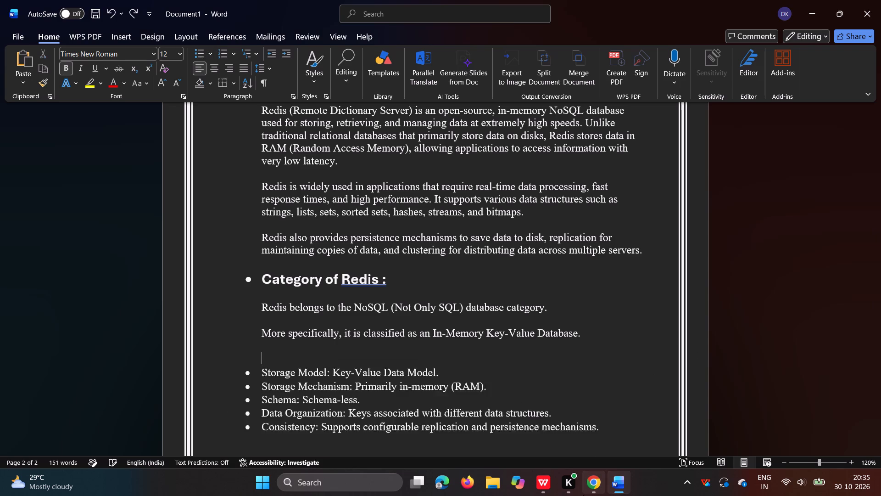
pyautogui.hotkey('ctrl', 'z')
pyautogui.hotkey('ctrl', 'z')
pyautogui.hotkey('ctrl', 'z')
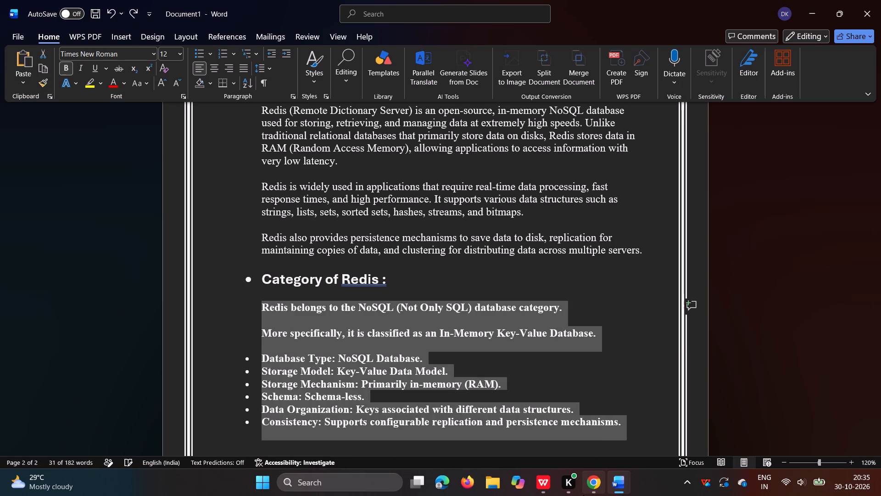
pyautogui.hotkey('ctrl', 'z')
pyautogui.hotkey('ctrl', 'z')
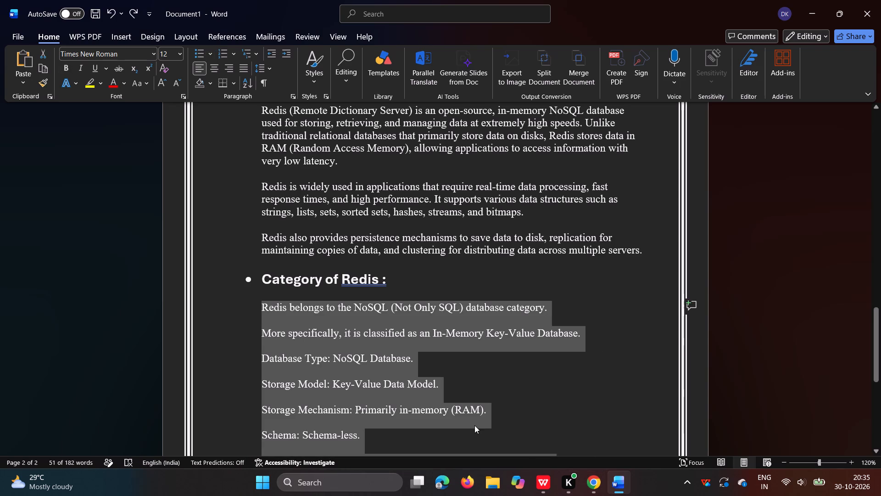
# Bold the labels "Database Type:", "Storage Model:" and "Storage Mechanism:" in the lines below "Category of Redis :".
pyautogui.scroll(-2, 474, 425)
pyautogui.scroll(1, 450, 262)
pyautogui.click(390, 205)
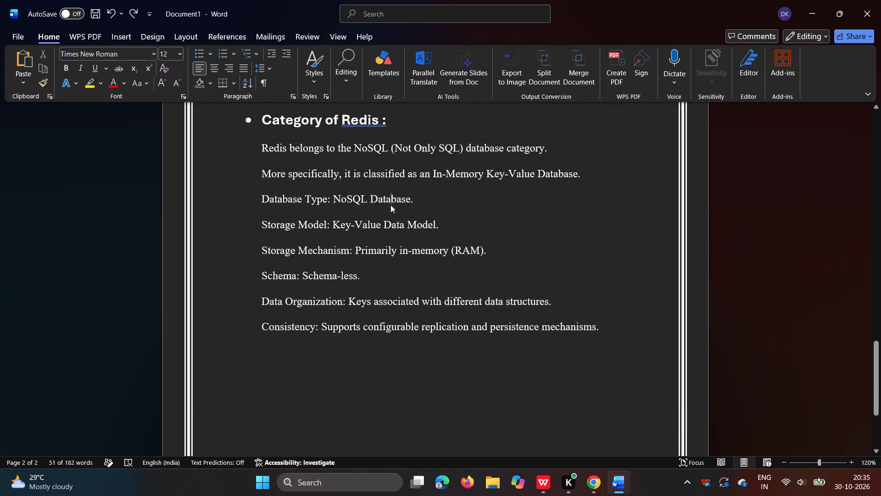
pyautogui.moveTo(260, 200); pyautogui.dragTo(340, 198)
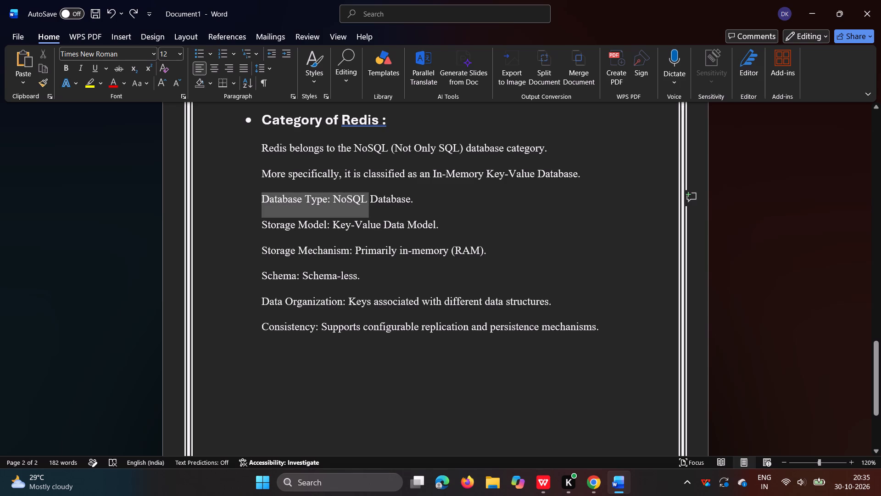
pyautogui.moveTo(340, 198); pyautogui.dragTo(330, 197)
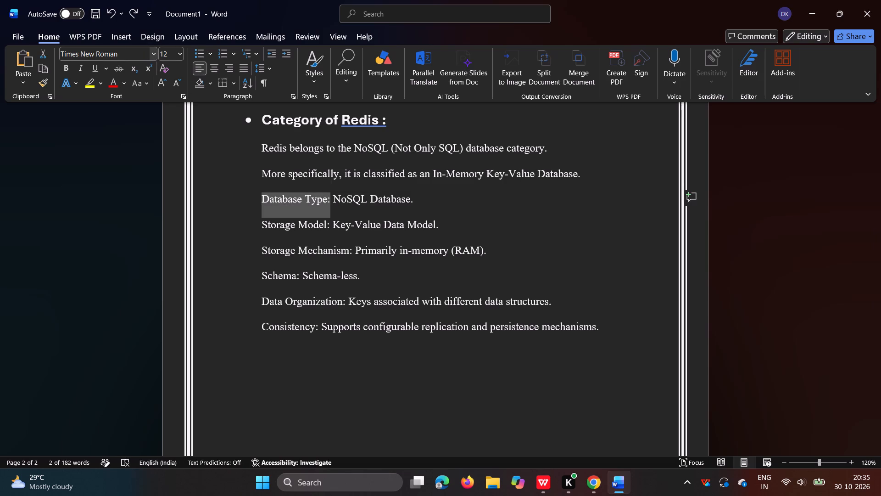
pyautogui.click(64, 70)
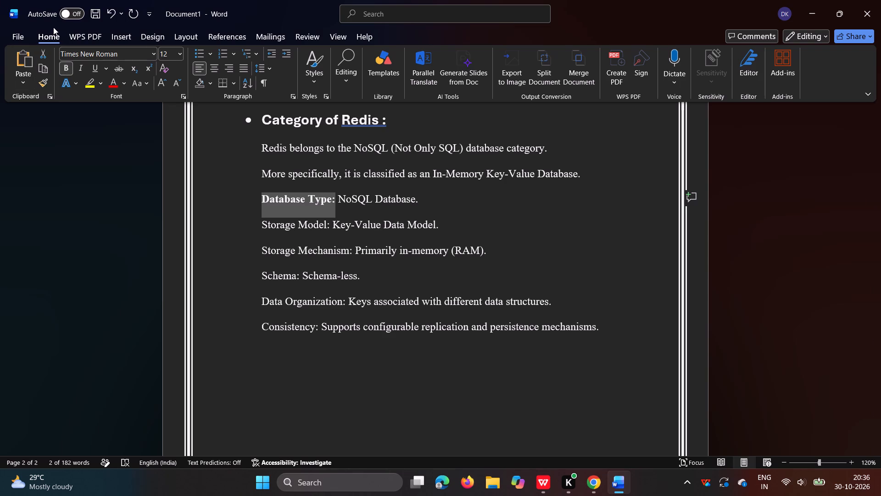
pyautogui.moveTo(331, 224); pyautogui.dragTo(267, 220)
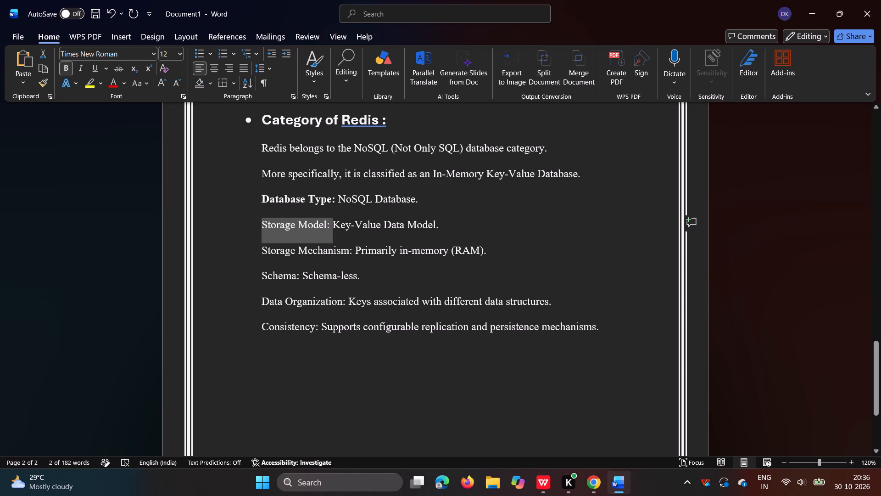
pyautogui.moveTo(267, 220); pyautogui.dragTo(266, 222)
pyautogui.click(64, 69)
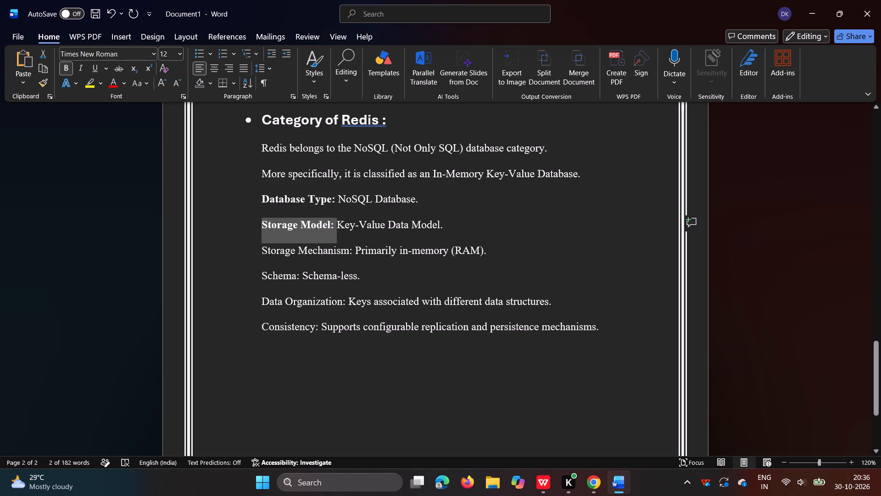
pyautogui.moveTo(352, 253); pyautogui.dragTo(257, 244)
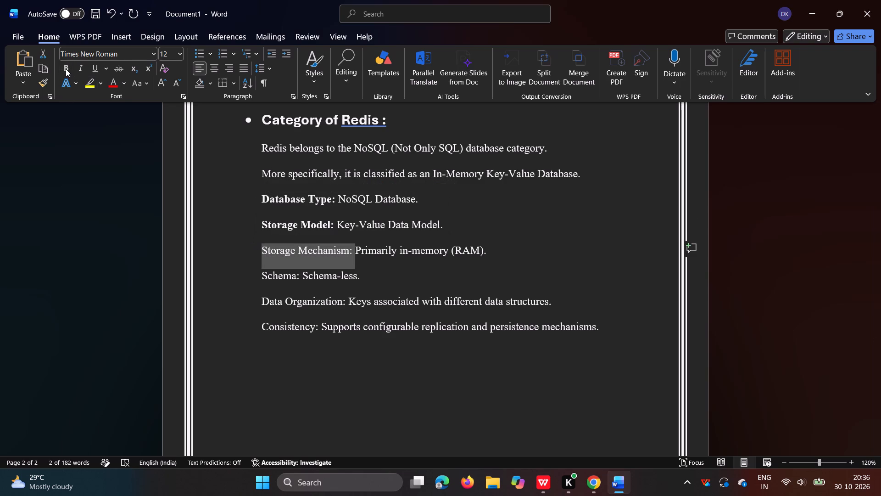
pyautogui.click(66, 69)
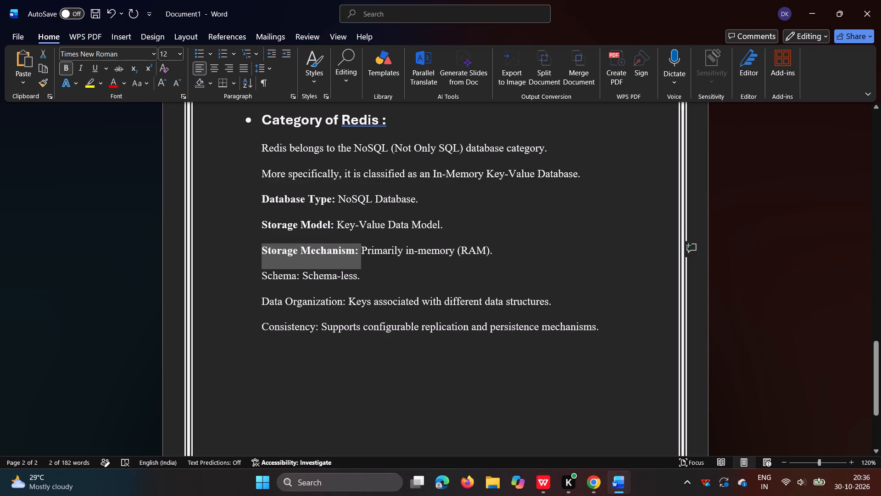
# Bold the remaining labels "Data Organization:", "Schema:" and "Consistency:".
pyautogui.moveTo(347, 301); pyautogui.dragTo(246, 303)
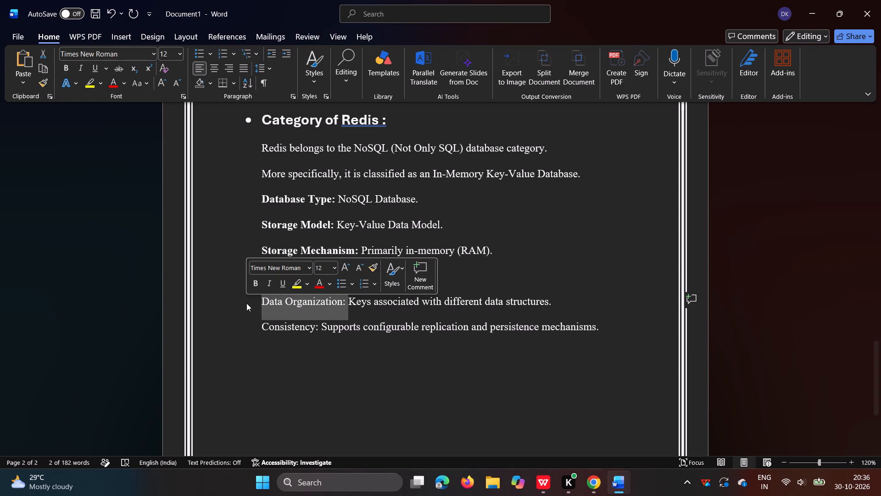
pyautogui.click(60, 66)
pyautogui.click(522, 255)
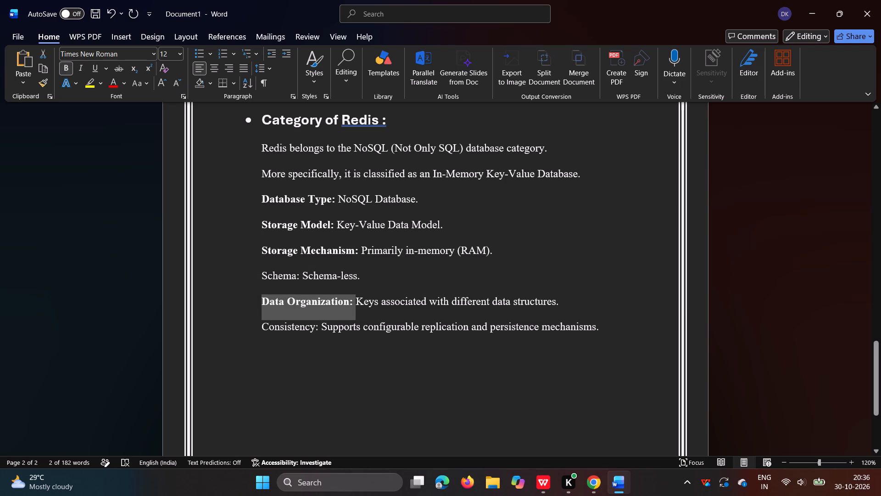
pyautogui.moveTo(298, 278); pyautogui.dragTo(259, 270)
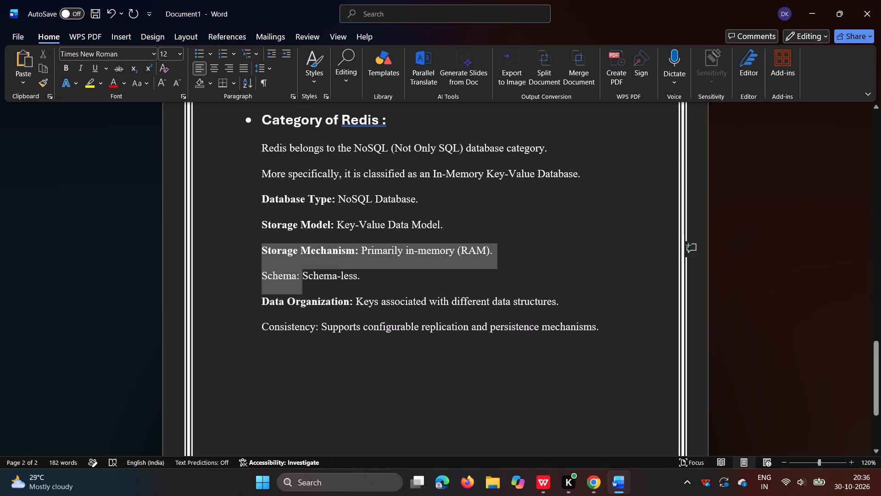
pyautogui.moveTo(259, 270); pyautogui.dragTo(257, 274)
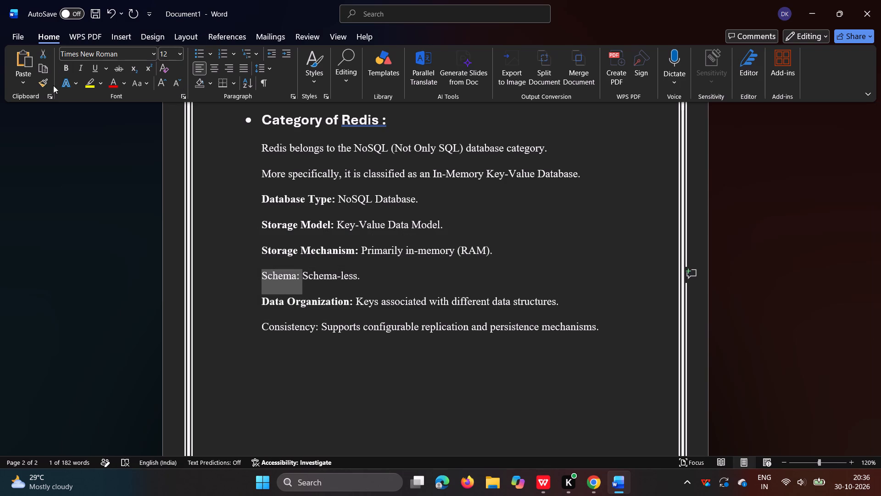
pyautogui.click(65, 69)
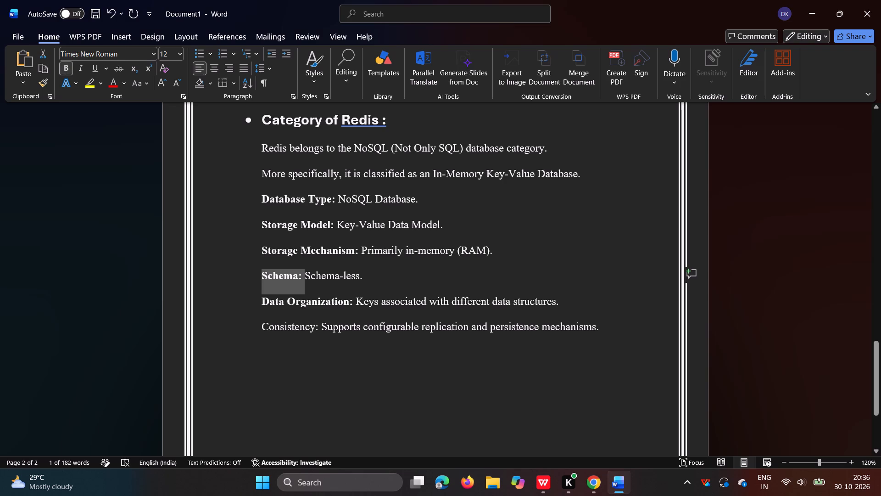
pyautogui.moveTo(318, 329); pyautogui.dragTo(243, 328)
pyautogui.click(67, 67)
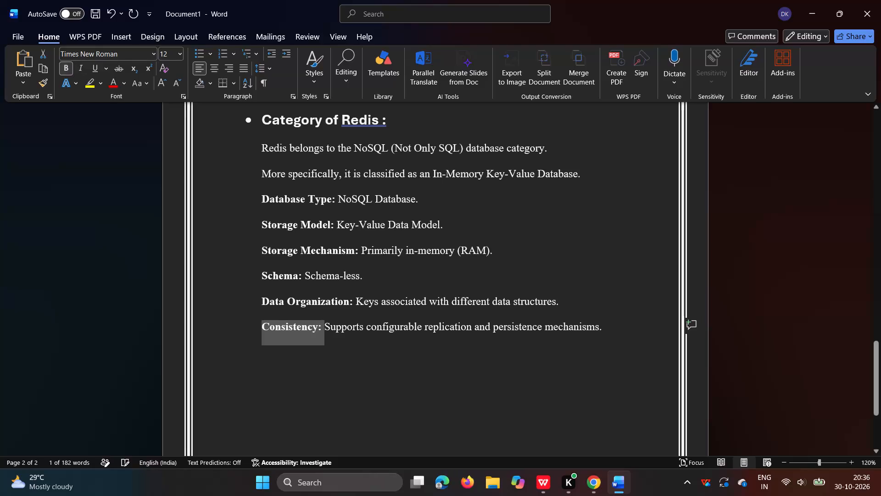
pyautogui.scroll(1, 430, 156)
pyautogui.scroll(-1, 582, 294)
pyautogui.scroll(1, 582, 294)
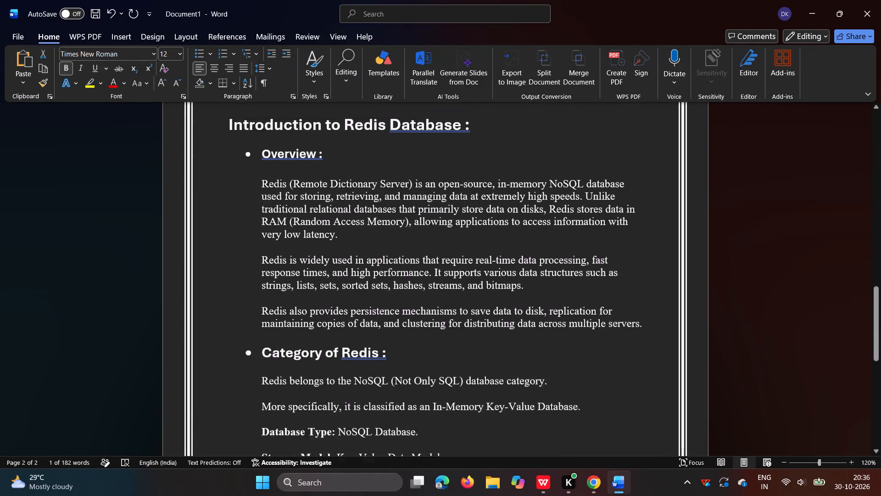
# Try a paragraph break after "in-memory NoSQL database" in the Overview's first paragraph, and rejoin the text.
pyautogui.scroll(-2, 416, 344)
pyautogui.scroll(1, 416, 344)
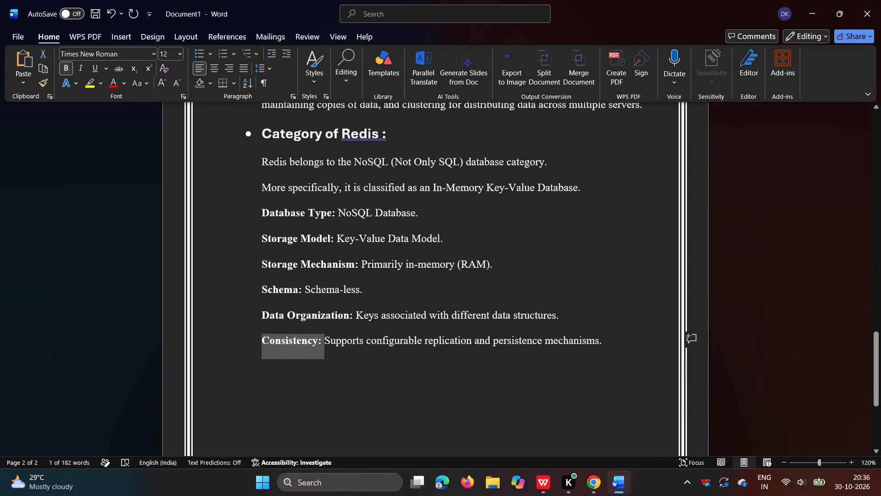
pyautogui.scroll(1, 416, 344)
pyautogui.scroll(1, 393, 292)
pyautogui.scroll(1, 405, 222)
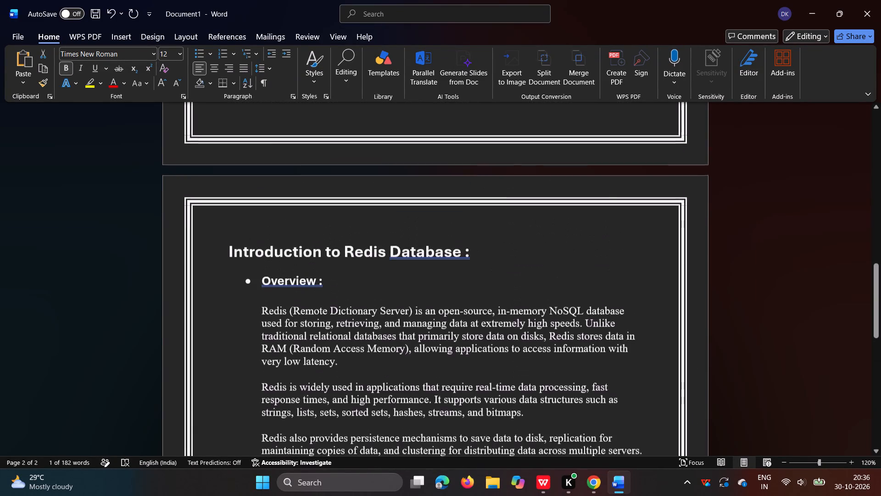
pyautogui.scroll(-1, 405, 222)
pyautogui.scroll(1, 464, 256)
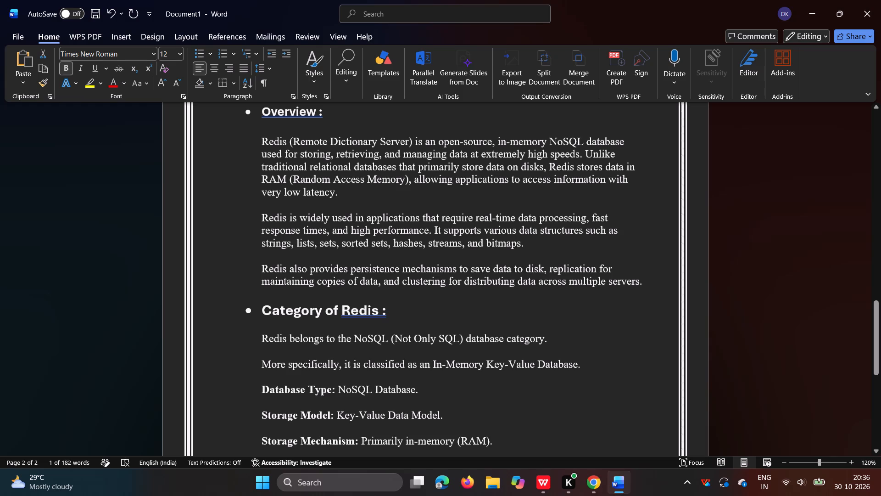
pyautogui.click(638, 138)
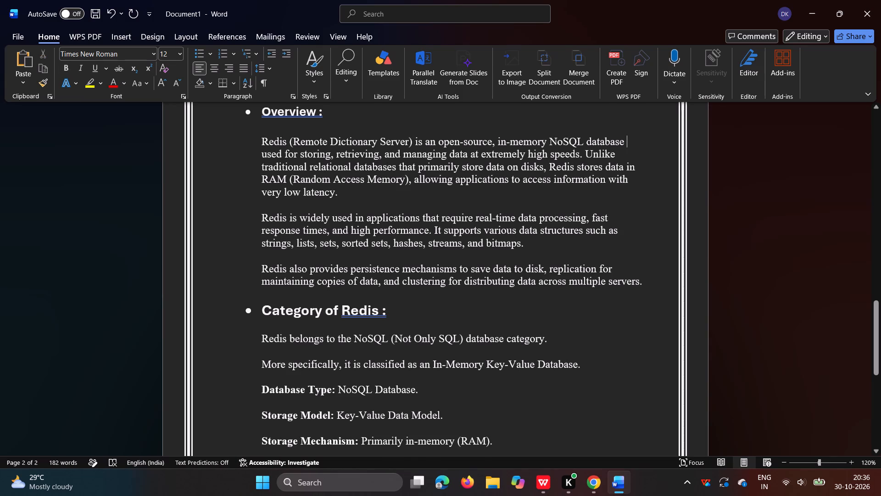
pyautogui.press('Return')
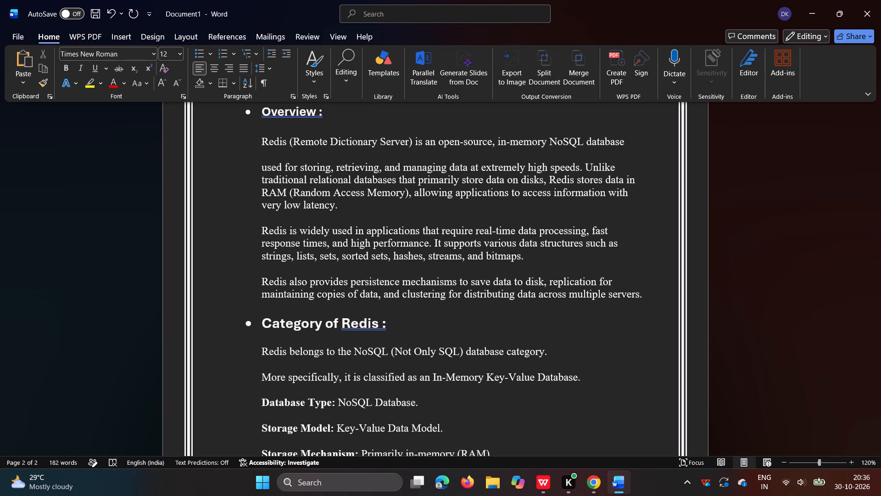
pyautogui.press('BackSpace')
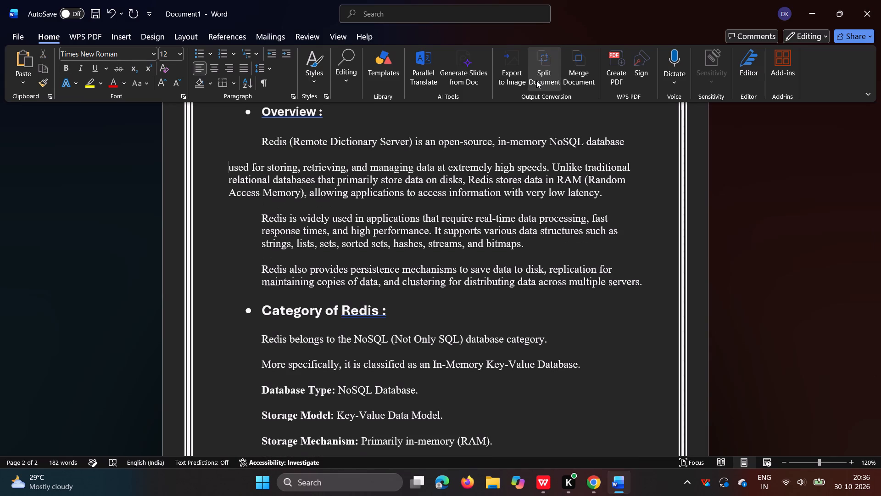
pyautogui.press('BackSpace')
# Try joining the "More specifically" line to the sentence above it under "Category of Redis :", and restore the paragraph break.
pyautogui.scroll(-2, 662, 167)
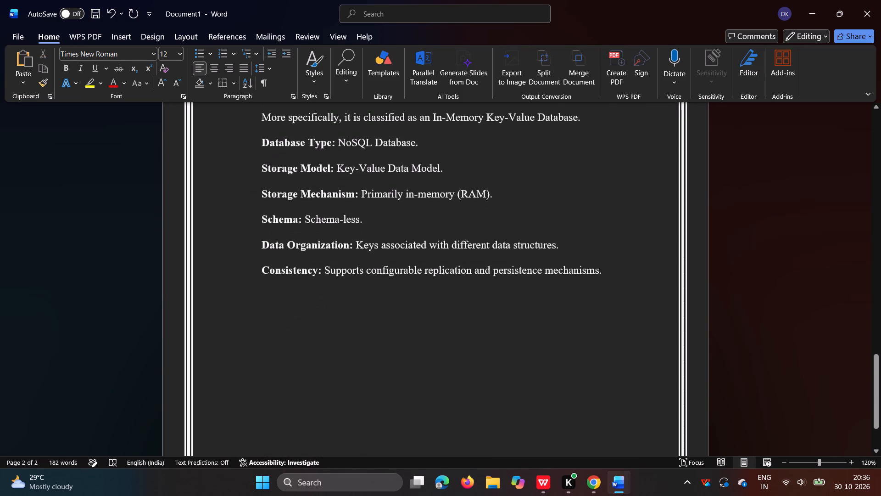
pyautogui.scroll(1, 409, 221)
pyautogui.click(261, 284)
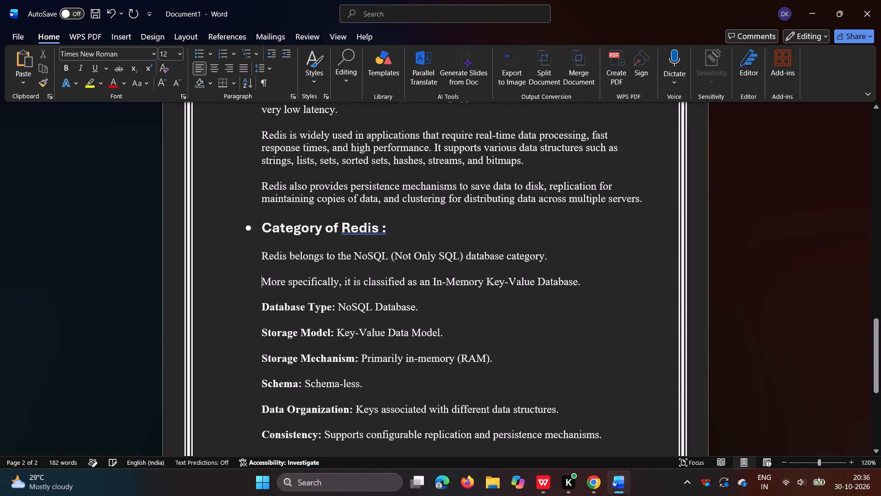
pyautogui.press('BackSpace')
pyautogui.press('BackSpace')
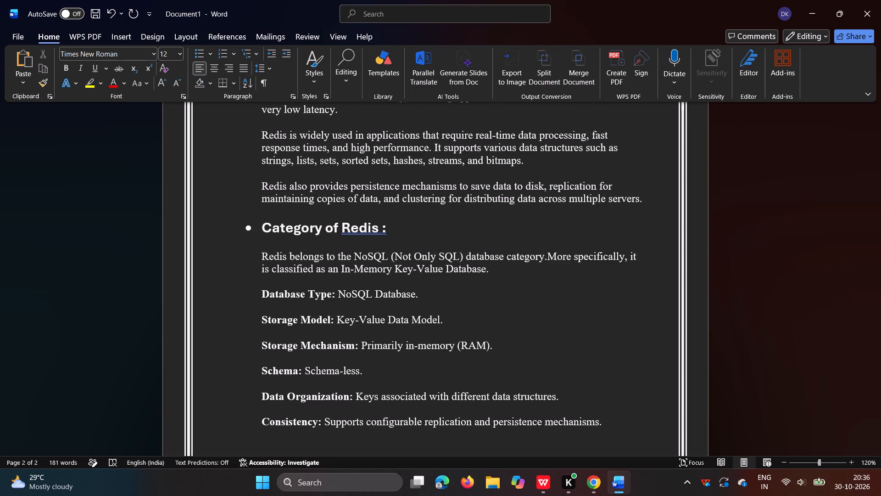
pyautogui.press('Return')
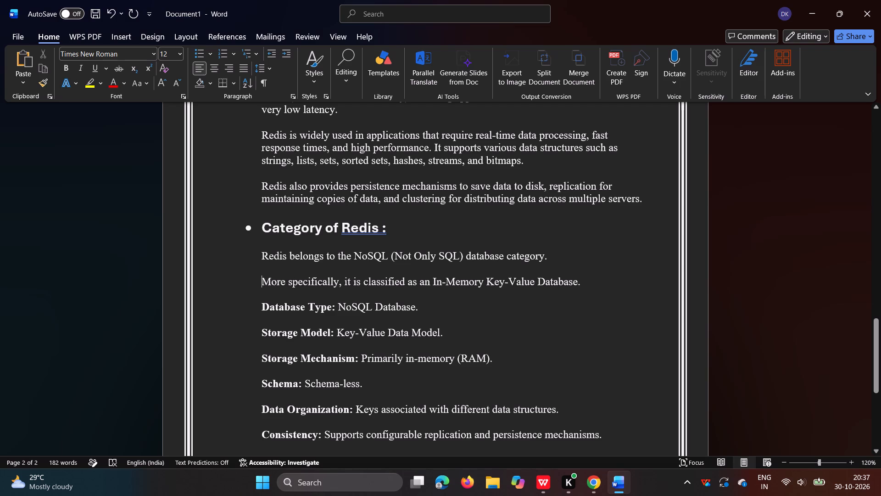
# Switch to Spotify in Chrome and play "Vellai Pura Ondru - Duet" from the recent searches.
pyautogui.click(602, 492)
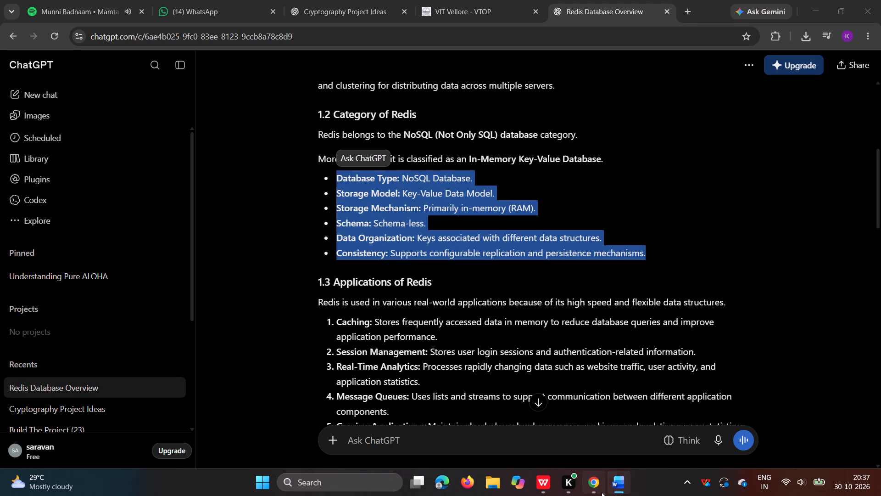
pyautogui.click(110, 0)
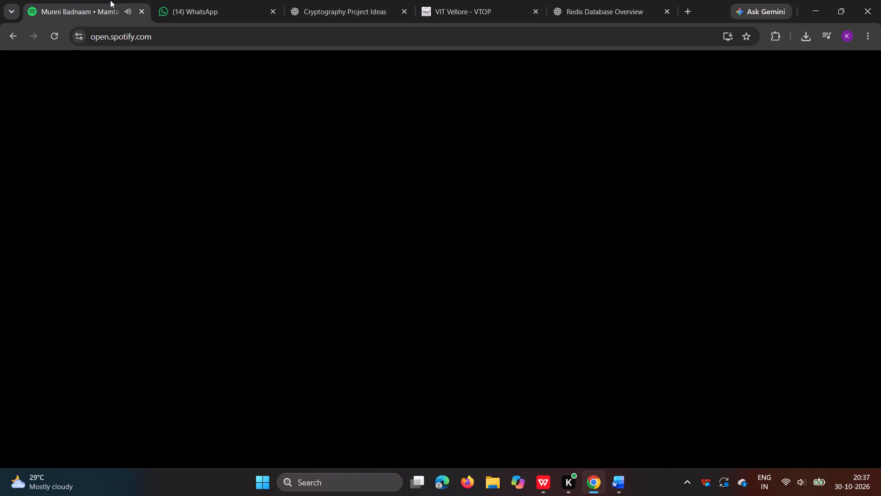
pyautogui.scroll(-1, 460, 266)
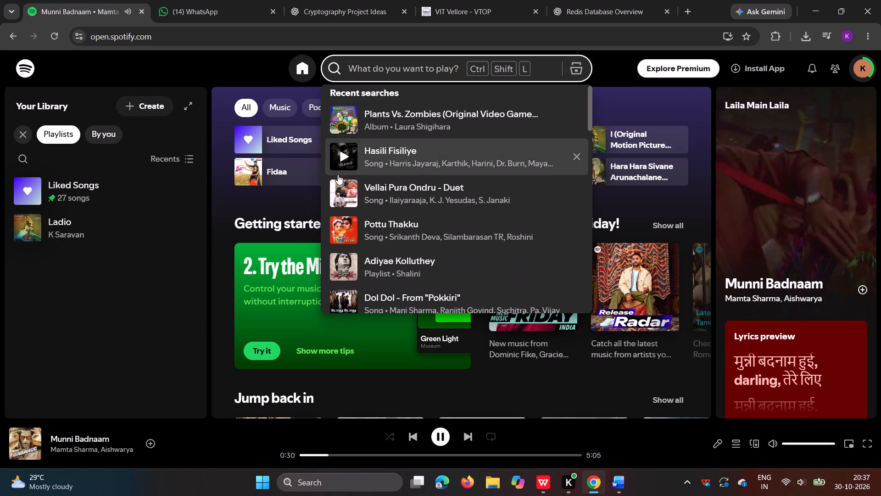
pyautogui.doubleClick(337, 193)
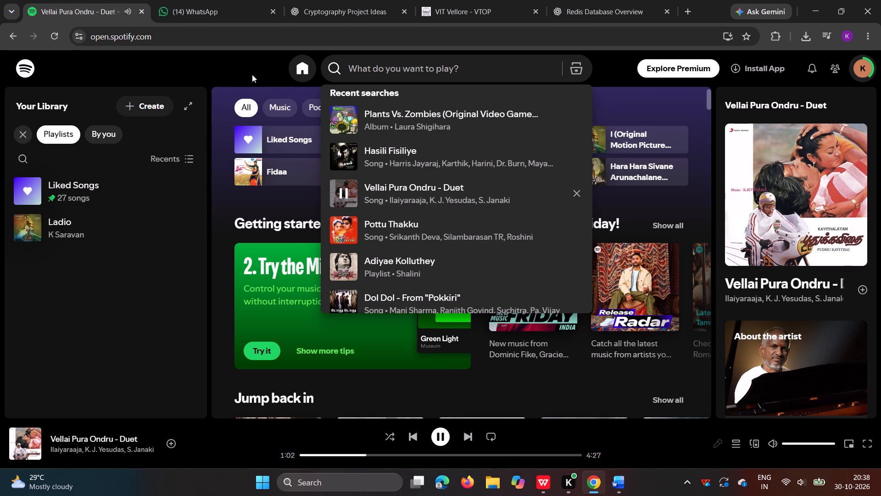
# Rewind the playing song to its beginning.
pyautogui.click(316, 453)
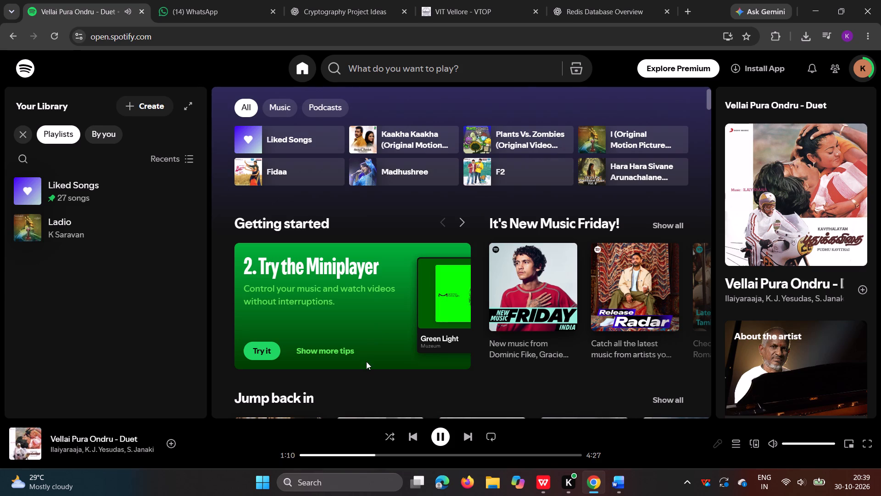
pyautogui.click(299, 459)
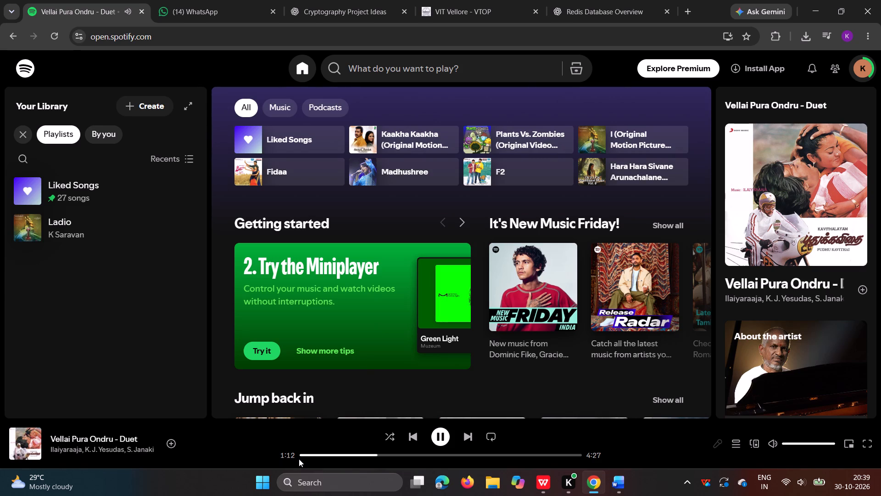
pyautogui.click(300, 458)
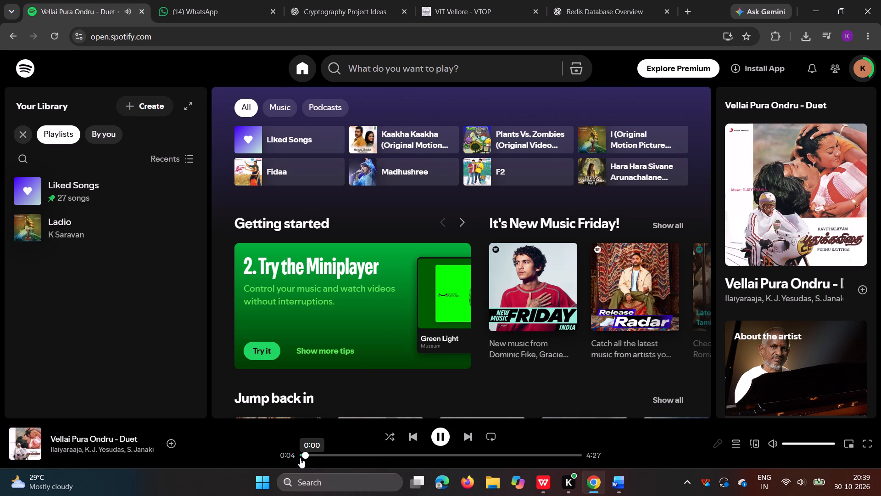
pyautogui.click(606, 0)
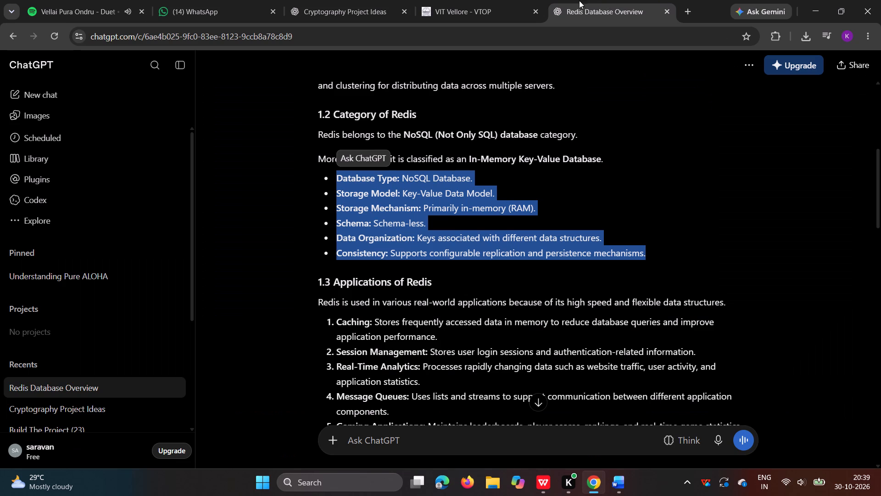
pyautogui.click(94, 0)
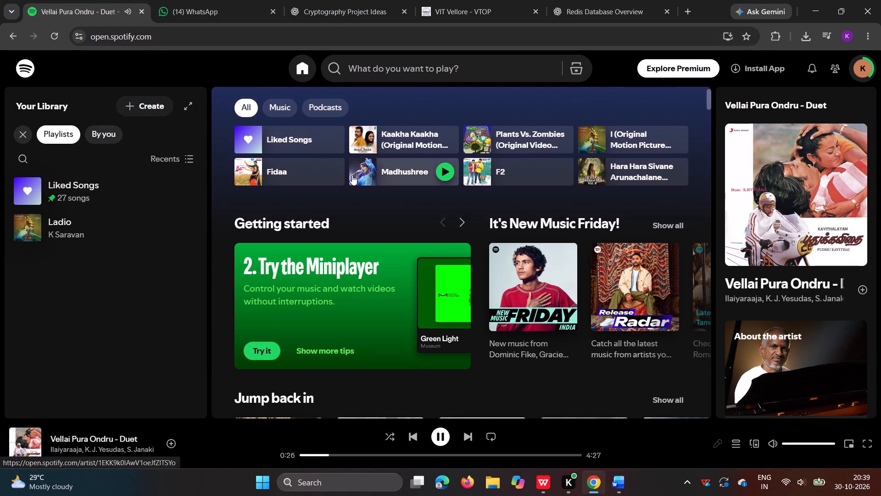
pyautogui.click(302, 453)
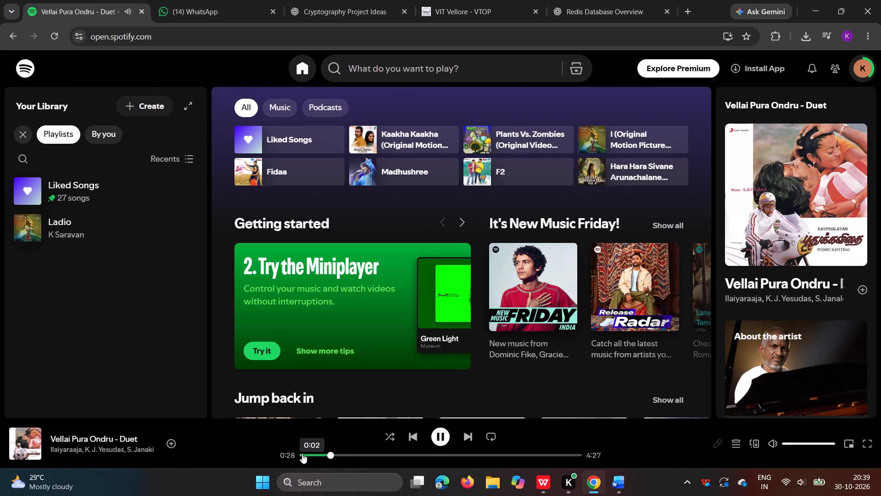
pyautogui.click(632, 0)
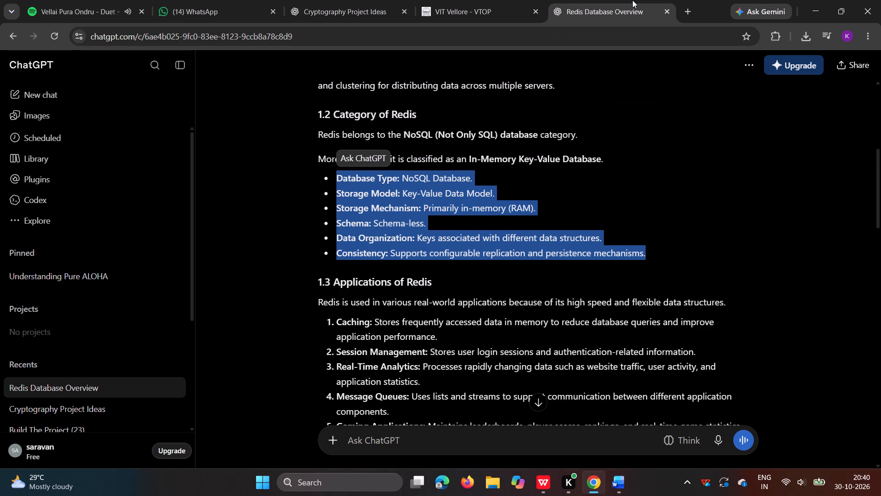
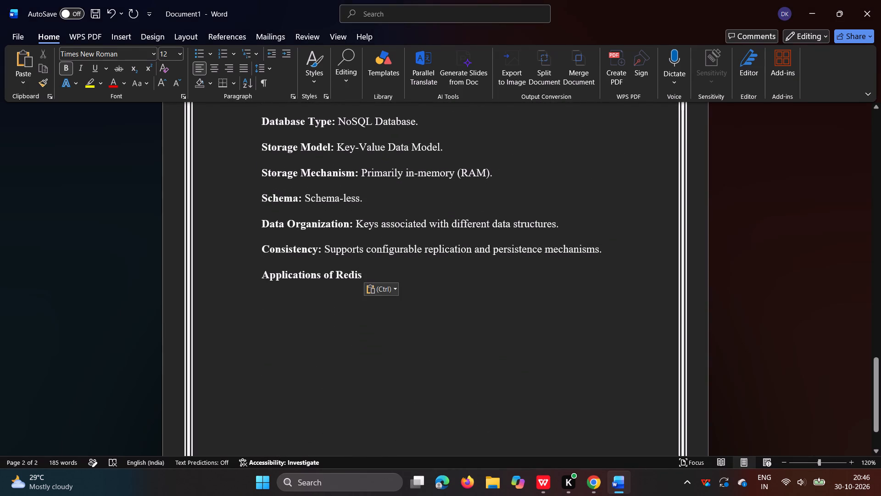
# Format the "Applications of Redis" line as a bulleted heading with font size 16.
pyautogui.moveTo(364, 277); pyautogui.dragTo(263, 278)
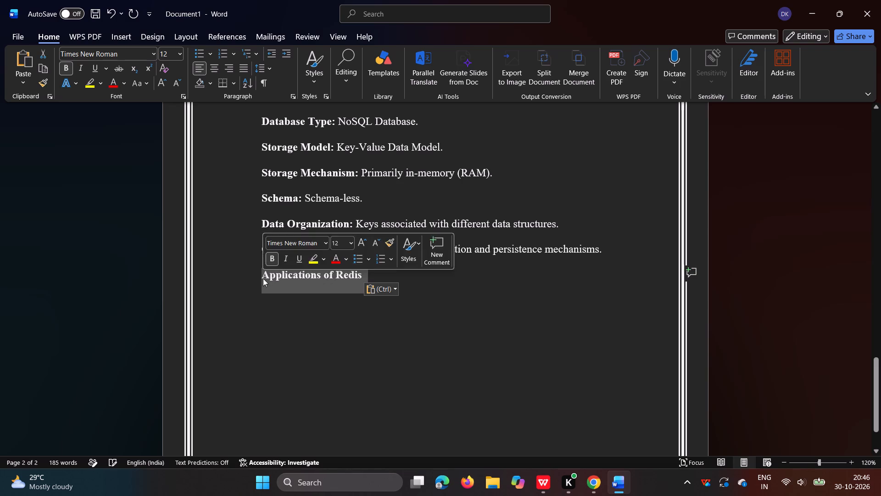
pyautogui.click(203, 50)
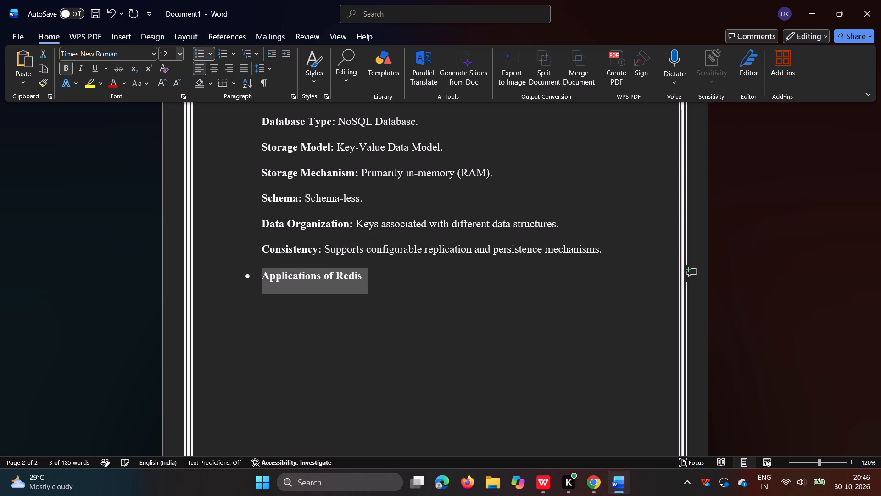
pyautogui.moveTo(175, 52); pyautogui.dragTo(180, 52)
pyautogui.moveTo(180, 52); pyautogui.dragTo(169, 173)
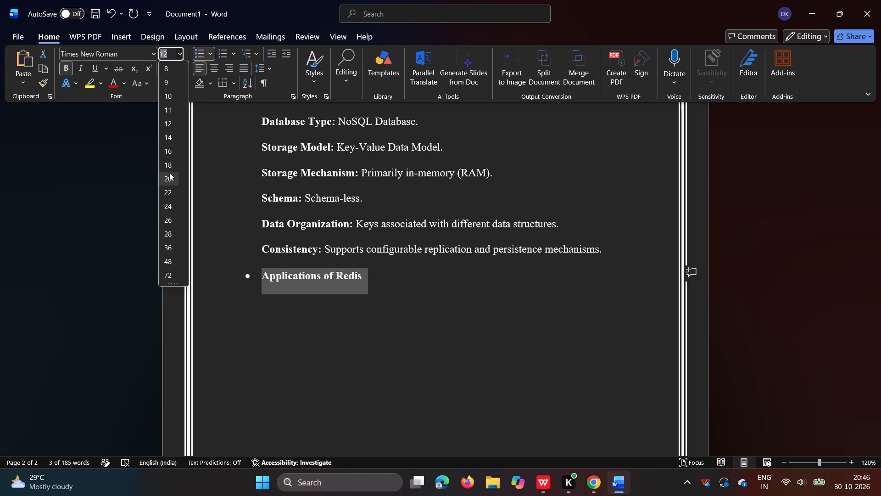
pyautogui.moveTo(169, 173); pyautogui.dragTo(169, 167)
pyautogui.scroll(1, 422, 277)
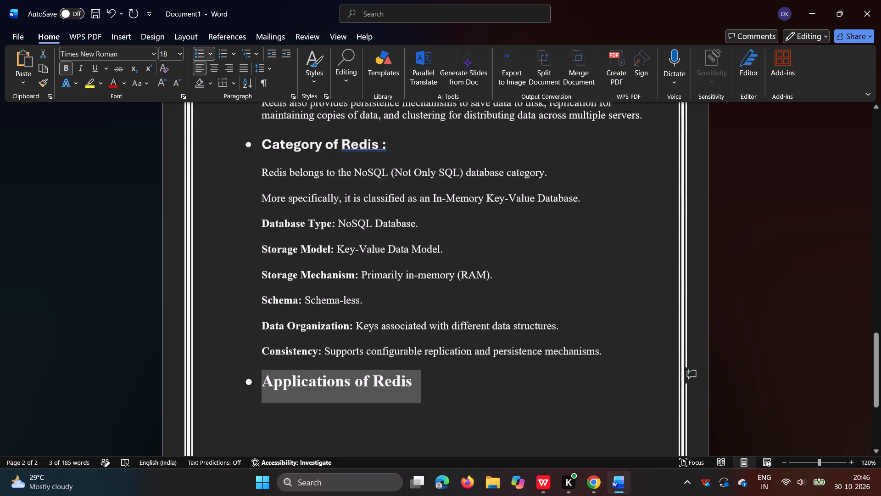
pyautogui.scroll(1, 422, 277)
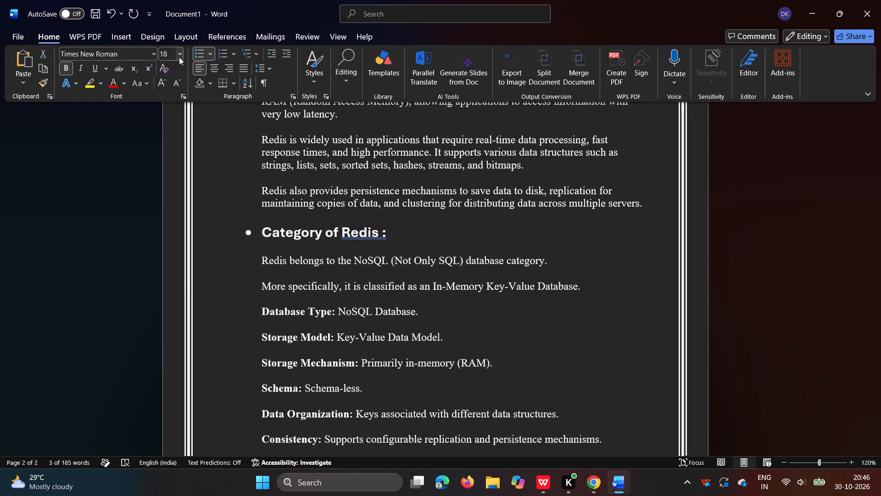
pyautogui.click(179, 57)
pyautogui.click(174, 157)
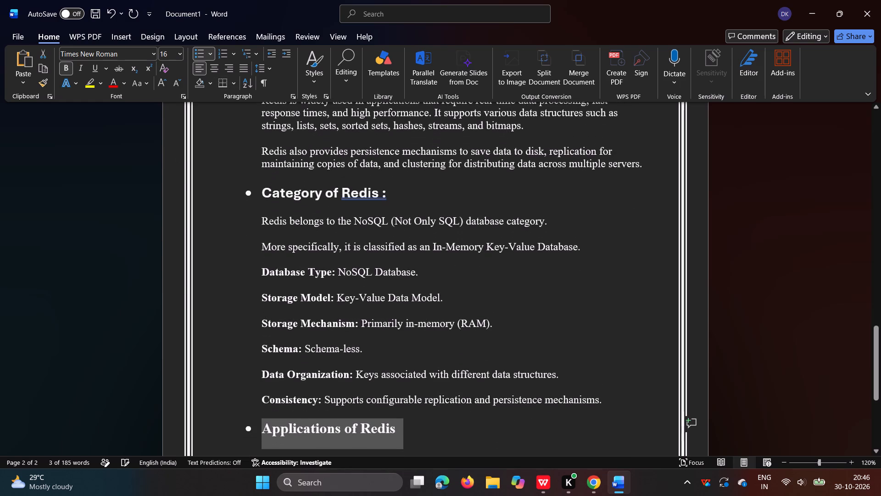
# Insert a blank line above "Category of Redis" and another below the "Introduction to Redis Database" title.
pyautogui.scroll(-1, 549, 340)
pyautogui.scroll(1, 448, 259)
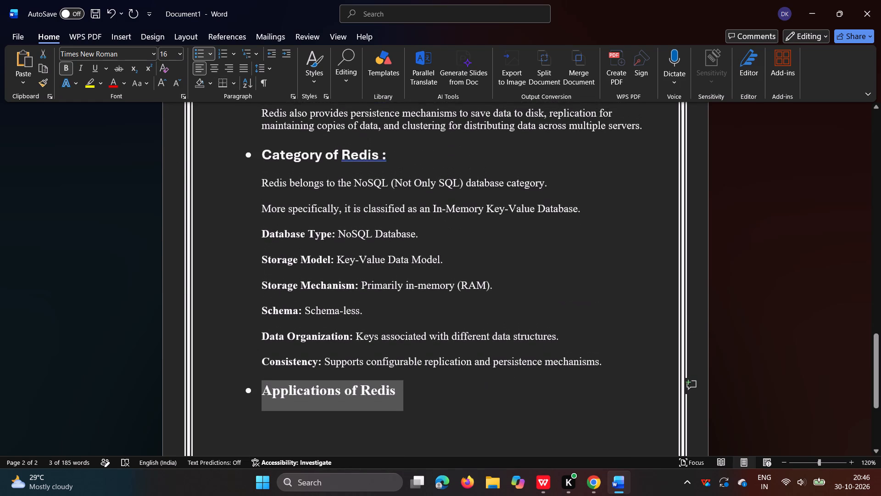
pyautogui.scroll(1, 534, 429)
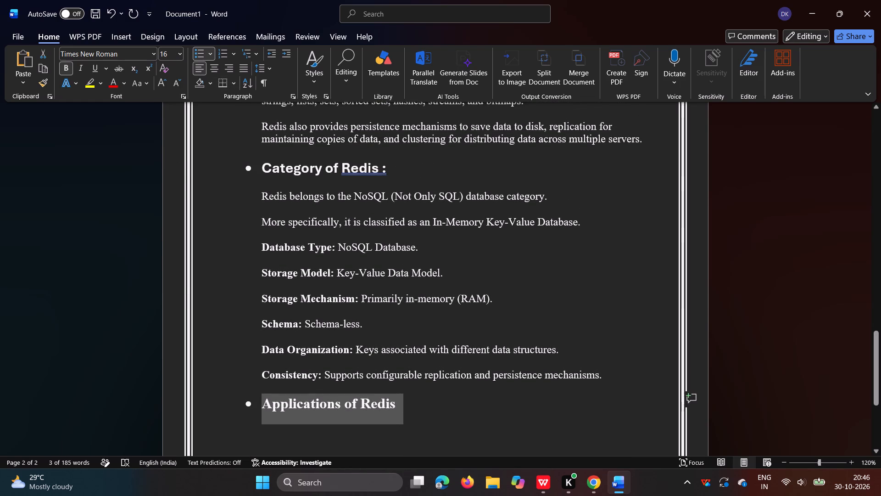
pyautogui.click(654, 142)
pyautogui.press('Return')
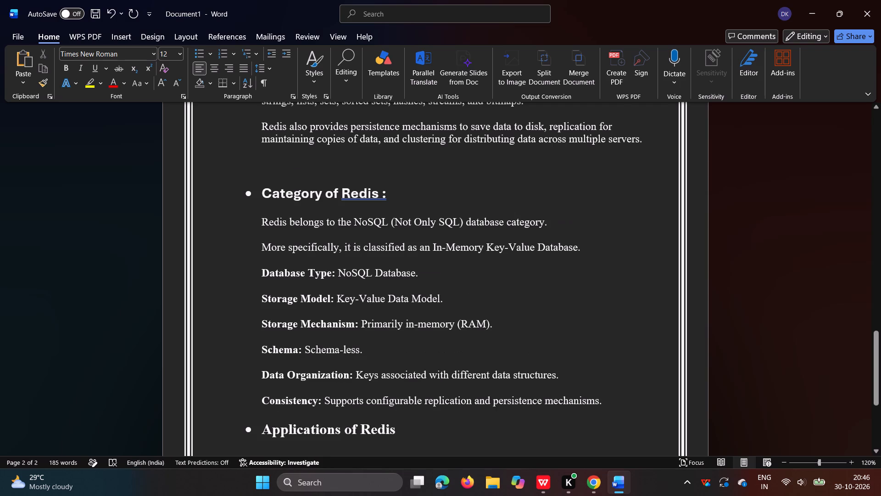
pyautogui.scroll(1, 657, 150)
pyautogui.scroll(1, 603, 244)
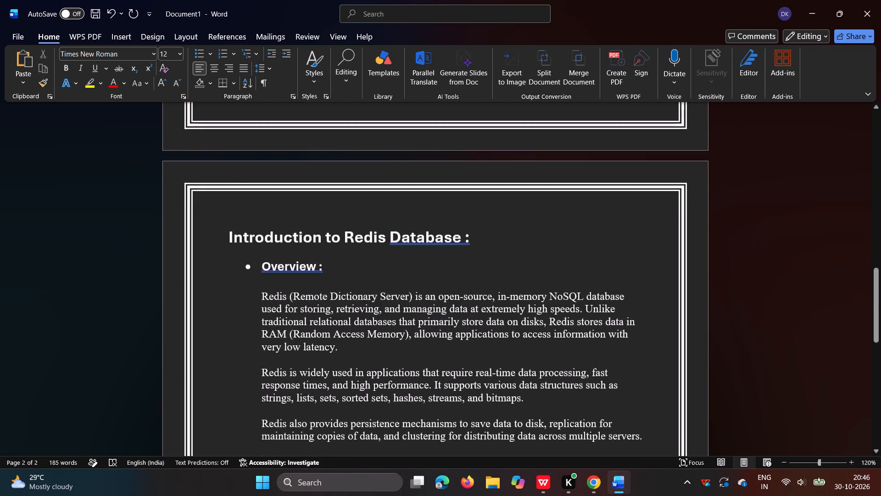
pyautogui.scroll(-2, 544, 348)
pyautogui.scroll(2, 544, 348)
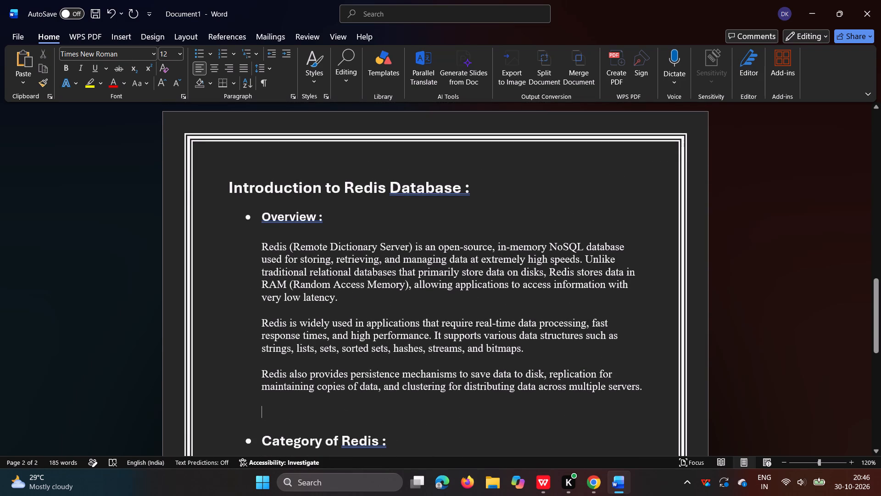
pyautogui.click(493, 197)
pyautogui.press('Return')
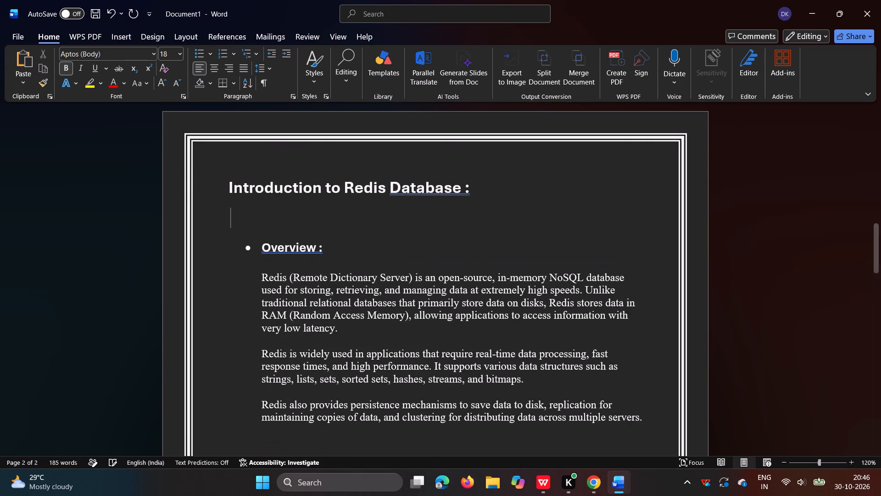
# Insert five blank lines after the Consistency line to push "Applications of Redis" onto the following page.
pyautogui.scroll(-4, 499, 202)
pyautogui.keyDown('ctrl'); pyautogui.scroll(1, 499, 202); pyautogui.keyUp('ctrl')
pyautogui.keyDown('ctrl'); pyautogui.scroll(-1, 499, 202); pyautogui.keyUp('ctrl')
pyautogui.keyDown('ctrl'); pyautogui.scroll(1, 499, 202); pyautogui.keyUp('ctrl')
pyautogui.scroll(-1, 499, 202)
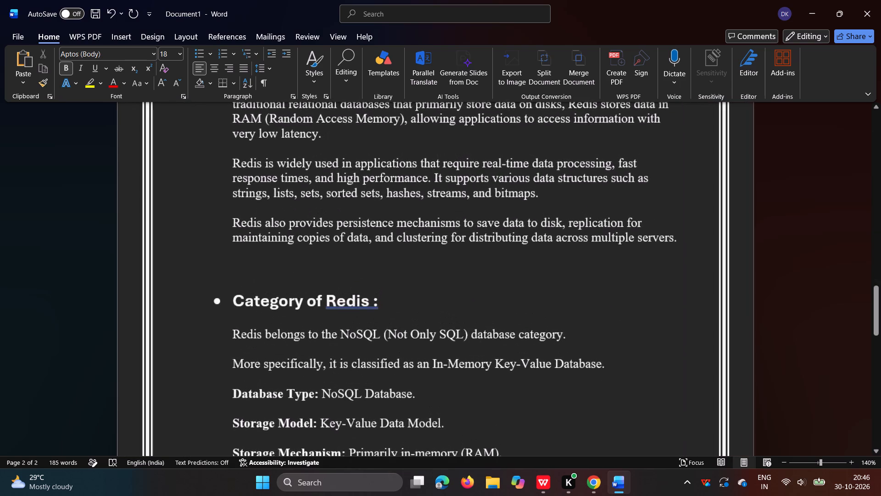
pyautogui.scroll(-4, 482, 318)
pyautogui.keyDown('ctrl'); pyautogui.scroll(-3, 482, 318); pyautogui.keyUp('ctrl')
pyautogui.scroll(1, 482, 318)
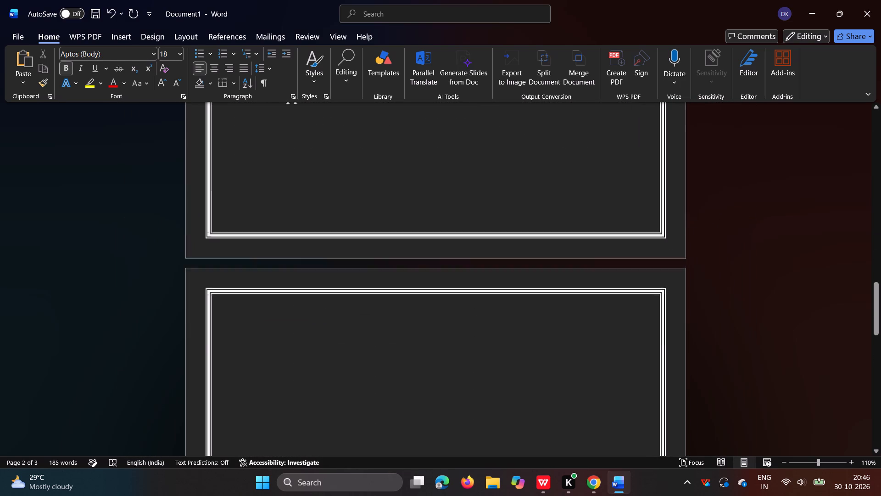
pyautogui.scroll(1, 482, 318)
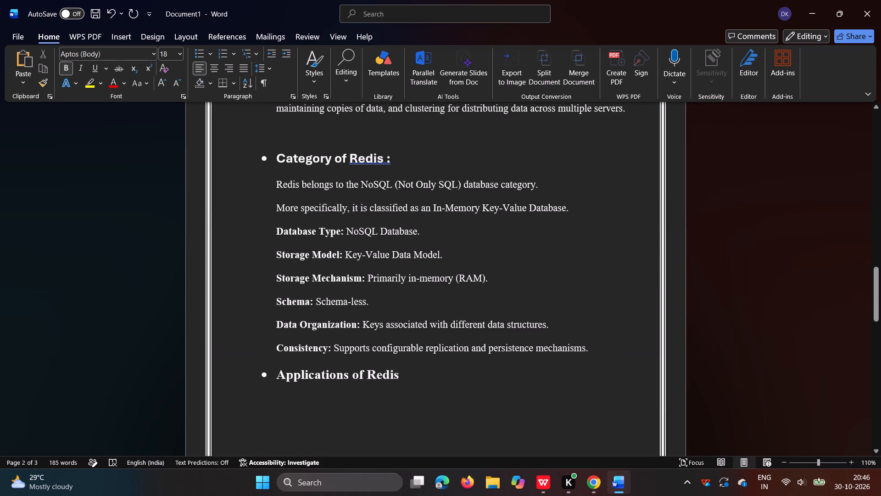
pyautogui.click(608, 351)
pyautogui.press('Return')
pyautogui.press('Return')
pyautogui.press('Return')
pyautogui.press('Return')
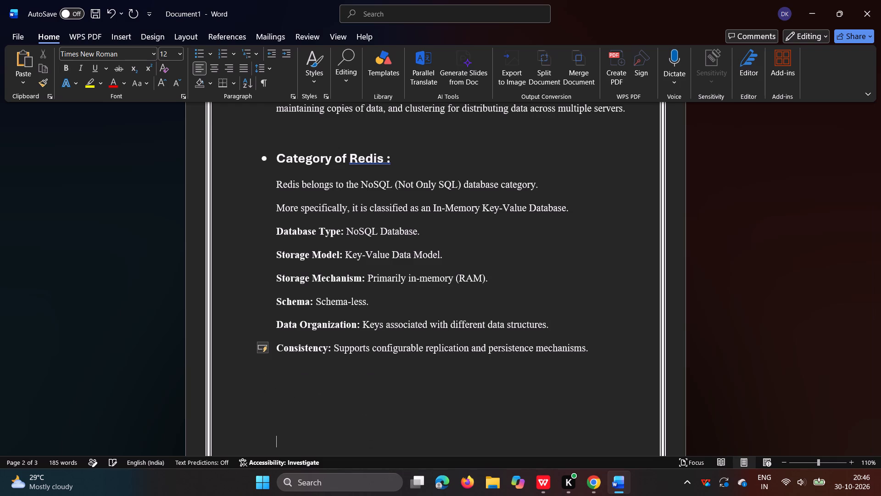
pyautogui.press('Return')
# Check the spacing and page layout from the Overview and Category sections through to the "Applications of Redis" heading.
pyautogui.scroll(-3, 669, 366)
pyautogui.scroll(2, 565, 309)
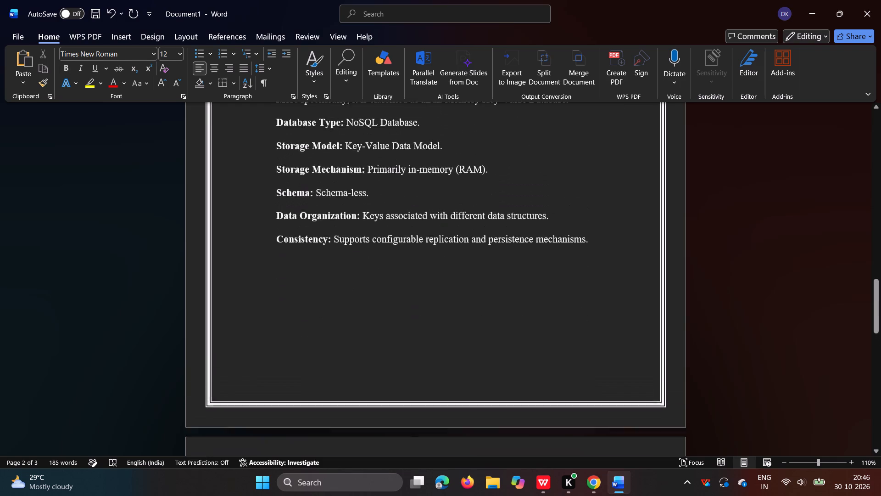
pyautogui.scroll(4, 565, 309)
pyautogui.scroll(-5, 565, 309)
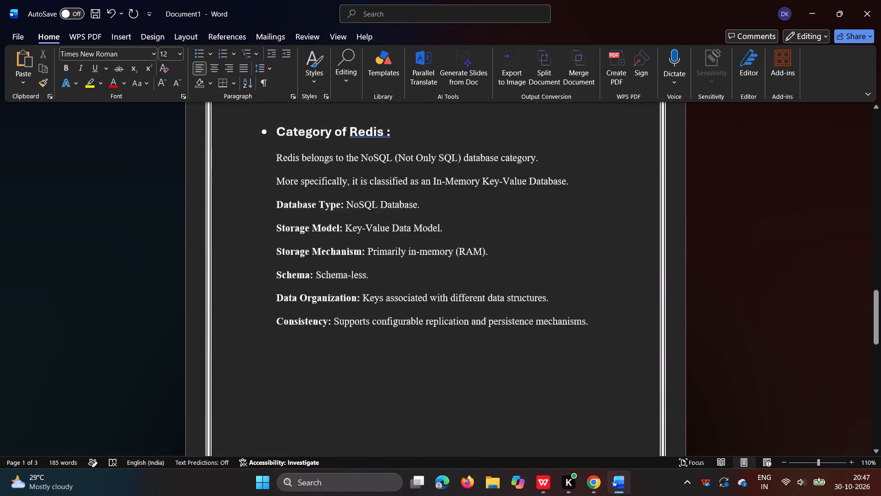
pyautogui.scroll(4, 565, 309)
pyautogui.scroll(-3, 565, 309)
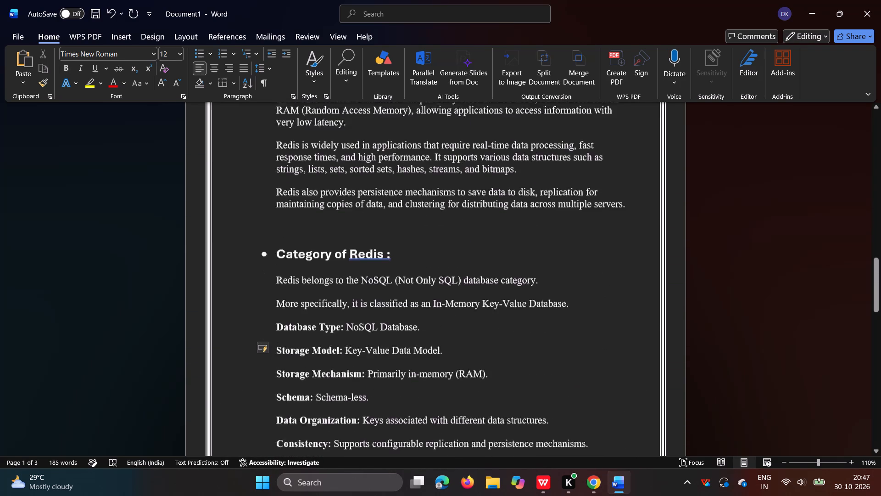
pyautogui.scroll(-2, 565, 309)
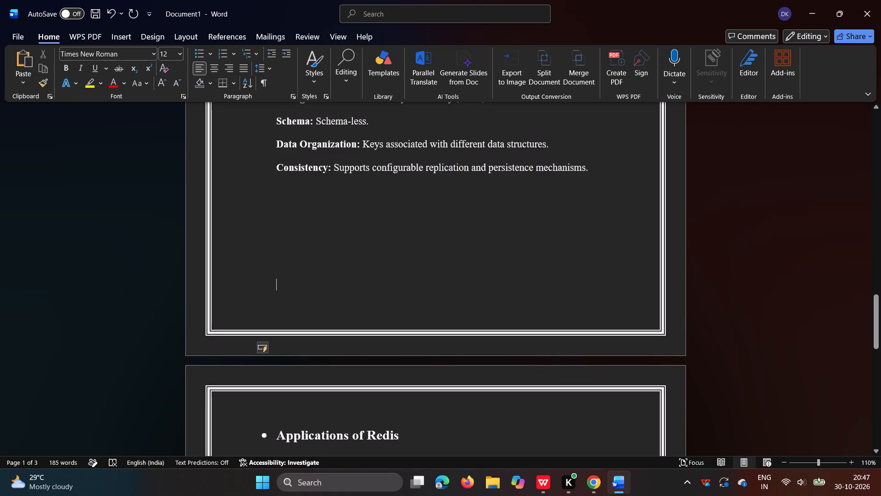
# Append " :" to the "Applications of Redis" heading and start an unbulleted line beneath it.
pyautogui.scroll(-2, 648, 378)
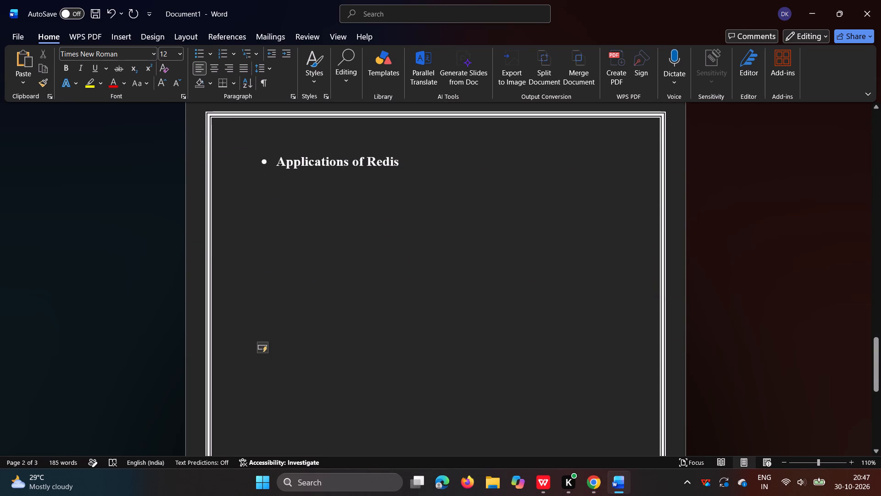
pyautogui.click(451, 163)
pyautogui.press('space')
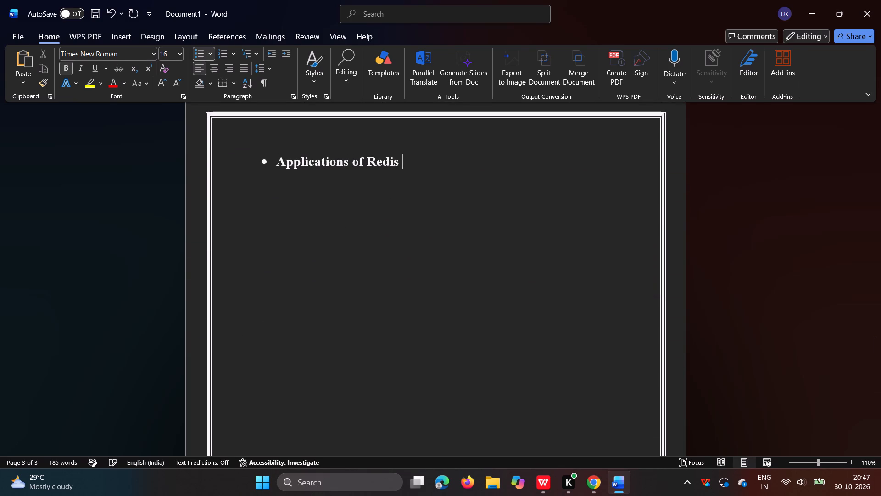
pyautogui.hotkey('shift', ':')
pyautogui.press('Return')
pyautogui.press('BackSpace')
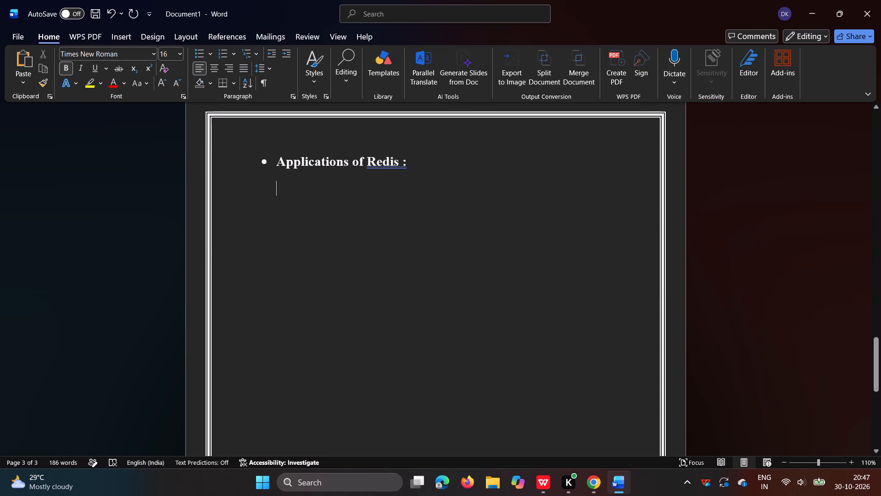
# Copy the intro sentence and eight numbered applications of section 1.3 from the ChatGPT chat in Chrome and paste them under the heading in Word.
pyautogui.click(589, 488)
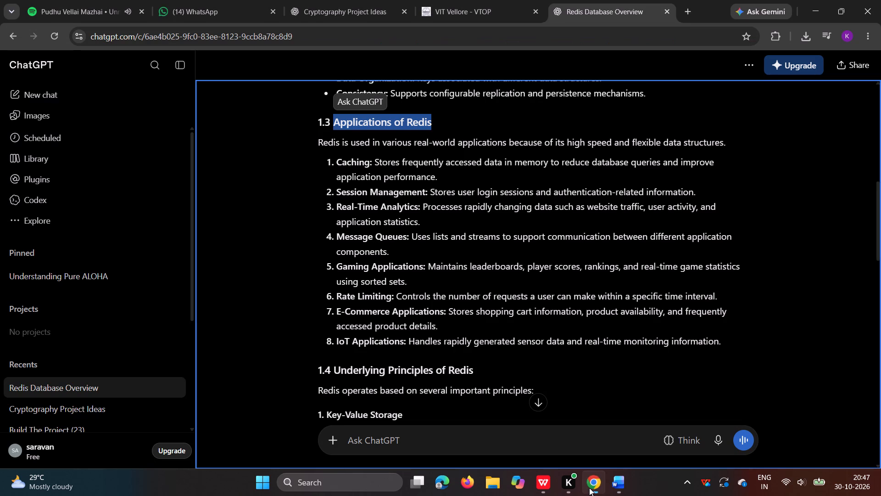
pyautogui.scroll(-1, 474, 235)
pyautogui.scroll(1, 474, 235)
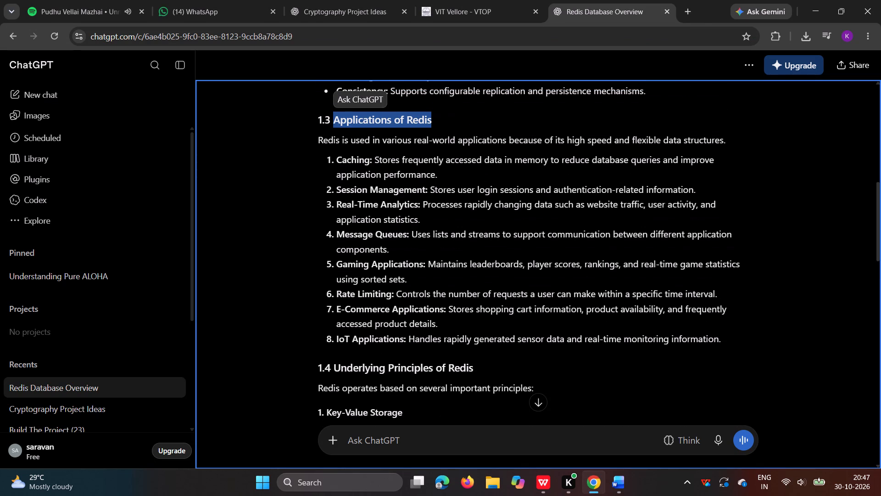
pyautogui.moveTo(319, 141); pyautogui.dragTo(658, 335)
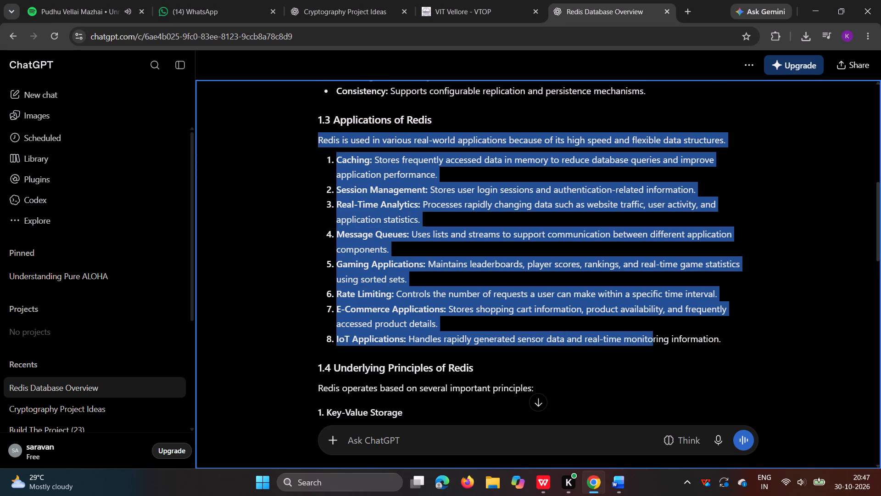
pyautogui.moveTo(658, 335); pyautogui.dragTo(721, 336)
pyautogui.hotkey('ctrl', 'c')
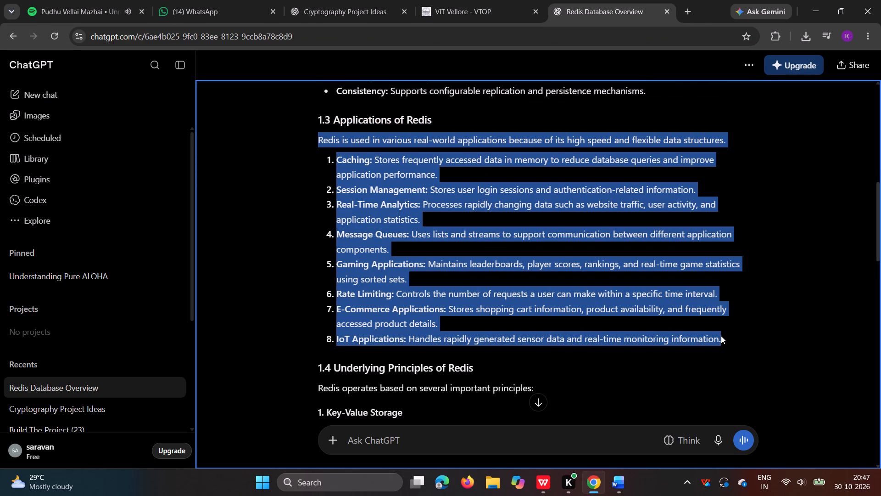
pyautogui.click(613, 486)
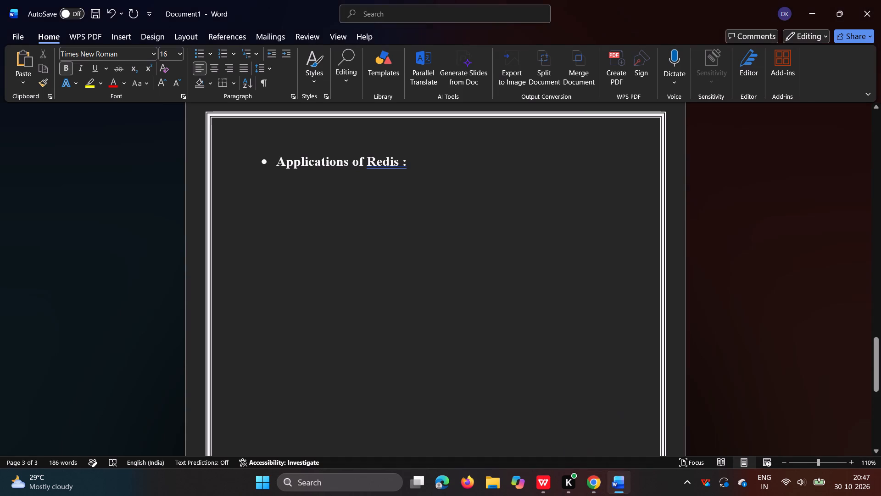
pyautogui.hotkey('ctrl', 'v')
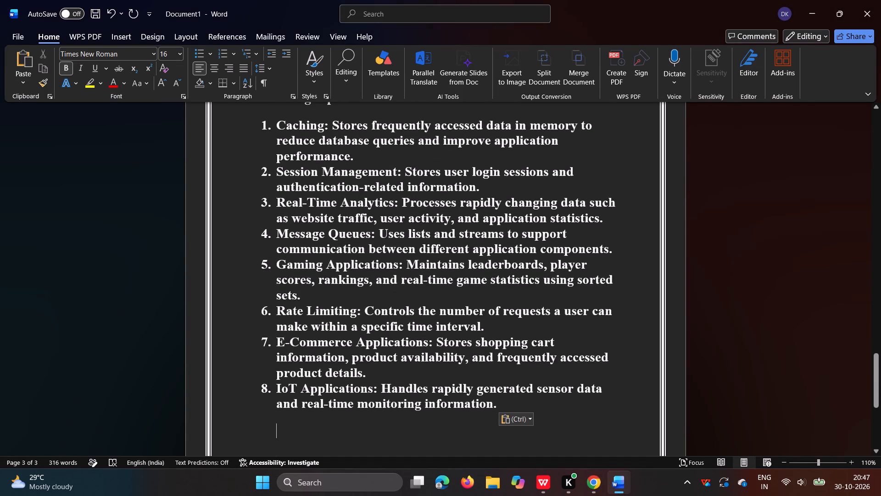
pyautogui.scroll(2, 404, 171)
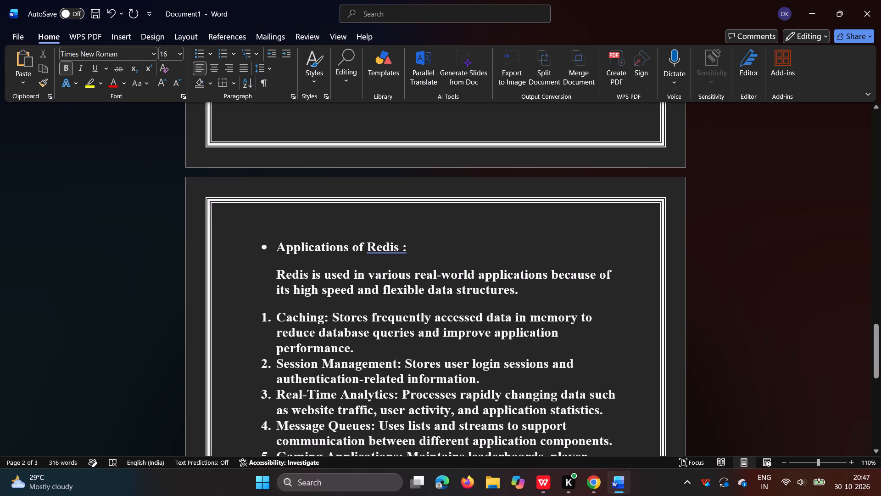
pyautogui.scroll(-2, 447, 137)
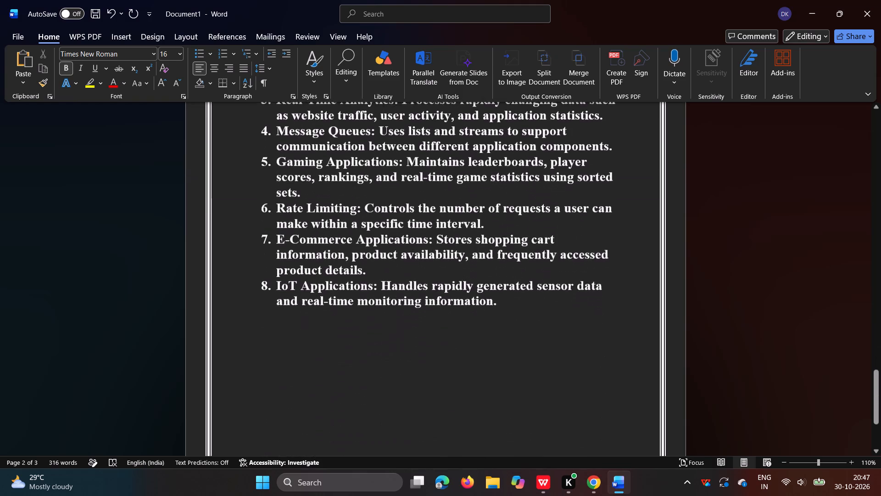
# Set the pasted intro sentence and eight numbered items under "Applications of Redis" to 12 pt and remove their bold formatting.
pyautogui.scroll(1, 487, 248)
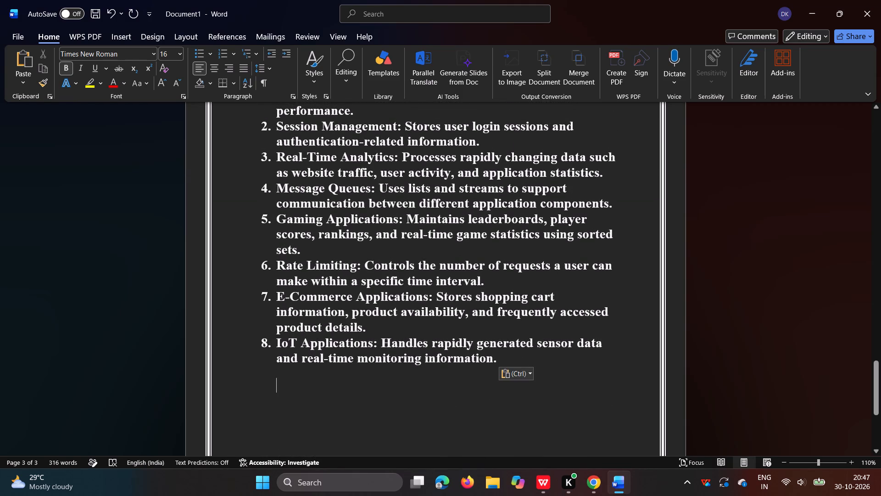
pyautogui.moveTo(506, 356); pyautogui.dragTo(260, 164)
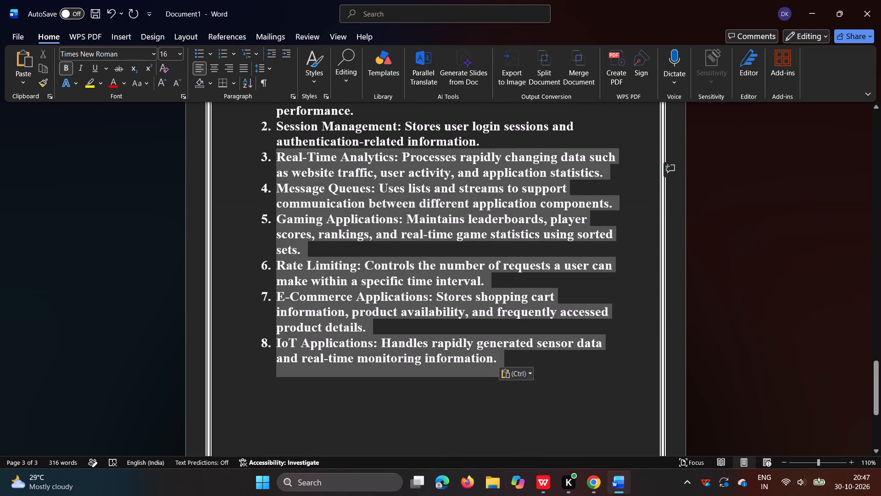
pyautogui.moveTo(260, 164); pyautogui.dragTo(296, 251)
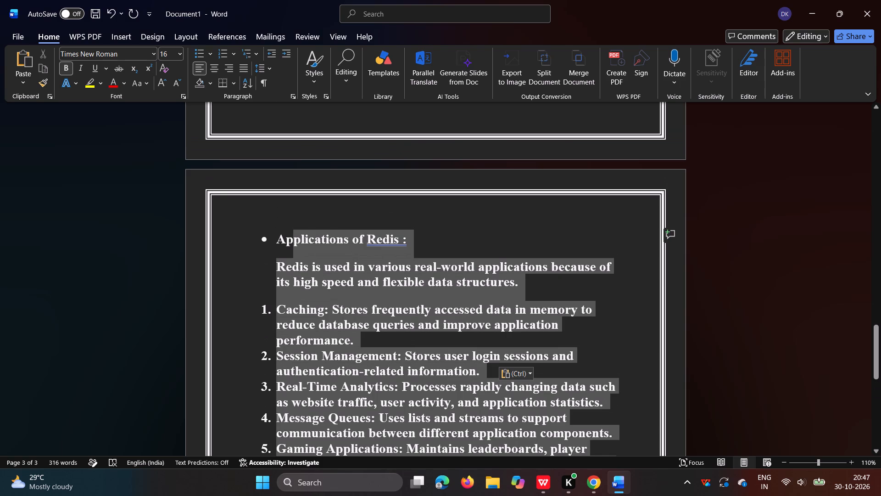
pyautogui.moveTo(296, 251); pyautogui.dragTo(264, 265)
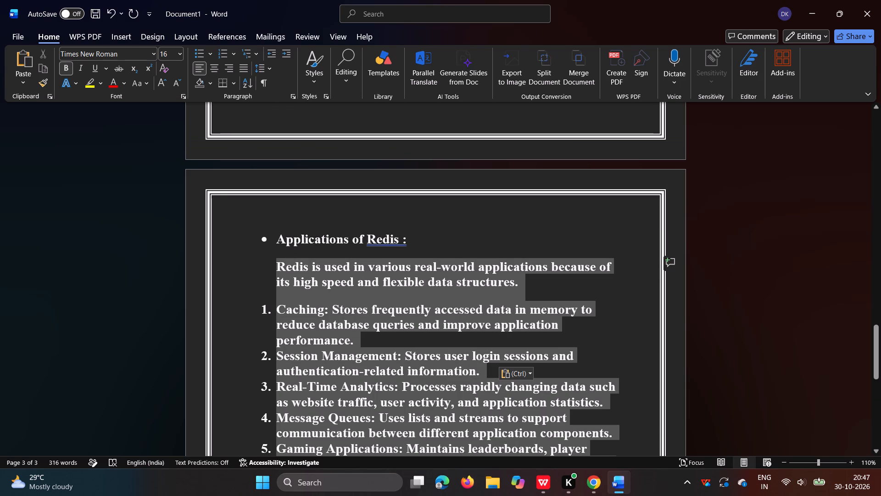
pyautogui.moveTo(264, 265); pyautogui.dragTo(274, 271)
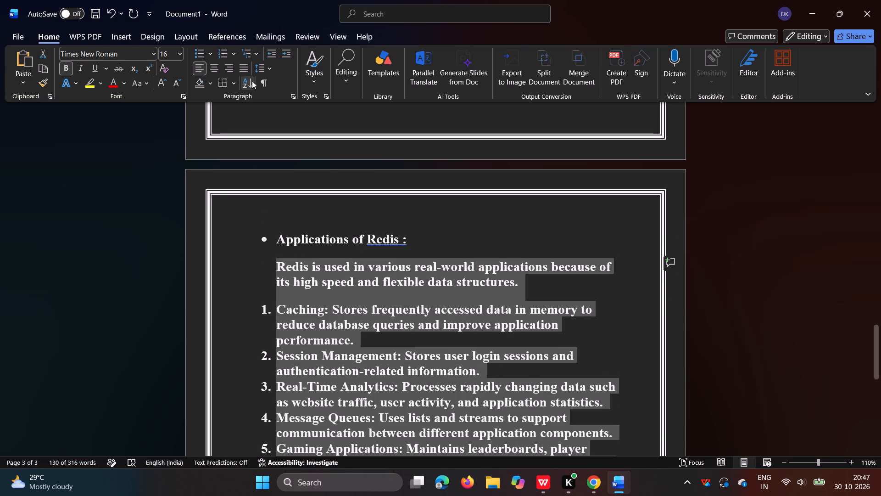
pyautogui.click(211, 54)
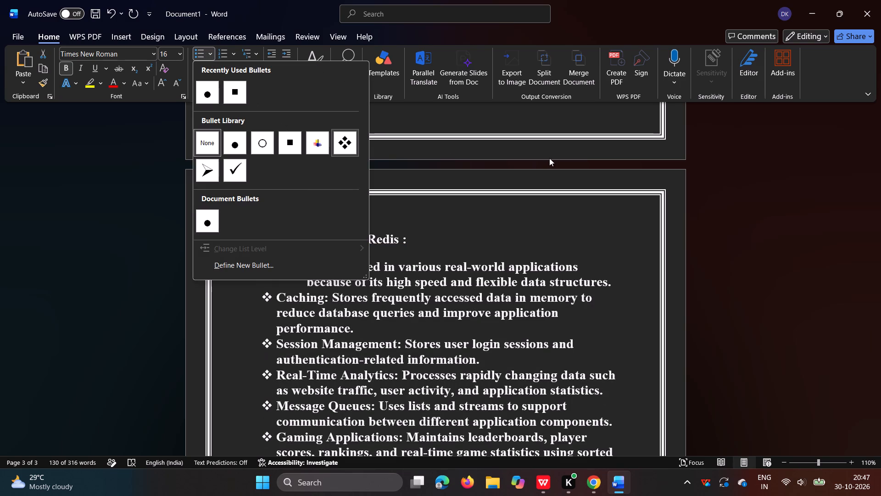
pyautogui.scroll(-1, 549, 158)
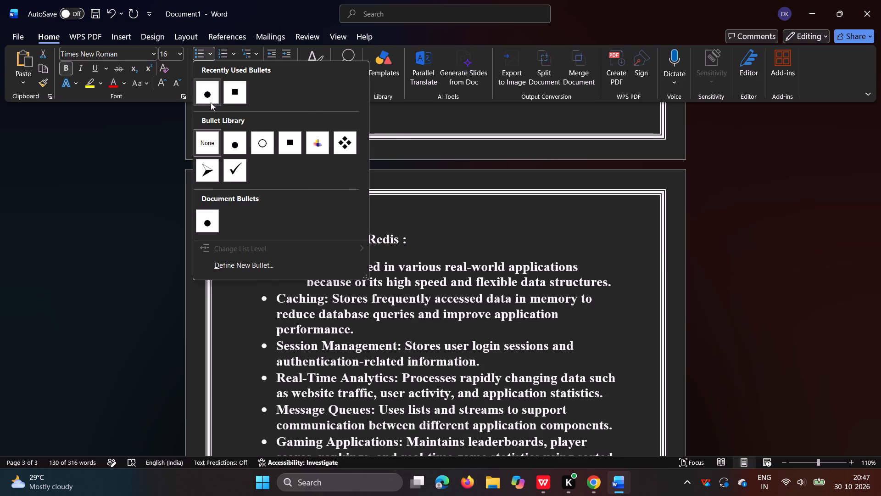
pyautogui.click(450, 138)
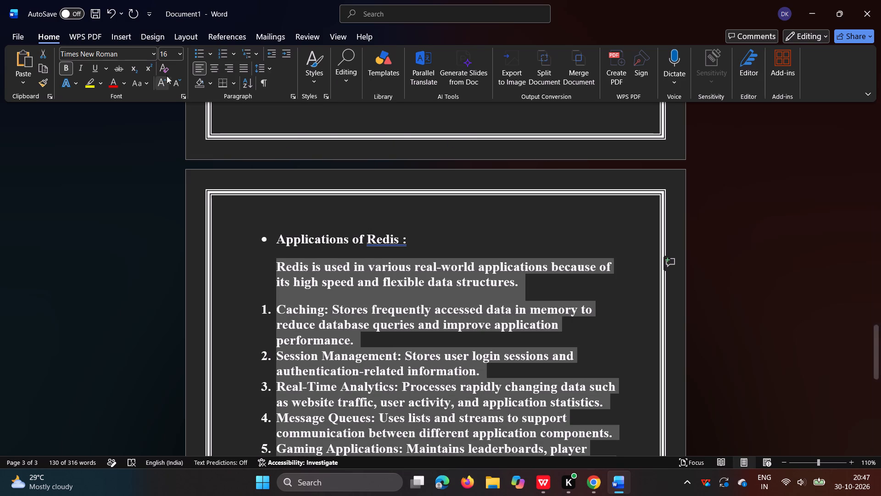
pyautogui.click(180, 57)
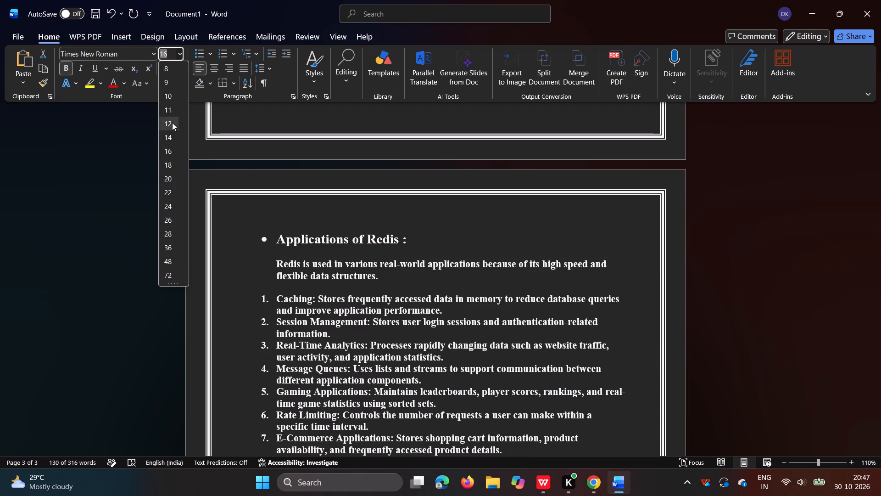
pyautogui.click(172, 123)
pyautogui.click(64, 62)
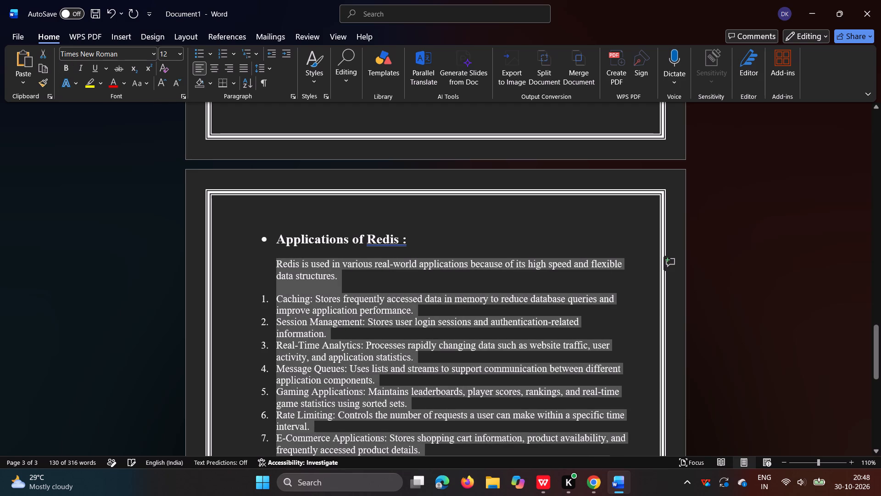
pyautogui.click(446, 220)
# Compare the layout of the Overview and Category sections with the list under "Applications of Redis".
pyautogui.scroll(1, 463, 256)
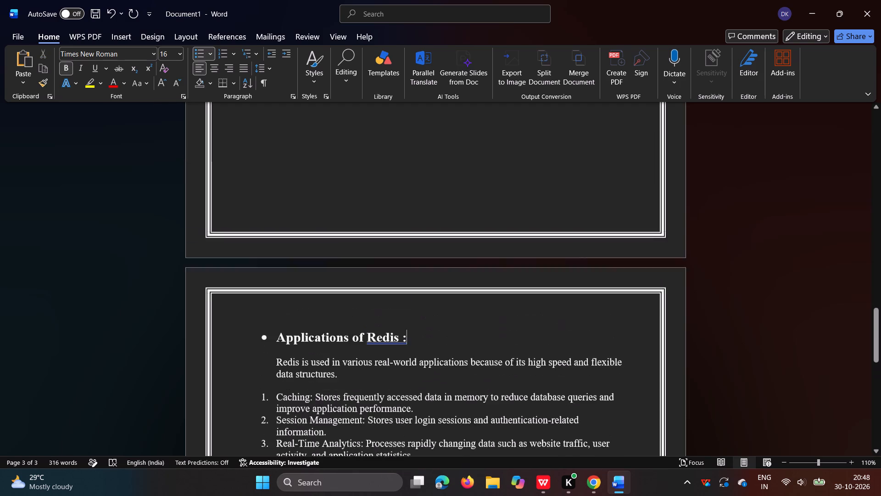
pyautogui.scroll(-1, 463, 256)
pyautogui.scroll(1, 394, 220)
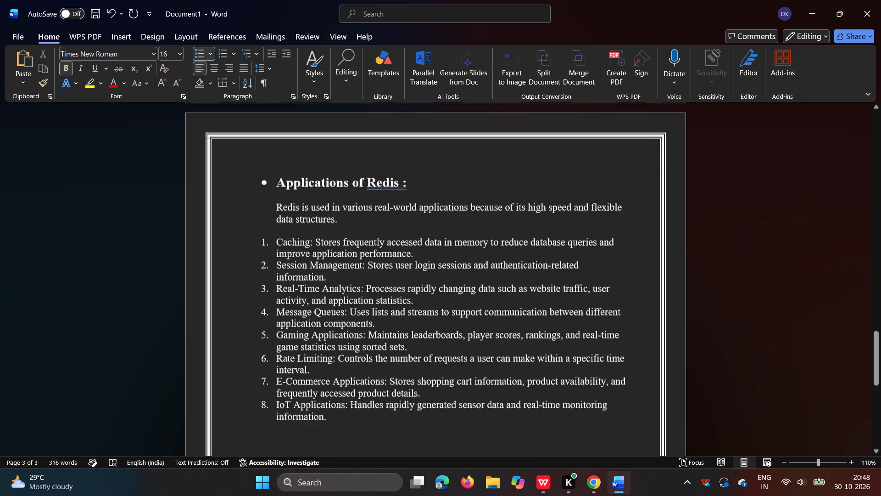
pyautogui.scroll(2, 394, 220)
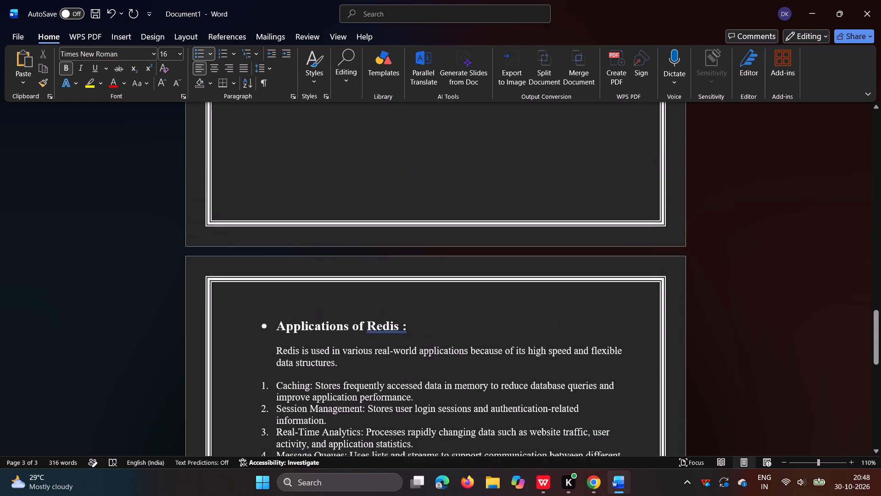
pyautogui.scroll(1, 406, 206)
pyautogui.scroll(-5, 401, 324)
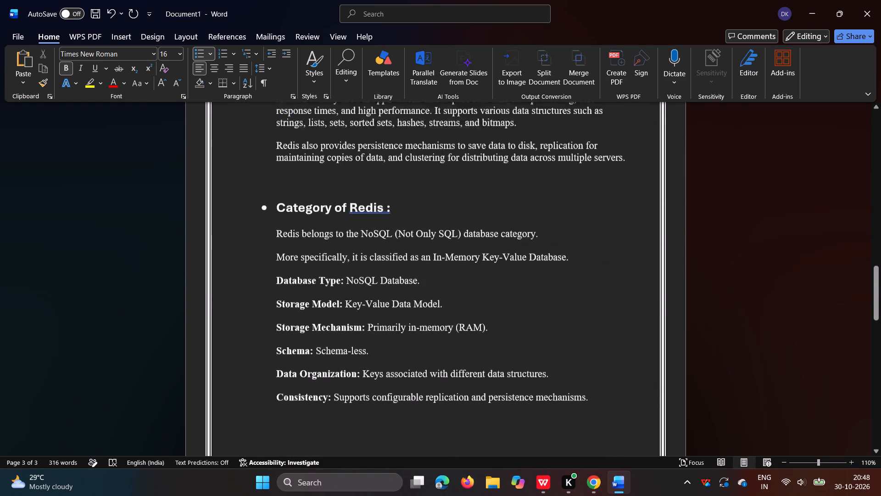
pyautogui.scroll(2, 267, 186)
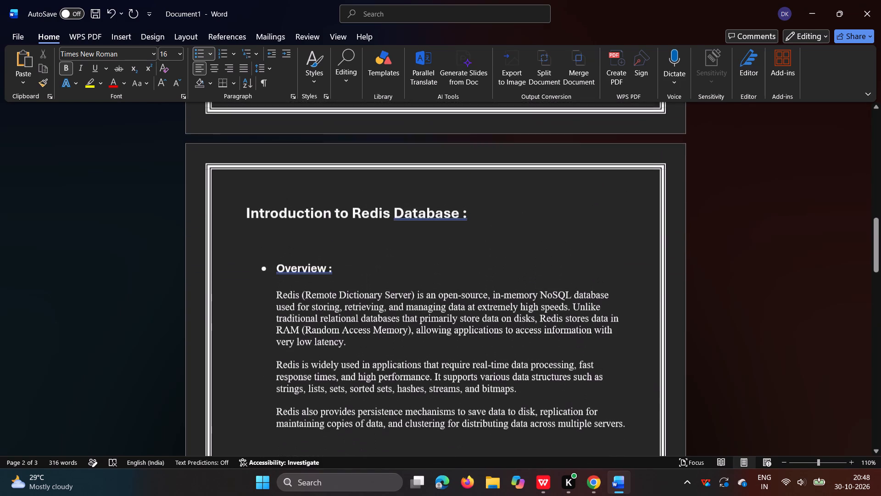
pyautogui.moveTo(271, 298); pyautogui.dragTo(276, 300)
pyautogui.scroll(-2, 276, 300)
pyautogui.click(276, 300)
pyautogui.scroll(-1, 276, 300)
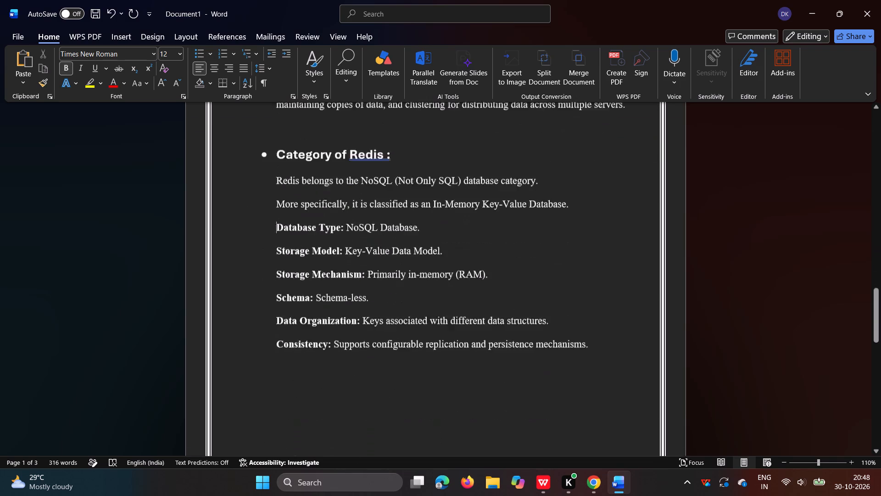
pyautogui.scroll(-1, 276, 300)
pyautogui.scroll(-2, 343, 342)
pyautogui.scroll(1, 343, 342)
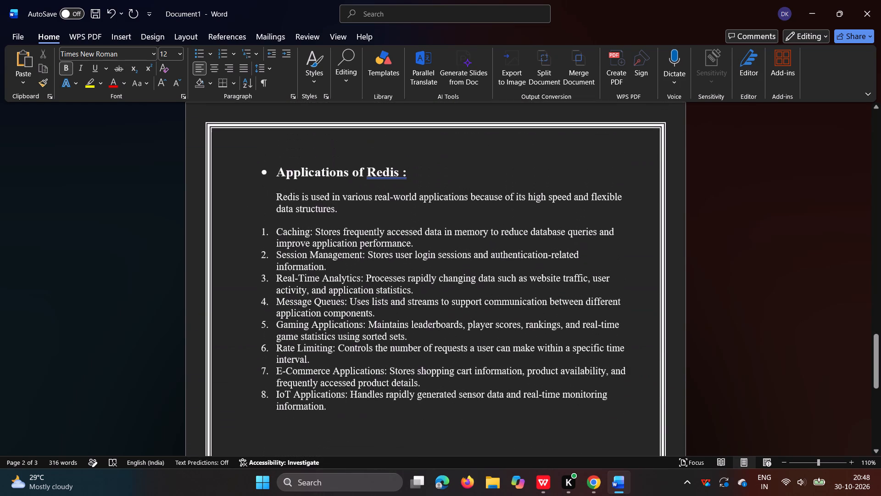
# Remove the numbering from the eight application items, from Caching through IoT Applications.
pyautogui.moveTo(260, 240); pyautogui.dragTo(349, 407)
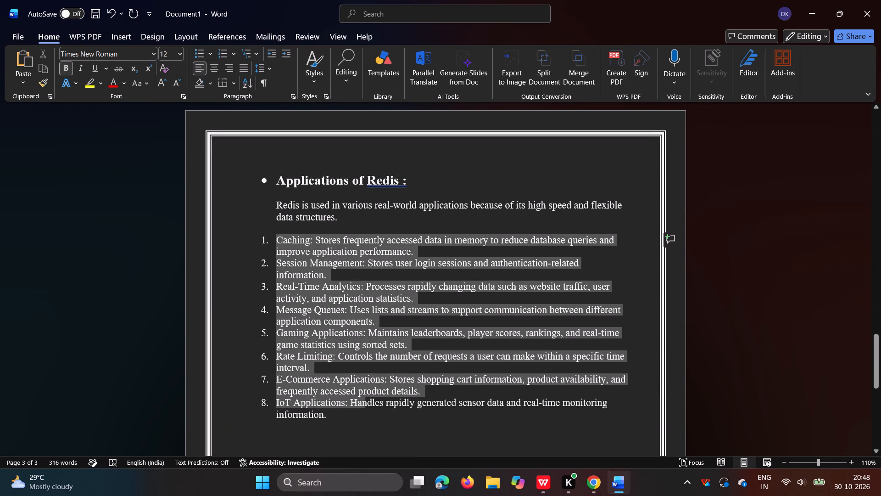
pyautogui.moveTo(349, 407); pyautogui.dragTo(346, 417)
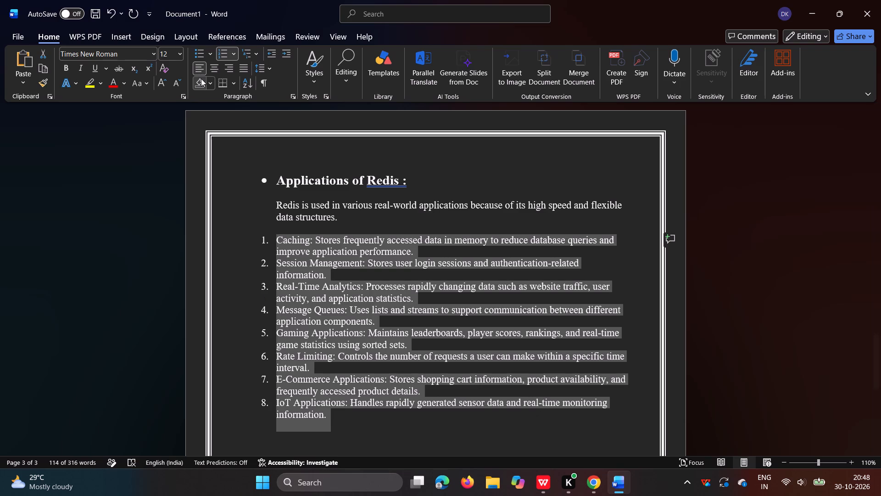
pyautogui.click(217, 52)
pyautogui.scroll(-1, 316, 210)
pyautogui.scroll(1, 316, 210)
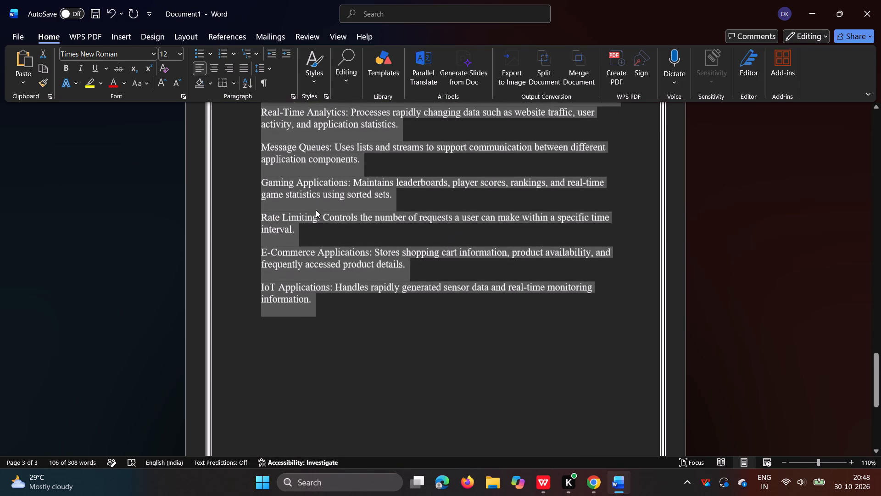
pyautogui.scroll(1, 316, 210)
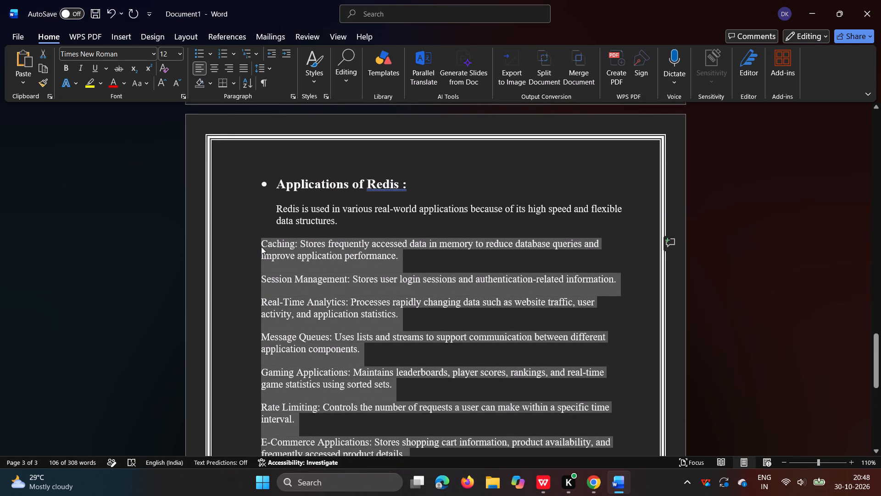
pyautogui.click(265, 248)
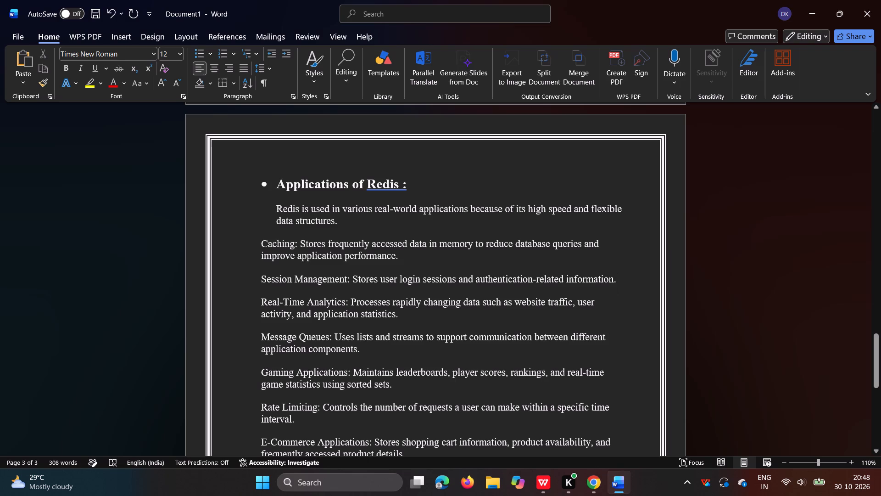
# Indent the first line of the Caching item with six spaces to align it with the intro sentence above.
pyautogui.click(258, 243)
pyautogui.press('space')
pyautogui.press('space')
pyautogui.press('space')
pyautogui.press('space')
pyautogui.press('space')
pyautogui.press('space')
pyautogui.press('space')
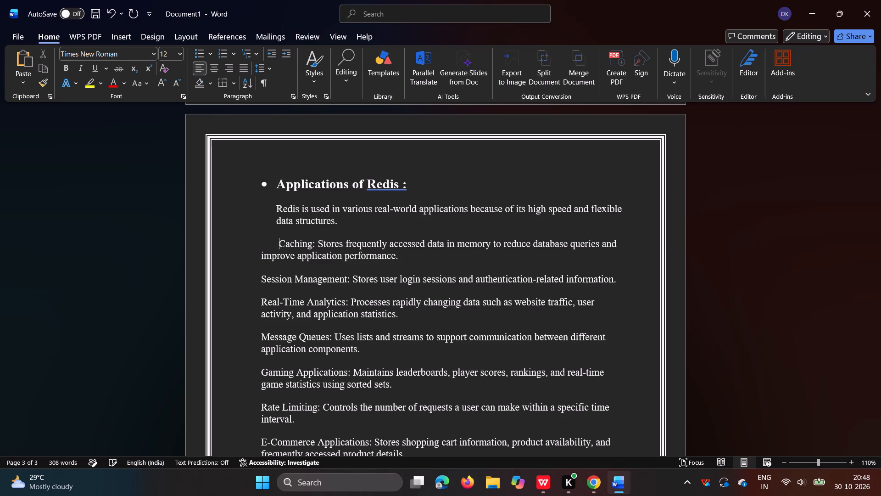
pyautogui.press('BackSpace')
# Try to indent the Caching item's wrapped second line, "improve application performance.", with spaces to match its first line.
pyautogui.press('Down')
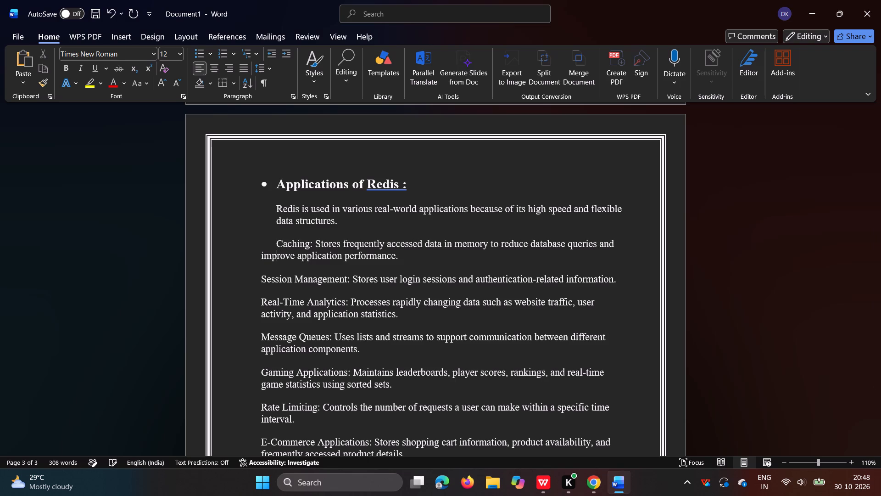
pyautogui.press('Left')
pyautogui.press('Left')
pyautogui.press('Left')
pyautogui.press('space')
pyautogui.press('space')
pyautogui.press('space')
pyautogui.press('space')
pyautogui.press('space')
pyautogui.press('space')
pyautogui.press('space')
pyautogui.press('BackSpace')
pyautogui.press('space')
pyautogui.press('space')
pyautogui.press('space')
pyautogui.press('space')
pyautogui.press('space')
pyautogui.press('space')
pyautogui.press('space')
pyautogui.press('space')
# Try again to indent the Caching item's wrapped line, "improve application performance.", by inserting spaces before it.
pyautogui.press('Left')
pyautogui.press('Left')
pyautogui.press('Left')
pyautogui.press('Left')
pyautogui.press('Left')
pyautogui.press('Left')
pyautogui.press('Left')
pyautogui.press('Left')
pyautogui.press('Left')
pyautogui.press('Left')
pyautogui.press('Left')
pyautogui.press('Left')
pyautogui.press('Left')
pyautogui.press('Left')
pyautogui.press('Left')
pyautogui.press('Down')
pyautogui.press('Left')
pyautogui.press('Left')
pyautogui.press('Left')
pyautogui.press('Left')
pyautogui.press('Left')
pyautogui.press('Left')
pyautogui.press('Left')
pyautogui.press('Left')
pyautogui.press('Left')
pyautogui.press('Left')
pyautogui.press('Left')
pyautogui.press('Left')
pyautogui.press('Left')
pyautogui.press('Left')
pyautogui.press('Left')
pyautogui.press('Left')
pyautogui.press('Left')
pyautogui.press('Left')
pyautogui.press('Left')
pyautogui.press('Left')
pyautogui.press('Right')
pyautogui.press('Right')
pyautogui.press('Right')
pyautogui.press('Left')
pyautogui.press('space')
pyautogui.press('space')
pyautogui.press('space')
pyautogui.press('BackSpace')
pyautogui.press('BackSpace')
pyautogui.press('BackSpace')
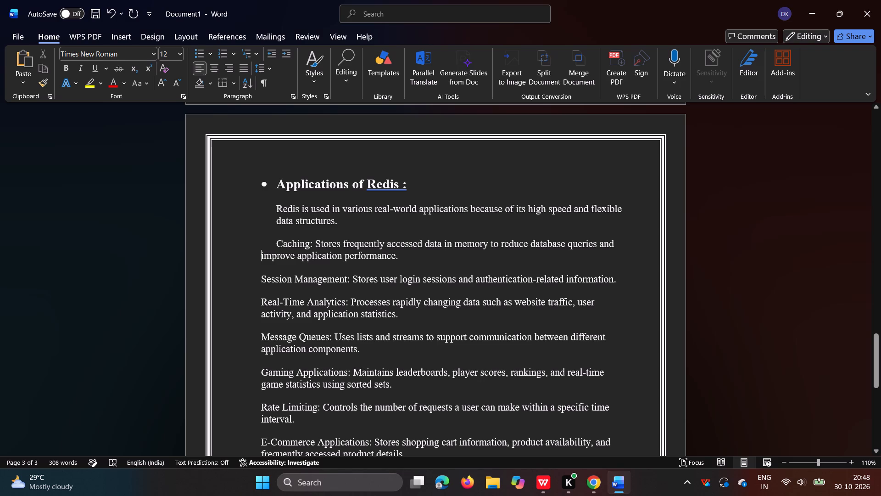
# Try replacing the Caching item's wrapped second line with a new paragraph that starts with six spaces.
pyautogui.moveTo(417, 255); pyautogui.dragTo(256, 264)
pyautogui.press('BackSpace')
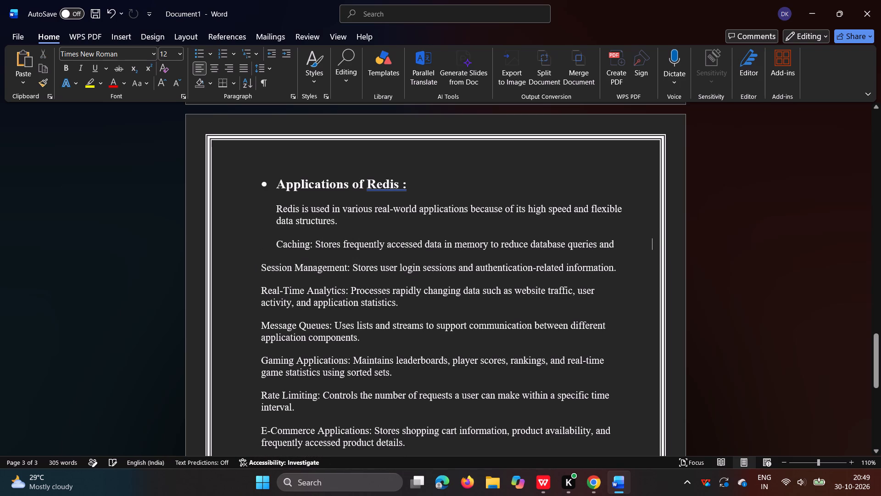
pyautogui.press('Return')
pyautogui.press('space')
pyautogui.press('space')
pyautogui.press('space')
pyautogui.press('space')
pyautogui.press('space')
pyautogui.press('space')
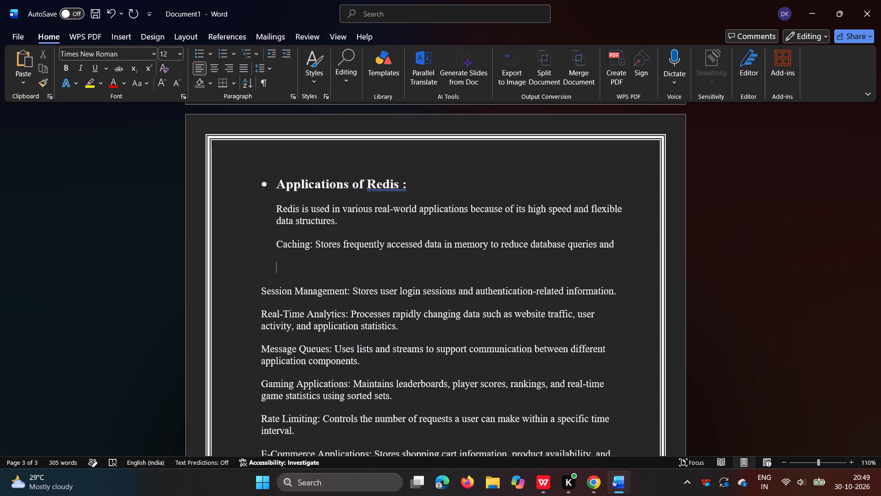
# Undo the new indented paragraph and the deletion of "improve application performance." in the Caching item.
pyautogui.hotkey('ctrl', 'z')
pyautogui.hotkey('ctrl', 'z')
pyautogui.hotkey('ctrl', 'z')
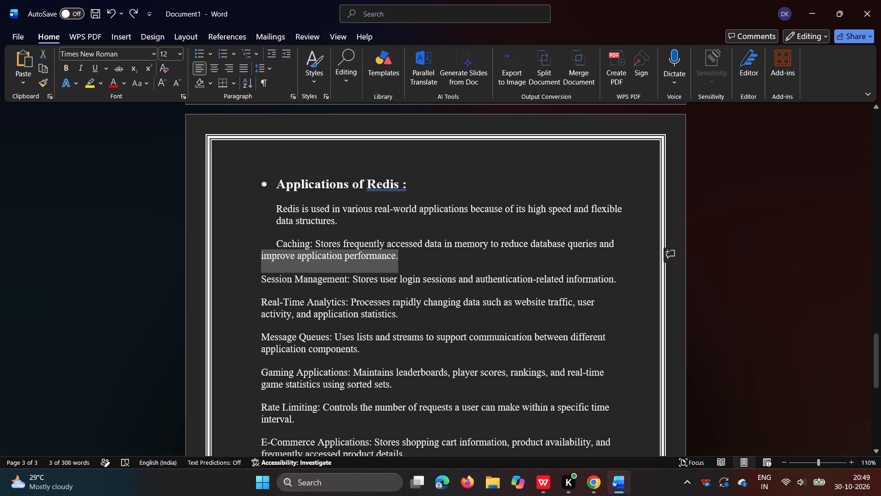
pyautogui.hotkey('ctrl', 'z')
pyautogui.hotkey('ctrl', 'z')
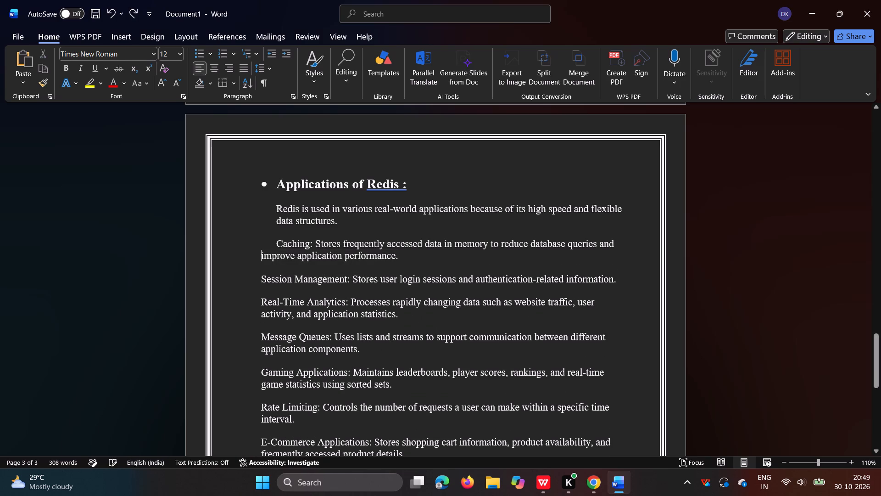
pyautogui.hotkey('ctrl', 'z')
# Apply 1-2-3 numbering to the eight application items, from Caching through IoT Applications.
pyautogui.scroll(-1, 361, 269)
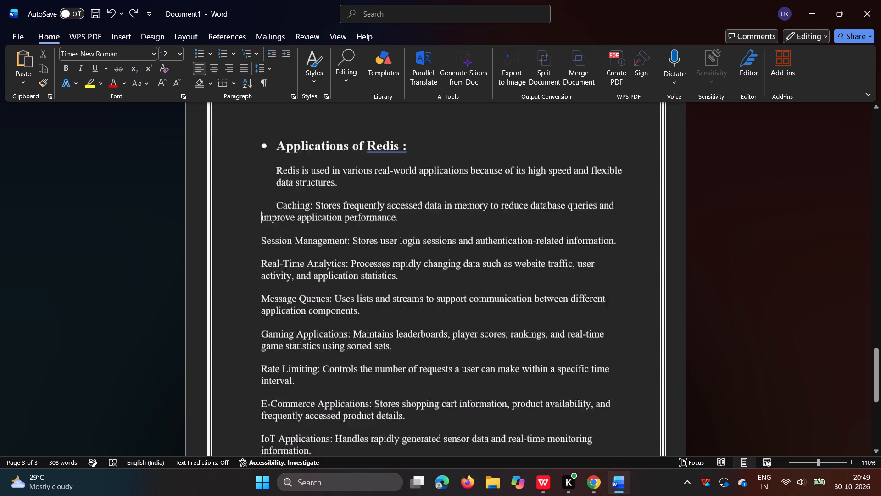
pyautogui.scroll(-1, 361, 269)
pyautogui.scroll(1, 354, 263)
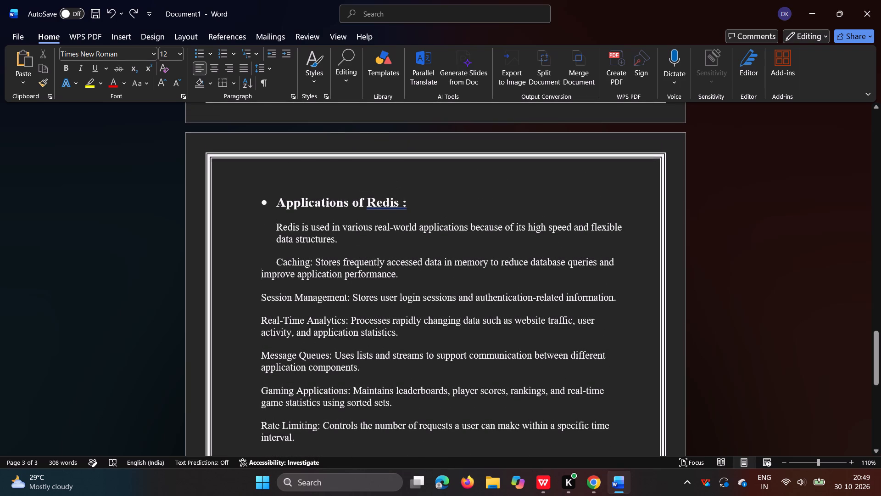
pyautogui.moveTo(276, 263); pyautogui.dragTo(264, 407)
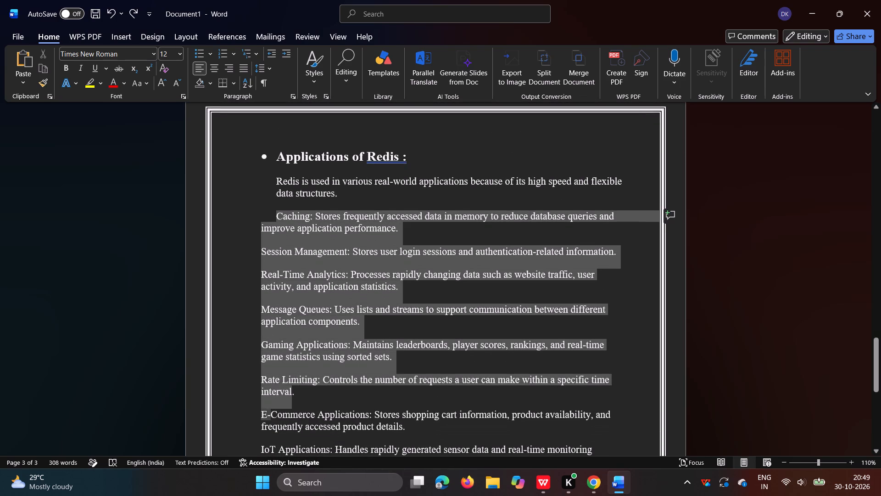
pyautogui.moveTo(264, 407); pyautogui.dragTo(315, 343)
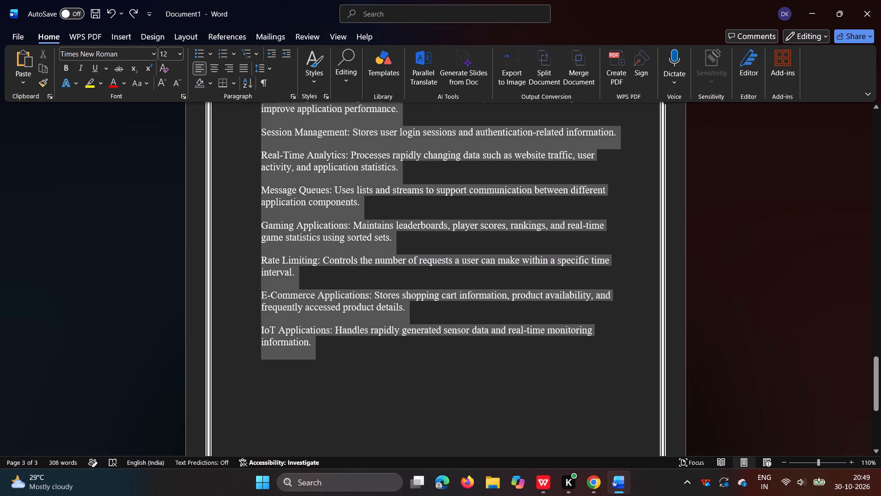
pyautogui.moveTo(315, 343); pyautogui.dragTo(307, 339)
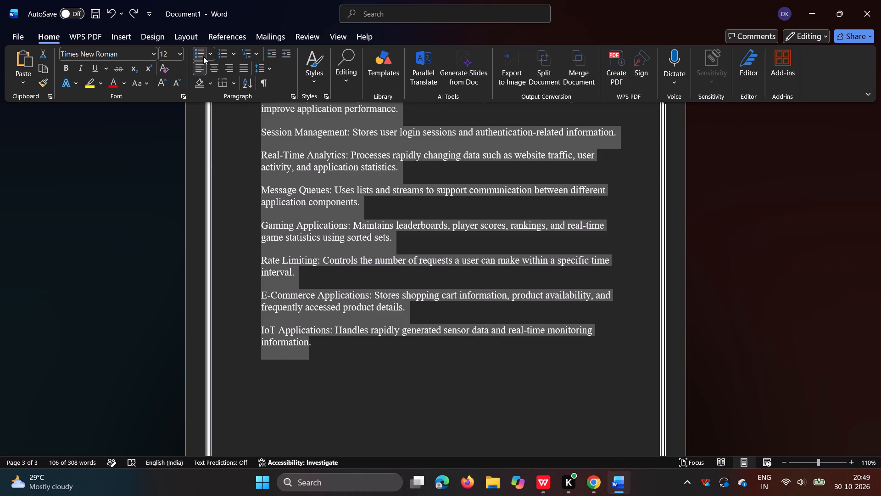
pyautogui.click(222, 55)
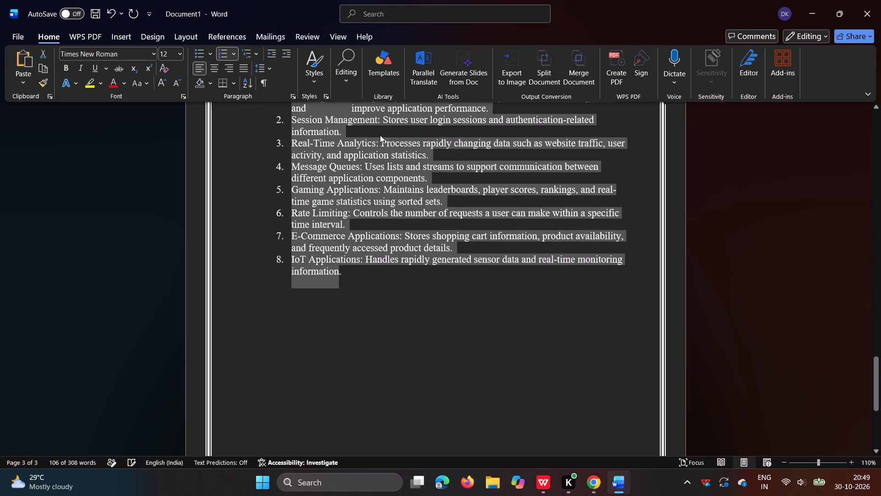
# Remove the surplus spaces between "and" and "improve" in the Caching item.
pyautogui.scroll(2, 380, 135)
pyautogui.scroll(-3, 443, 295)
pyautogui.scroll(1, 443, 295)
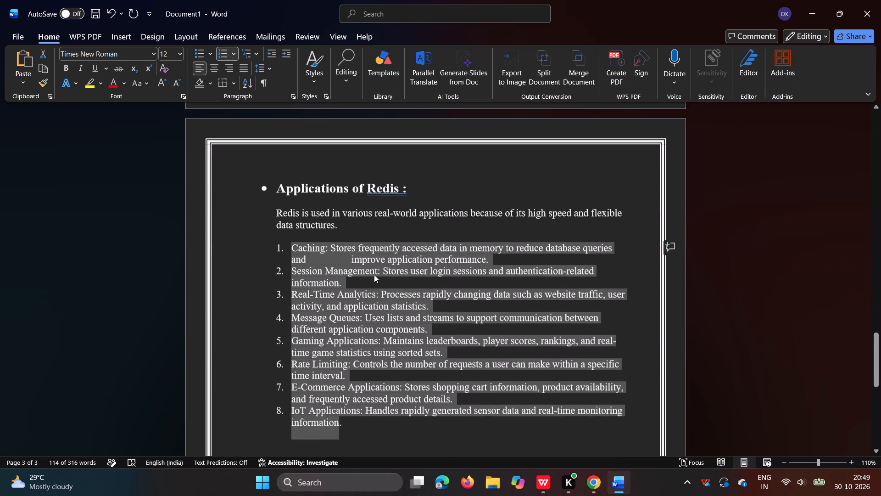
pyautogui.click(434, 418)
pyautogui.click(351, 260)
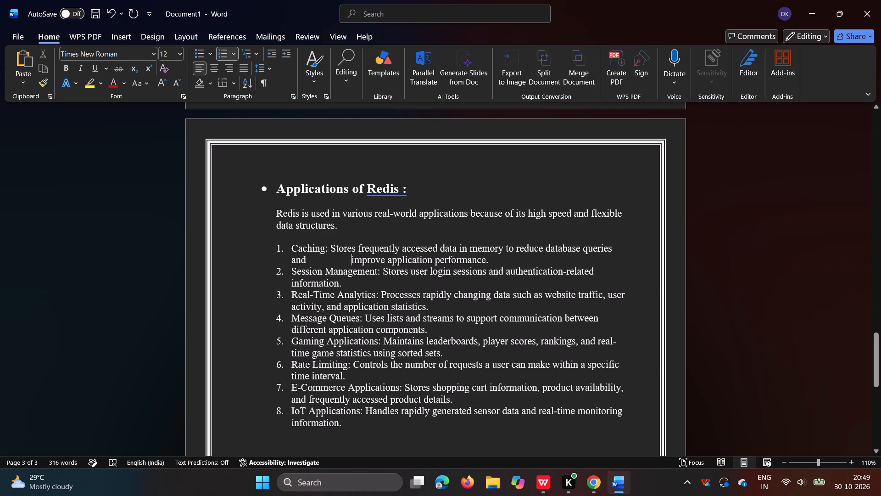
pyautogui.press('BackSpace')
pyautogui.press('BackSpace')
pyautogui.press('BackSpace')
pyautogui.press('BackSpace')
pyautogui.press('BackSpace')
pyautogui.press('BackSpace')
pyautogui.press('BackSpace')
pyautogui.press('BackSpace')
pyautogui.press('BackSpace')
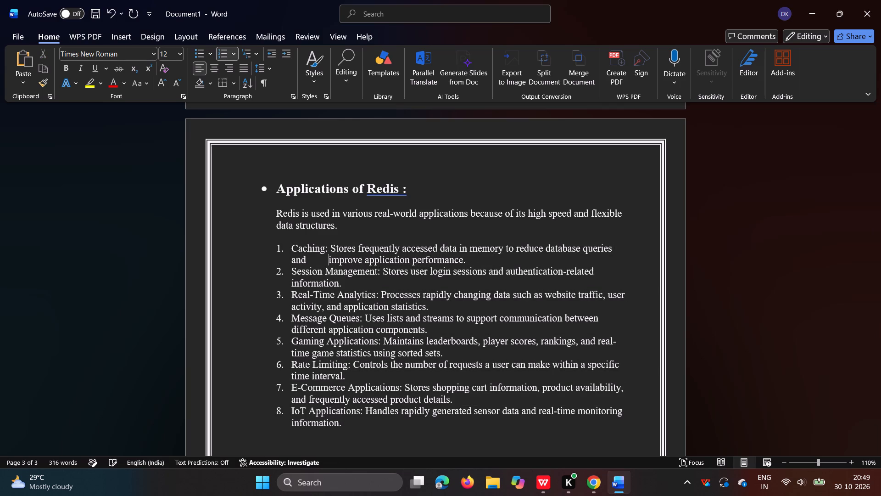
pyautogui.press('BackSpace')
pyautogui.press('BackSpace')
pyautogui.press('BackSpace')
pyautogui.press('BackSpace')
pyautogui.press('BackSpace')
pyautogui.press('BackSpace')
pyautogui.press('BackSpace')
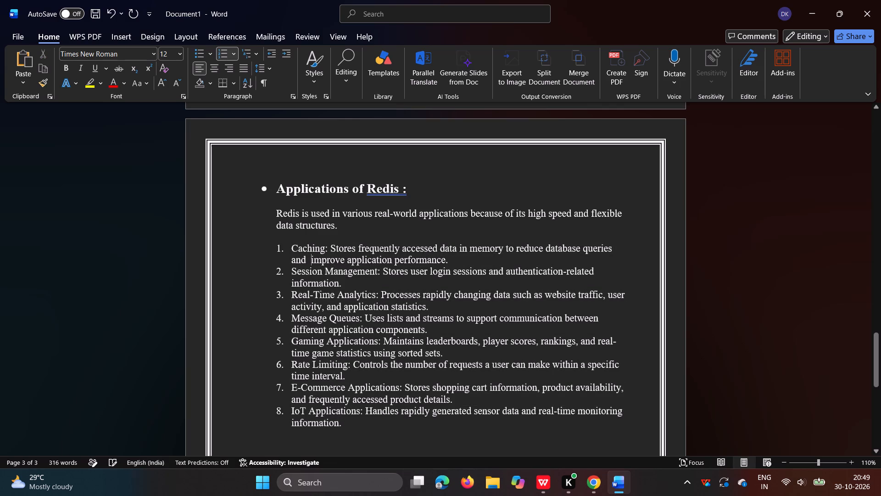
# Start an unnumbered line below the IoT Applications item, moved out to the margin and beginning with one space.
pyautogui.scroll(-1, 605, 307)
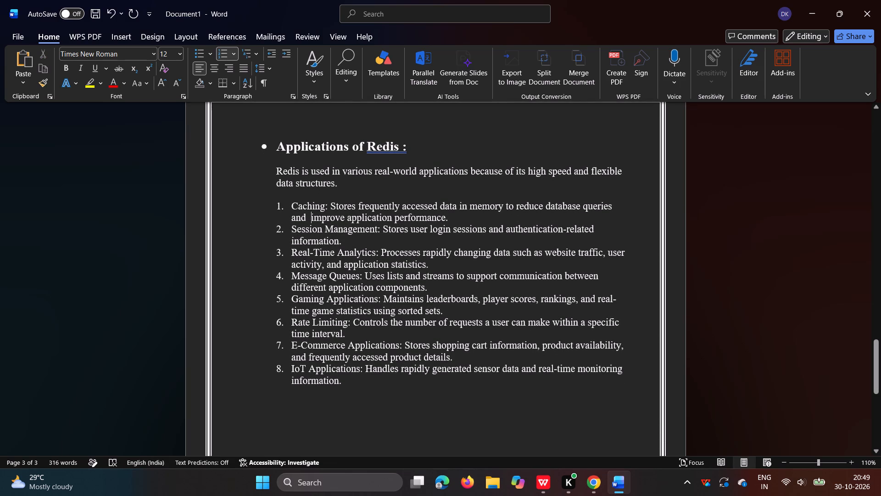
pyautogui.click(368, 395)
pyautogui.press('Return')
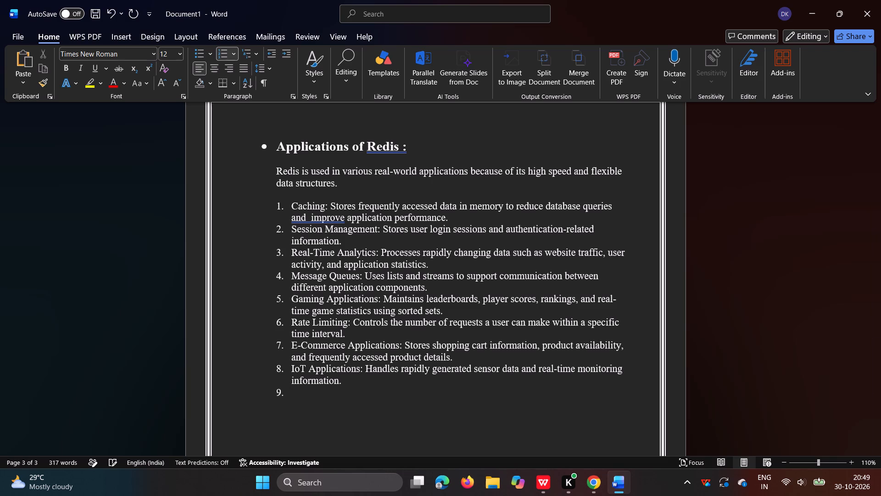
pyautogui.press('BackSpace')
pyautogui.press('BackSpace')
pyautogui.press('BackSpace')
pyautogui.press('space')
# Copy the heading "Underlying Principles of Redis", without its 1.4 number, from ChatGPT in Chrome and paste it below the list in Word.
pyautogui.click(590, 484)
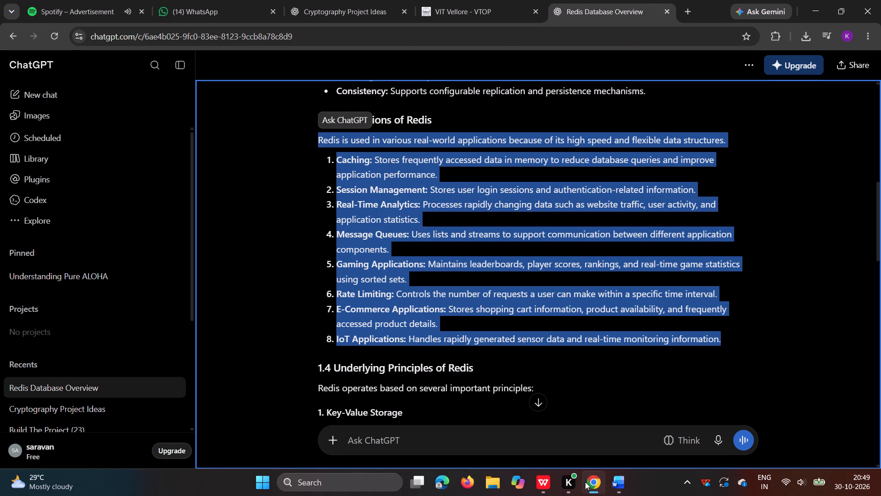
pyautogui.scroll(-1, 476, 388)
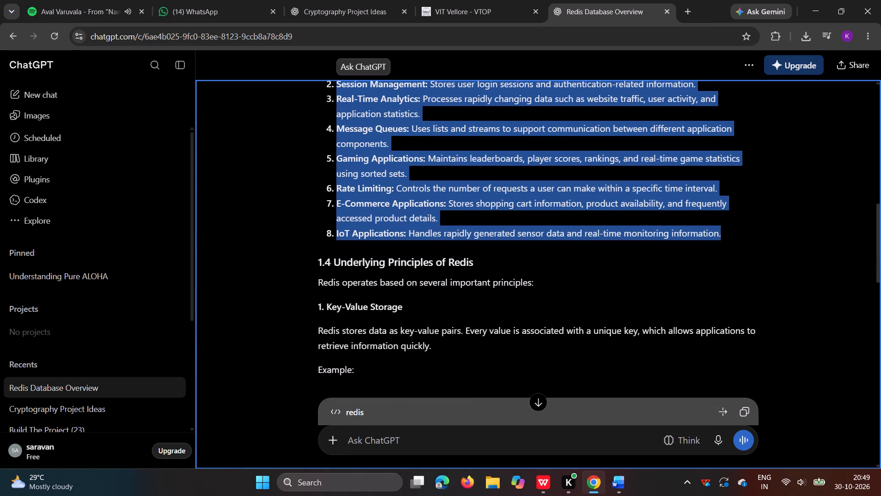
pyautogui.moveTo(333, 262); pyautogui.dragTo(476, 260)
pyautogui.hotkey('ctrl', 'c')
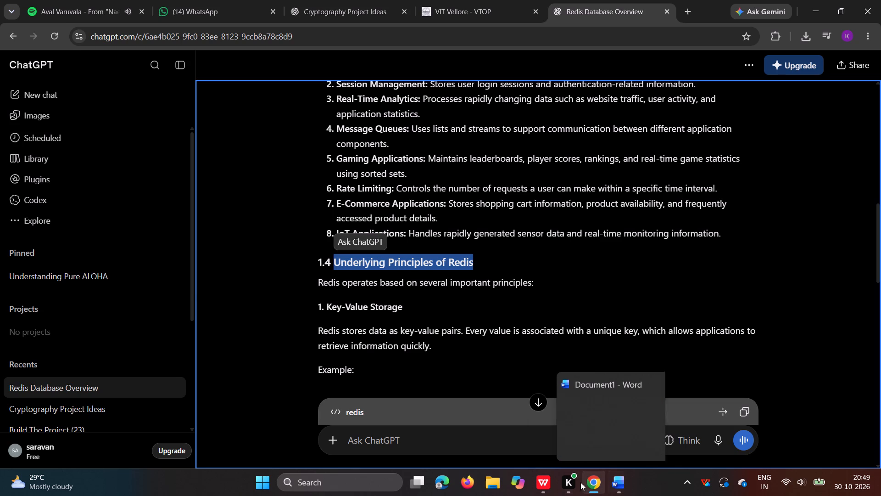
pyautogui.click(612, 485)
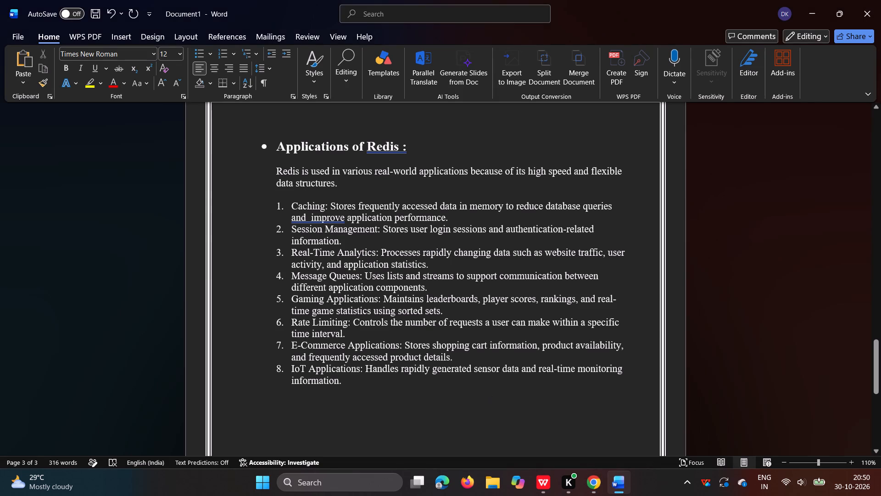
pyautogui.hotkey('ctrl', 'v')
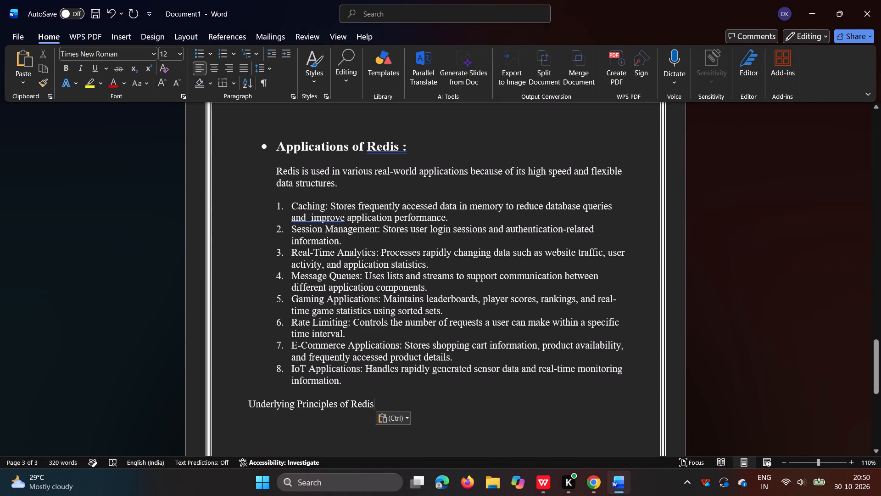
# Format the "Underlying Principles of Redis" heading as a bulleted, bold line at size 16.
pyautogui.moveTo(380, 405); pyautogui.dragTo(240, 409)
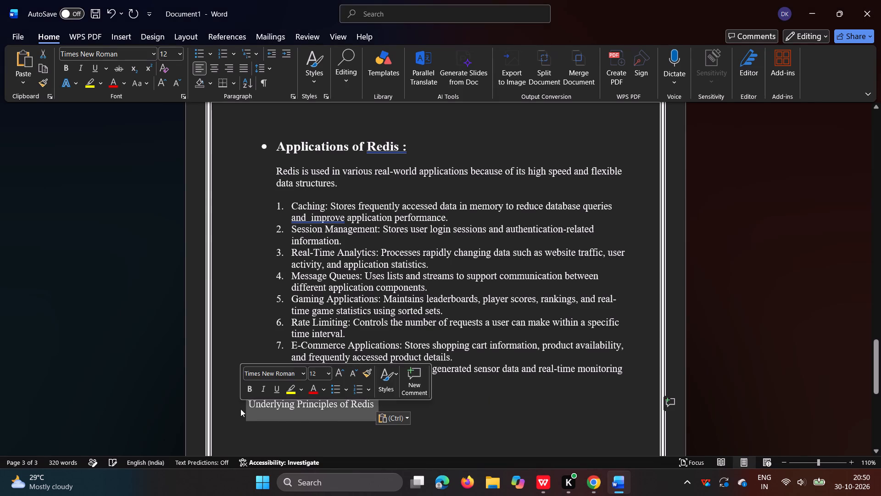
pyautogui.click(203, 55)
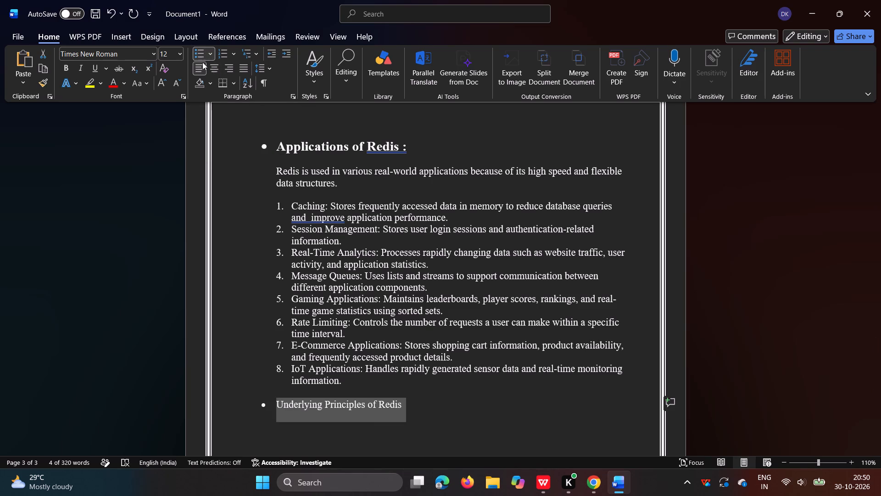
pyautogui.click(180, 57)
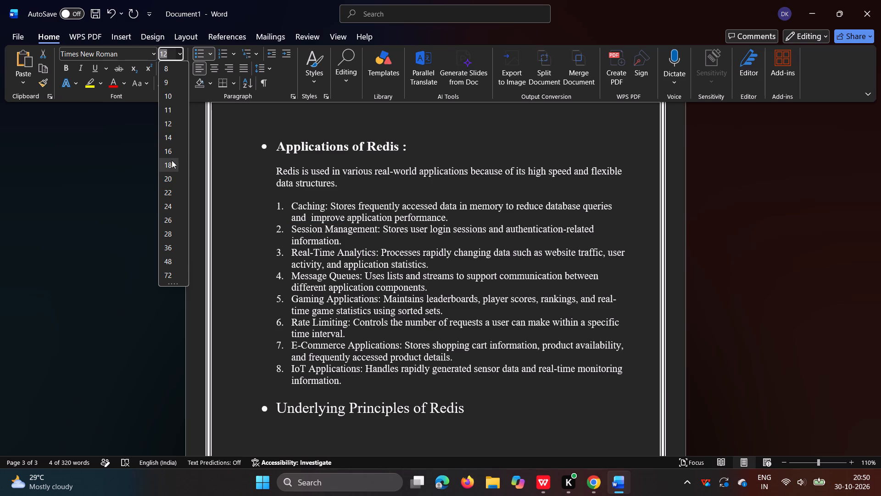
pyautogui.click(171, 153)
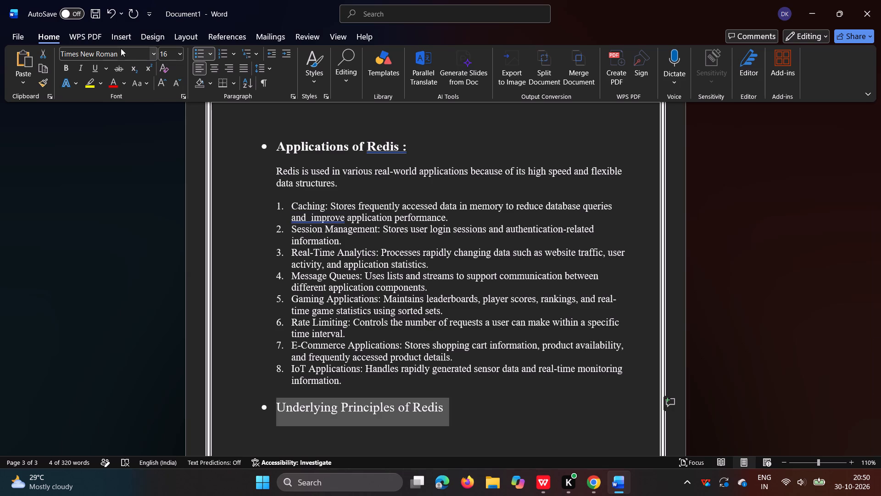
pyautogui.click(65, 72)
# Switch to Spotify in Chrome, search for "oru sanam" and play the song Ooru Sanam Thoongidichu from "Mella Thirandhadhu Kadhavu".
pyautogui.click(600, 478)
pyautogui.click(59, 0)
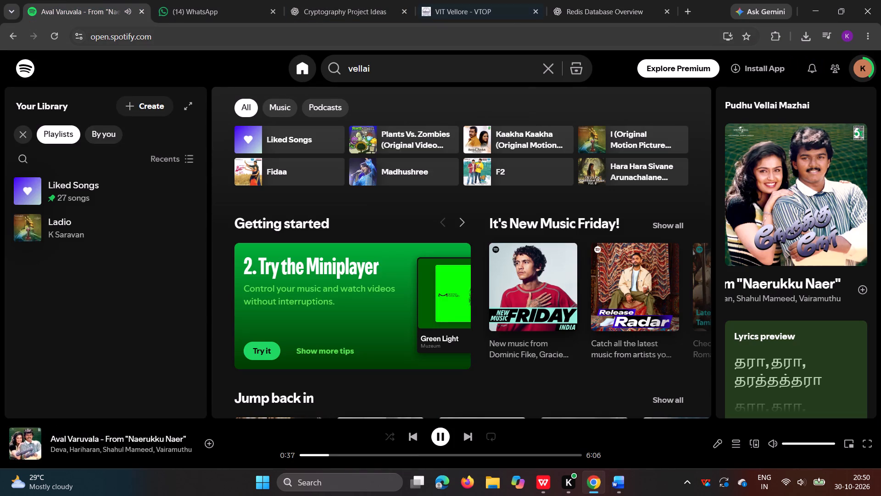
pyautogui.click(547, 68)
pyautogui.write('oriu')
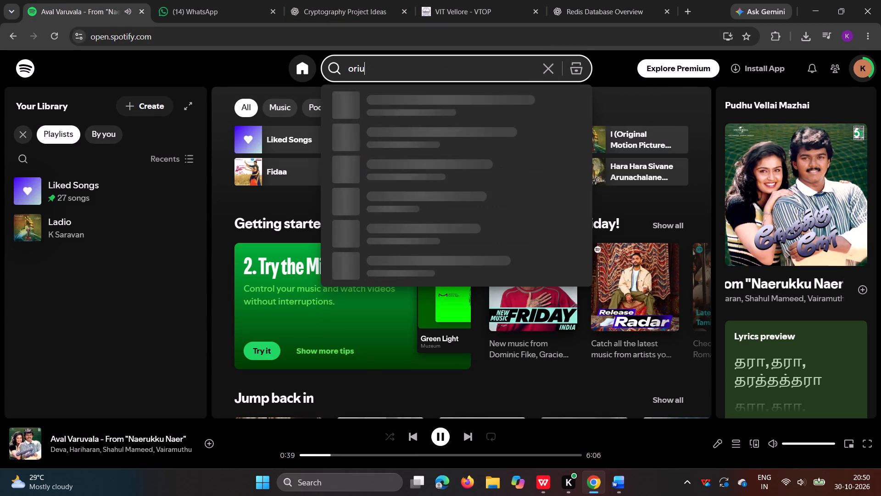
pyautogui.press('BackSpace')
pyautogui.press('BackSpace')
pyautogui.write('u sanam')
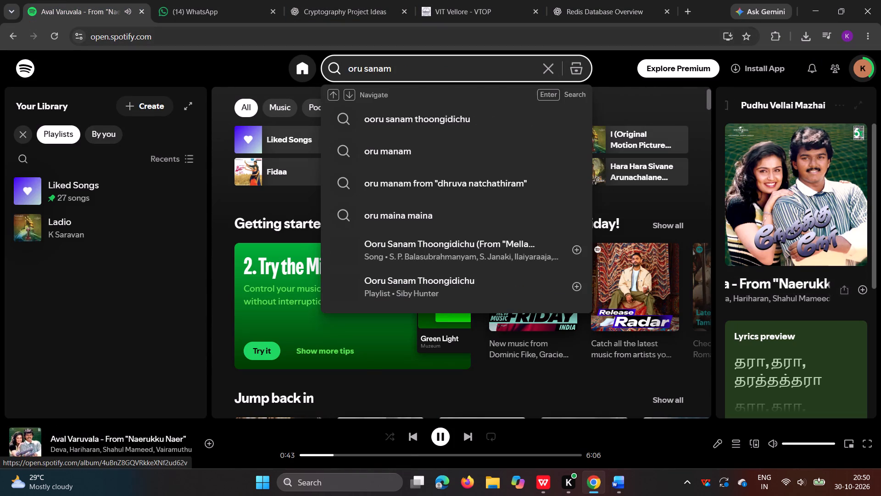
pyautogui.tripleClick(342, 253)
pyautogui.doubleClick(342, 253)
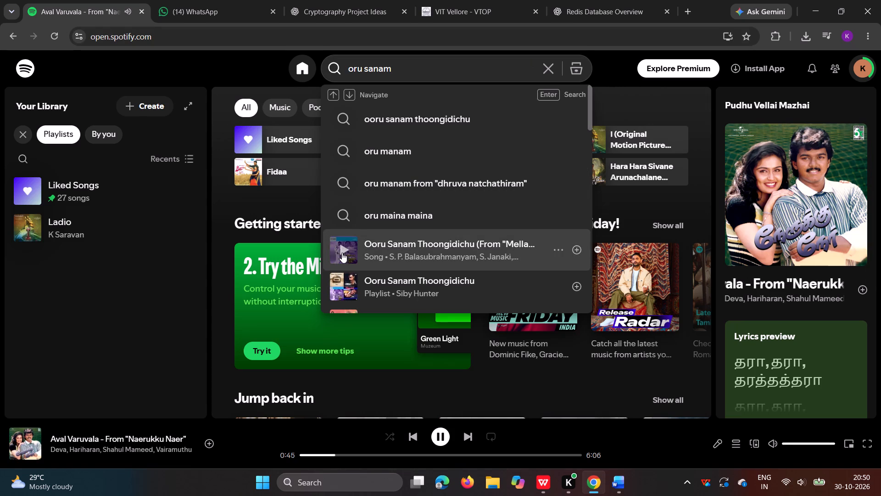
pyautogui.click(245, 69)
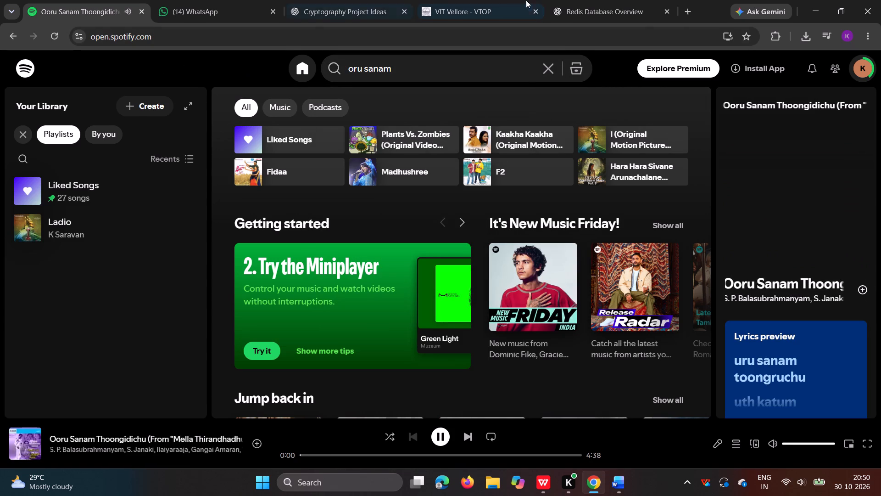
pyautogui.click(579, 4)
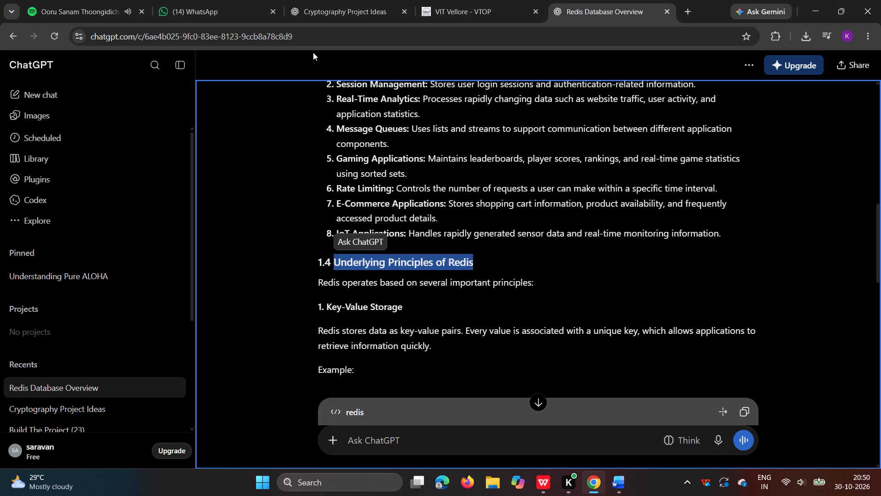
pyautogui.click(69, 0)
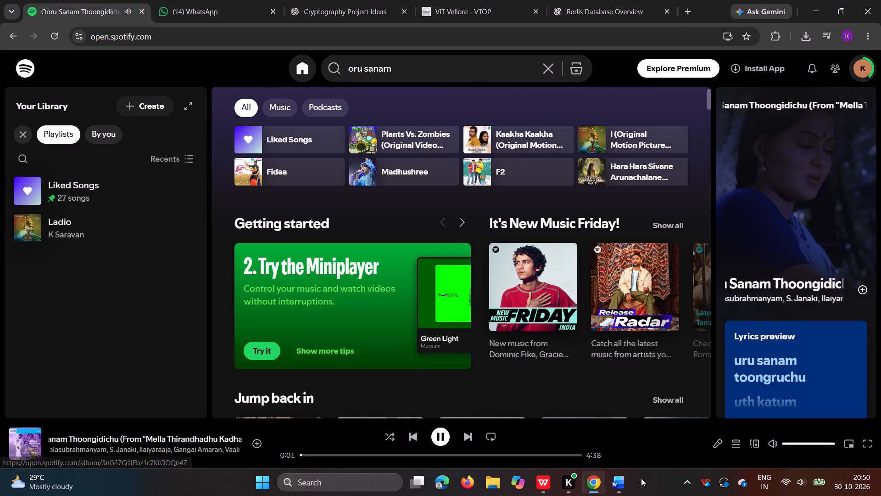
# Back in Word, insert an empty unnumbered line at the margin between the IoT Applications item and the "Underlying Principles of Redis" heading.
pyautogui.click(610, 473)
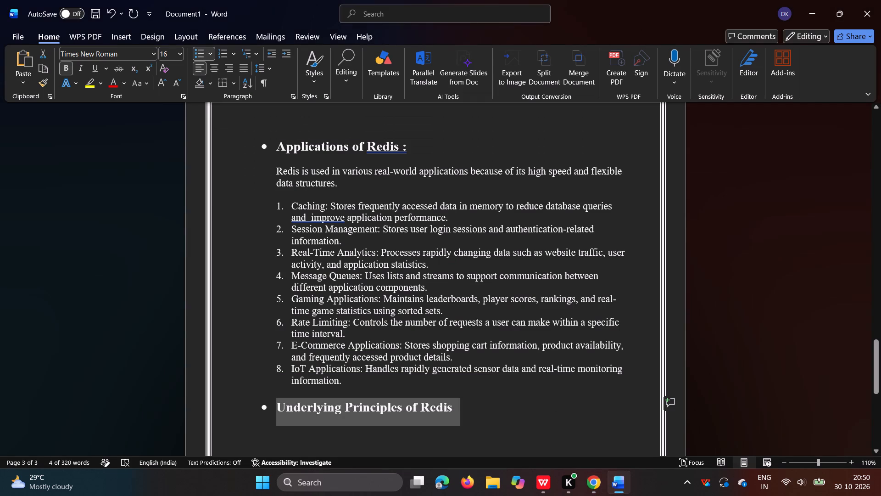
pyautogui.scroll(3, 458, 310)
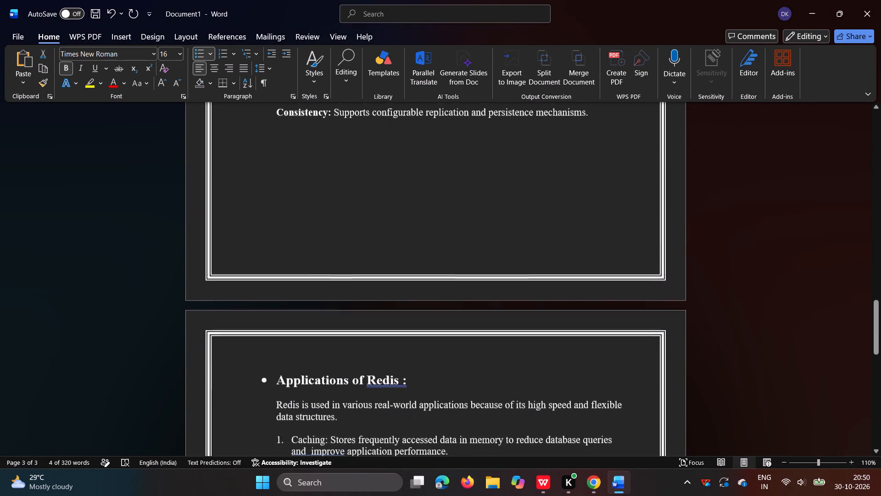
pyautogui.scroll(1, 458, 310)
pyautogui.scroll(-3, 458, 310)
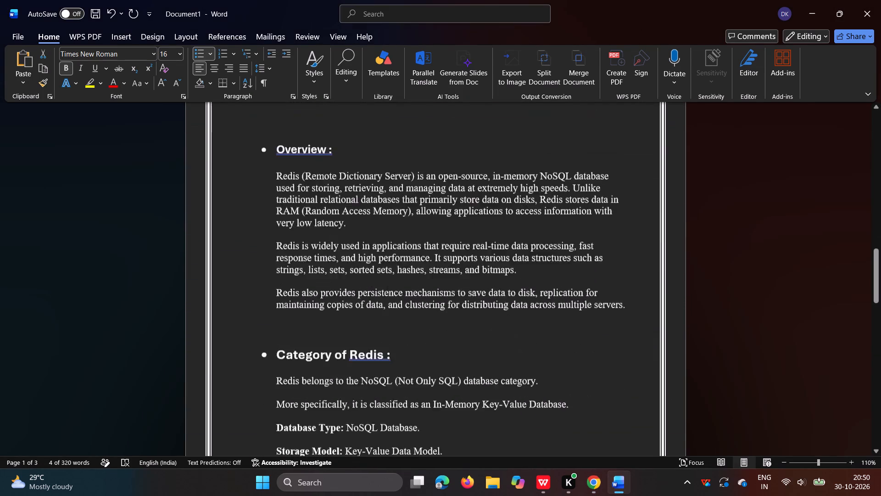
pyautogui.scroll(-7, 393, 248)
pyautogui.scroll(1, 393, 248)
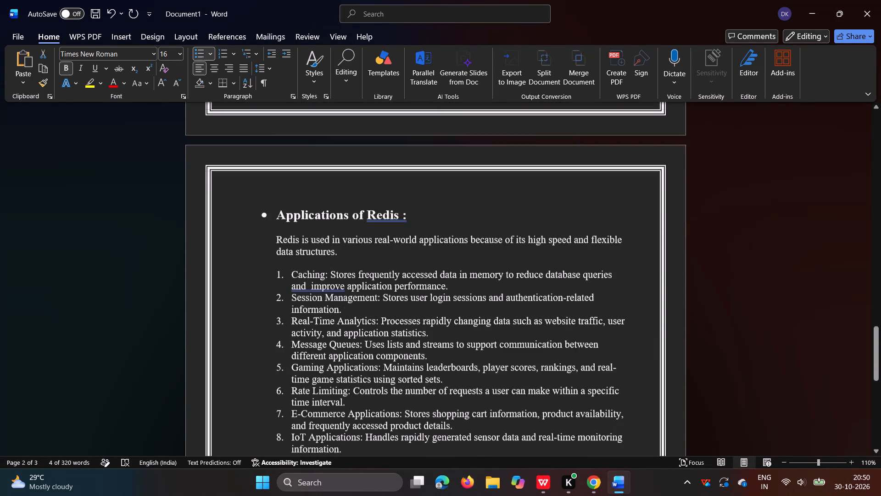
pyautogui.scroll(-2, 459, 292)
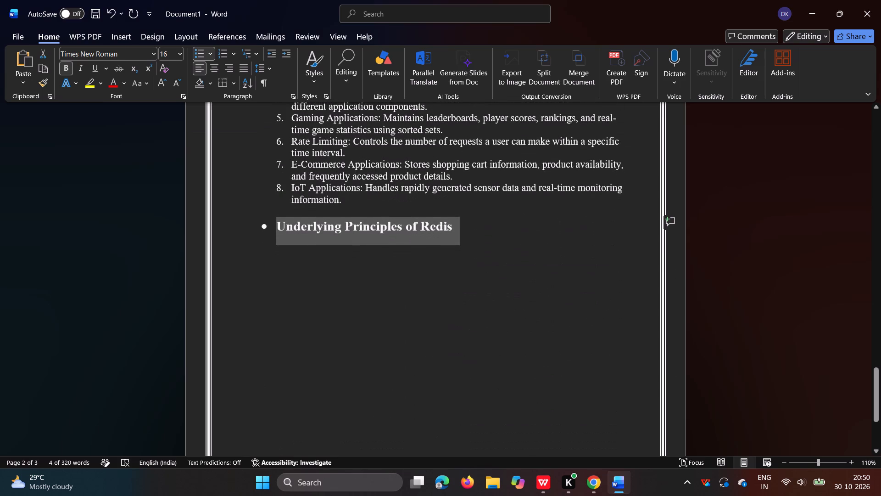
pyautogui.click(372, 201)
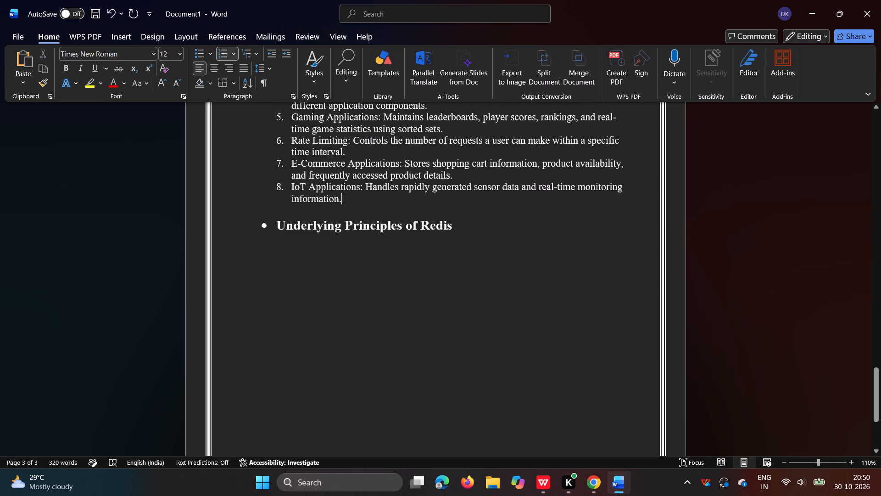
pyautogui.press('Return')
pyautogui.press('BackSpace')
pyautogui.press('=')
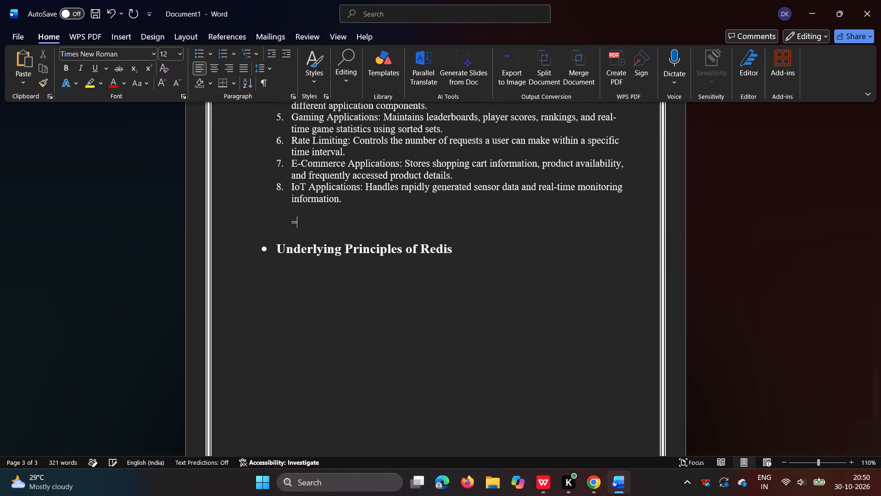
pyautogui.press('BackSpace')
pyautogui.press('BackSpace')
pyautogui.press('BackSpace')
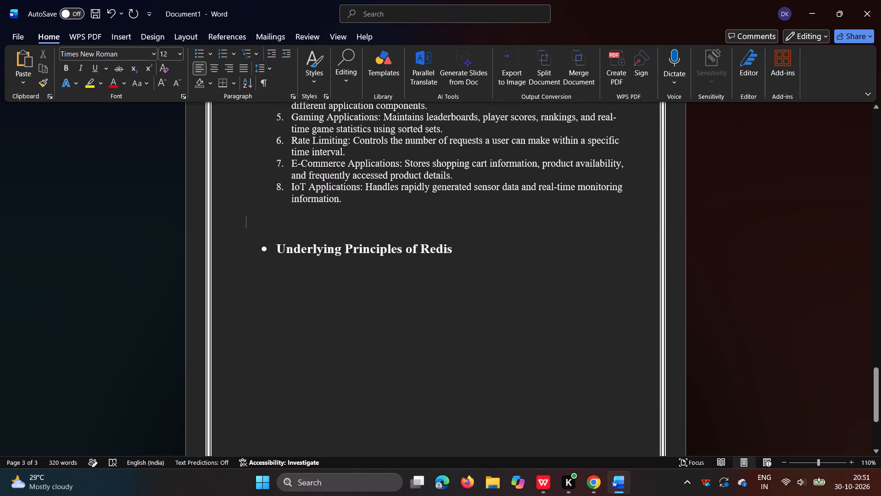
# Append " :" to the "Underlying Principles of Redis" heading and start an unbulleted line below it.
pyautogui.click(505, 242)
pyautogui.scroll(2, 505, 242)
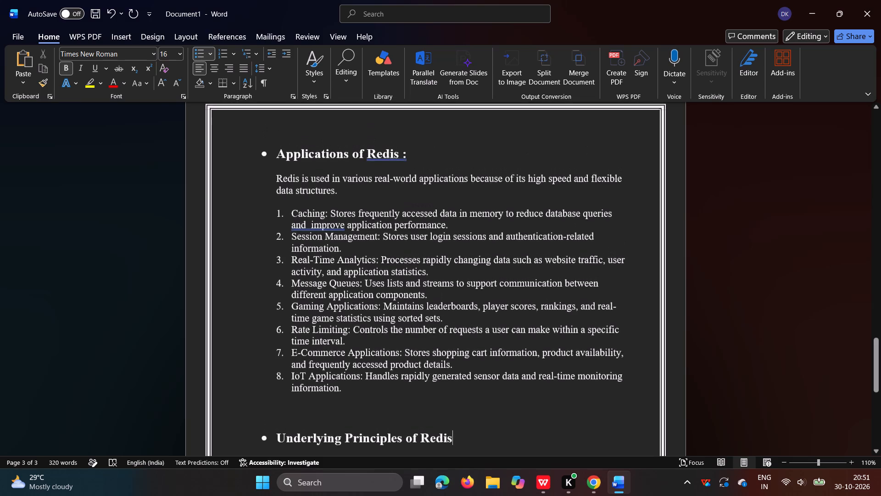
pyautogui.press('space')
pyautogui.write(':')
pyautogui.press('Return')
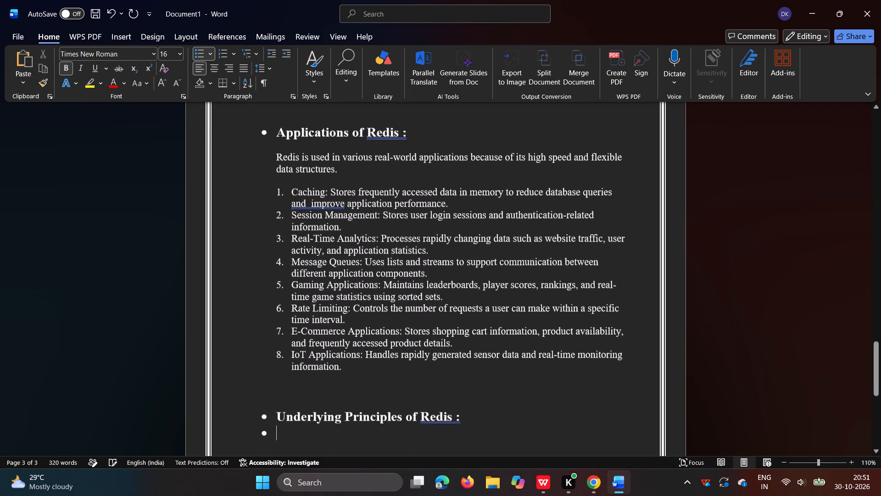
pyautogui.press('BackSpace')
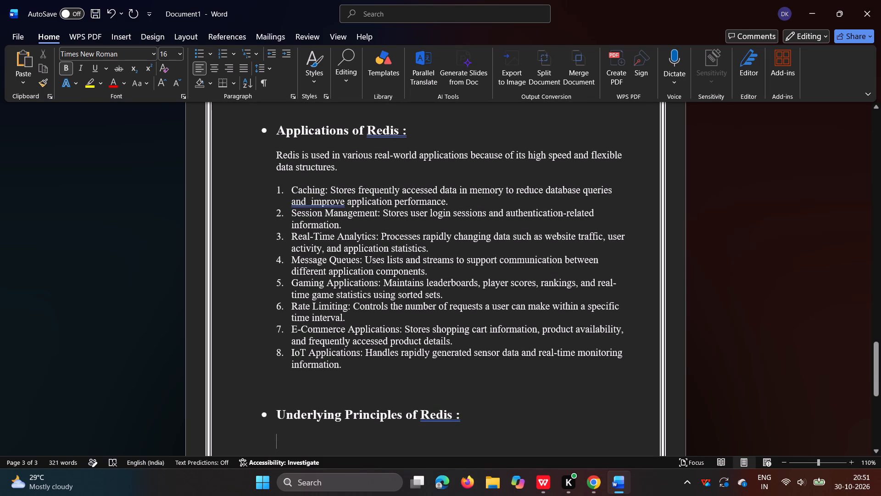
# Copy ChatGPT's section 1.4 text, from "Redis operates based on several important principles:" through the 7. Scalability paragraph, and paste it below the heading in Word.
pyautogui.scroll(-4, 600, 295)
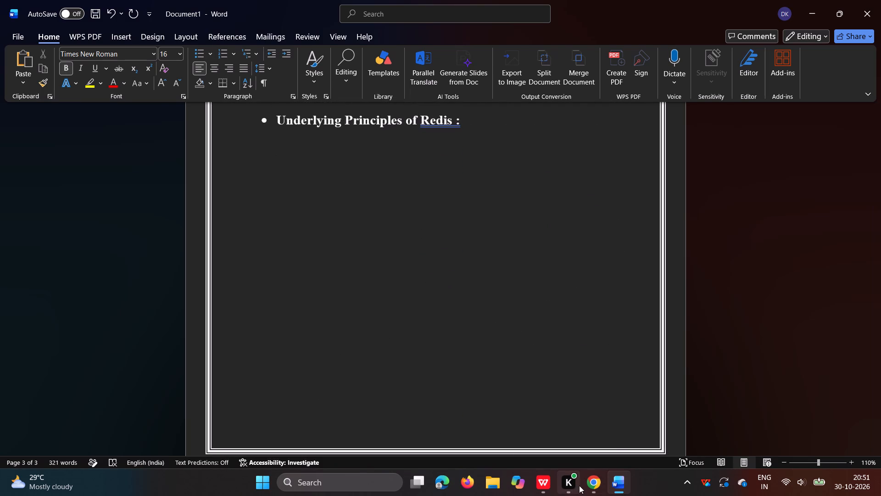
pyautogui.click(589, 485)
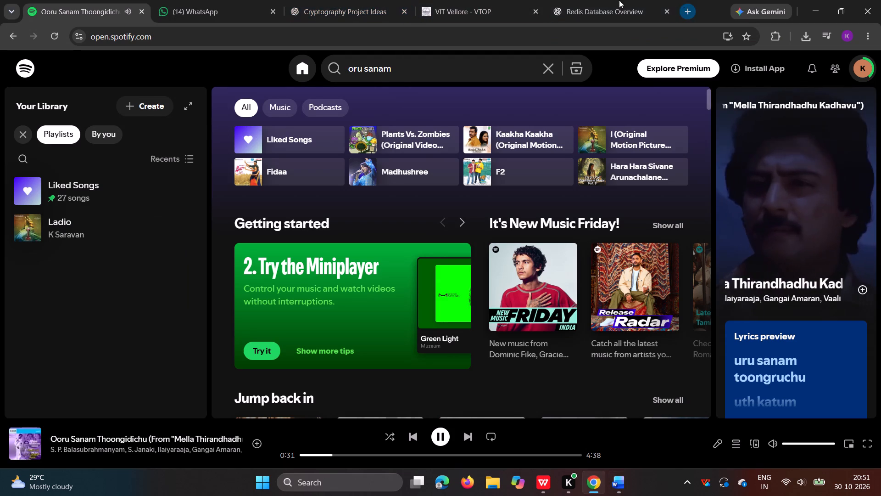
pyautogui.click(600, 0)
pyautogui.scroll(-2, 426, 262)
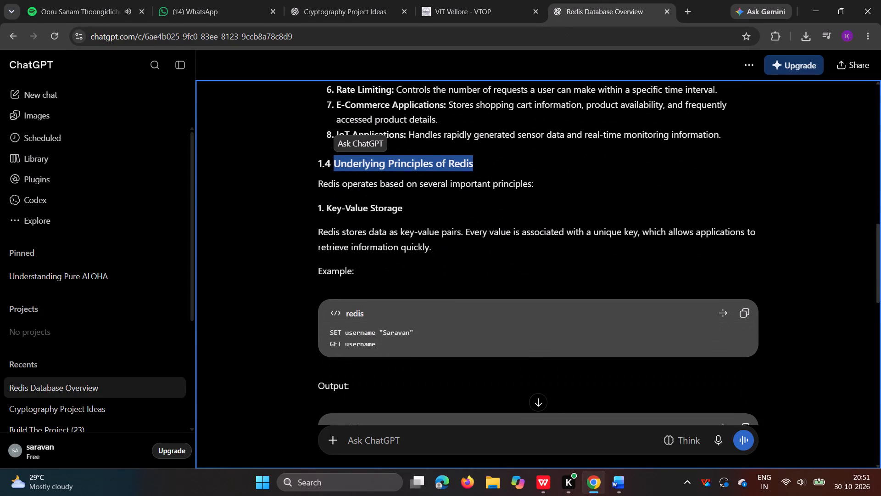
pyautogui.scroll(-2, 350, 201)
pyautogui.scroll(-1, 452, 344)
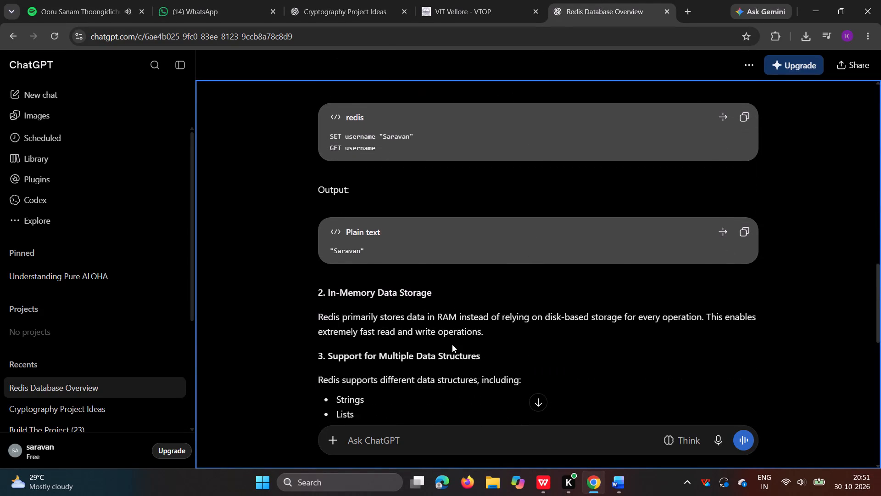
pyautogui.scroll(-1, 452, 344)
pyautogui.scroll(3, 452, 344)
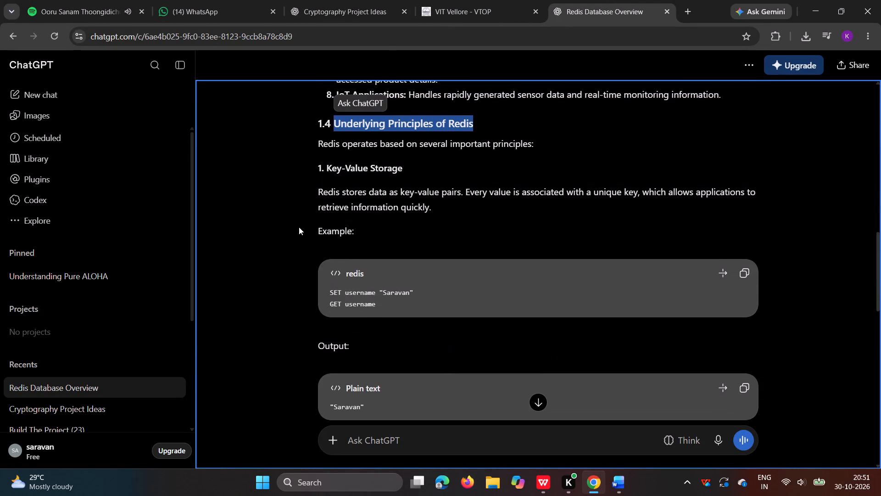
pyautogui.moveTo(317, 148); pyautogui.dragTo(412, 185)
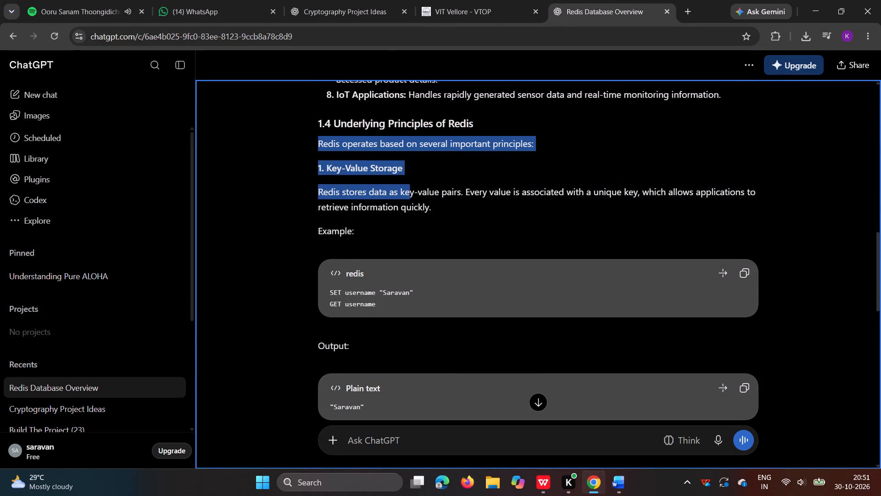
pyautogui.moveTo(412, 185); pyautogui.dragTo(471, 327)
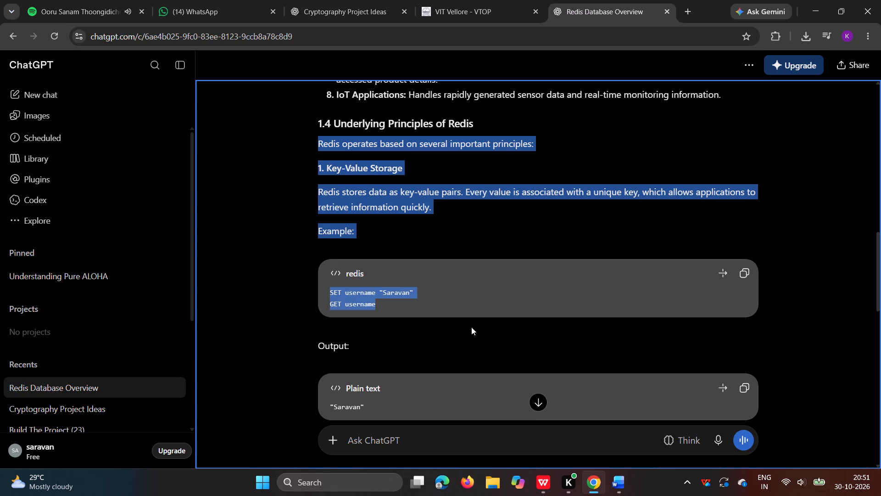
pyautogui.moveTo(471, 327); pyautogui.dragTo(329, 55)
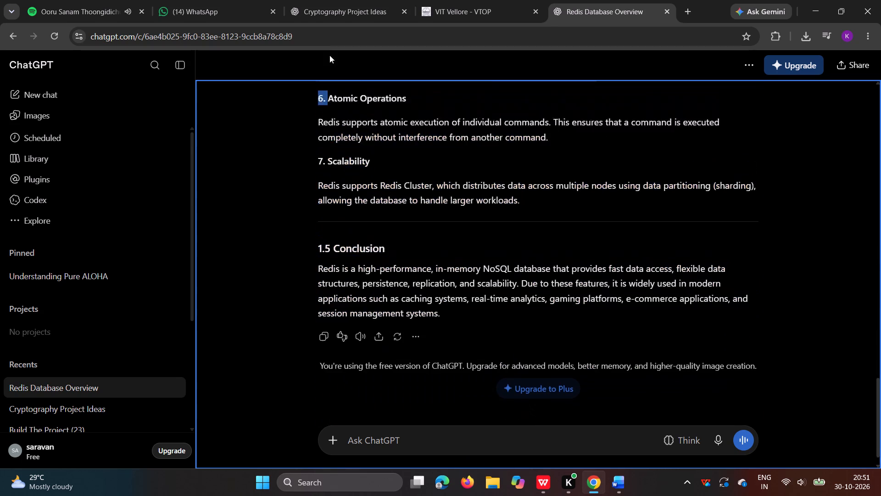
pyautogui.moveTo(329, 55); pyautogui.dragTo(456, 422)
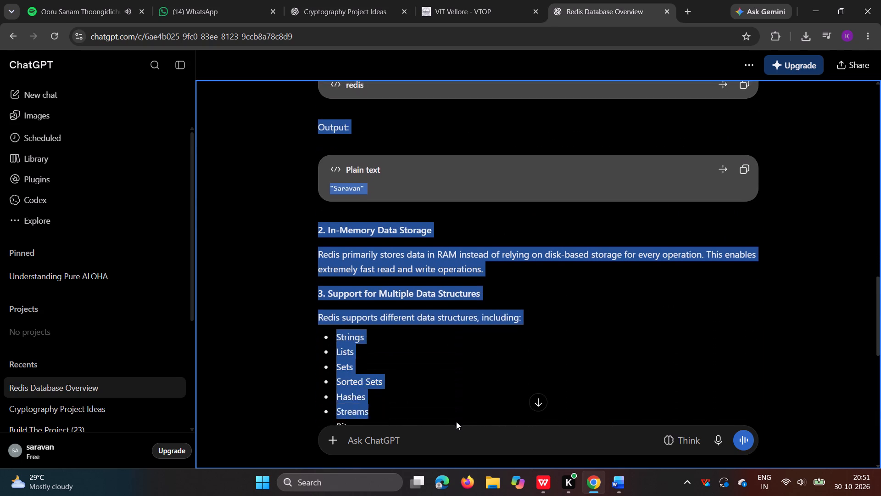
pyautogui.moveTo(456, 422); pyautogui.dragTo(511, 246)
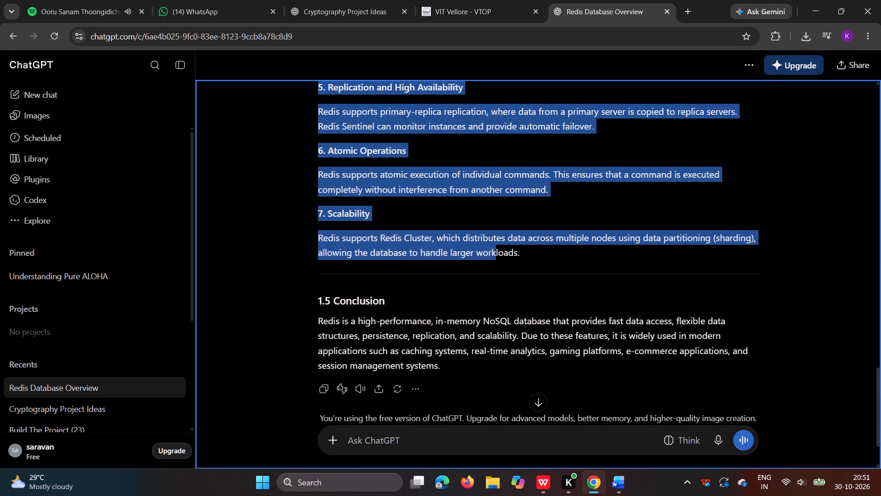
pyautogui.moveTo(511, 246); pyautogui.dragTo(523, 255)
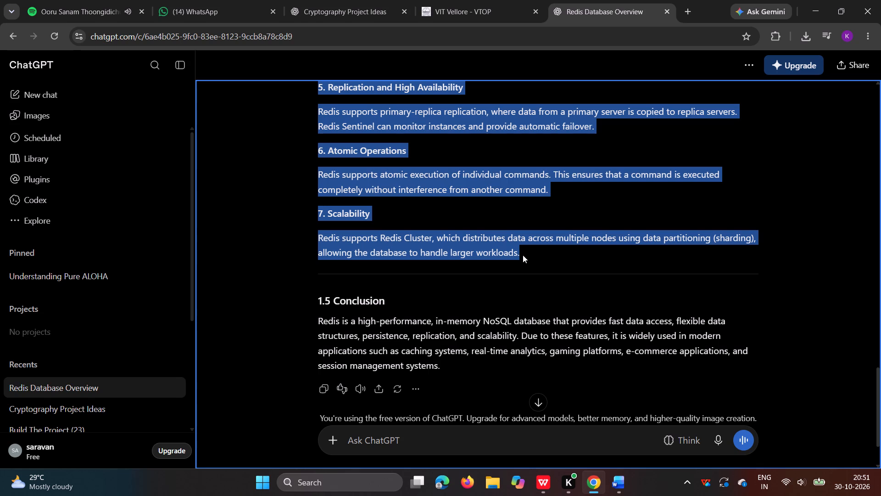
pyautogui.hotkey('ctrl', 'c')
pyautogui.click(613, 478)
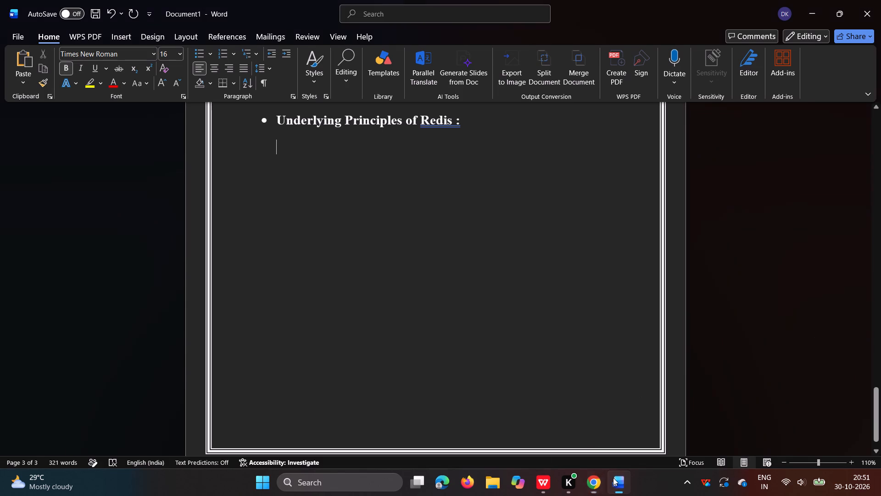
pyautogui.hotkey('ctrl', 'v')
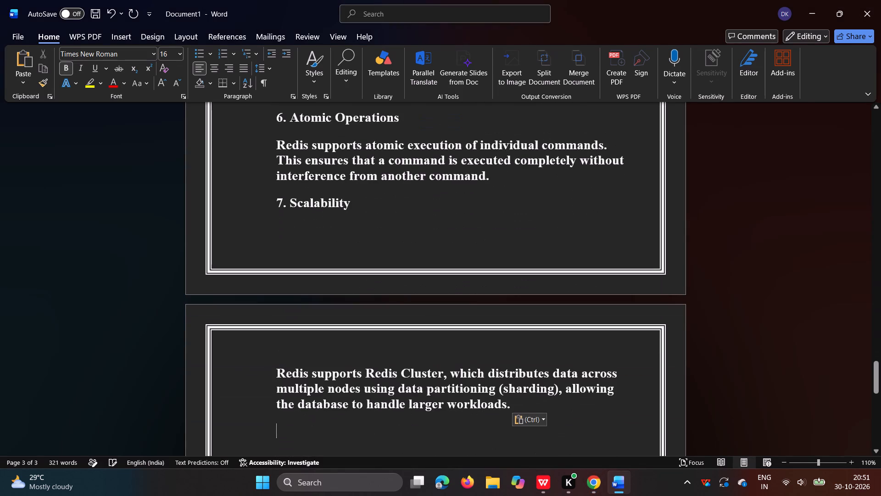
# Remove bold from all the pasted text below the "Underlying Principles of Redis :" heading and set its font size to 12.
pyautogui.moveTo(519, 408); pyautogui.dragTo(446, 404)
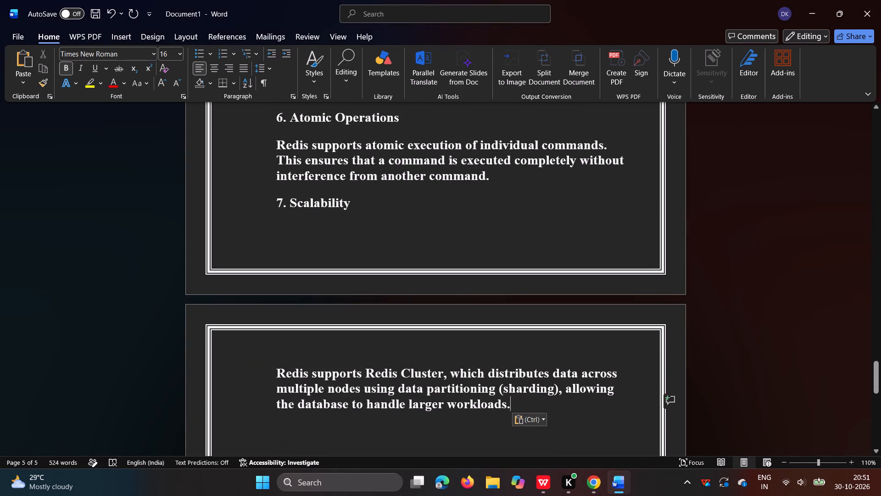
pyautogui.moveTo(446, 404); pyautogui.dragTo(265, 145)
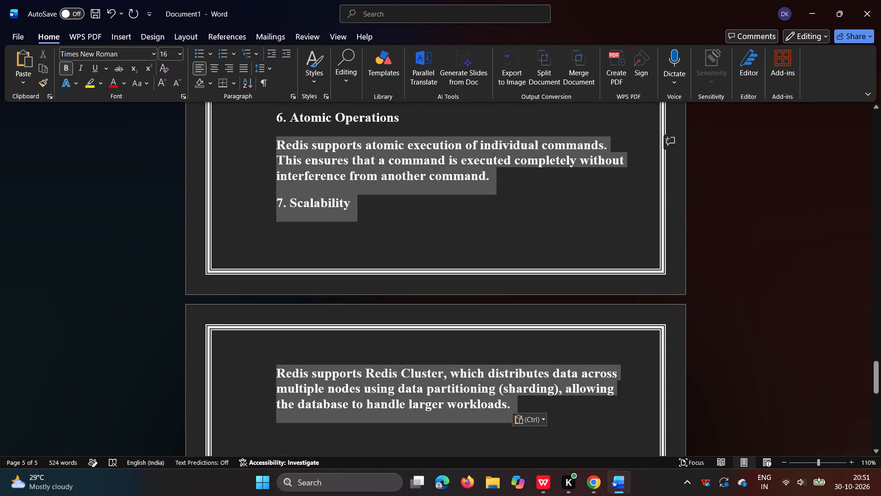
pyautogui.moveTo(265, 145); pyautogui.dragTo(283, 160)
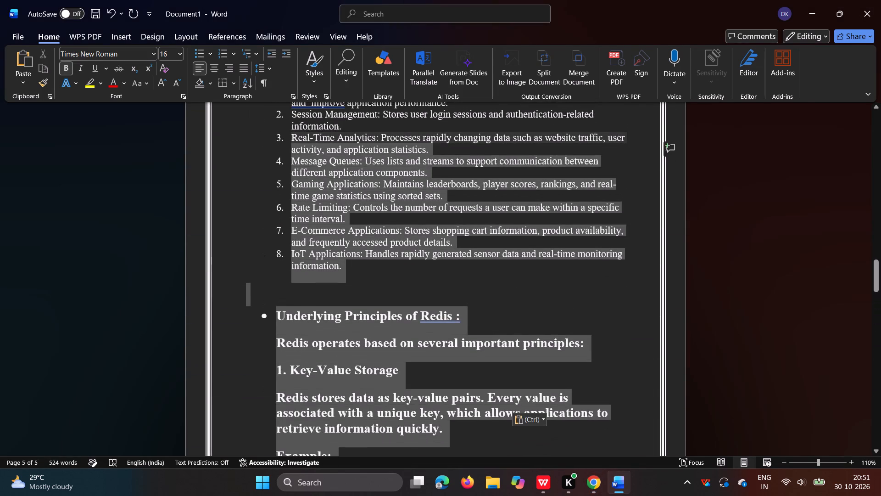
pyautogui.moveTo(283, 160); pyautogui.dragTo(273, 342)
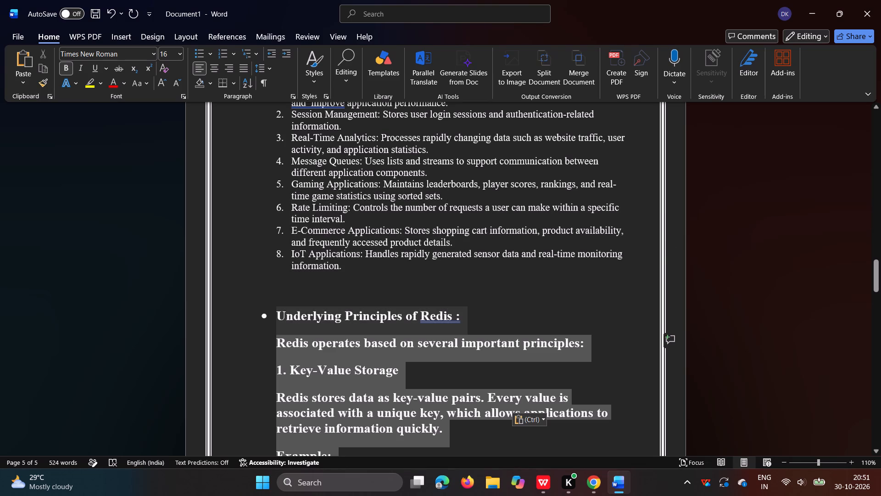
pyautogui.moveTo(273, 342); pyautogui.dragTo(274, 344)
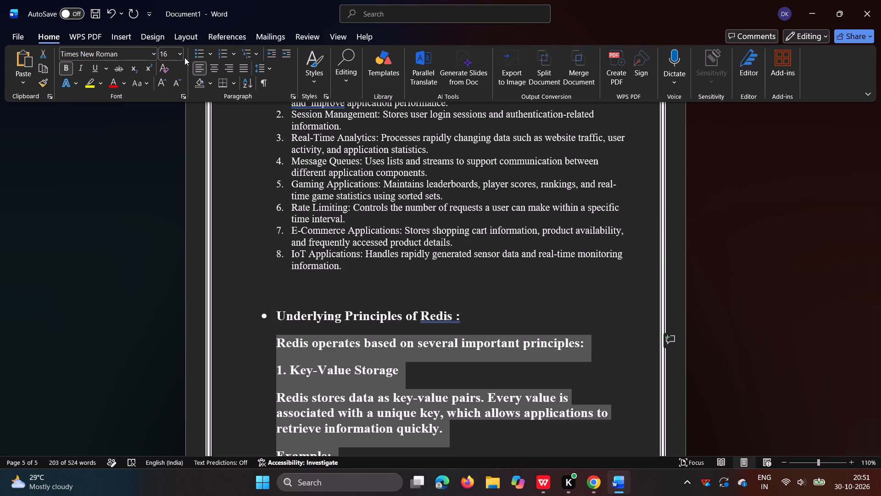
pyautogui.click(62, 70)
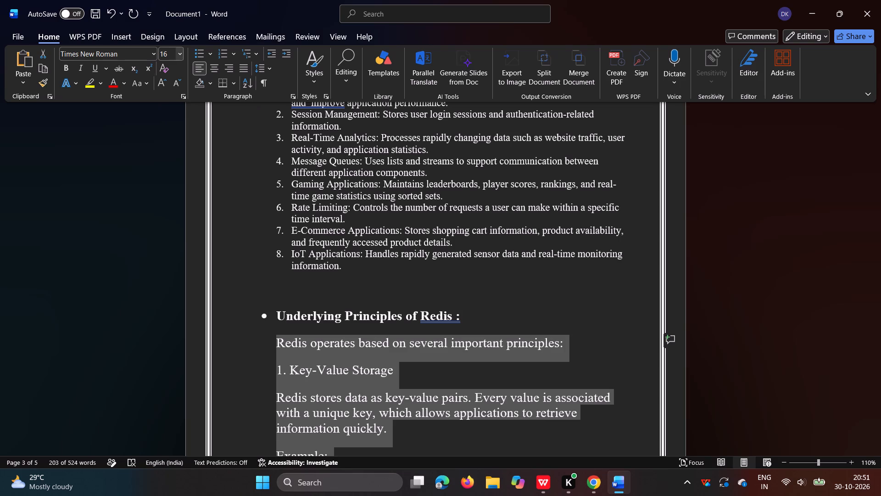
pyautogui.click(182, 51)
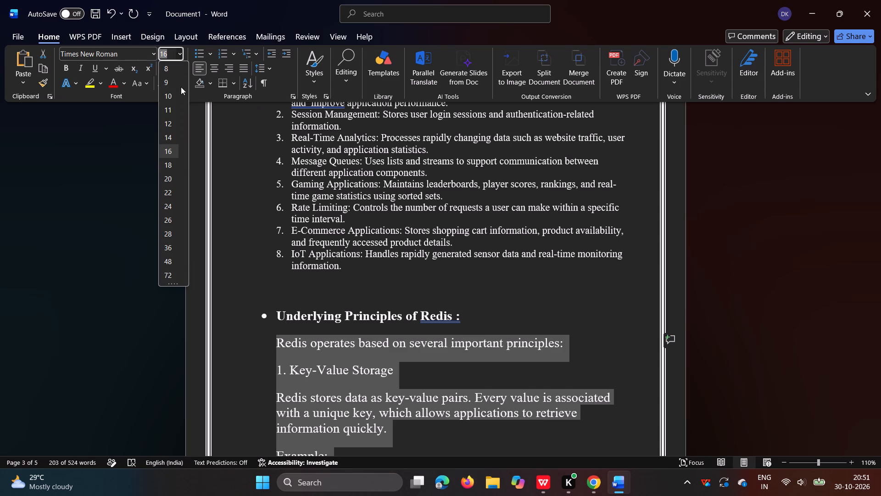
pyautogui.click(177, 121)
pyautogui.click(559, 364)
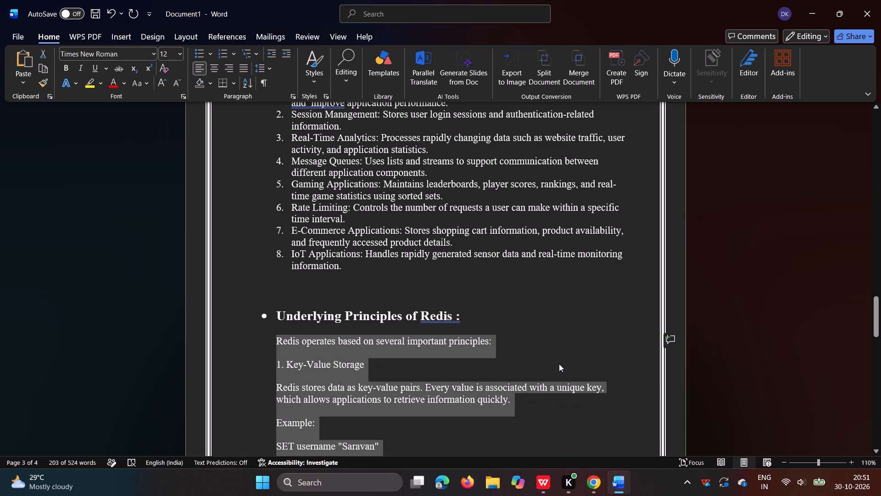
# Bold the subheadings "1. Key-Value Storage" and "2. In-Memory Data Storage".
pyautogui.scroll(-3, 559, 364)
pyautogui.scroll(2, 559, 364)
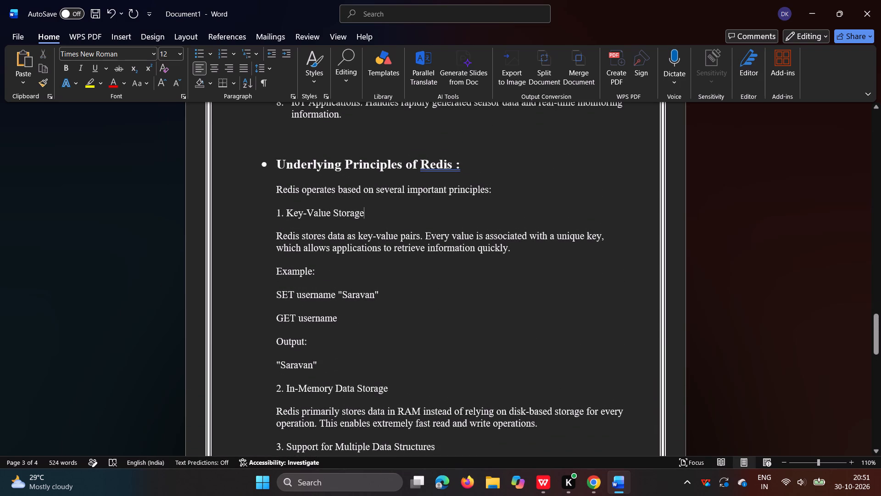
pyautogui.moveTo(374, 219); pyautogui.dragTo(251, 228)
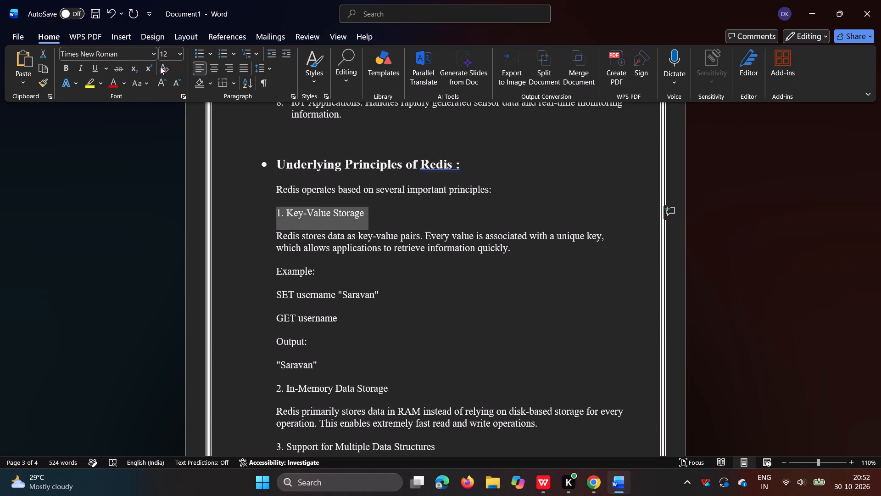
pyautogui.click(66, 70)
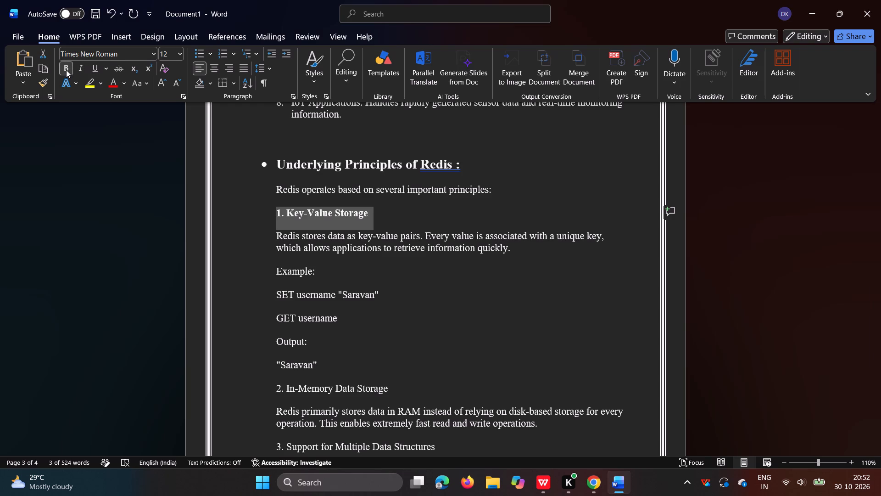
pyautogui.scroll(-1, 364, 183)
pyautogui.scroll(-1, 373, 267)
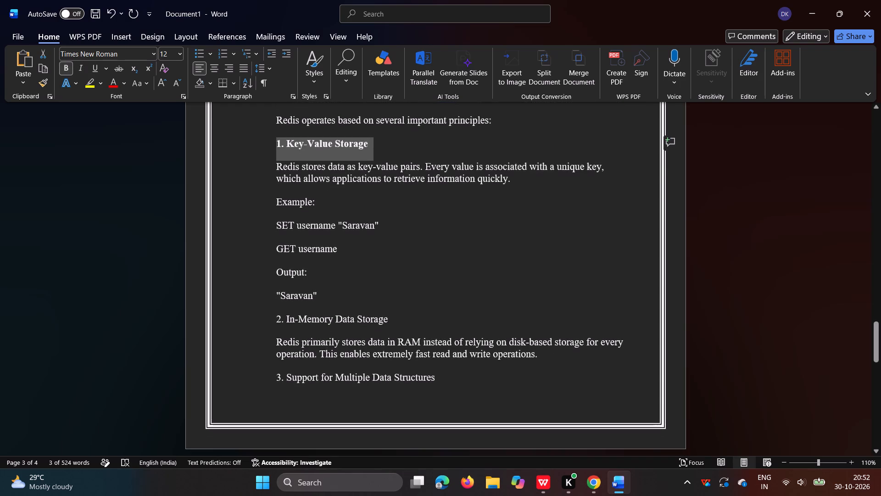
pyautogui.moveTo(395, 315); pyautogui.dragTo(269, 315)
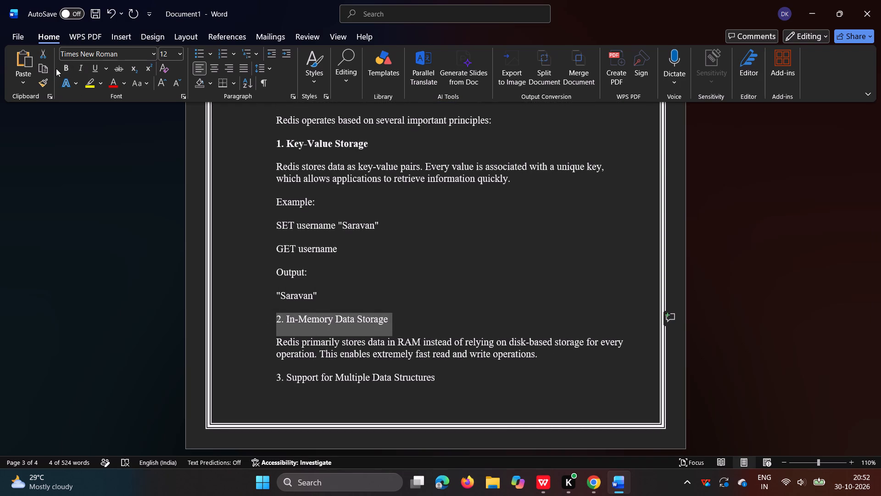
pyautogui.click(56, 68)
pyautogui.click(67, 71)
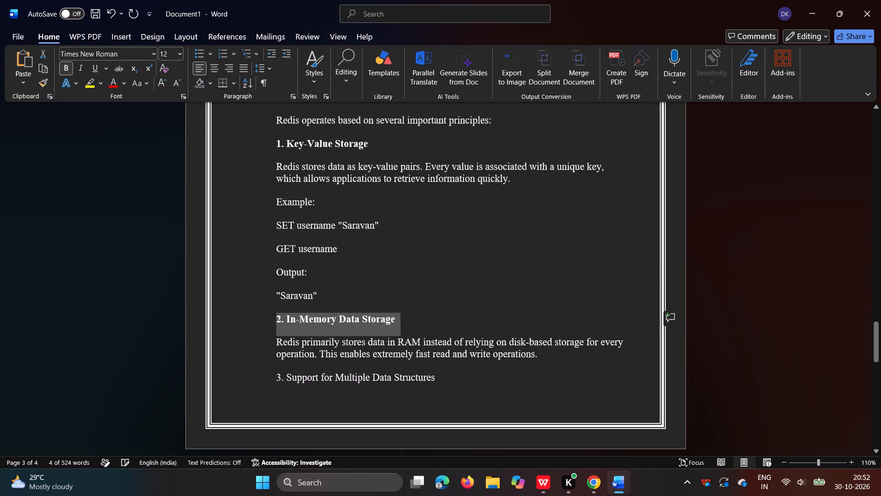
# Insert an empty line before "3. Support for Multiple Data Structures" to move that subheading onto the next page.
pyautogui.scroll(1, 393, 179)
pyautogui.scroll(-4, 435, 316)
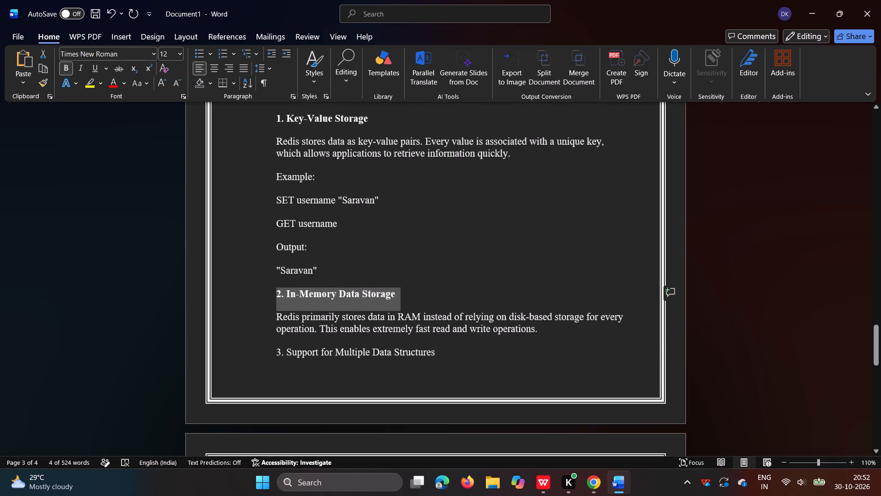
pyautogui.scroll(-2, 433, 360)
pyautogui.scroll(-1, 397, 406)
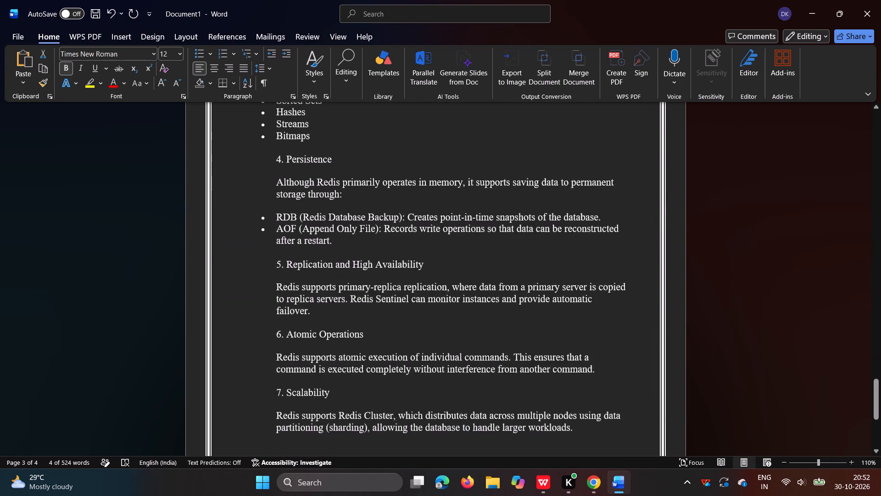
pyautogui.scroll(3, 311, 264)
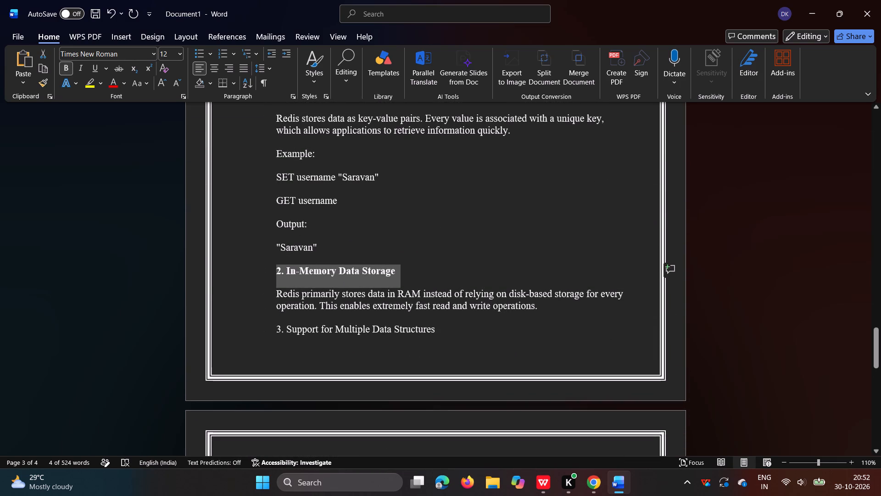
pyautogui.click(276, 327)
pyautogui.press('Return')
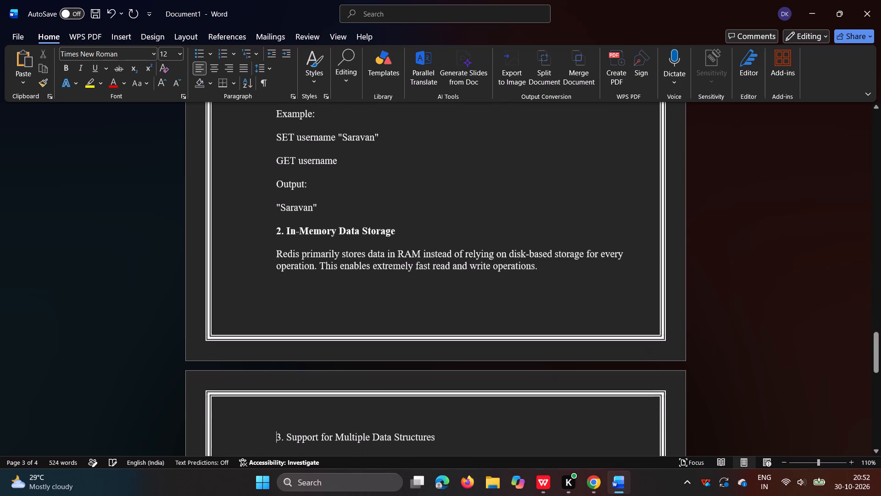
# Bold each numbered subheading from "3. Support for Multiple Data Structures" through "7. Scalability".
pyautogui.scroll(-2, 374, 347)
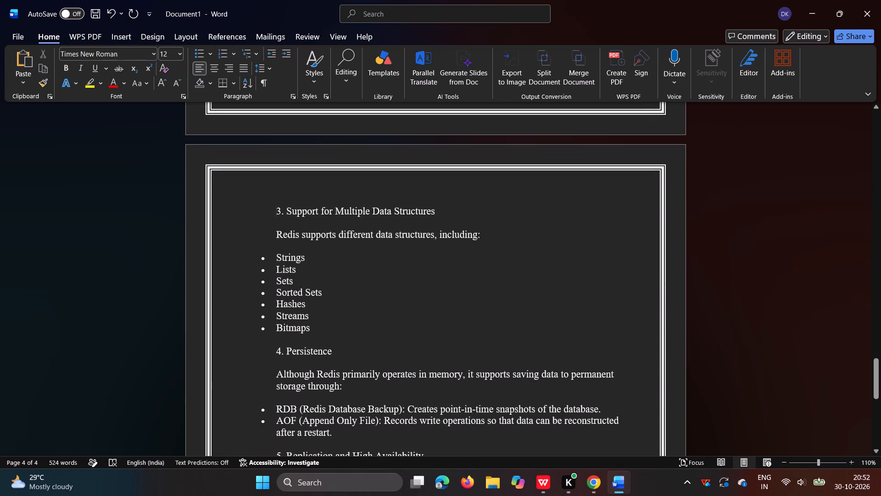
pyautogui.moveTo(450, 211); pyautogui.dragTo(261, 224)
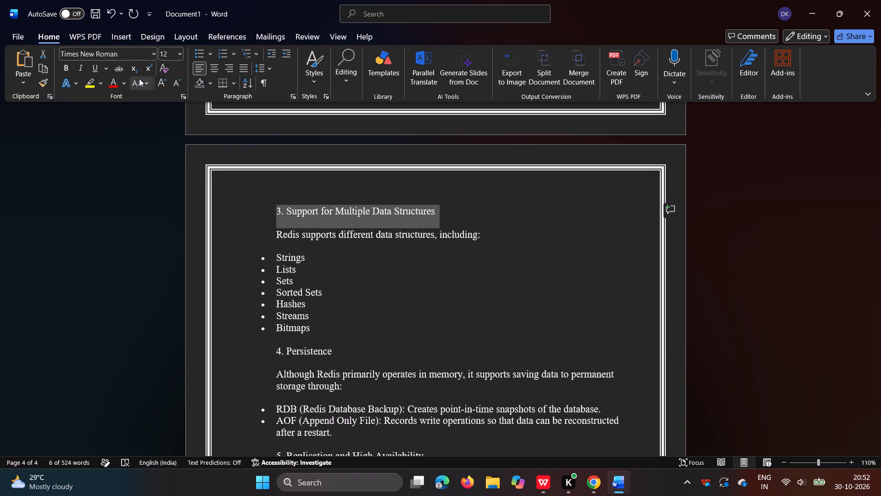
pyautogui.click(67, 65)
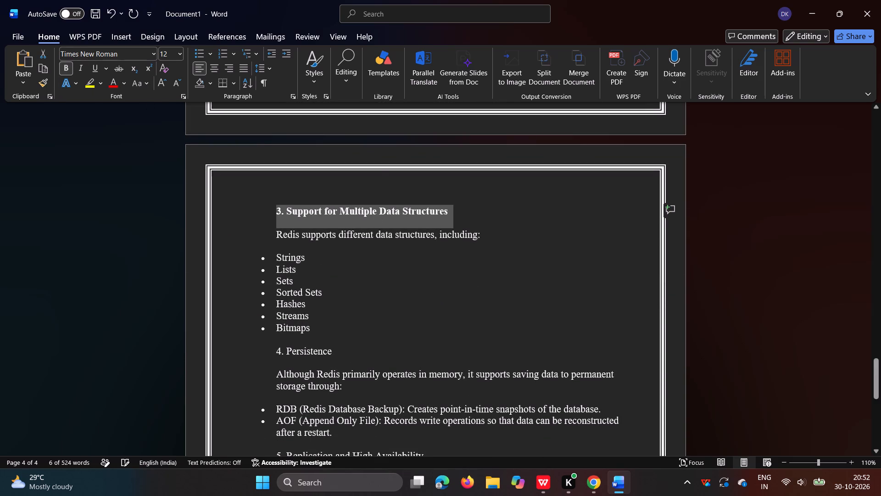
pyautogui.scroll(-1, 403, 228)
pyautogui.moveTo(335, 197); pyautogui.dragTo(251, 206)
pyautogui.click(63, 61)
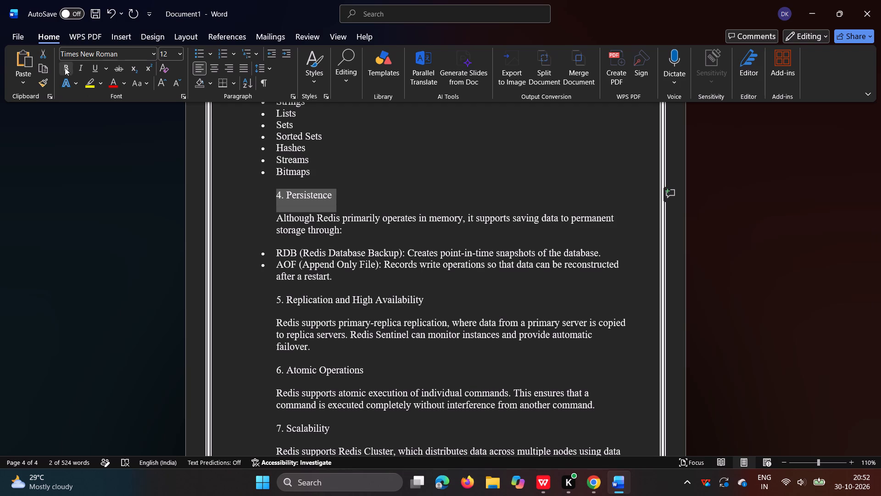
pyautogui.click(65, 68)
pyautogui.scroll(-1, 422, 221)
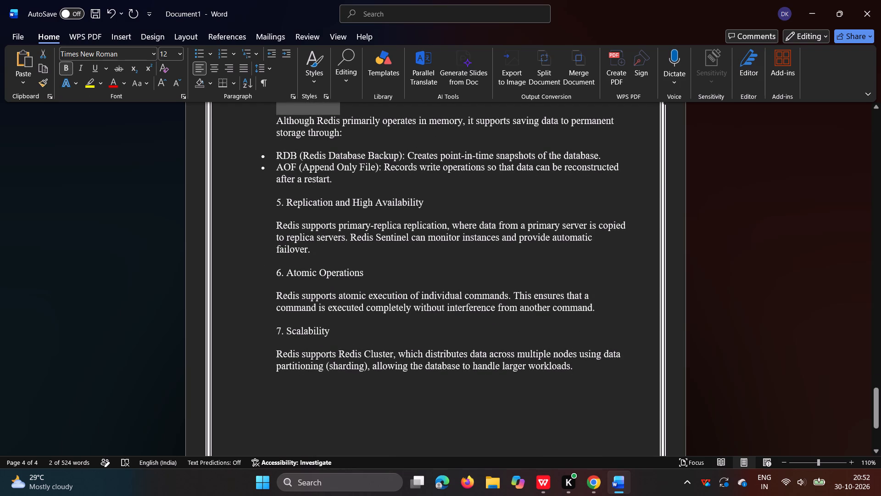
pyautogui.moveTo(436, 200); pyautogui.dragTo(277, 203)
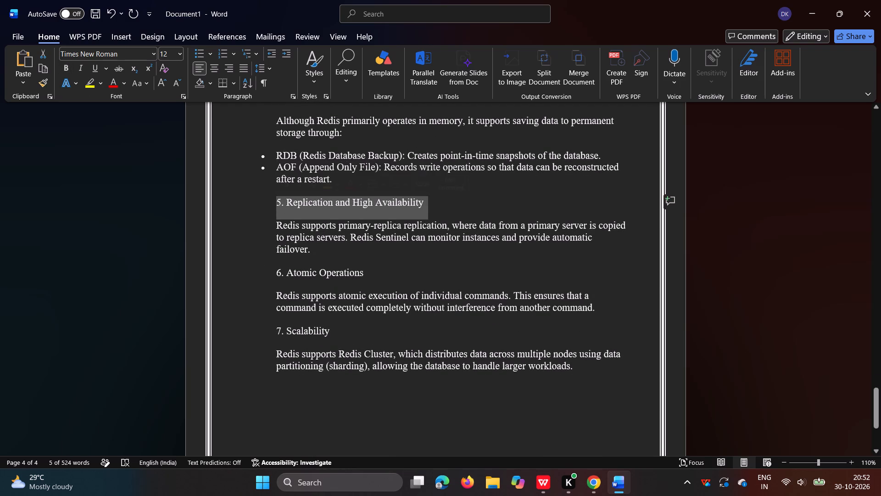
pyautogui.click(63, 68)
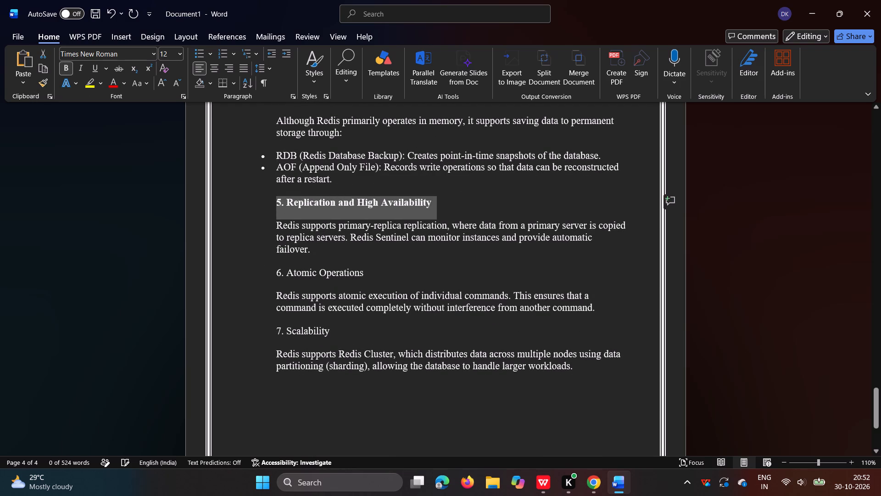
pyautogui.moveTo(372, 276); pyautogui.dragTo(261, 268)
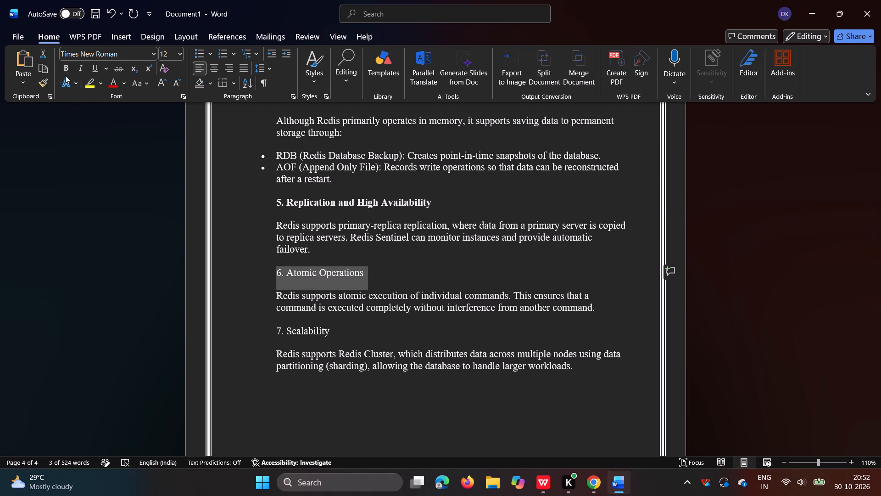
pyautogui.click(65, 71)
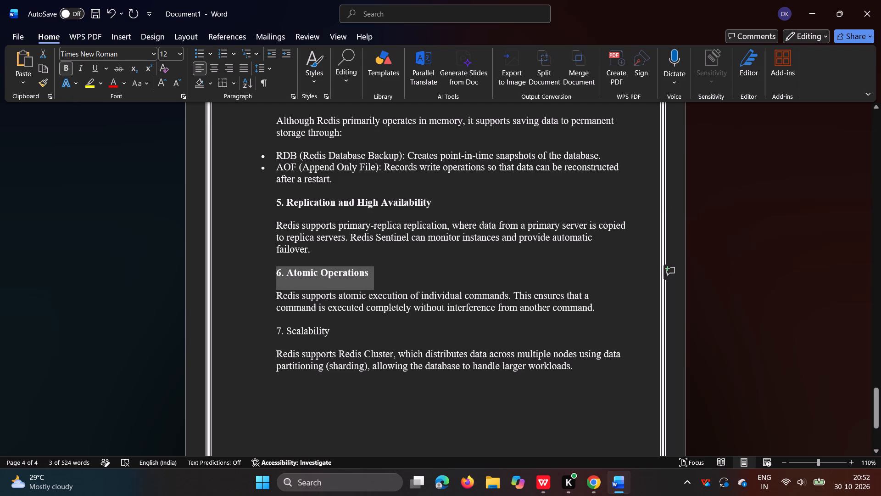
pyautogui.moveTo(332, 333); pyautogui.dragTo(270, 327)
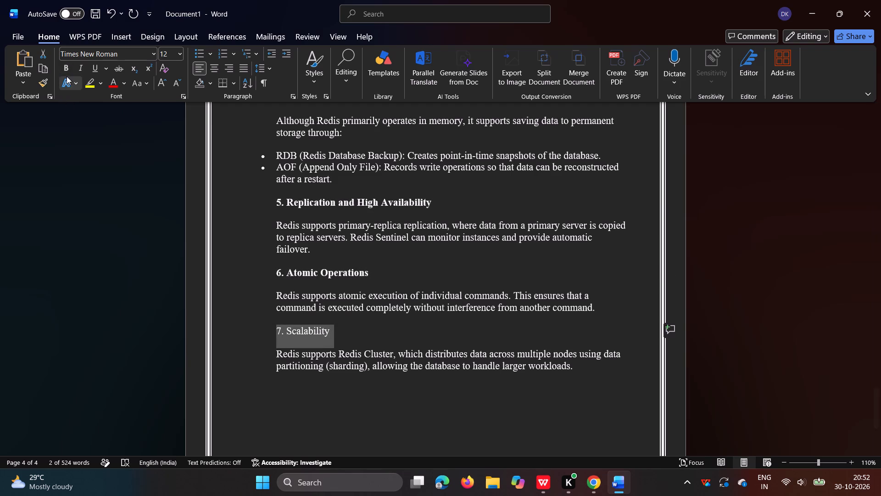
pyautogui.click(62, 65)
# Remove the bullets from the data structures list, Strings through Bitmaps, under subheading 3.
pyautogui.scroll(1, 362, 122)
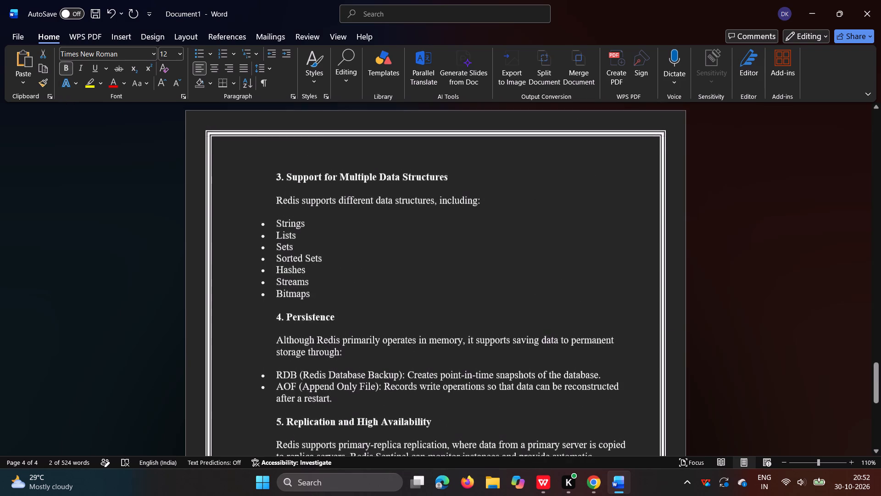
pyautogui.scroll(3, 446, 275)
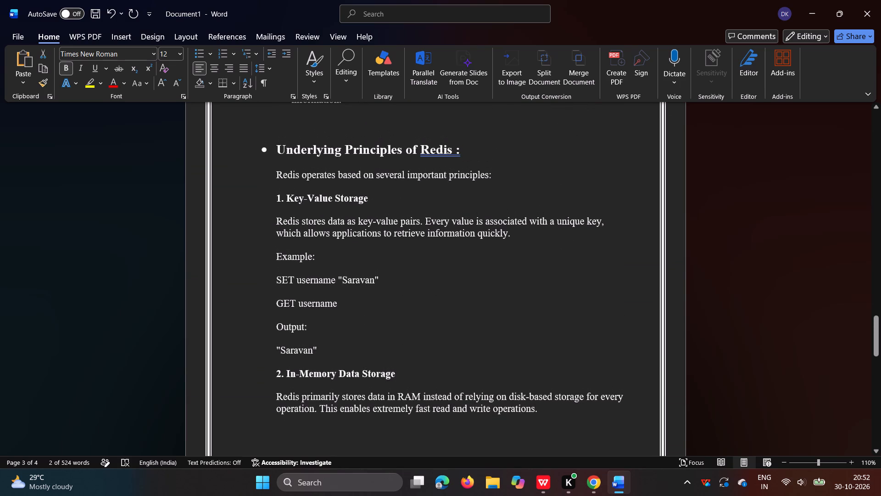
pyautogui.scroll(-2, 446, 275)
pyautogui.scroll(1, 446, 275)
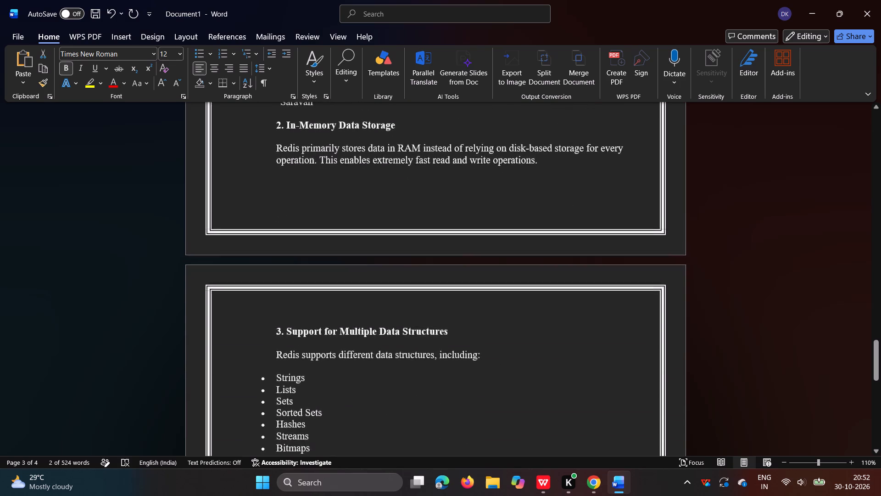
pyautogui.scroll(1, 446, 275)
pyautogui.scroll(-1, 323, 248)
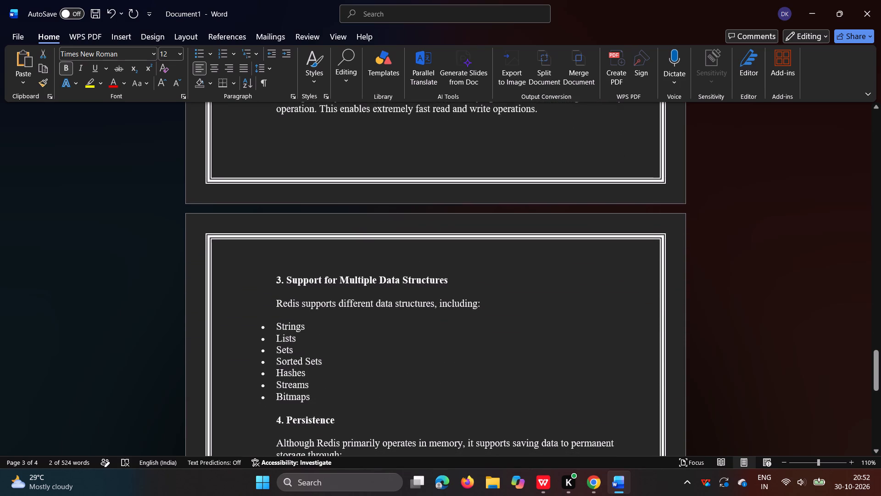
pyautogui.moveTo(276, 329); pyautogui.dragTo(297, 357)
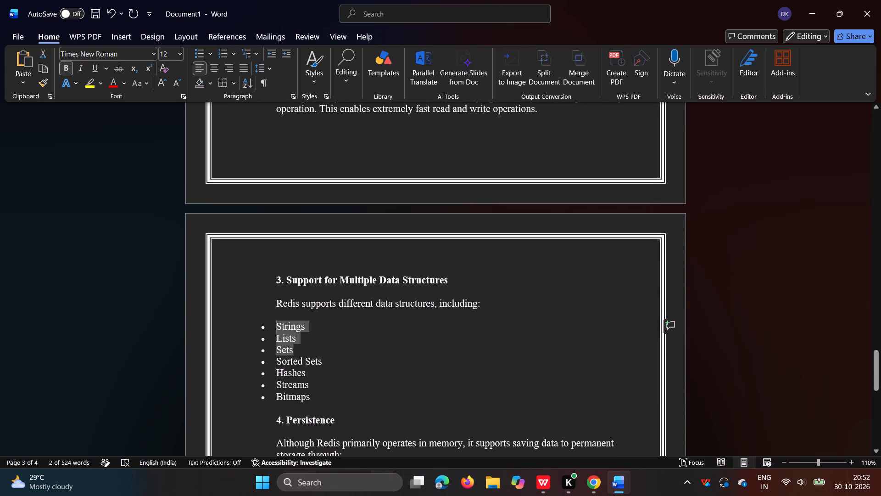
pyautogui.moveTo(297, 357); pyautogui.dragTo(316, 397)
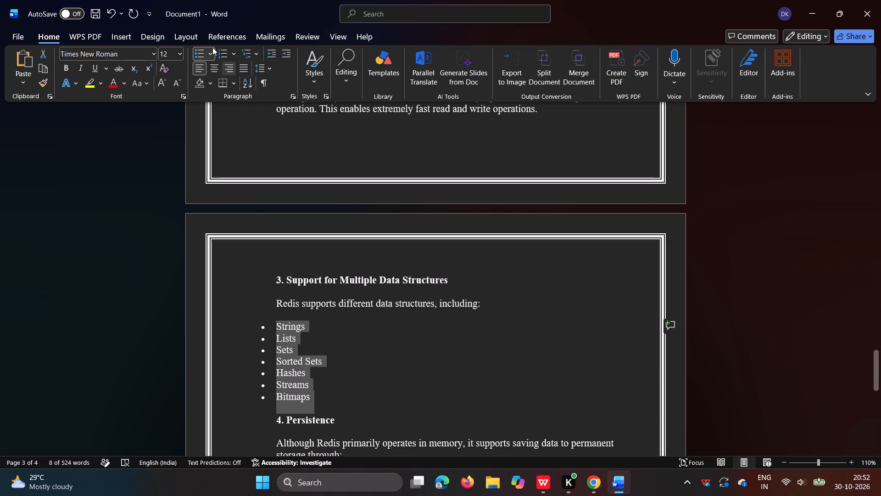
pyautogui.click(196, 49)
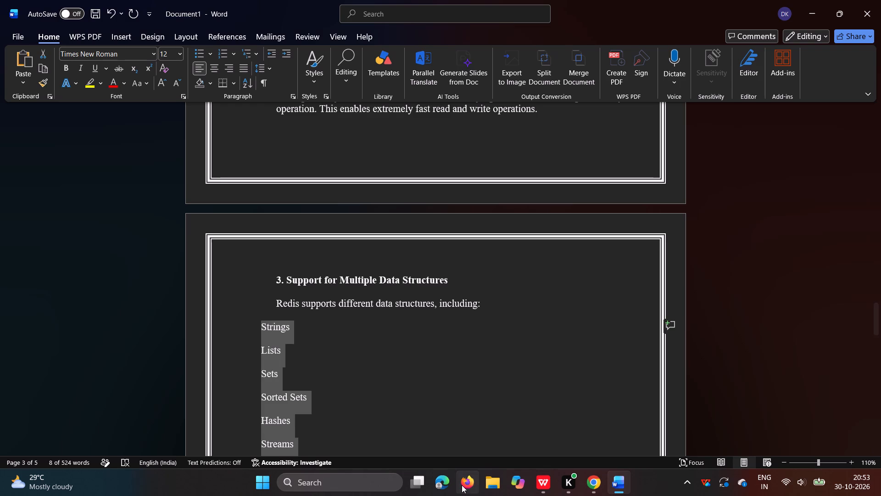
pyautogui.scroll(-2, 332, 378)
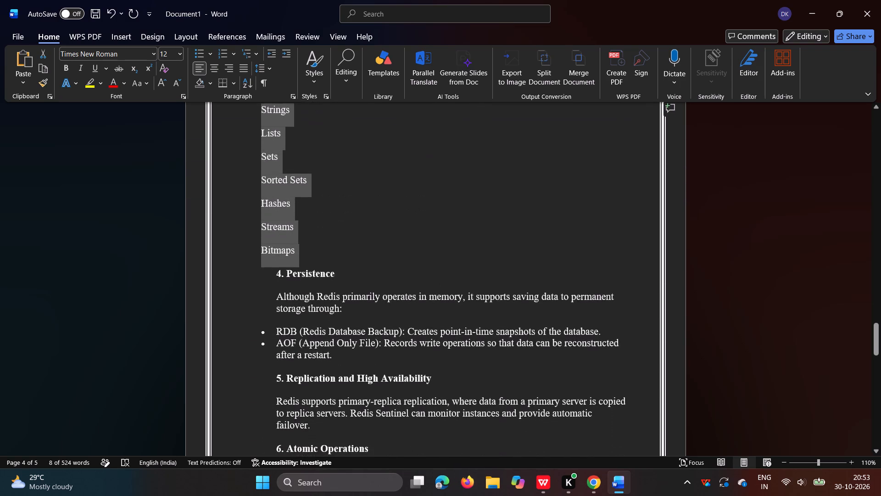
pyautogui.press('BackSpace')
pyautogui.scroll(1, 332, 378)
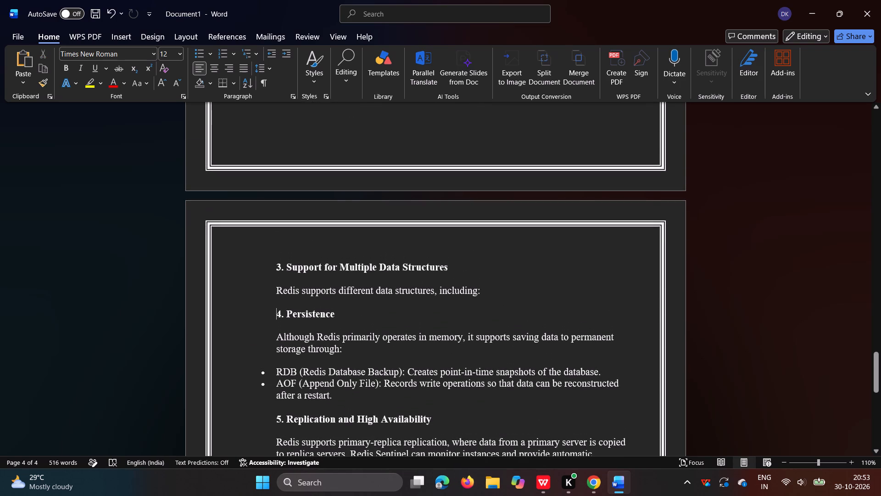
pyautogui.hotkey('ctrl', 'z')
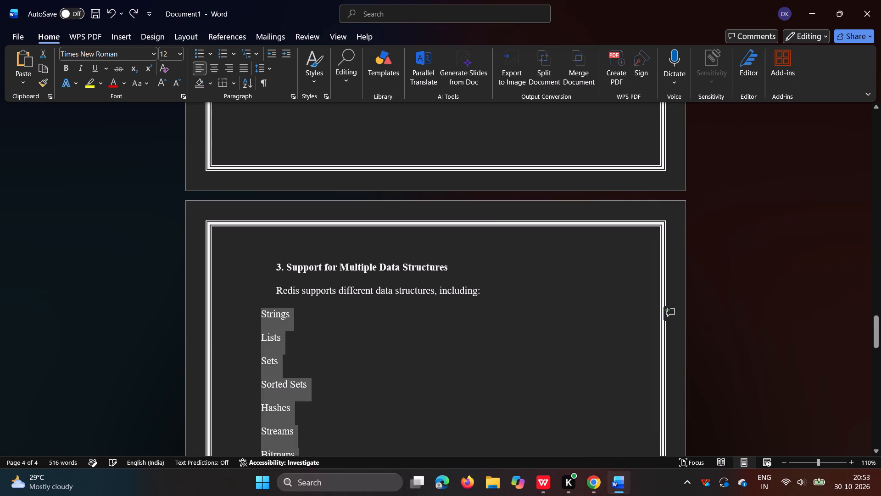
# Copy the data structures list, Strings through Bitmaps, and remove it from under subheading 3.
pyautogui.hotkey('ctrl', 'c')
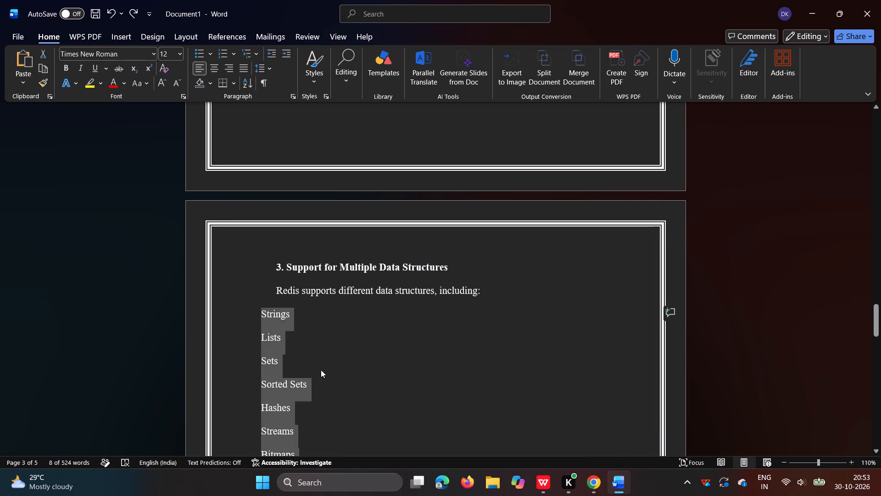
pyautogui.hotkey('ctrl', 'c')
pyautogui.hotkey('ctrl', 'c')
pyautogui.hotkey('ctrl', 'c')
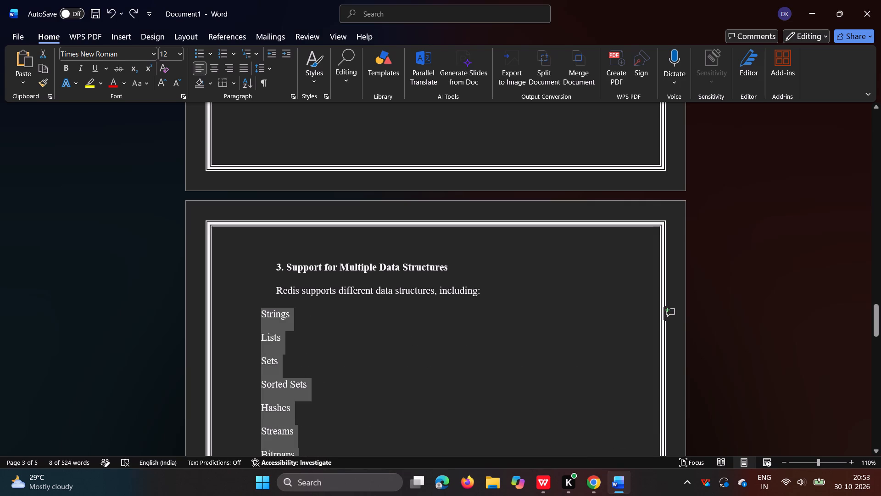
pyautogui.click(496, 287)
pyautogui.scroll(-1, 304, 401)
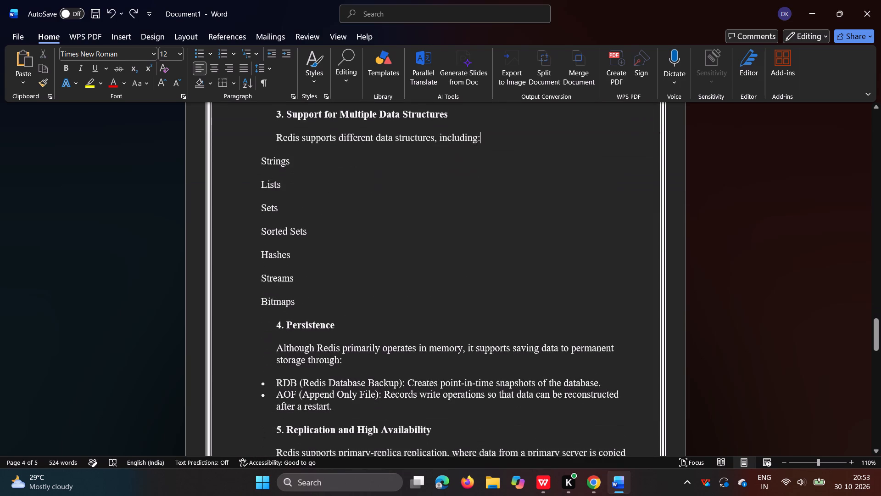
pyautogui.moveTo(306, 297); pyautogui.dragTo(227, 170)
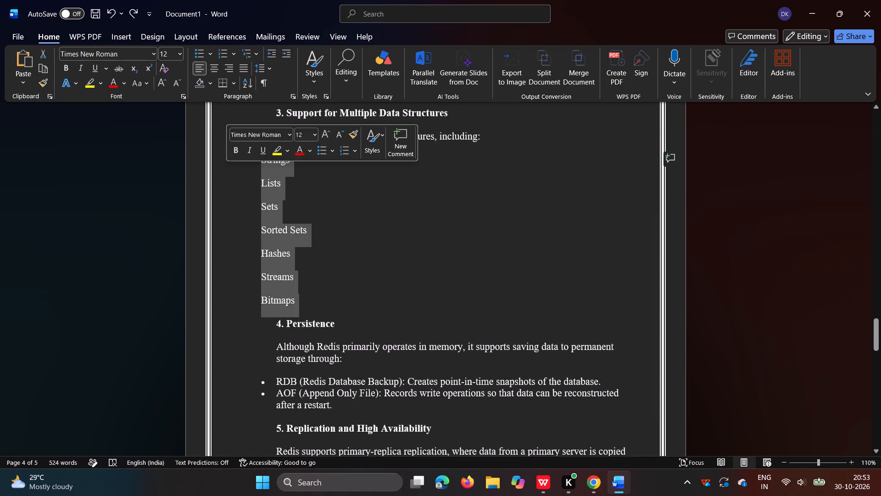
pyautogui.press('BackSpace')
pyautogui.press('BackSpace')
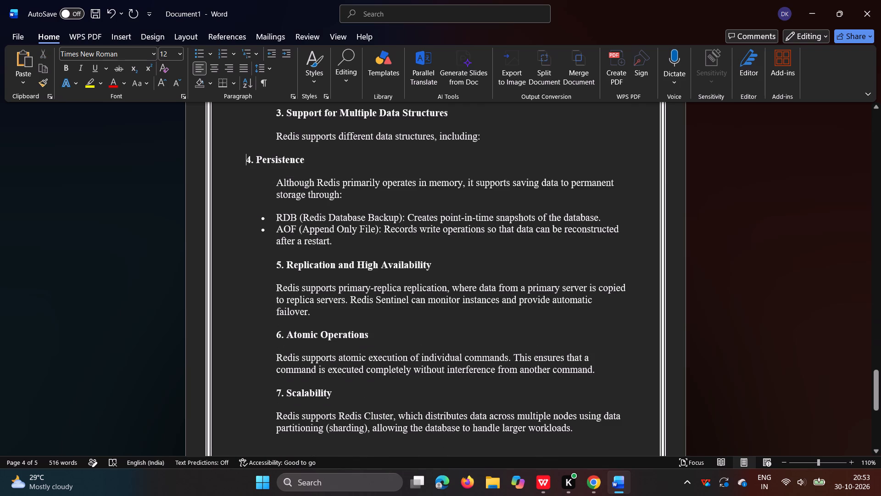
# Indent the "4. Persistence" subheading with spaces so it roughly lines up with the body text.
pyautogui.scroll(1, 227, 170)
pyautogui.press('space')
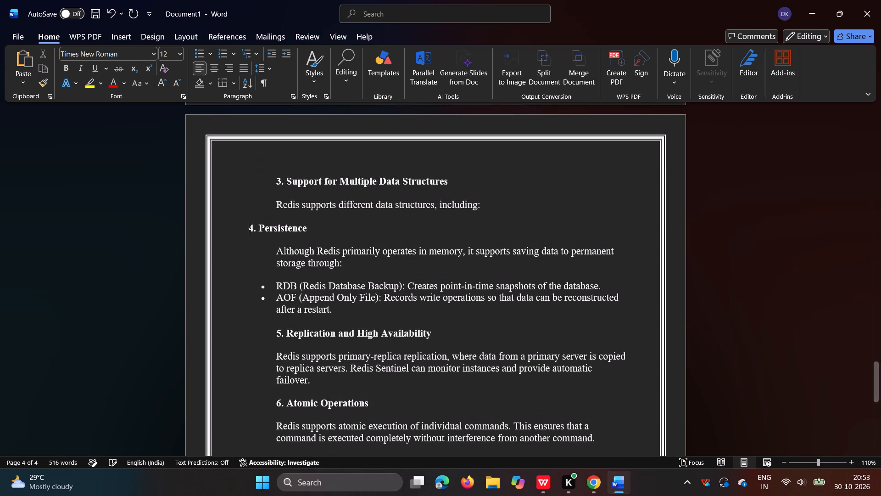
pyautogui.press('space')
pyautogui.press('space')
pyautogui.press('space')
pyautogui.press('space')
pyautogui.press('space')
pyautogui.press('space')
pyautogui.press('space')
pyautogui.press('space')
pyautogui.press('space')
pyautogui.press('space')
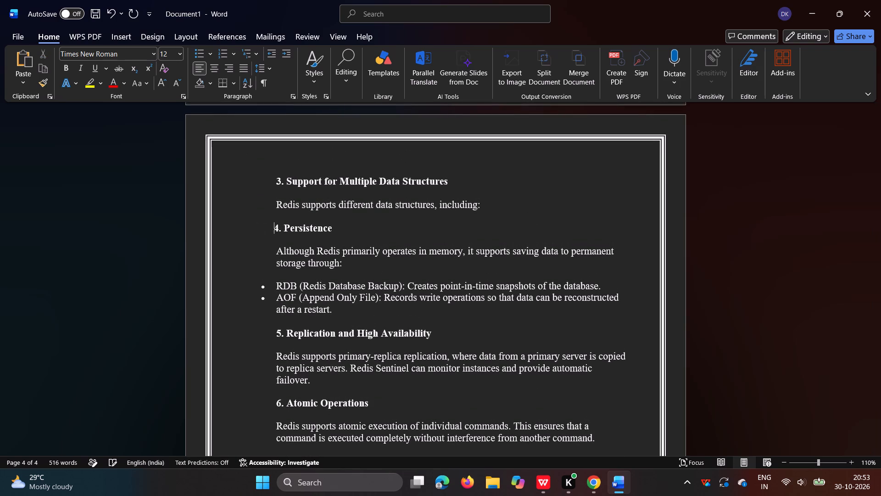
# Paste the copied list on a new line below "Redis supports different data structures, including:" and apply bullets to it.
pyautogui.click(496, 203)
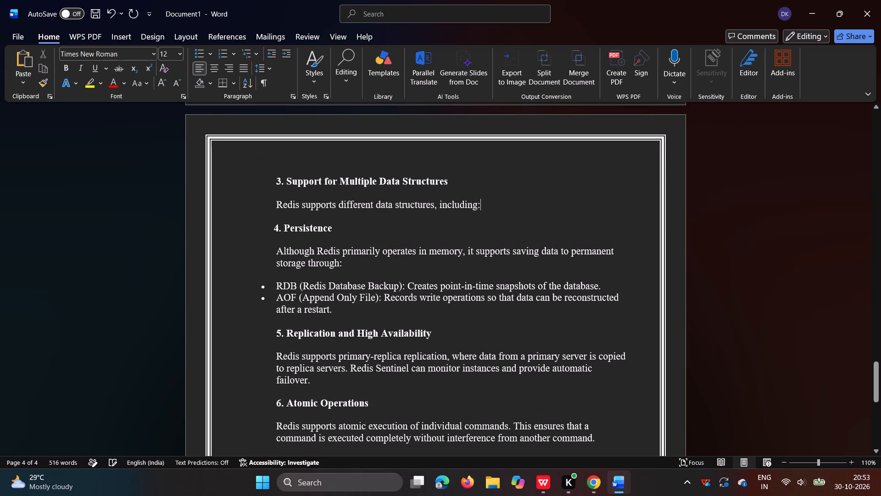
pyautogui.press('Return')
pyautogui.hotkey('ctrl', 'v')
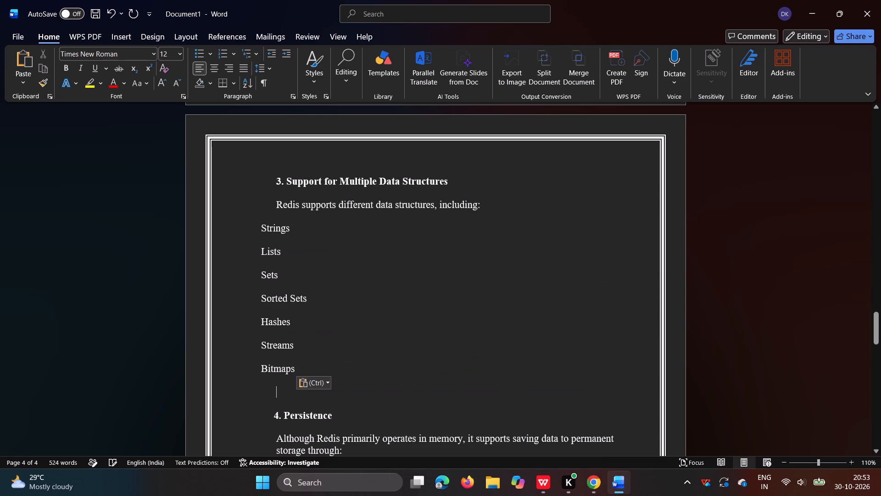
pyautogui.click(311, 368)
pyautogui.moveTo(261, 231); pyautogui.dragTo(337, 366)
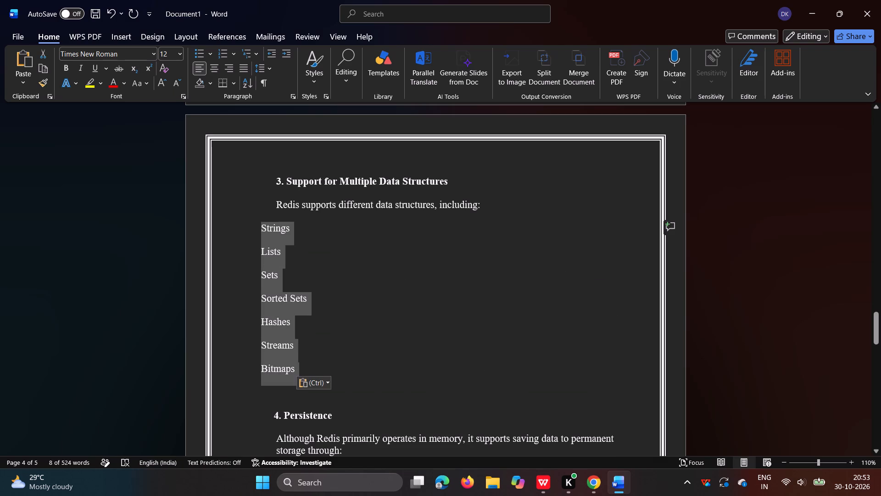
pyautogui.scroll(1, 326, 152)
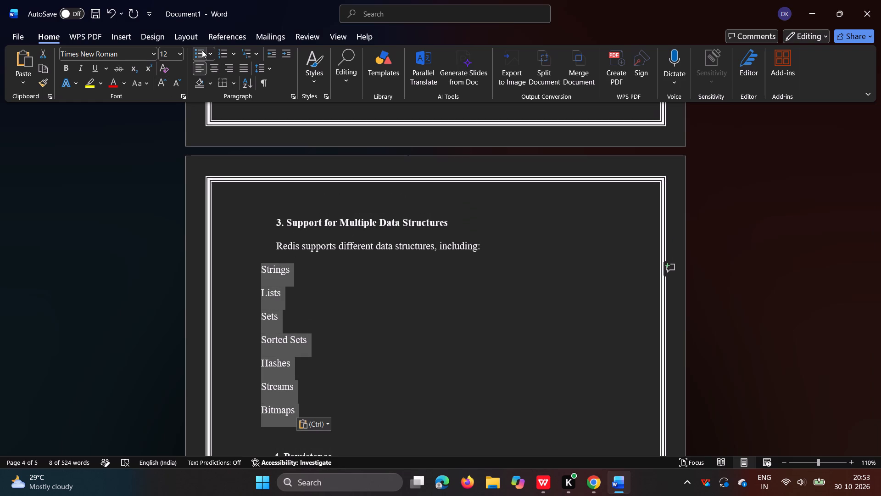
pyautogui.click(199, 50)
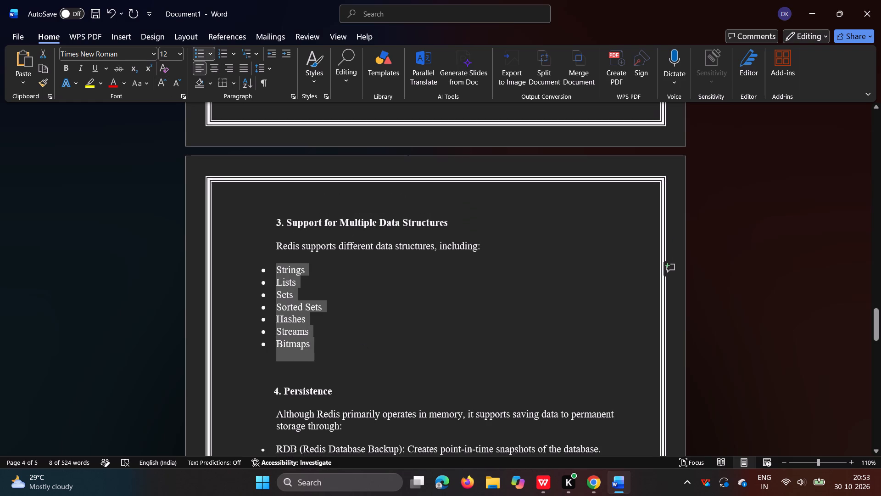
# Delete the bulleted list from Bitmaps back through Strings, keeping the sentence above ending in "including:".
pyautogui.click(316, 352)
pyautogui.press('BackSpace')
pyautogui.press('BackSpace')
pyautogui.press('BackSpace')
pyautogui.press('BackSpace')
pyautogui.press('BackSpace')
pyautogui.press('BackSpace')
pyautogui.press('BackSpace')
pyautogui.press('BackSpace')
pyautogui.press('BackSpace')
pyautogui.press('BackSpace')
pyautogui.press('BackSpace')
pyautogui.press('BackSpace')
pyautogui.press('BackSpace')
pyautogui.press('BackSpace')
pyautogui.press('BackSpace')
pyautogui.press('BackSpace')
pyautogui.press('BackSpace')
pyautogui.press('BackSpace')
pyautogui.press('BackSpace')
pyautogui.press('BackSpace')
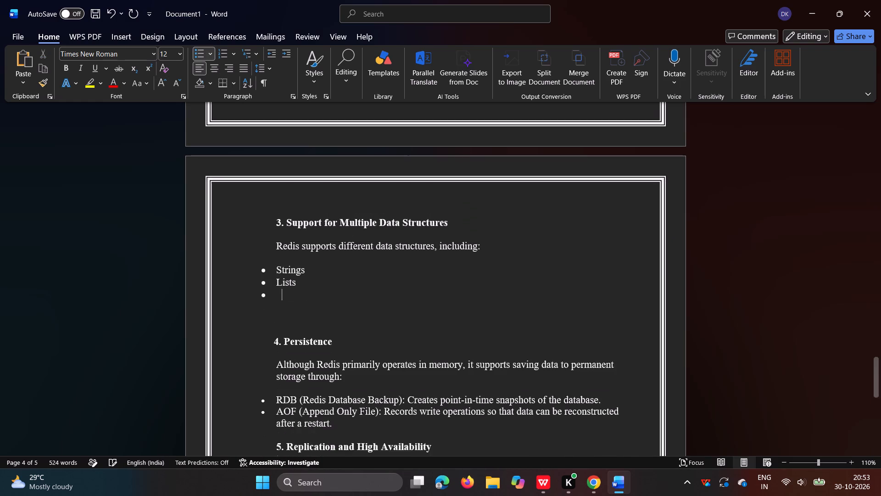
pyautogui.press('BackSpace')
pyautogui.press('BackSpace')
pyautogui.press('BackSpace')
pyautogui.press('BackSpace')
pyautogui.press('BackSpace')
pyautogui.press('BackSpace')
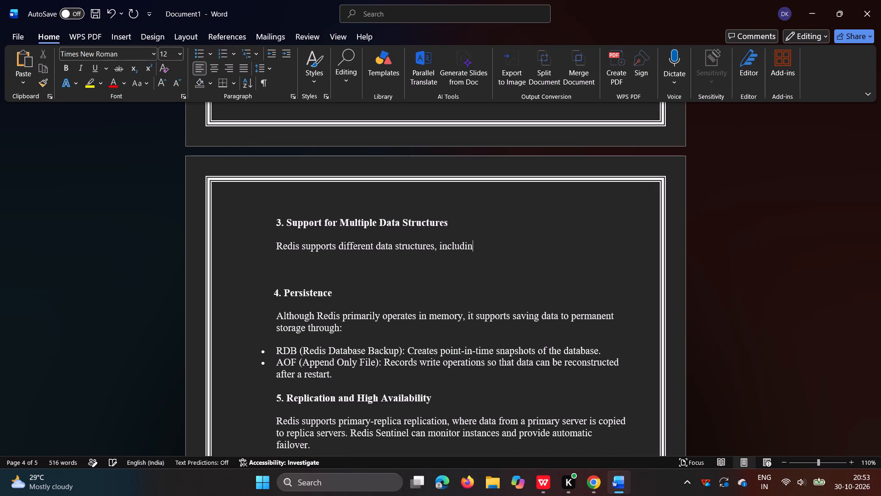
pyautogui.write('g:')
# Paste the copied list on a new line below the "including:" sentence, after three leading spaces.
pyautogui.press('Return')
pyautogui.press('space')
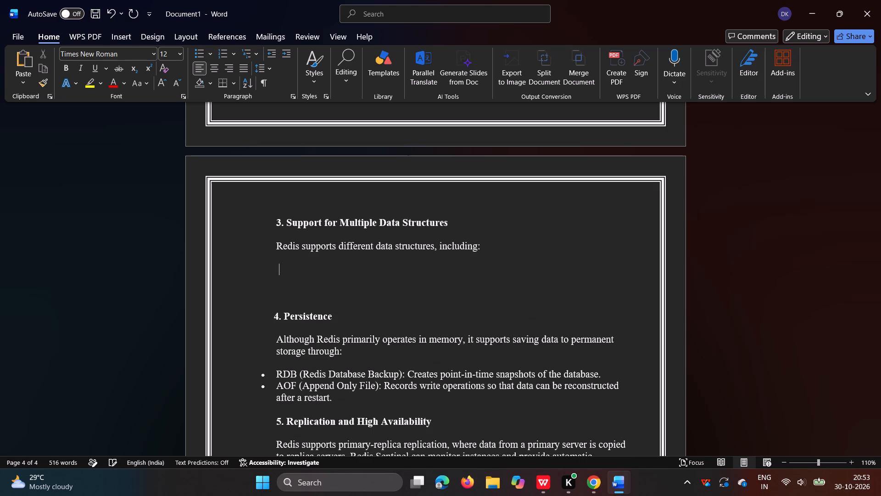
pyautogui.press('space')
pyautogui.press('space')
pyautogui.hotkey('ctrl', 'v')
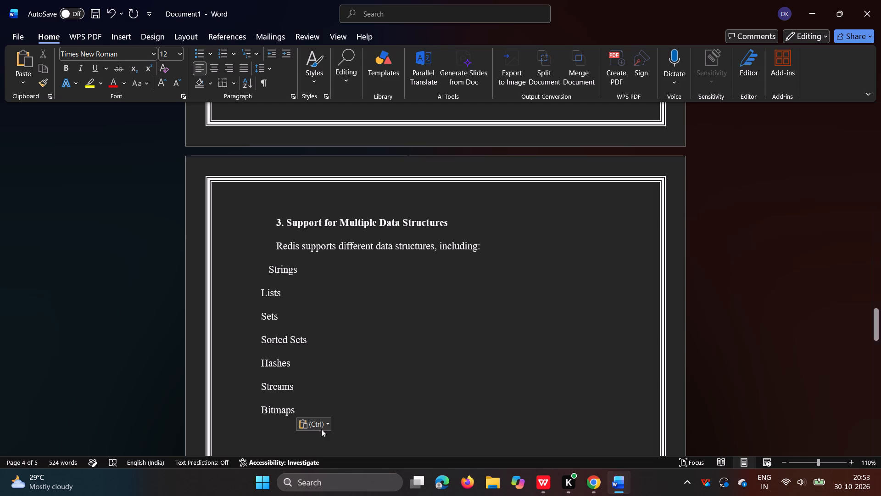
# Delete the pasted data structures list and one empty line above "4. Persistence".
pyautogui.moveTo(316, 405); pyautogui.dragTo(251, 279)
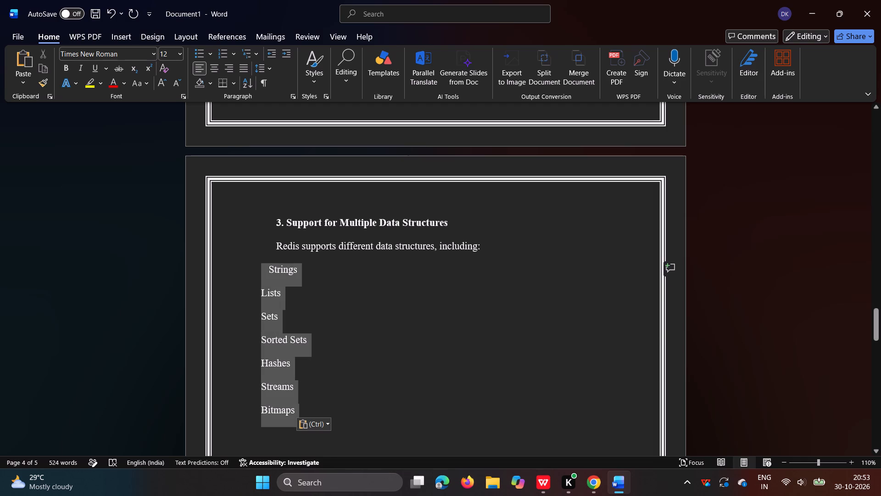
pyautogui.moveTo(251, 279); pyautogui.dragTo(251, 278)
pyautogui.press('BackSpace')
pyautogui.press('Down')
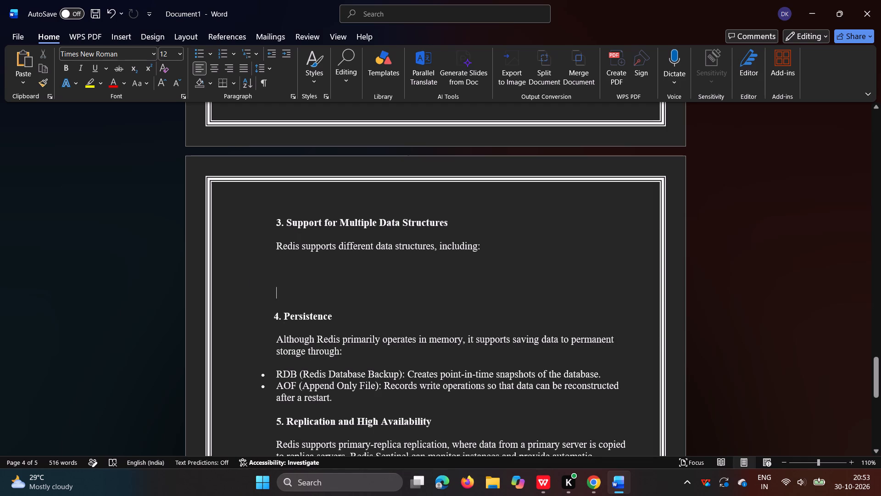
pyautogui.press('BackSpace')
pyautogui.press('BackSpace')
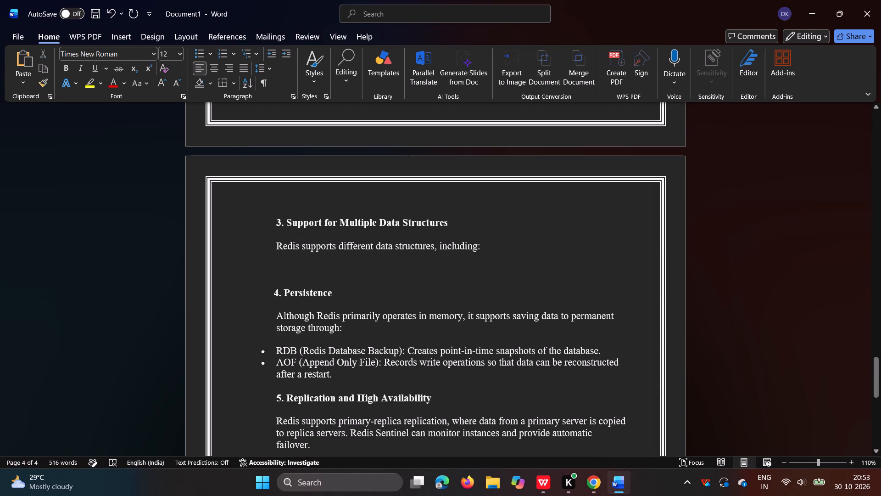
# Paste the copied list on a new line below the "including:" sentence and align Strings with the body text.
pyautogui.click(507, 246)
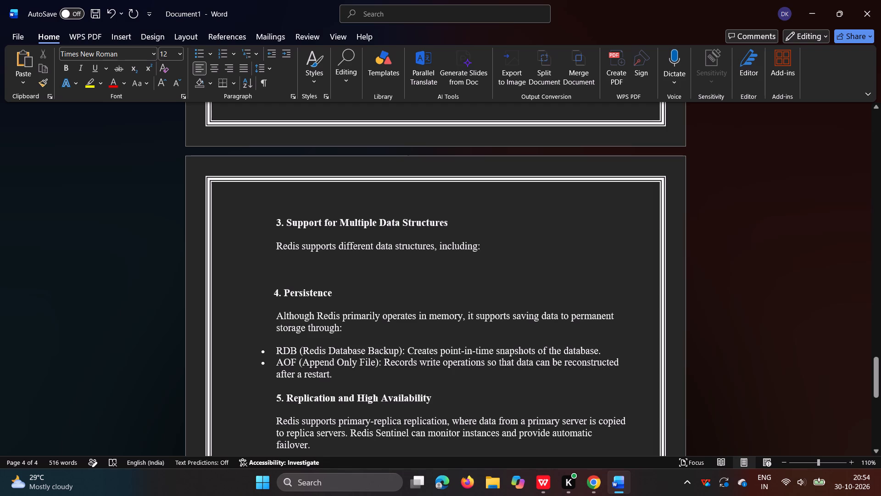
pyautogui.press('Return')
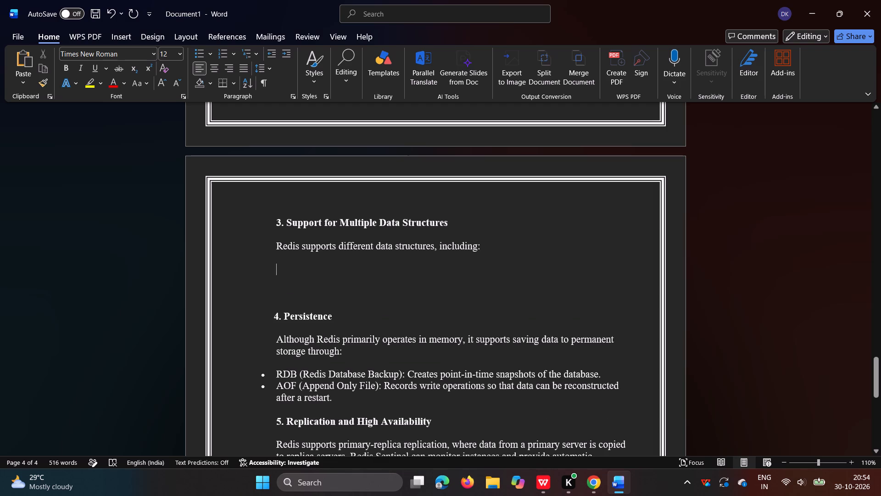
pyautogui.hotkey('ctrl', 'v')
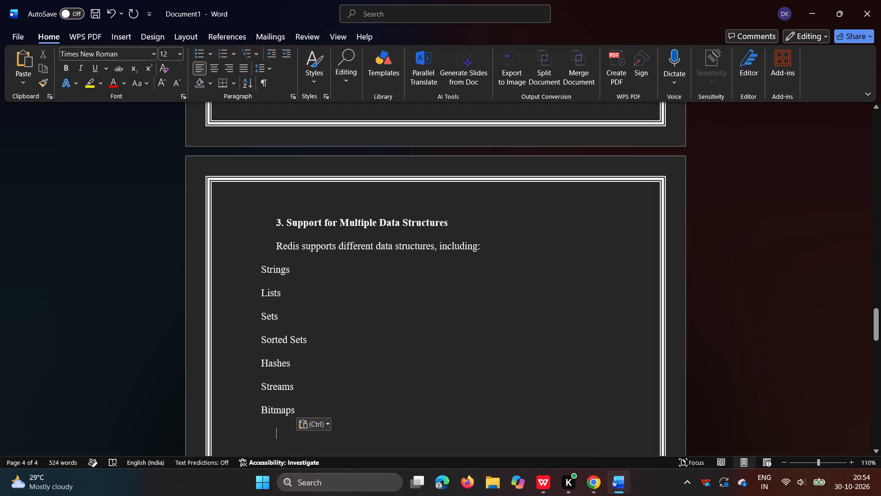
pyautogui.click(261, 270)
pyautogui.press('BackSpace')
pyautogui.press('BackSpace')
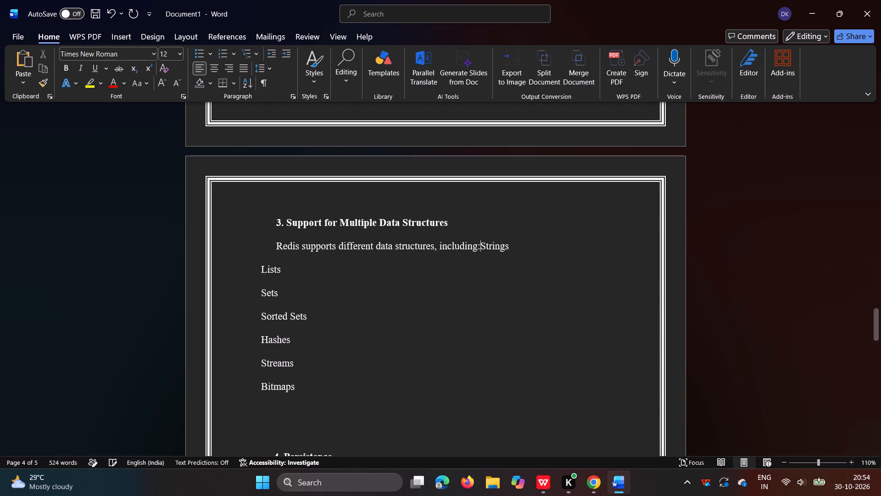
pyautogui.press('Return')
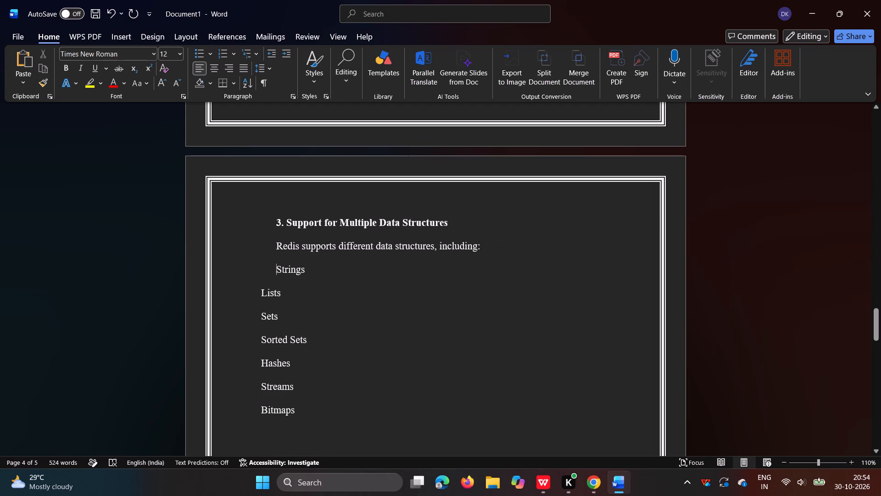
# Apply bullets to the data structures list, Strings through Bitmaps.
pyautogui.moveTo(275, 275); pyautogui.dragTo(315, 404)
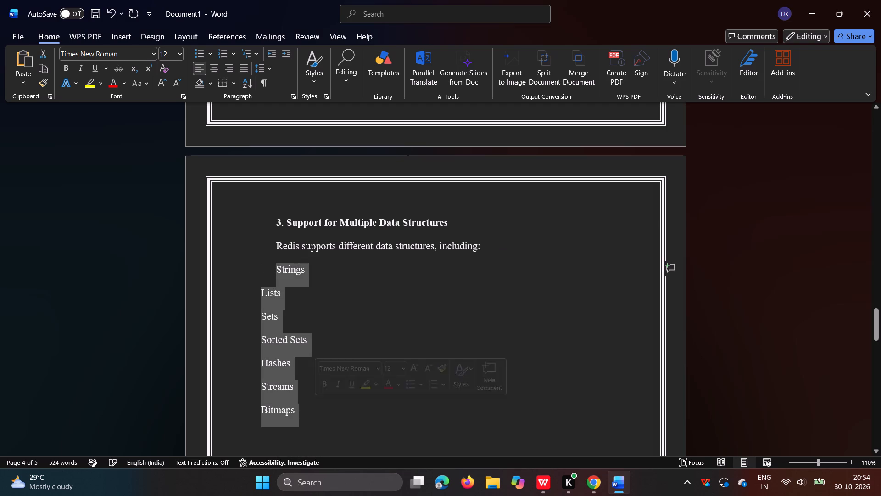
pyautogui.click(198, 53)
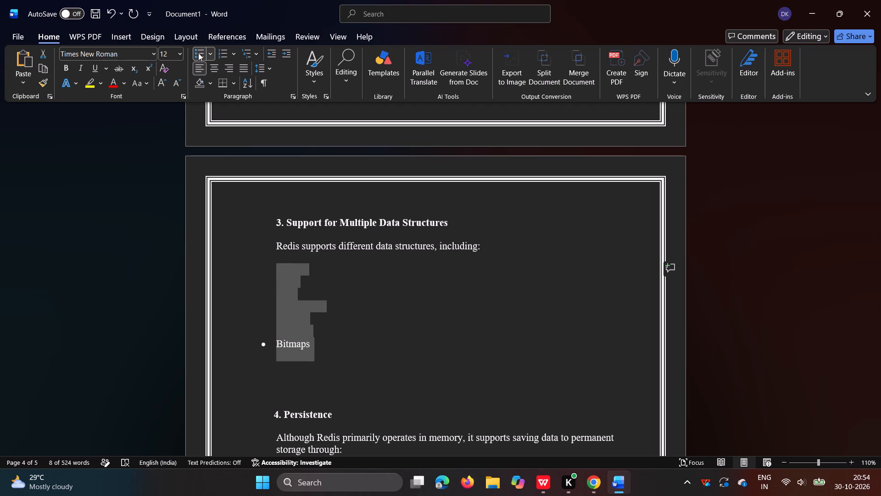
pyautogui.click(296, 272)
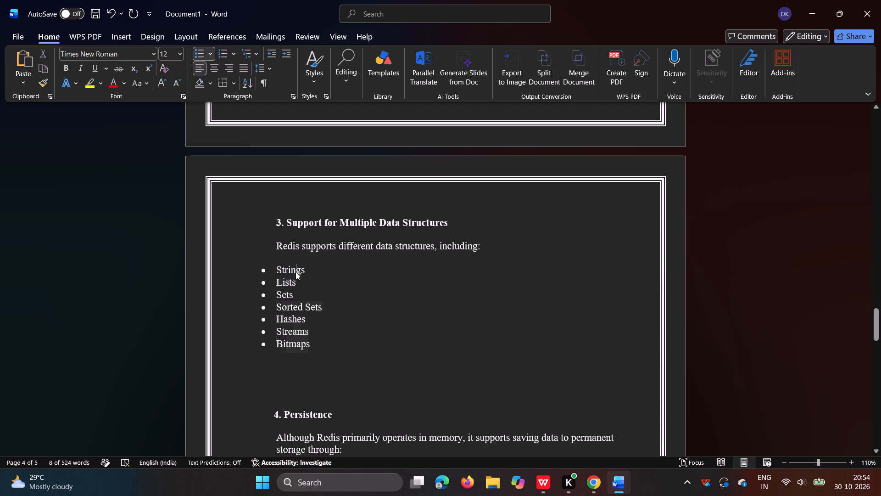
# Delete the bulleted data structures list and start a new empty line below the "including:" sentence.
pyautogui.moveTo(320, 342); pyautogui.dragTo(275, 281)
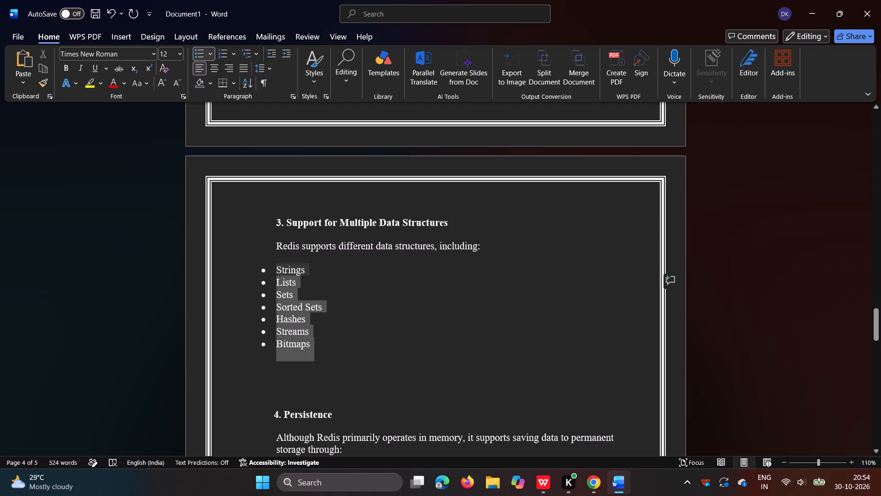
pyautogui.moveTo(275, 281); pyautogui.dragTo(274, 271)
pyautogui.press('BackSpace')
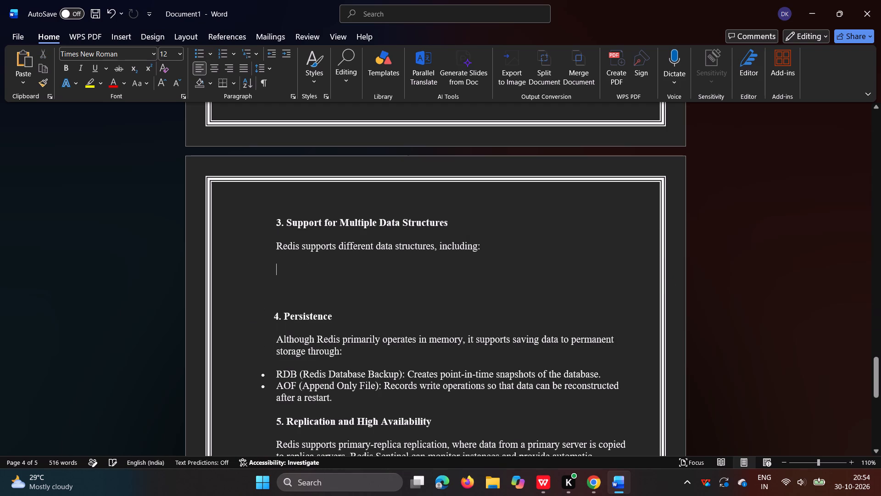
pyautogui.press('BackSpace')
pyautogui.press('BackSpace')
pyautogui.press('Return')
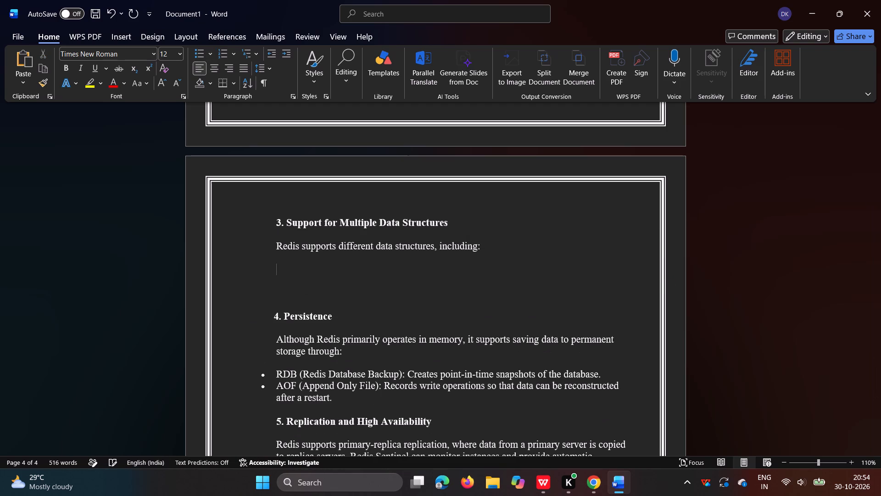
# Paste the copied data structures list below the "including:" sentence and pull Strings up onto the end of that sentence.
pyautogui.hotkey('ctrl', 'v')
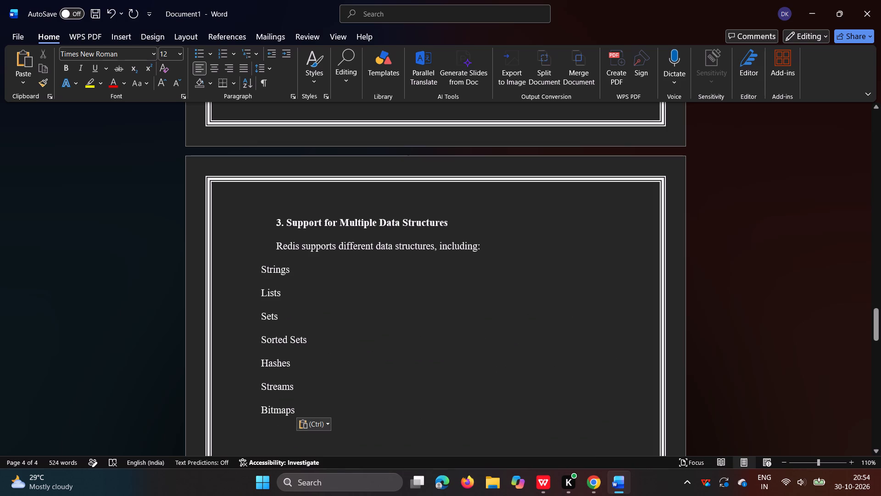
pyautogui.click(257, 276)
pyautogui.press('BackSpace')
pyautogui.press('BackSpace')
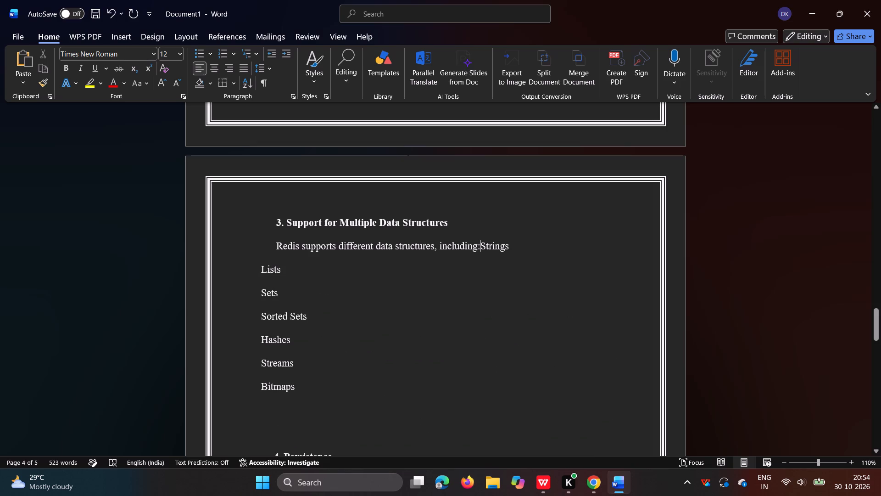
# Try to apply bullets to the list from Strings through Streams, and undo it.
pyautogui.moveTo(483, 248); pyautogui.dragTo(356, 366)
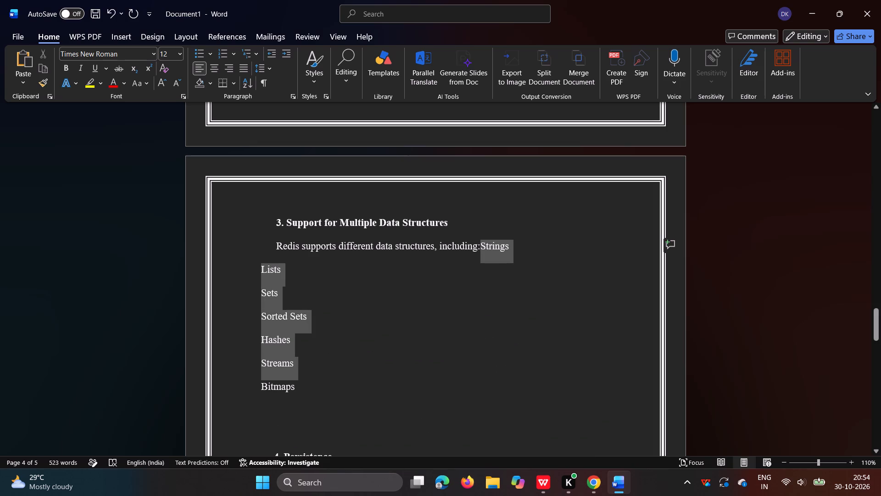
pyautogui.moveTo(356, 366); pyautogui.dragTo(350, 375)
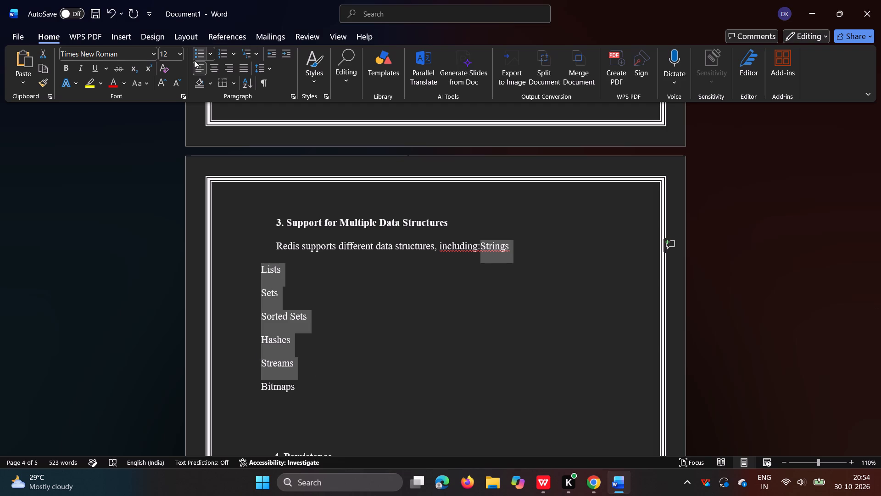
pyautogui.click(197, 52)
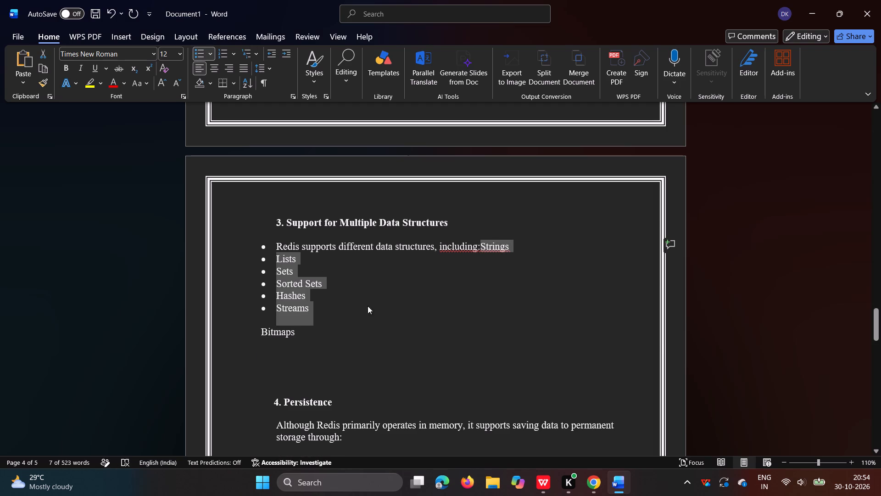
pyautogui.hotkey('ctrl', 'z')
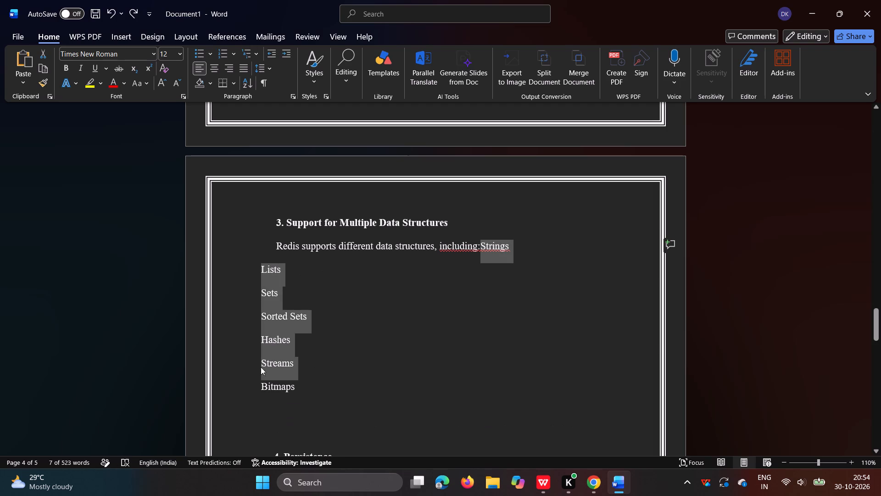
# Review the layout of the document from the Category of Redis section down to the Persistence section.
pyautogui.click(316, 400)
pyautogui.scroll(3, 316, 400)
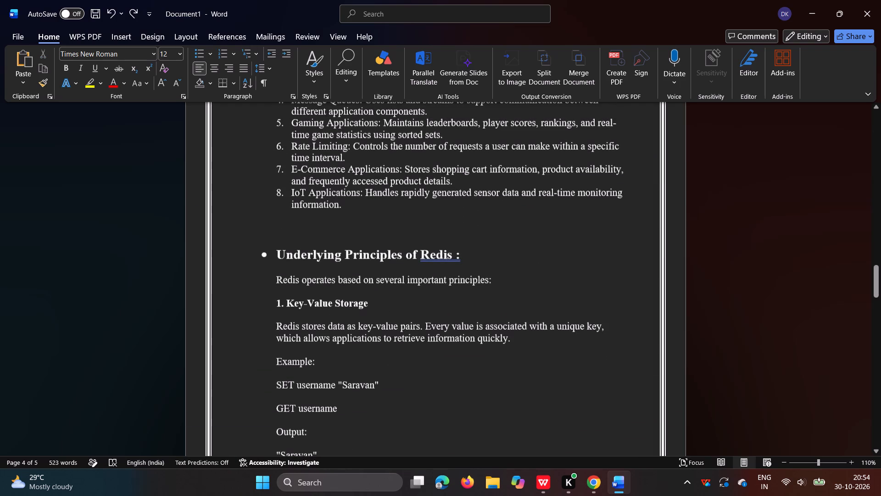
pyautogui.scroll(-1, 316, 400)
pyautogui.scroll(1, 340, 357)
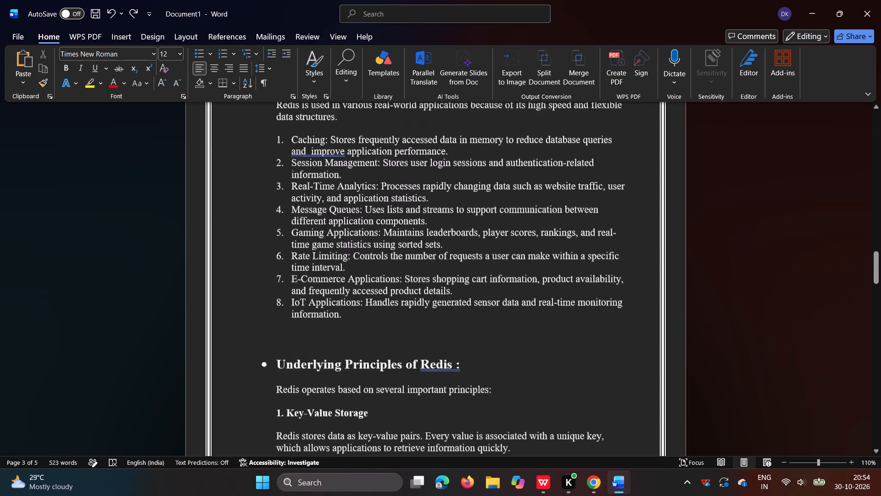
pyautogui.scroll(3, 340, 357)
pyautogui.scroll(-2, 368, 433)
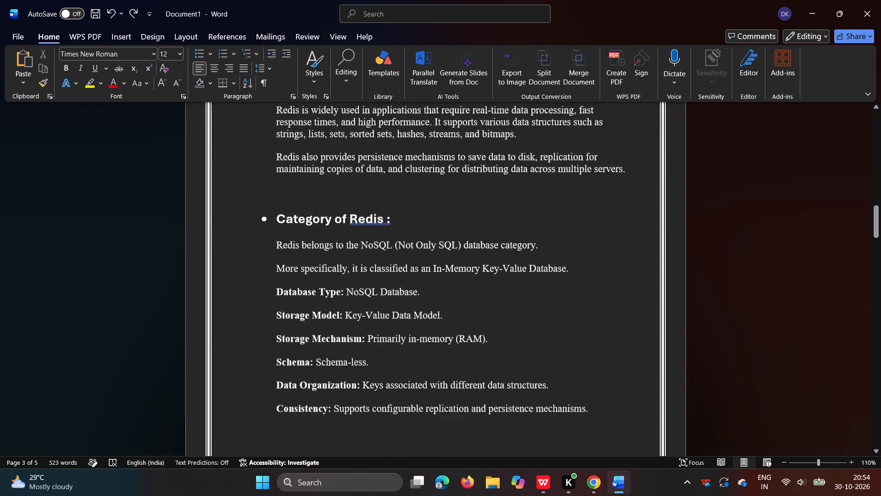
pyautogui.scroll(-4, 368, 433)
pyautogui.scroll(-3, 363, 380)
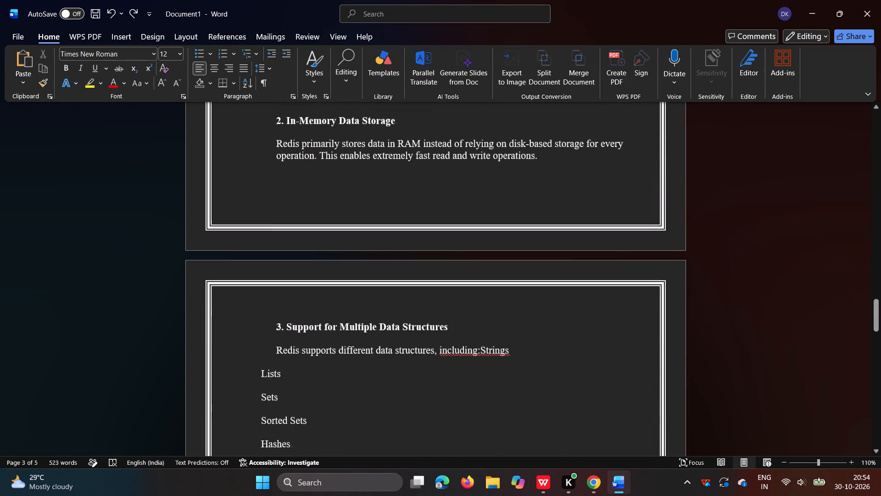
pyautogui.scroll(-1, 363, 380)
pyautogui.scroll(-1, 333, 337)
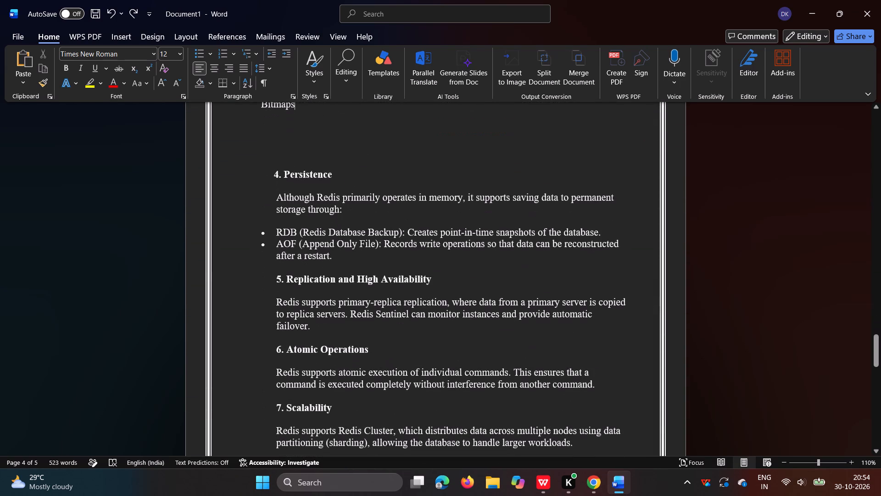
# Remove the bullets from the RDB and AOF items under "4. Persistence".
pyautogui.click(267, 233)
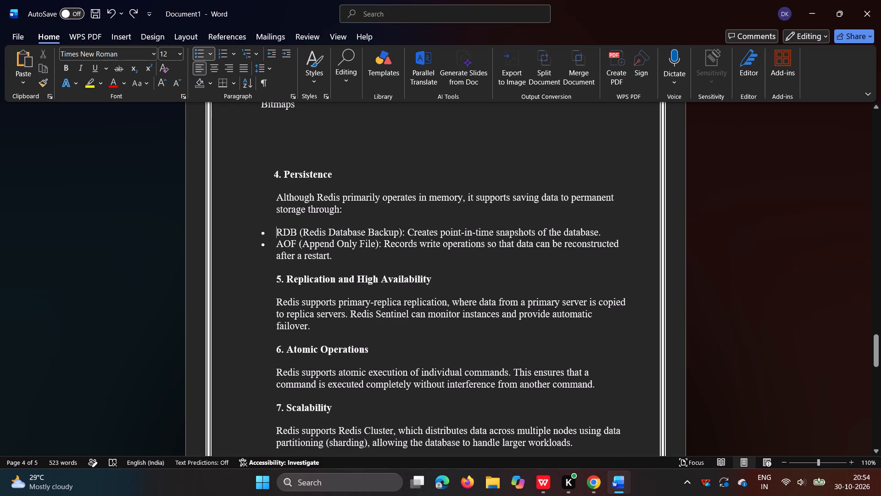
pyautogui.press('BackSpace')
pyautogui.press('Down')
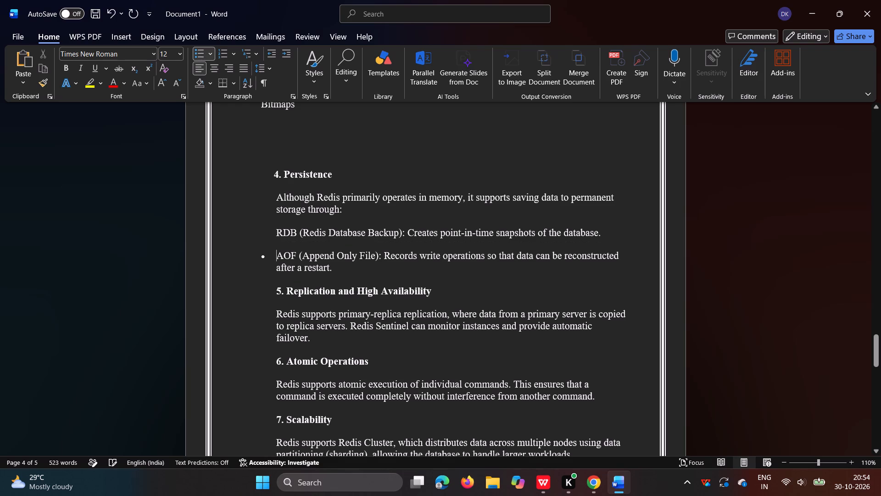
pyautogui.press('BackSpace')
# Delete one of the empty lines between Bitmaps and the "4. Persistence" subheading.
pyautogui.scroll(-6, 427, 220)
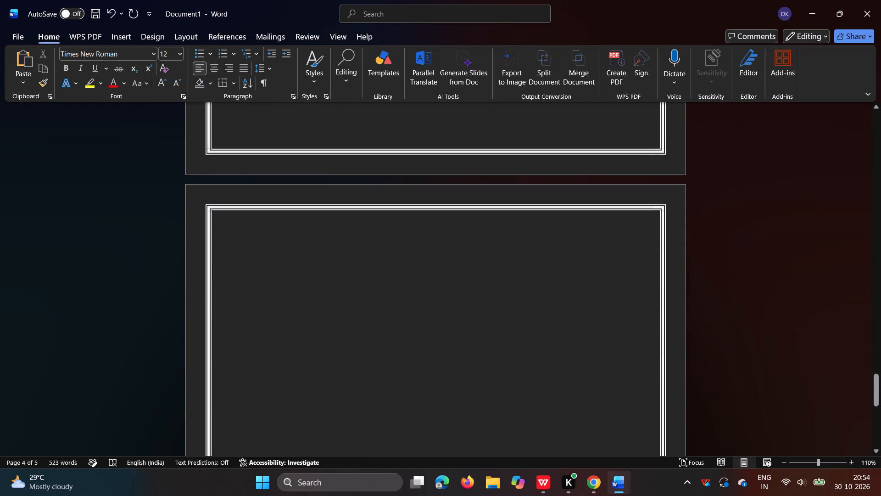
pyautogui.scroll(-5, 427, 220)
pyautogui.scroll(3, 427, 220)
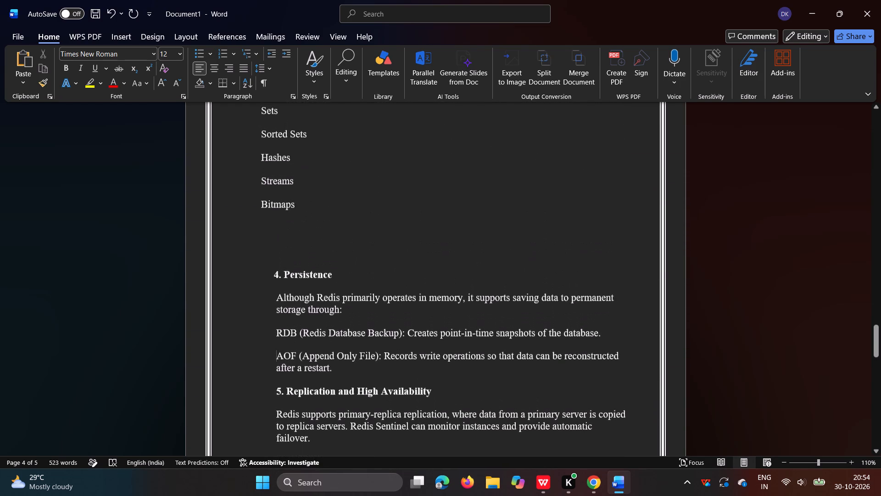
pyautogui.scroll(1, 356, 219)
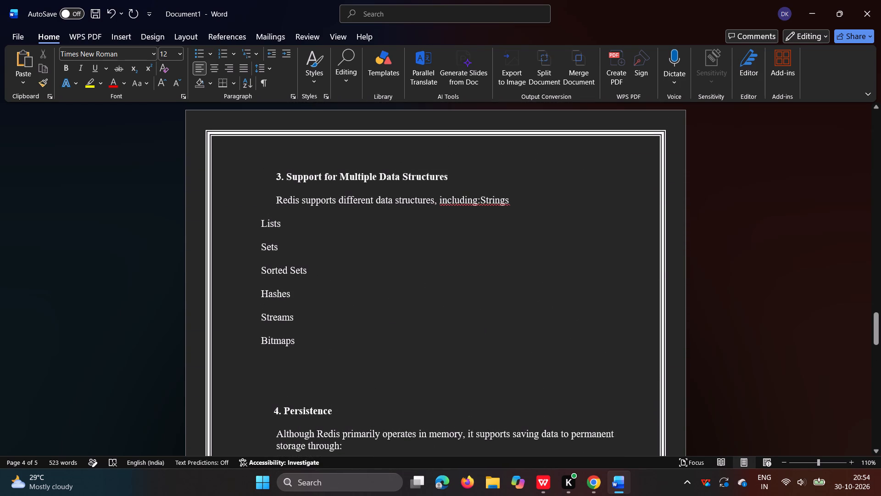
pyautogui.click(302, 374)
pyautogui.press('Down')
pyautogui.press('BackSpace')
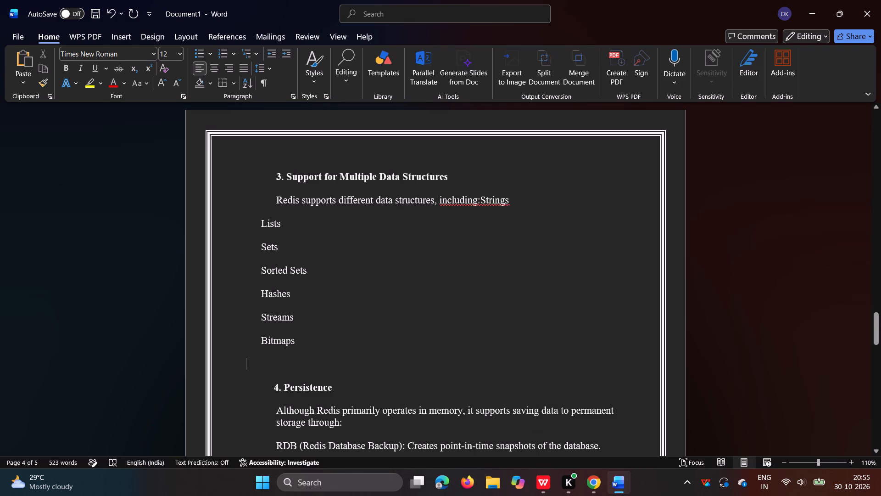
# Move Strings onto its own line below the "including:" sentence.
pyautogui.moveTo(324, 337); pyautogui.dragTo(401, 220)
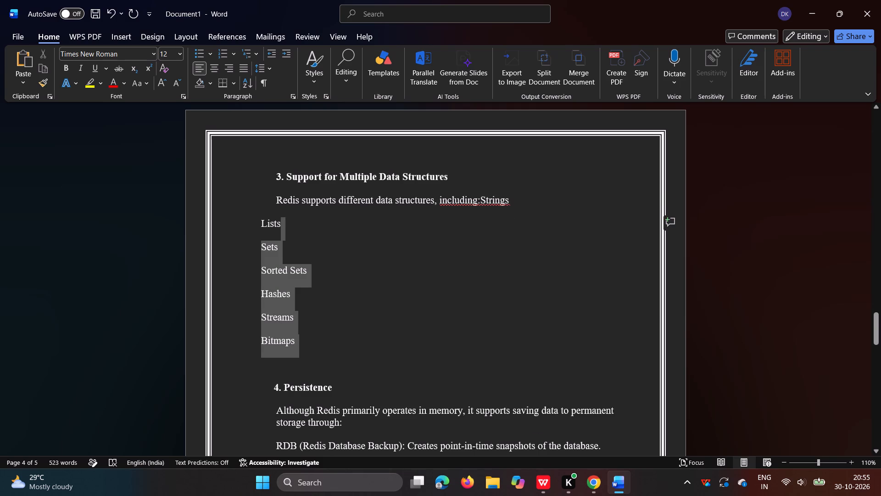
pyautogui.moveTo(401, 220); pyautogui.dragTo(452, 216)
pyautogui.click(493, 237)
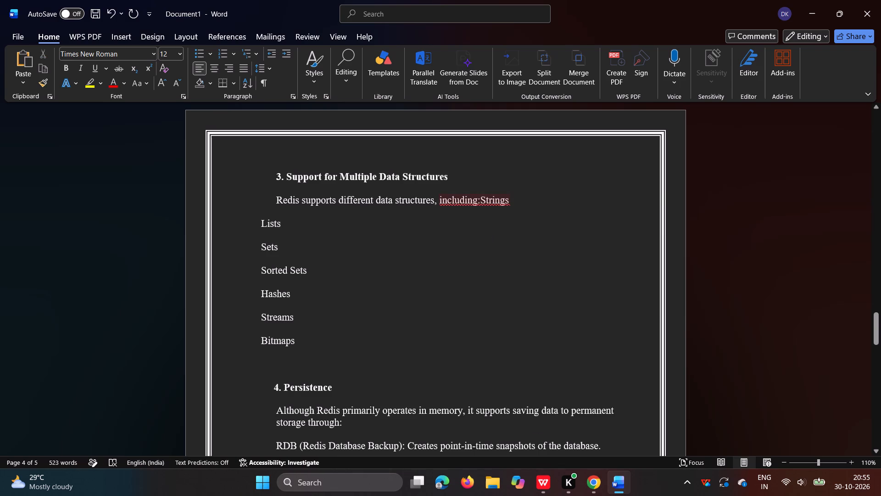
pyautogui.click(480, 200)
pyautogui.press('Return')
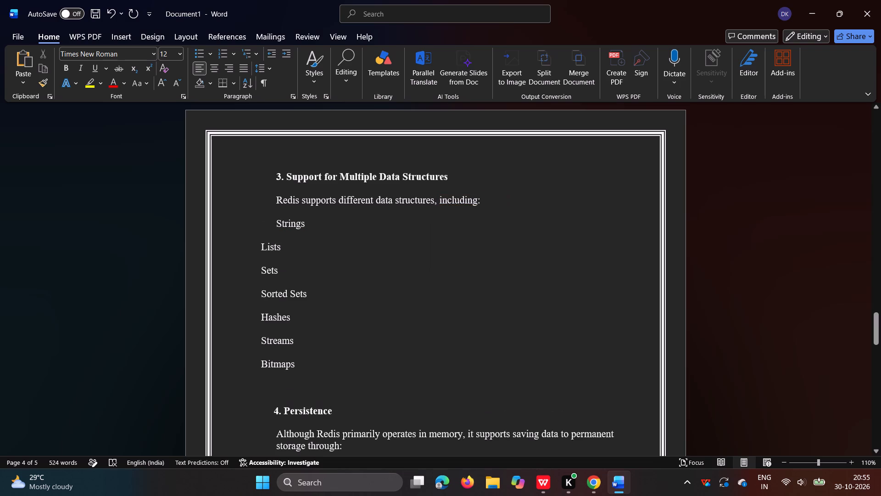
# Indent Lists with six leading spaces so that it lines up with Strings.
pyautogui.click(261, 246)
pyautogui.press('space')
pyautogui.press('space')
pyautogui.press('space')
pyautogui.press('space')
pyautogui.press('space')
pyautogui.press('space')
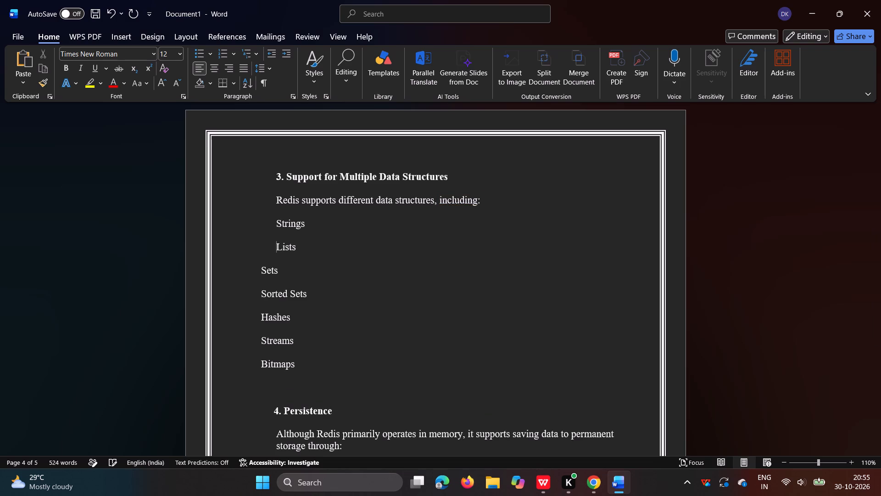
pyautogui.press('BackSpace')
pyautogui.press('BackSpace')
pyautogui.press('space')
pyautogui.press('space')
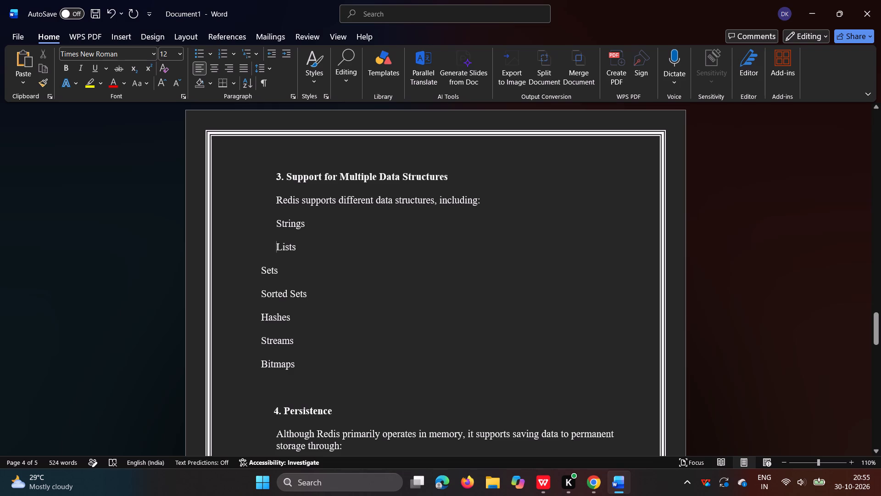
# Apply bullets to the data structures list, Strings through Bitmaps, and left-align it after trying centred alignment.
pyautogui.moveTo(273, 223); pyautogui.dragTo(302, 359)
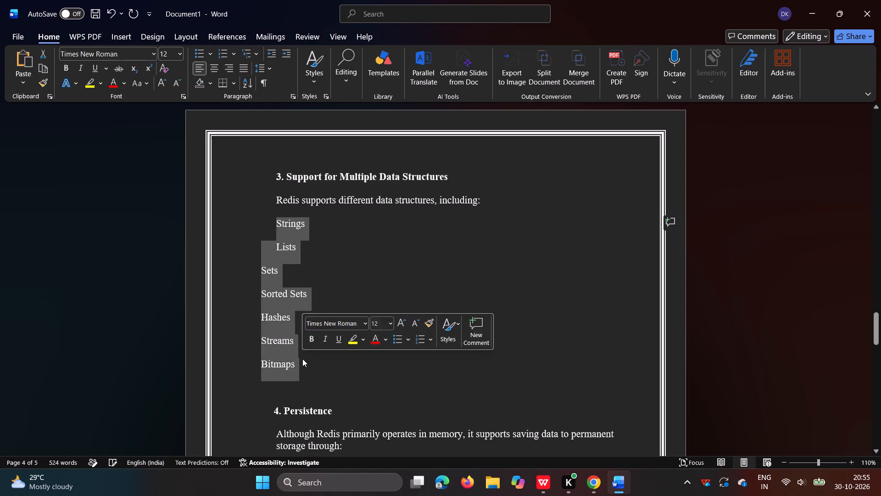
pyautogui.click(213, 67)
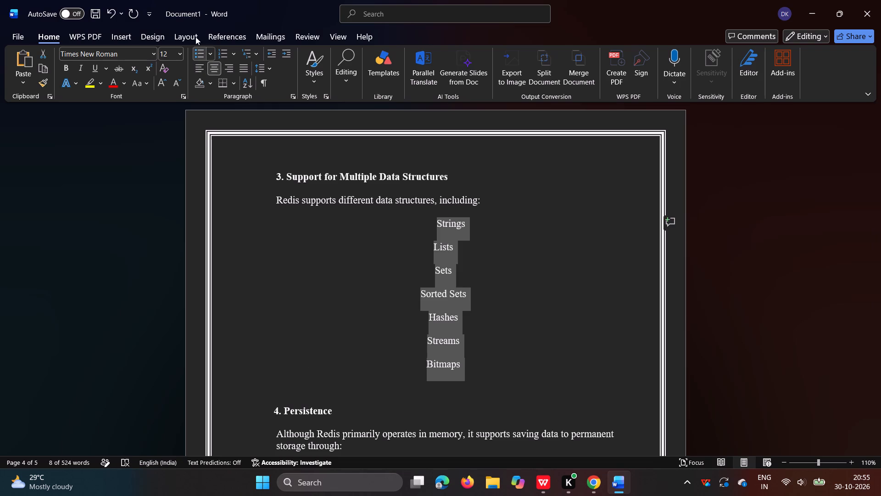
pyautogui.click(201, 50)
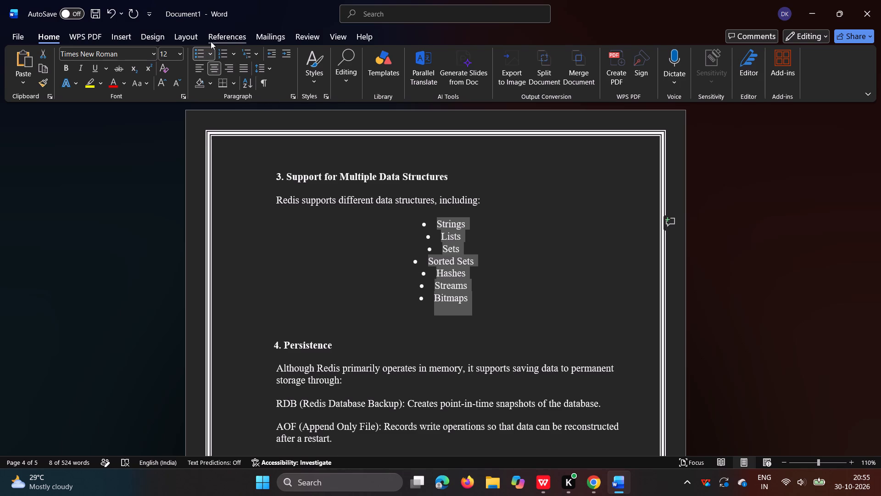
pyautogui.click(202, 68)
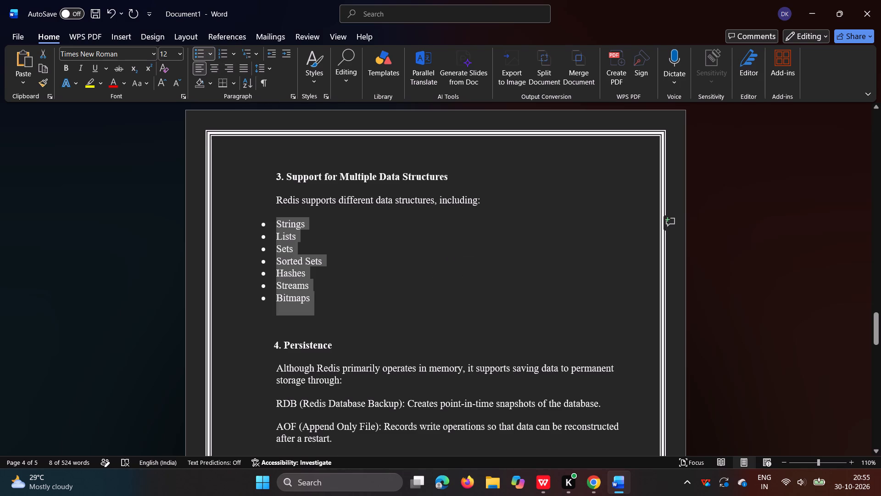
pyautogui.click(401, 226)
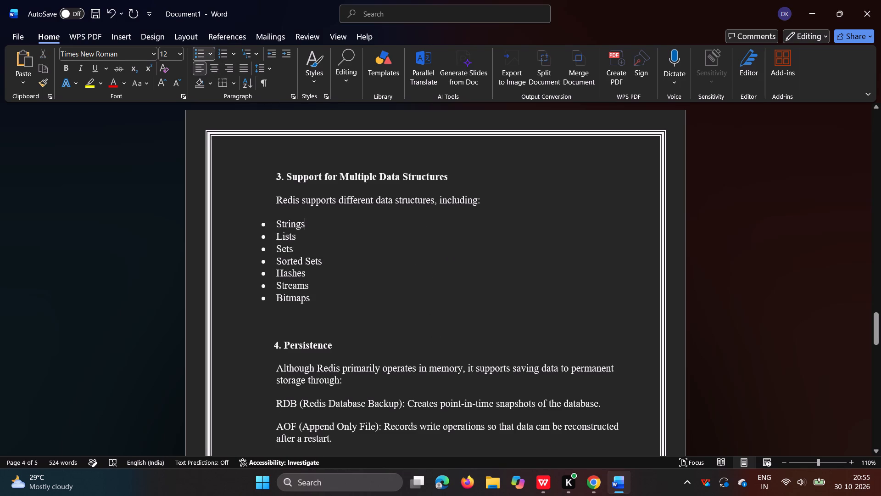
# Replace the bulleted data structures list with a fresh paste of the copied list below the "including:" sentence.
pyautogui.moveTo(323, 298); pyautogui.dragTo(254, 225)
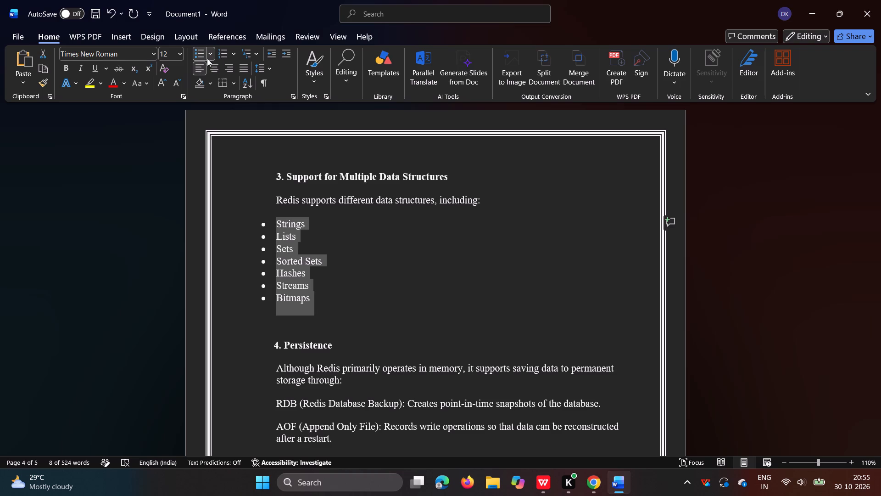
pyautogui.press('BackSpace')
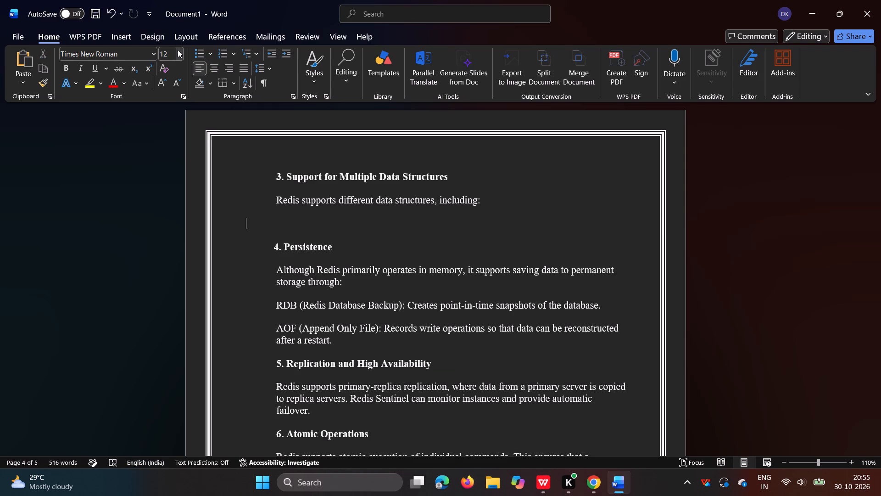
pyautogui.hotkey('ctrl', 'v')
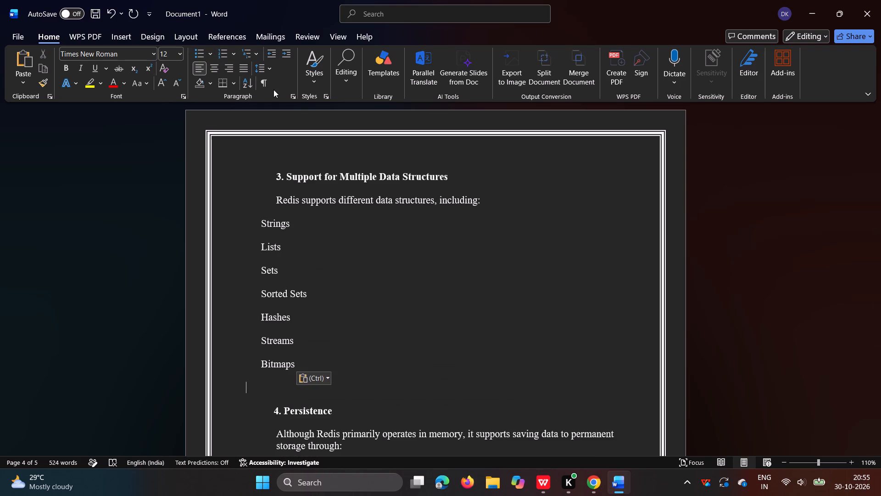
# Delete the empty line between Bitmaps and the "4. Persistence" subheading.
pyautogui.click(243, 72)
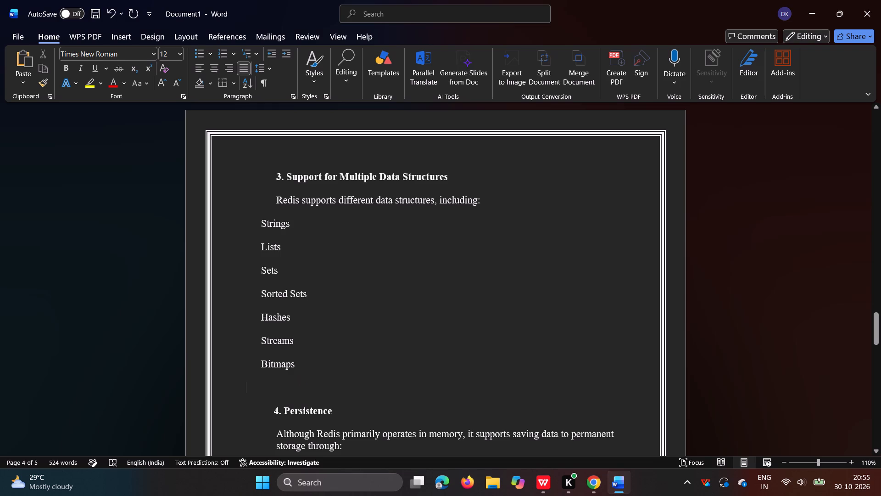
pyautogui.press('BackSpace')
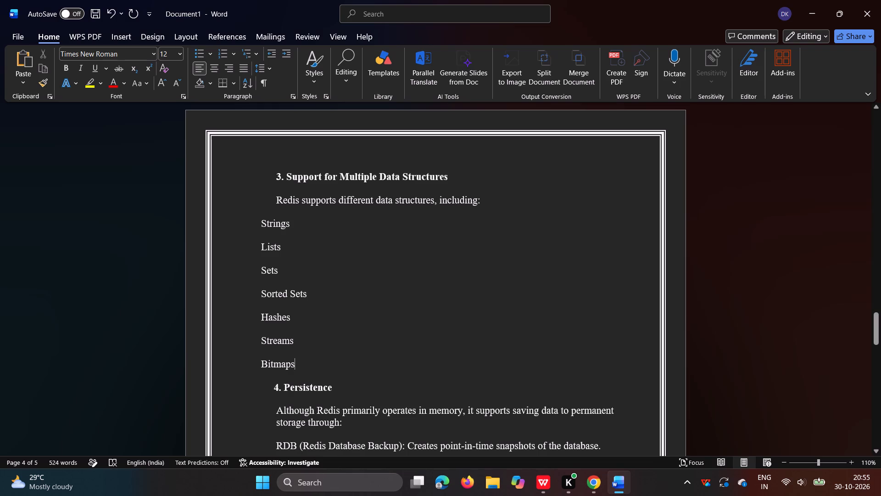
# Delete the data structures list, Strings through Bitmaps, and add an empty line below the "including:" sentence.
pyautogui.moveTo(309, 370); pyautogui.dragTo(255, 221)
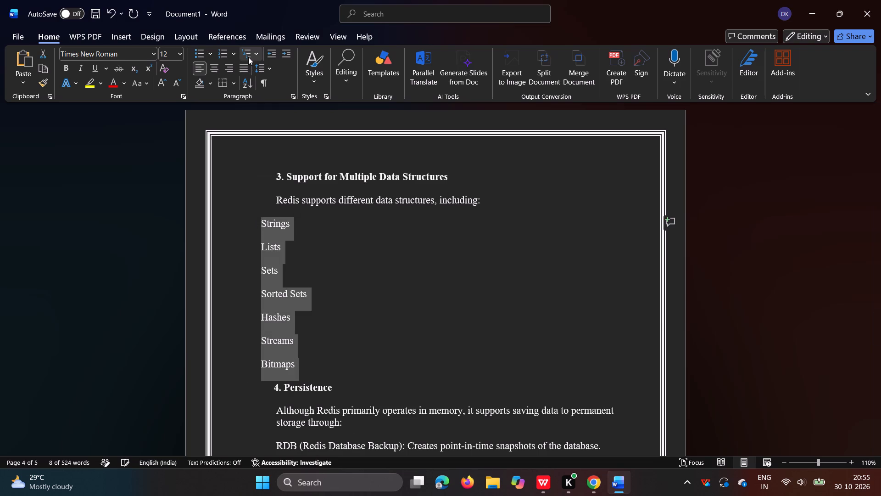
pyautogui.click(248, 63)
pyautogui.click(198, 49)
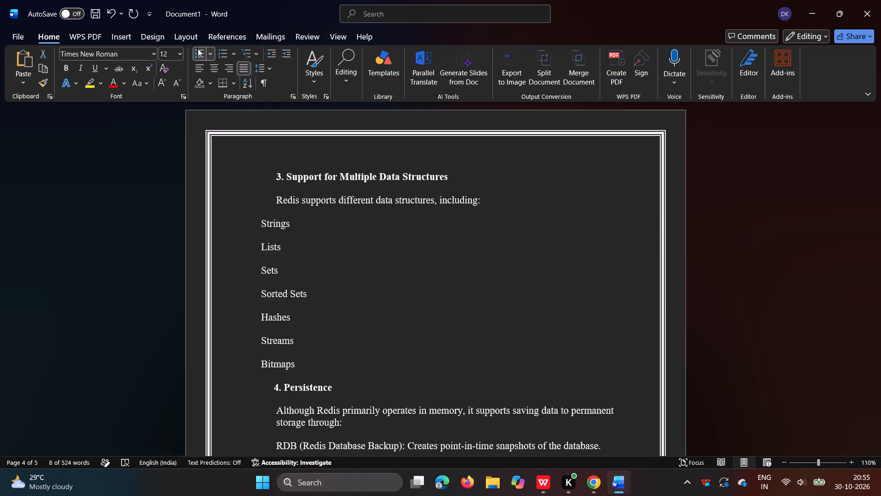
pyautogui.press('BackSpace')
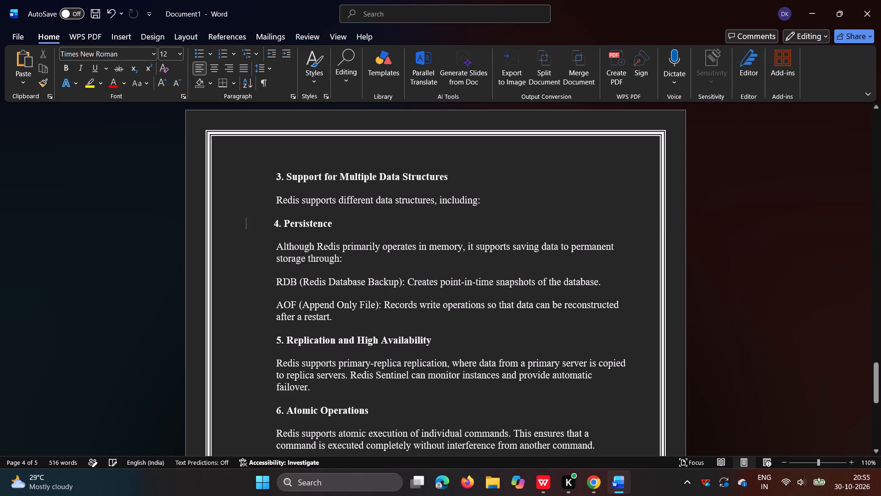
pyautogui.click(513, 201)
pyautogui.press('Return')
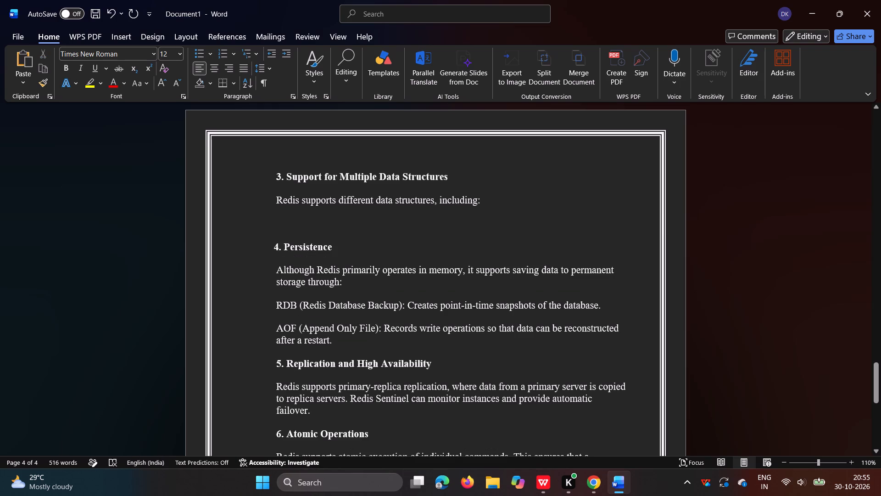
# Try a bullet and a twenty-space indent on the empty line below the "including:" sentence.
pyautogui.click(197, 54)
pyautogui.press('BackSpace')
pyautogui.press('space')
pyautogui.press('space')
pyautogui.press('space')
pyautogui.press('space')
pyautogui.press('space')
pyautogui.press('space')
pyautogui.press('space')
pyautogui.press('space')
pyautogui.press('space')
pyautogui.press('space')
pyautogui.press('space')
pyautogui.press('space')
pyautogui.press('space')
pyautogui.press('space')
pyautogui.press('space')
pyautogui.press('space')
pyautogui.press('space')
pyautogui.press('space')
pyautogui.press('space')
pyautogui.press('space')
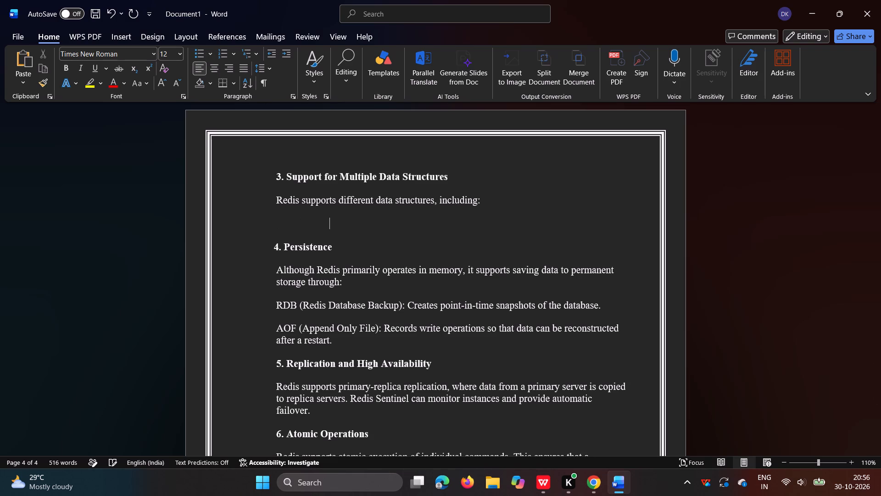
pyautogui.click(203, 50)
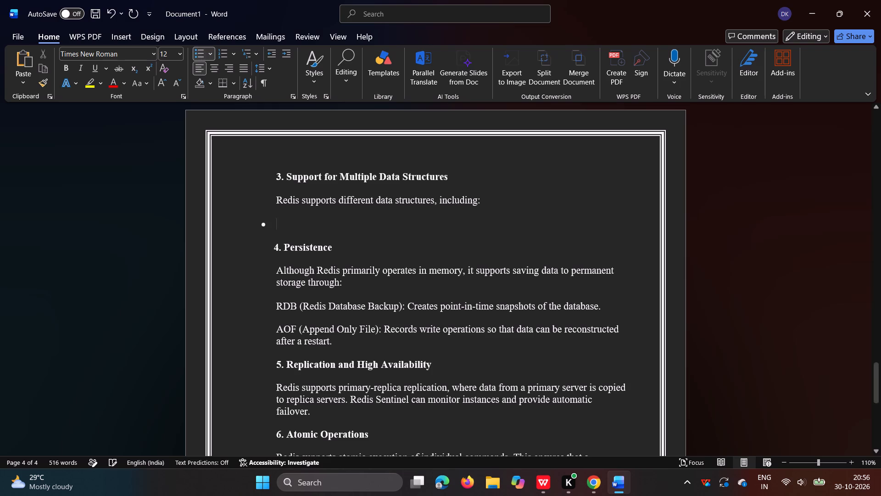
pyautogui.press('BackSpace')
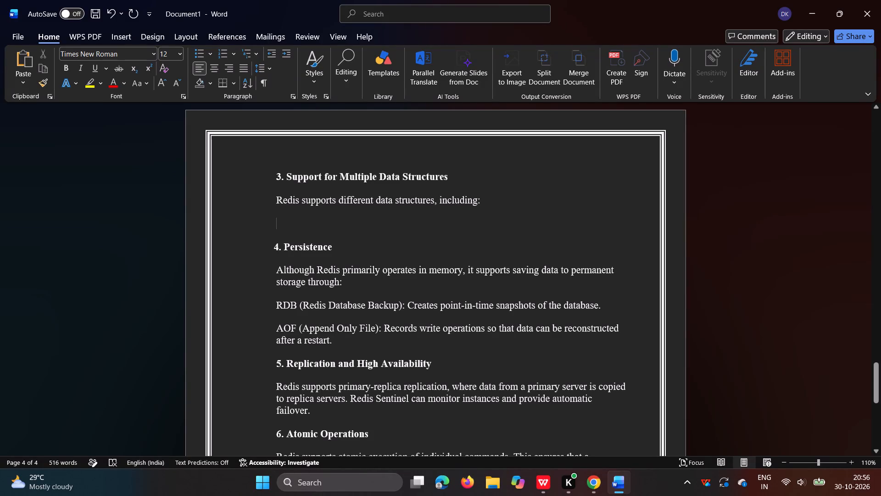
# Paste the copied data structures list below the "including:" sentence and apply round bullets to Strings through Bitmaps.
pyautogui.hotkey('ctrl', 'v')
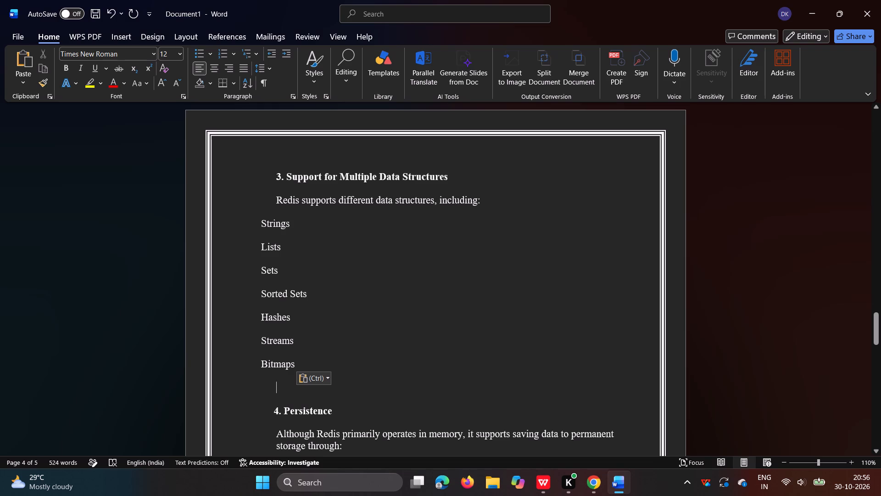
pyautogui.moveTo(301, 363); pyautogui.dragTo(234, 237)
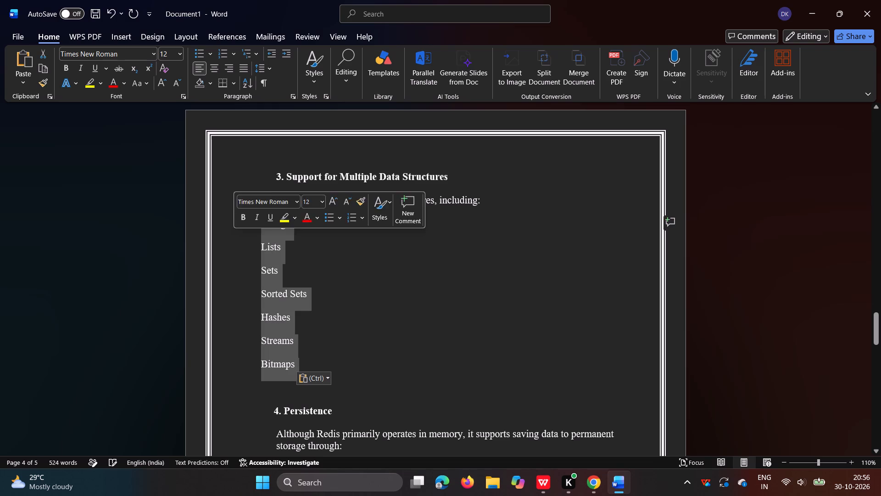
pyautogui.click(210, 53)
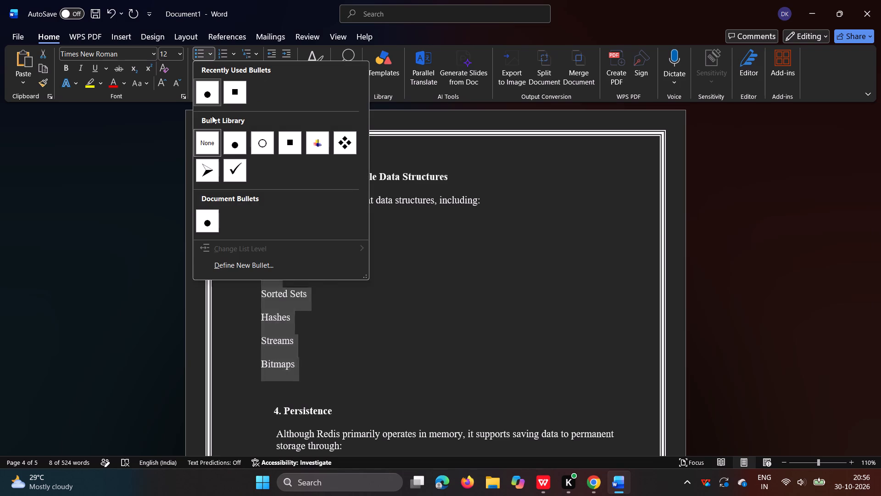
pyautogui.click(200, 95)
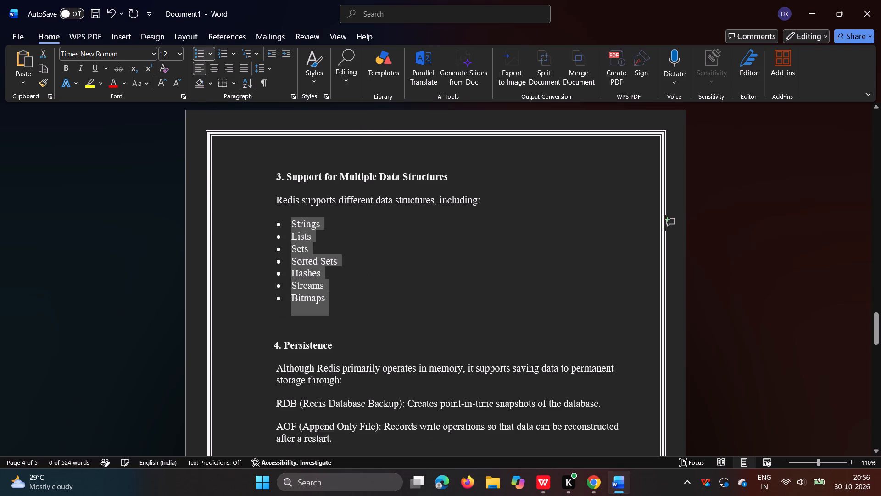
pyautogui.click(418, 241)
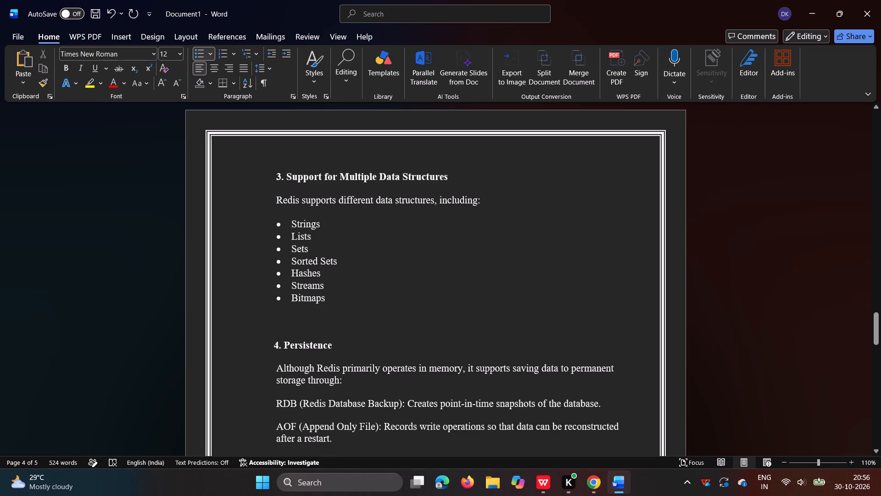
# Delete the empty line between Bitmaps and the "4. Persistence" subheading.
pyautogui.click(306, 333)
pyautogui.press('BackSpace')
pyautogui.press('BackSpace')
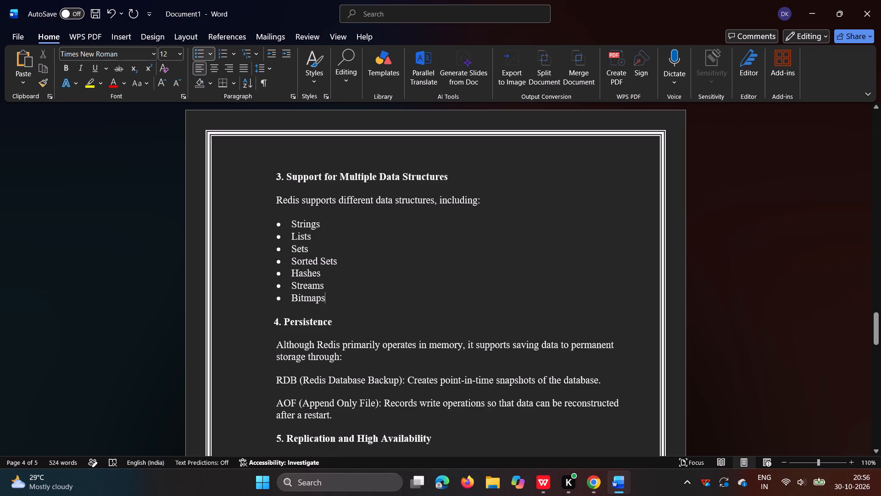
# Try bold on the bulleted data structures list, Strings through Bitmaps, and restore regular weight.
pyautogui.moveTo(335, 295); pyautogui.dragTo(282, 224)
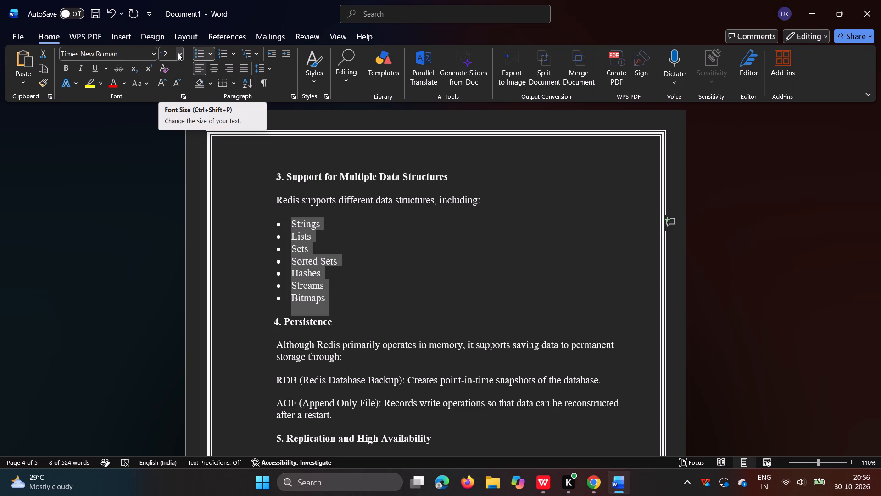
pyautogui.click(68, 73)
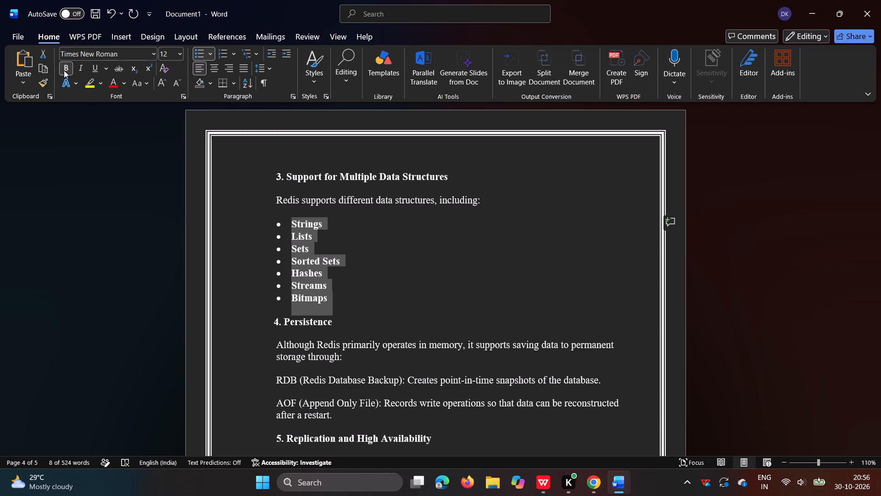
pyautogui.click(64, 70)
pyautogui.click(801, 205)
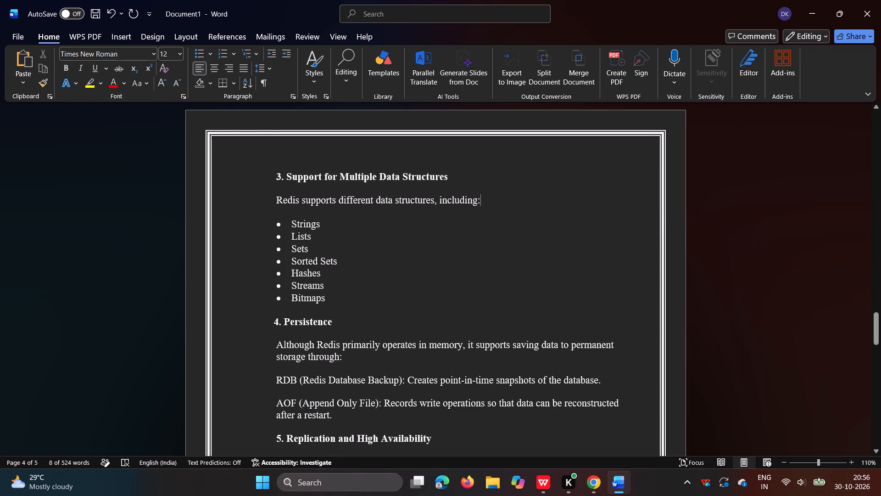
# Review the formatting of the Redis sections, from the applications list through the "7. Scalability" subheading.
pyautogui.scroll(-1, 506, 323)
pyautogui.scroll(1, 506, 323)
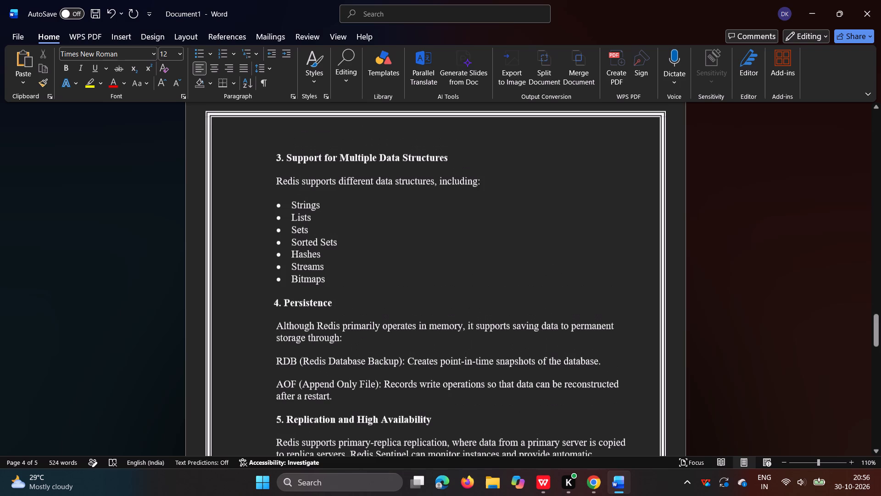
pyautogui.scroll(-2, 470, 398)
pyautogui.scroll(2, 470, 398)
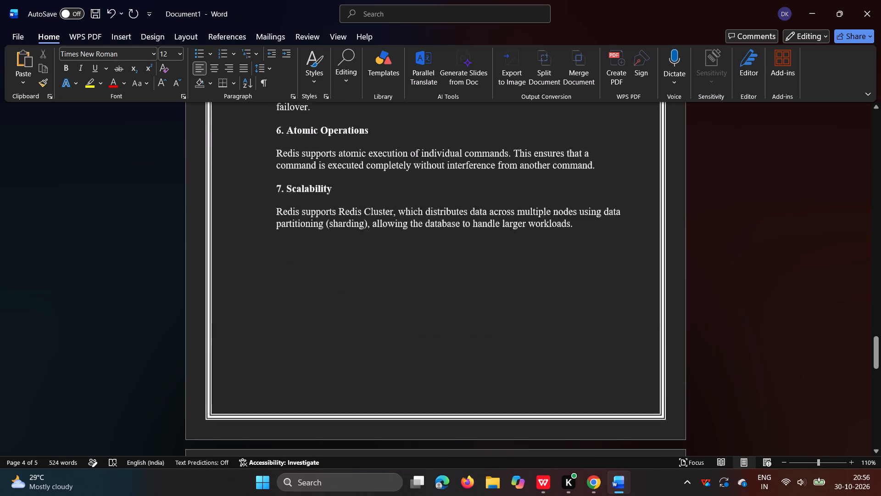
pyautogui.scroll(3, 470, 398)
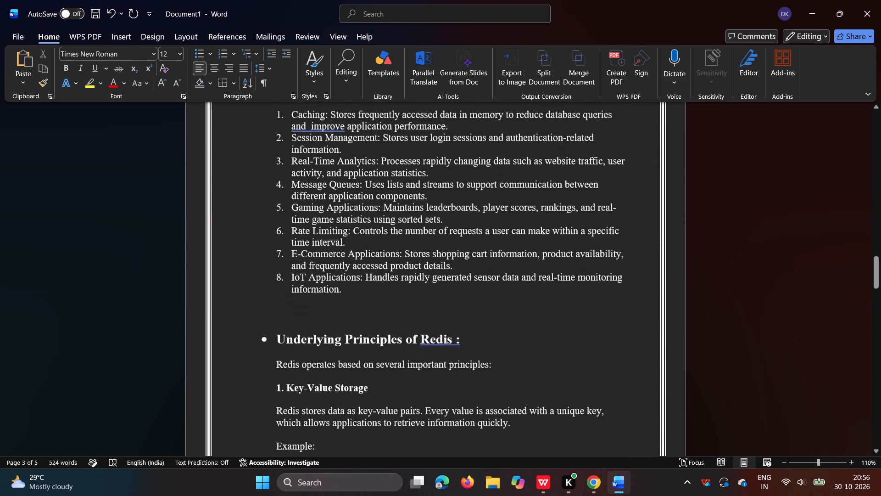
pyautogui.scroll(1, 449, 314)
pyautogui.scroll(-1, 449, 314)
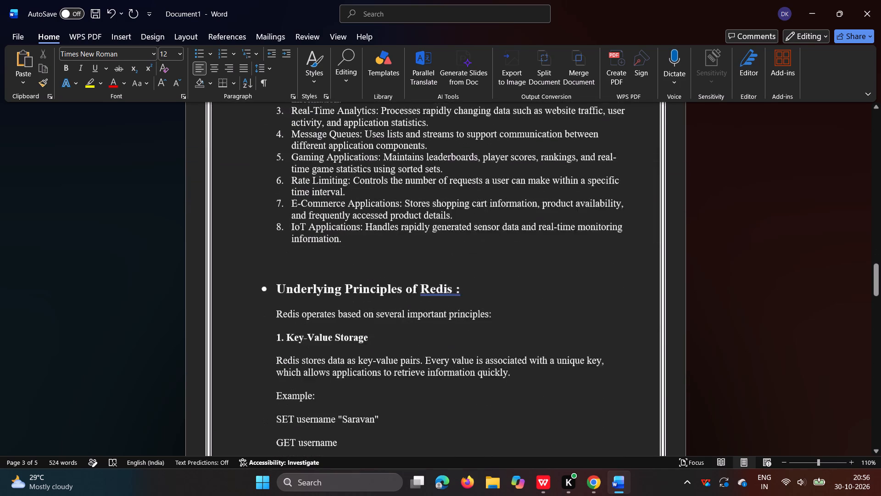
pyautogui.scroll(1, 449, 314)
pyautogui.scroll(1, 503, 381)
pyautogui.scroll(-2, 503, 381)
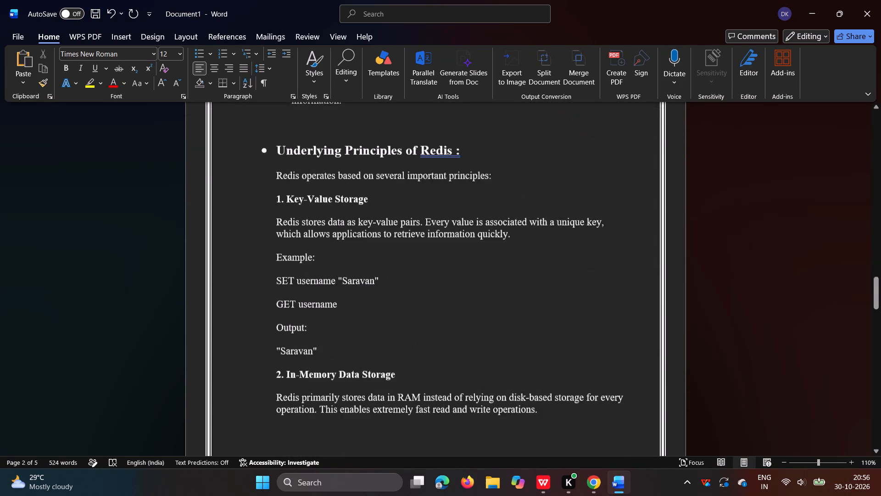
# Switch to Chrome and open the ChatGPT conversation "Cryptography Project Ideas".
pyautogui.click(585, 476)
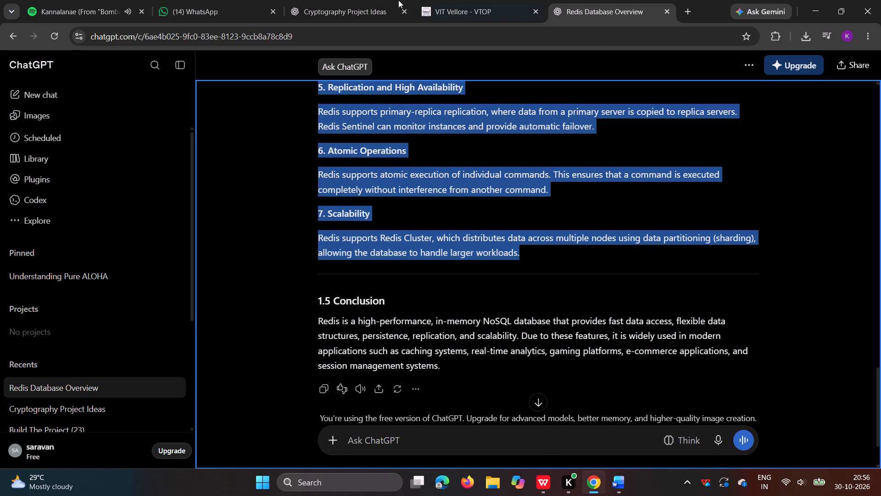
pyautogui.click(313, 0)
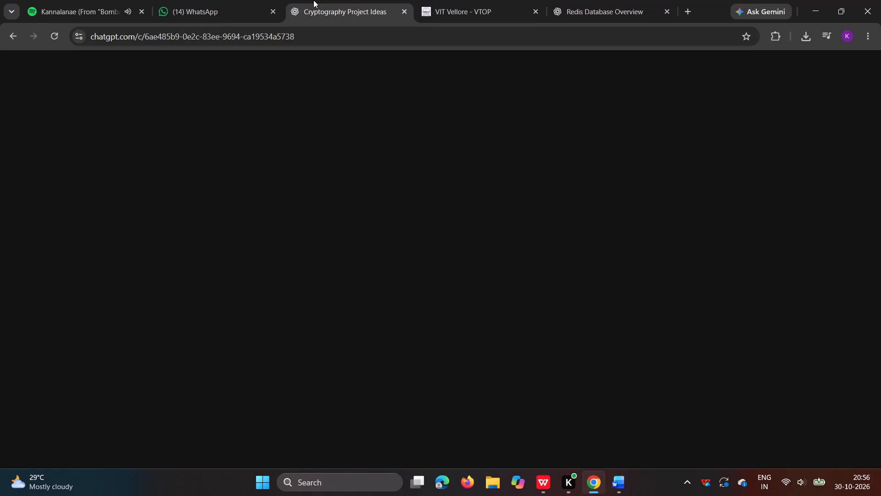
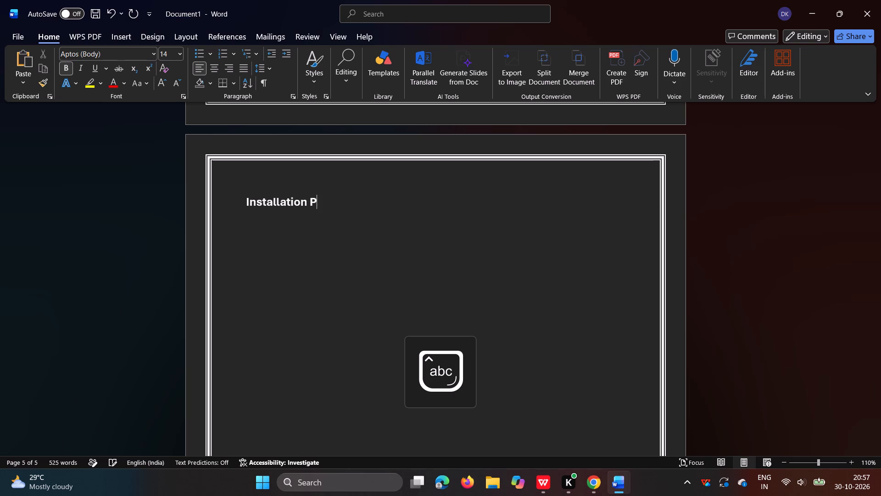
# Complete the heading "Installation Procedure :" at the top of the last page and start a new line below it.
pyautogui.write('rocedure :')
pyautogui.press('Return')
# Check the font size of the "Introduction to Redis Database :" heading and set the "Installation Procedure :" heading to the same size, 18.
pyautogui.scroll(8, 441, 182)
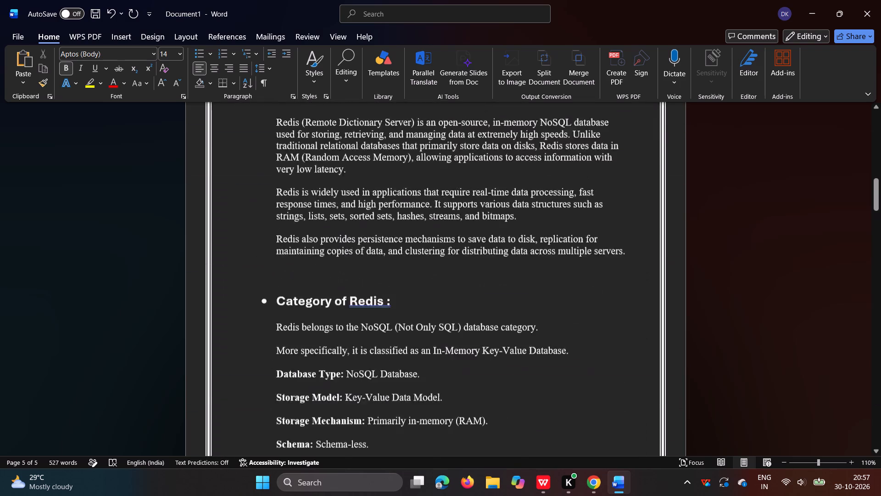
pyautogui.scroll(1, 441, 182)
pyautogui.scroll(-1, 442, 294)
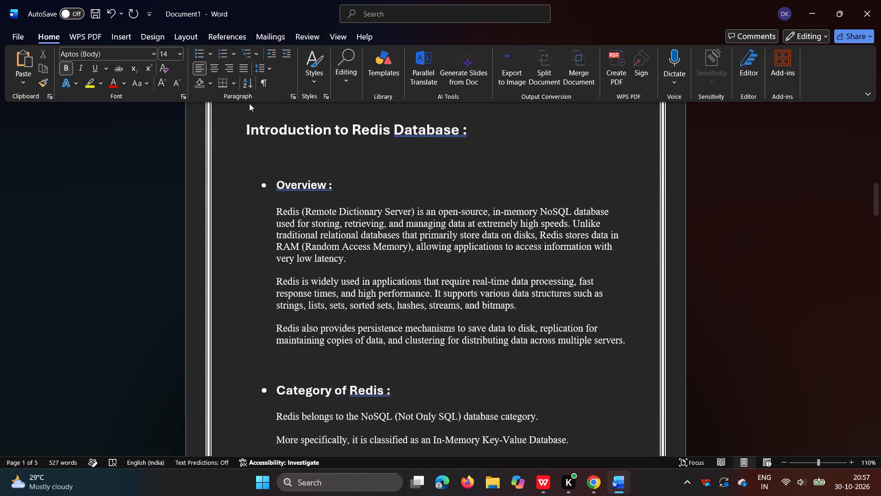
pyautogui.moveTo(246, 128); pyautogui.dragTo(504, 134)
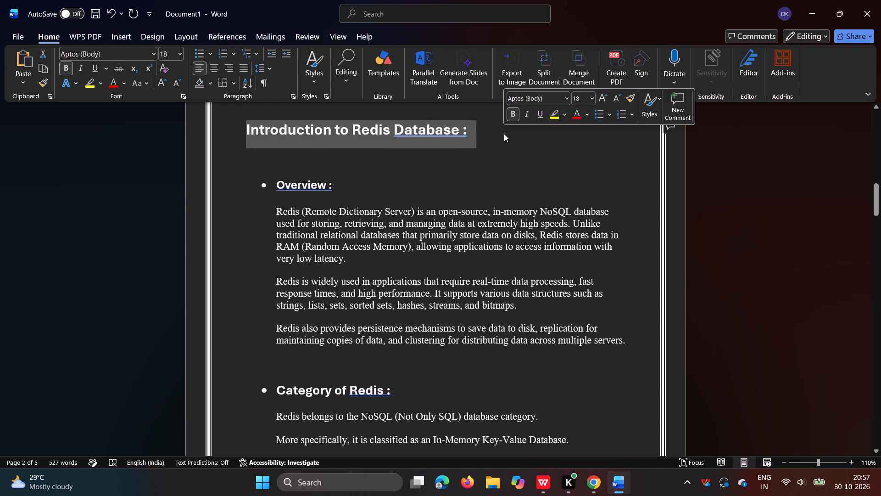
pyautogui.scroll(-5, 327, 322)
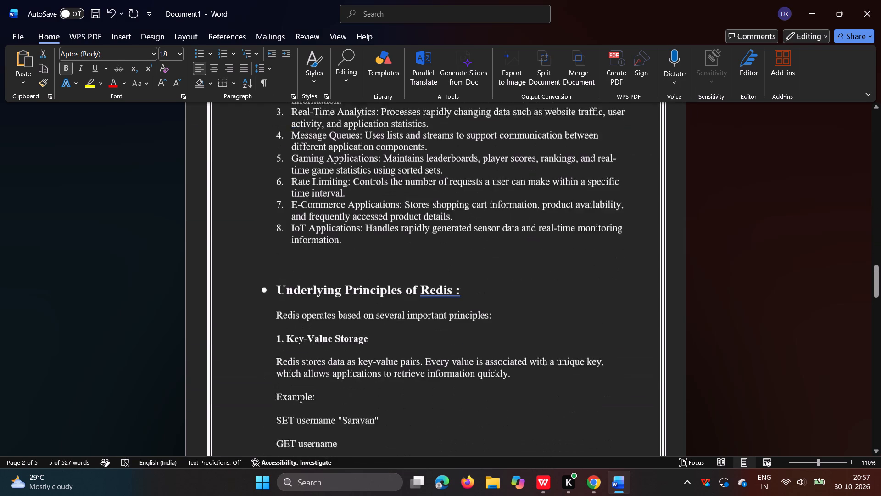
pyautogui.scroll(-18, 327, 322)
pyautogui.scroll(-1, 450, 310)
pyautogui.scroll(-3, 602, 276)
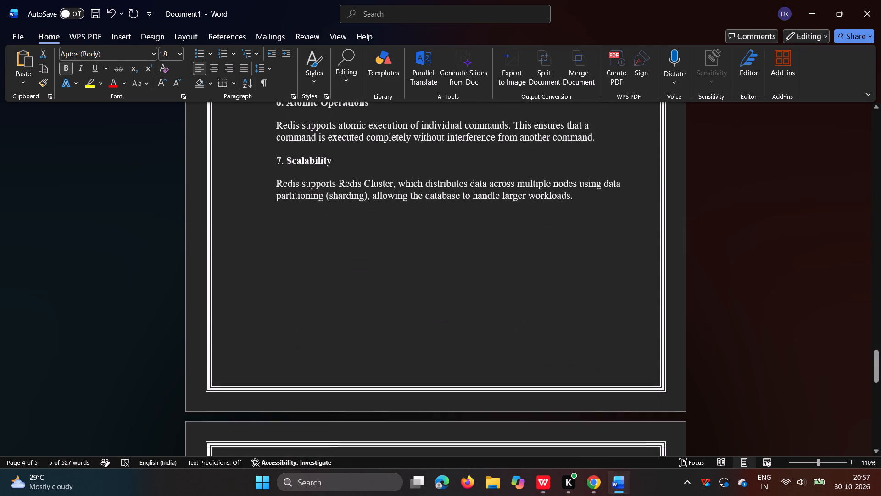
pyautogui.scroll(-2, 436, 404)
pyautogui.moveTo(371, 120); pyautogui.dragTo(250, 123)
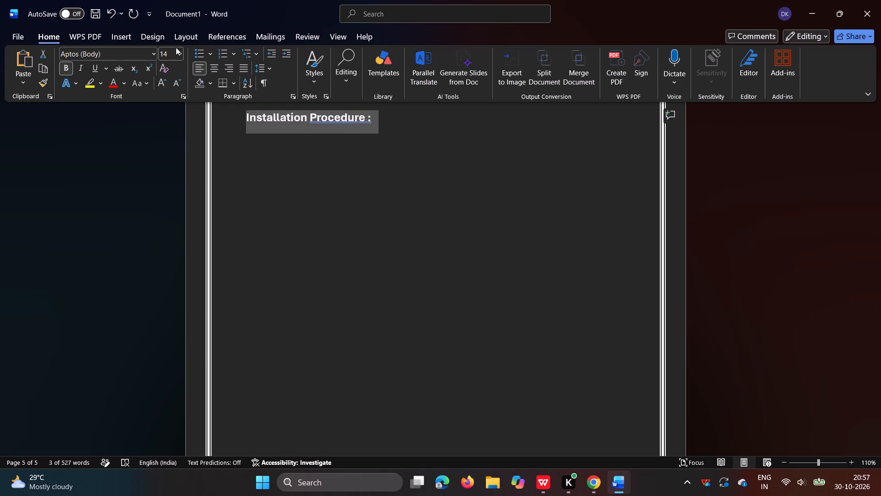
pyautogui.click(179, 51)
pyautogui.click(171, 164)
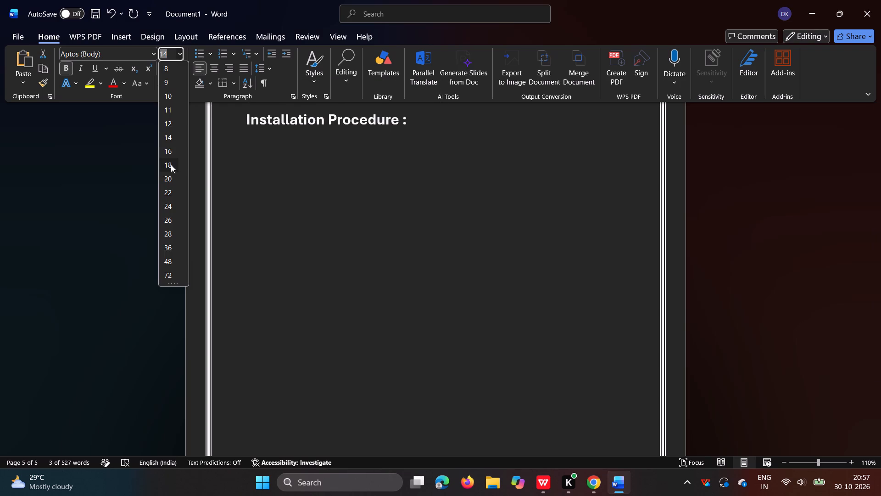
pyautogui.scroll(1, 508, 213)
pyautogui.click(436, 237)
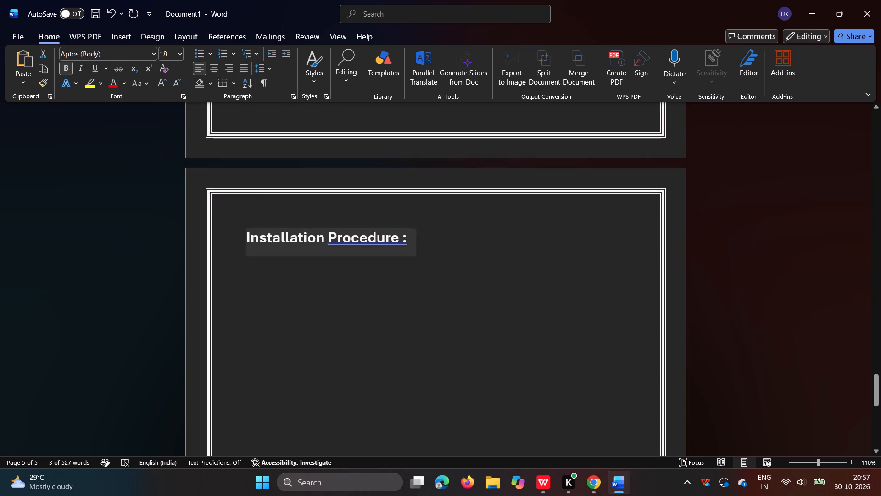
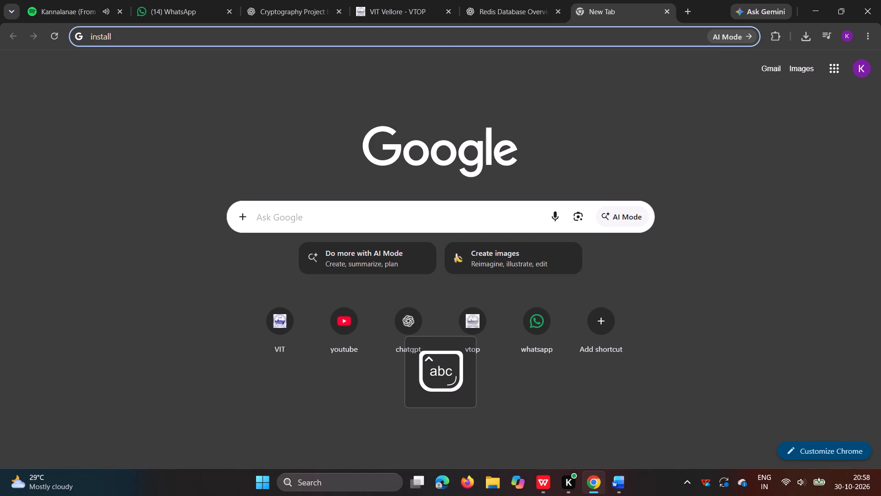
# Search Google for "install redis" and open the "Install Redis | Docs" result from redis.io.
pyautogui.write('redis')
pyautogui.press('Return')
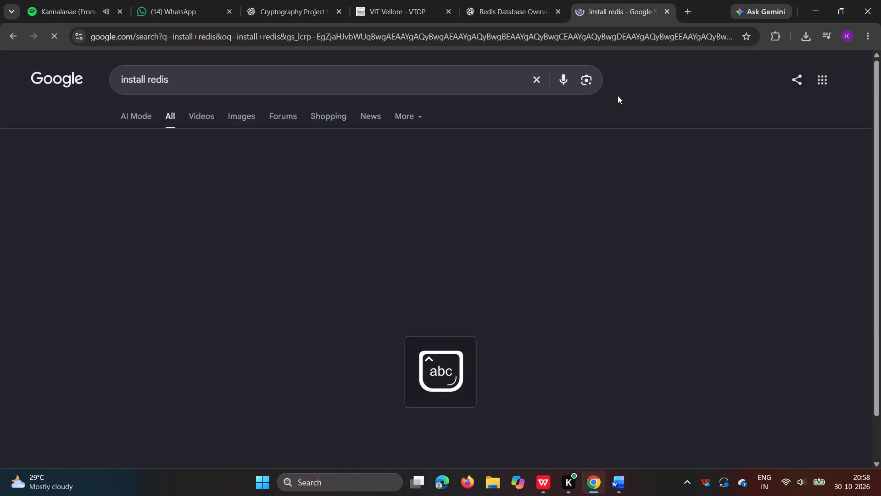
pyautogui.scroll(-1, 329, 280)
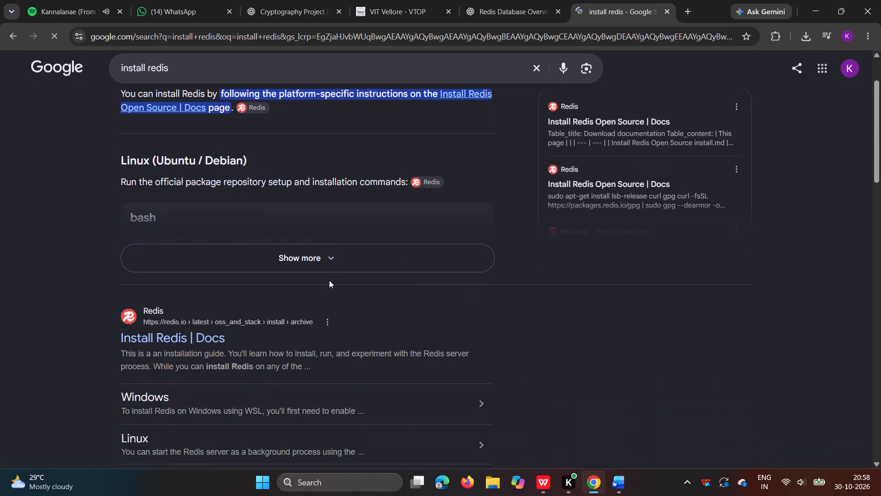
pyautogui.scroll(-1, 329, 280)
pyautogui.scroll(-1, 306, 331)
pyautogui.scroll(-1, 233, 262)
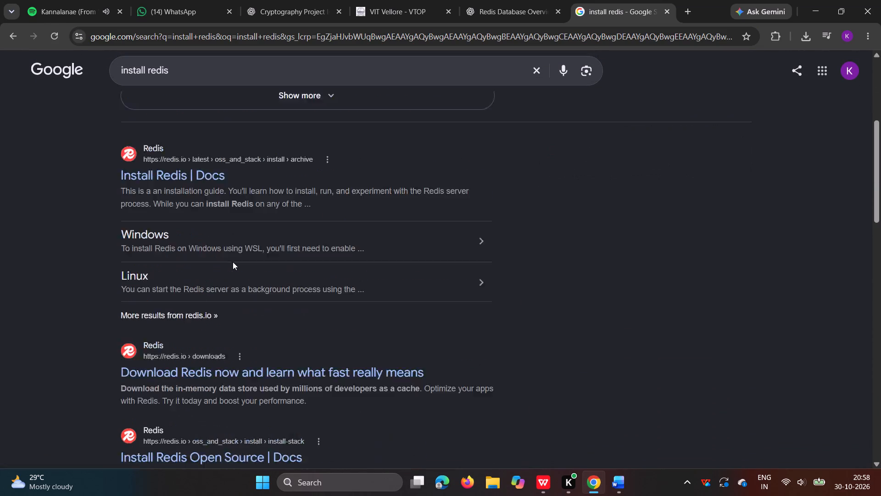
pyautogui.scroll(-1, 233, 262)
pyautogui.click(207, 131)
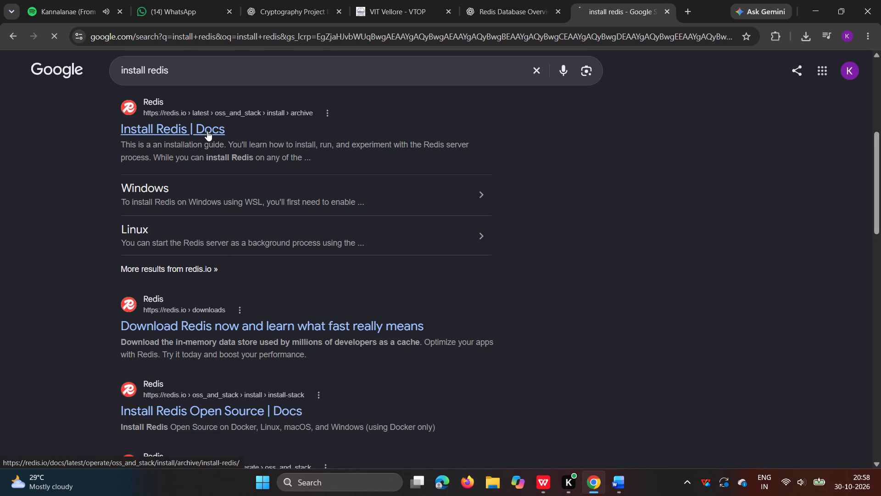
# Look through the Install Redis documentation page for the installation guidance and platform options.
pyautogui.scroll(-1, 437, 284)
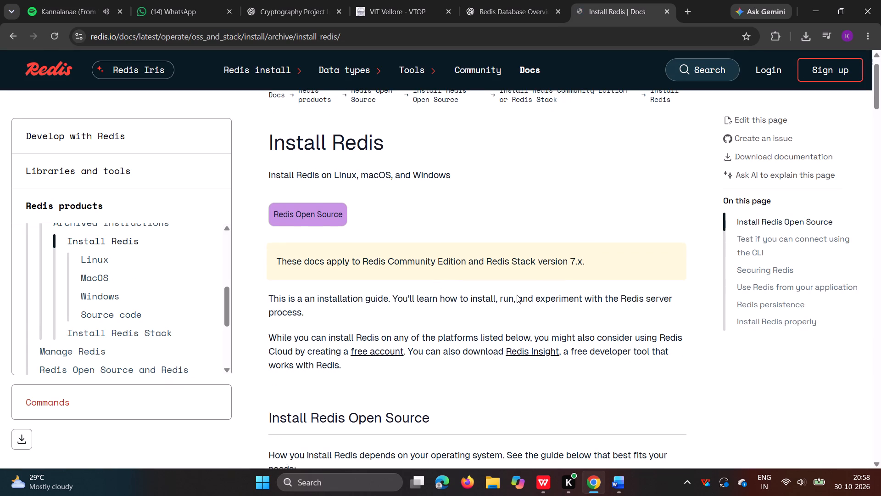
pyautogui.scroll(1, 517, 295)
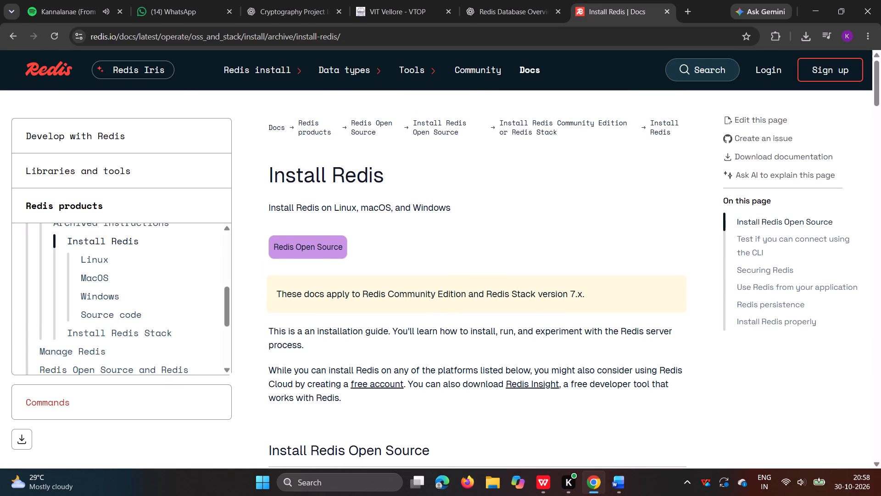
pyautogui.scroll(-2, 390, 383)
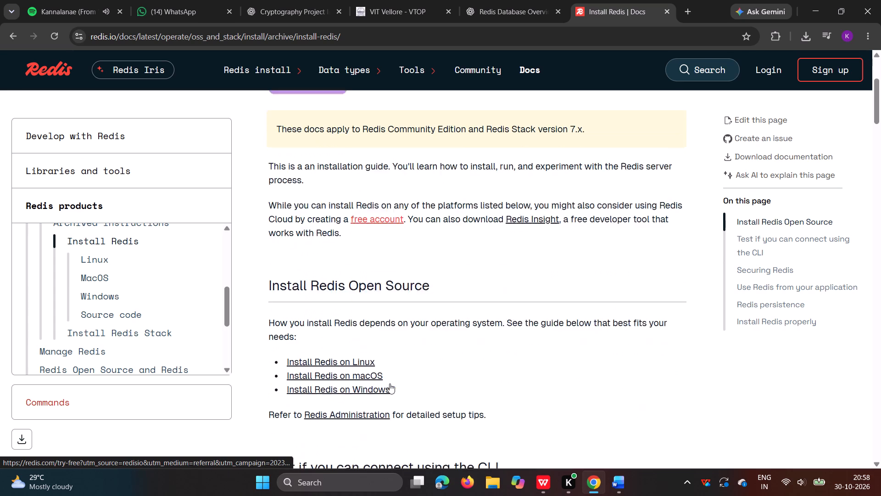
pyautogui.scroll(-2, 390, 383)
pyautogui.scroll(1, 425, 262)
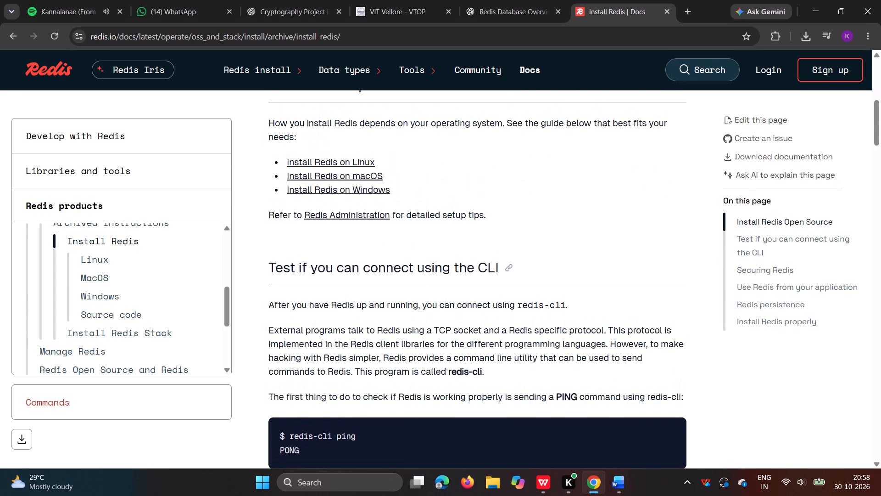
pyautogui.scroll(1, 425, 262)
pyautogui.scroll(2, 405, 160)
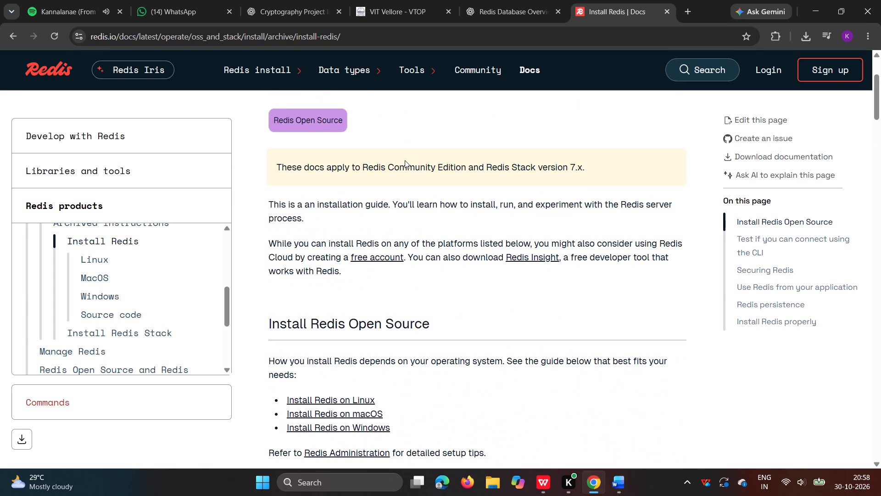
pyautogui.scroll(2, 405, 160)
# Capture the web page area showing the Install Redis Open Source section and paste it below the "Installation Procedure :" heading in Word.
pyautogui.scroll(-4, 433, 304)
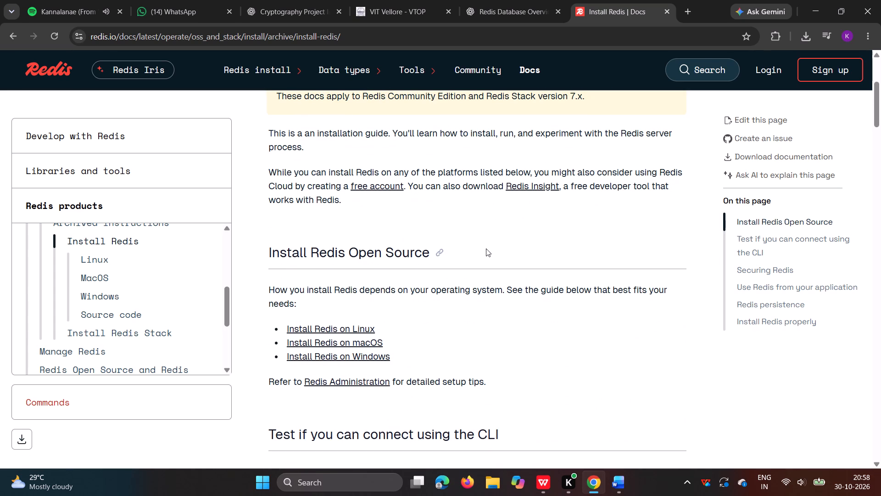
pyautogui.press('shift+super+s')
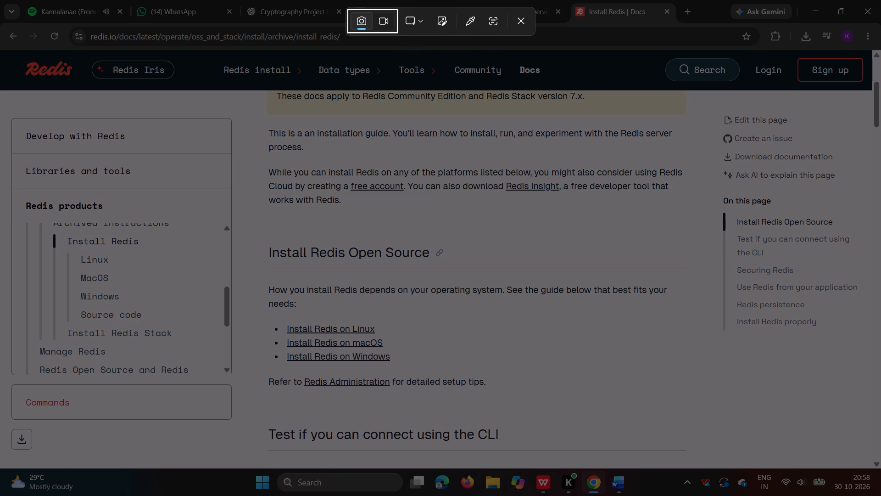
pyautogui.moveTo(4, 52); pyautogui.dragTo(342, 220)
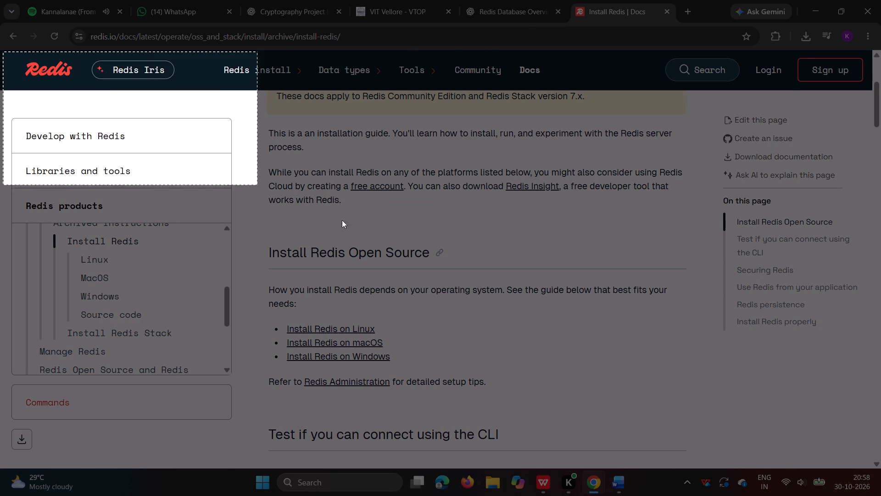
pyautogui.moveTo(342, 220); pyautogui.dragTo(843, 443)
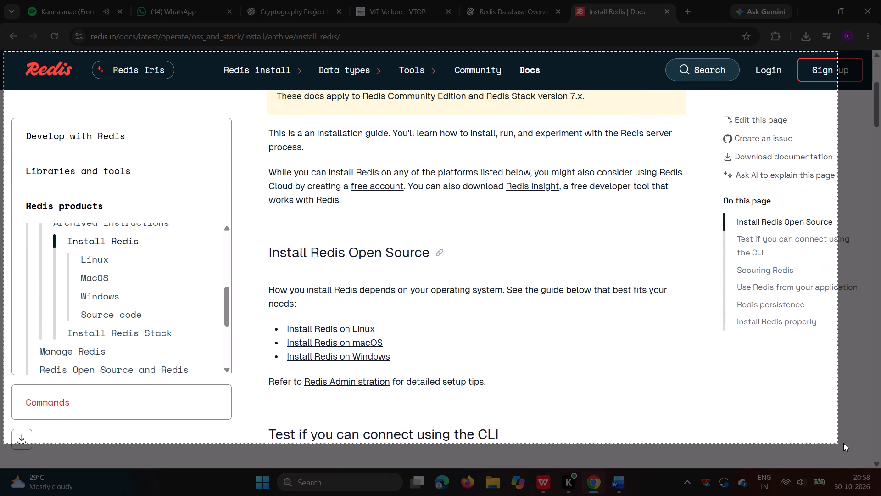
pyautogui.moveTo(843, 443); pyautogui.dragTo(880, 471)
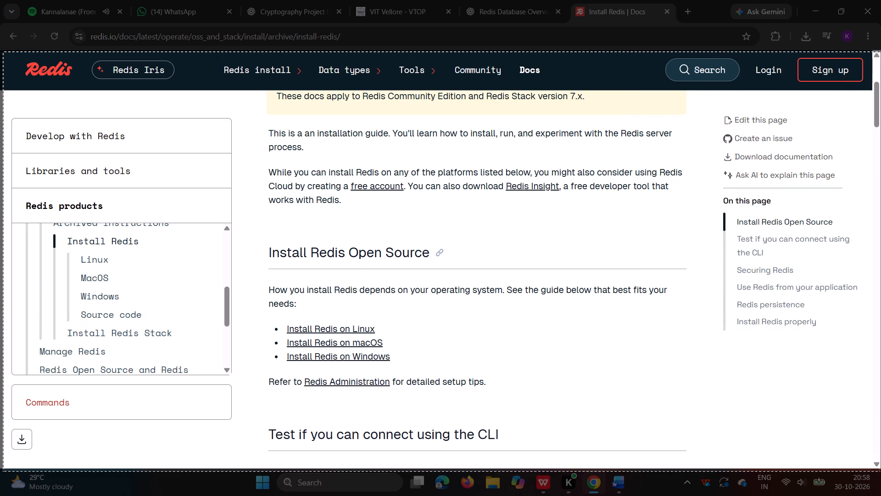
pyautogui.moveTo(880, 471); pyautogui.dragTo(880, 468)
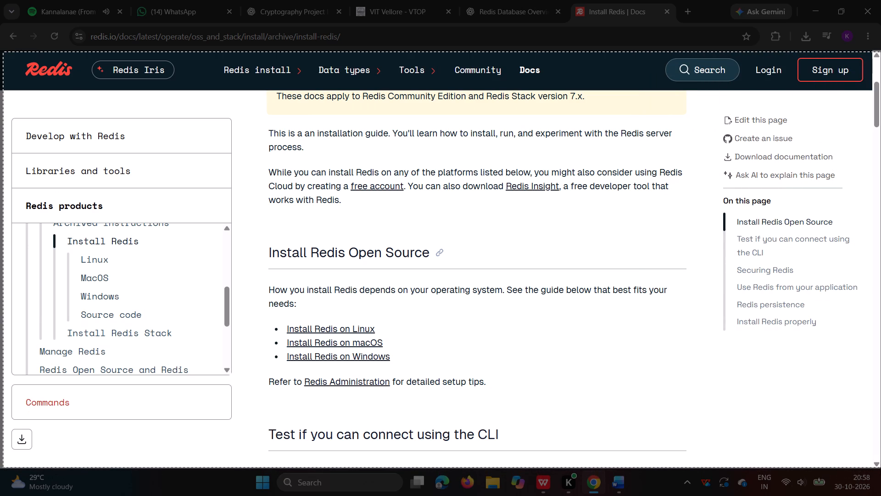
pyautogui.moveTo(880, 468); pyautogui.dragTo(880, 465)
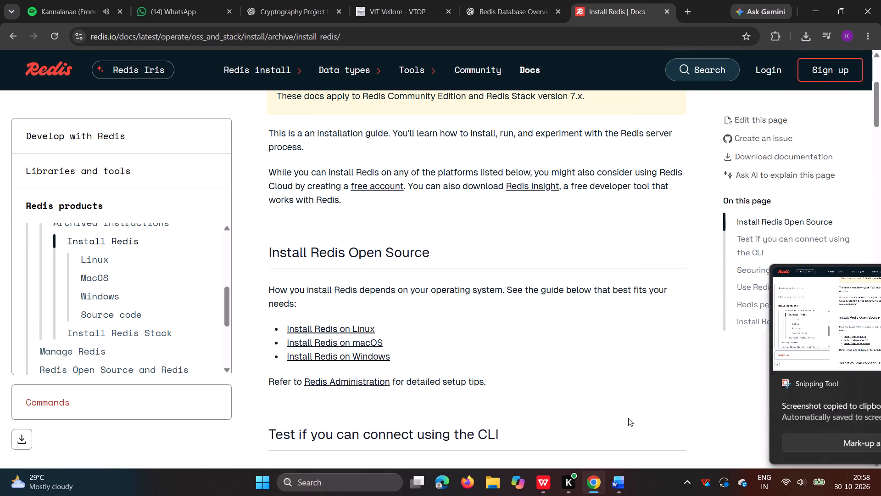
pyautogui.click(611, 484)
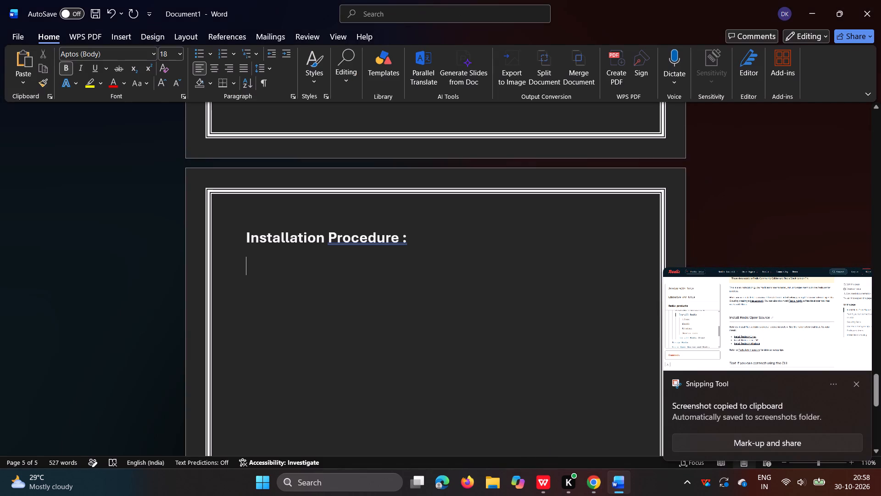
pyautogui.hotkey('ctrl', 'v')
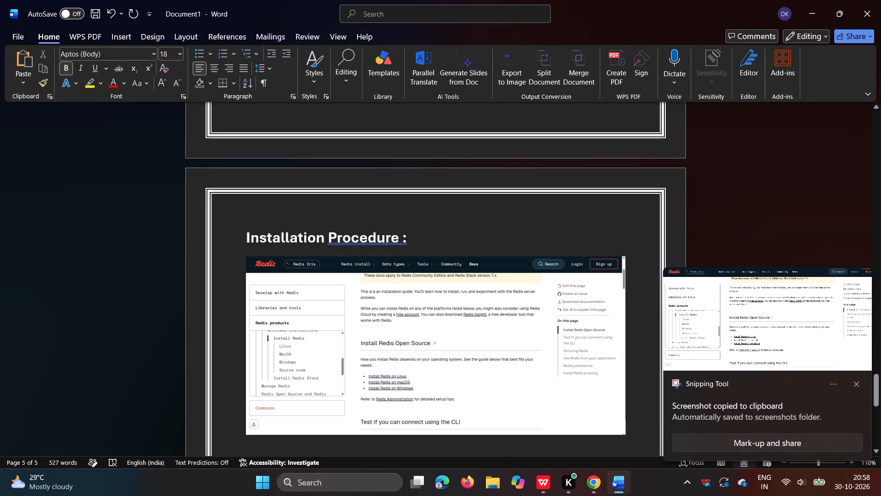
# Insert one blank line between the "Installation Procedure :" heading and the pasted screenshot.
pyautogui.click(416, 238)
pyautogui.press('Return')
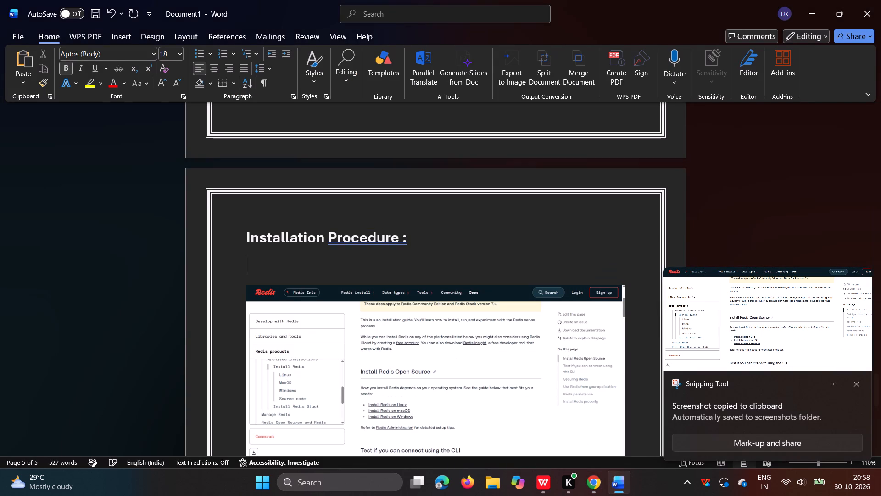
pyautogui.press('BackSpace')
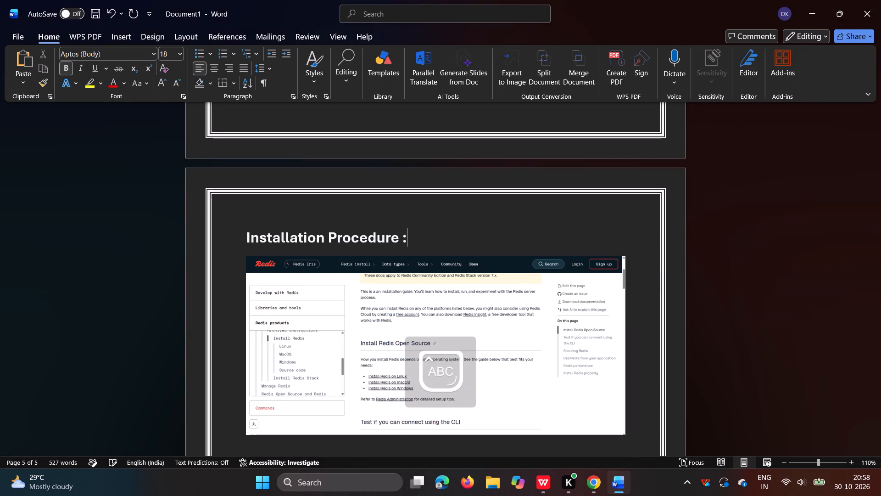
pyautogui.press('Return')
pyautogui.press('Return')
pyautogui.press('BackSpace')
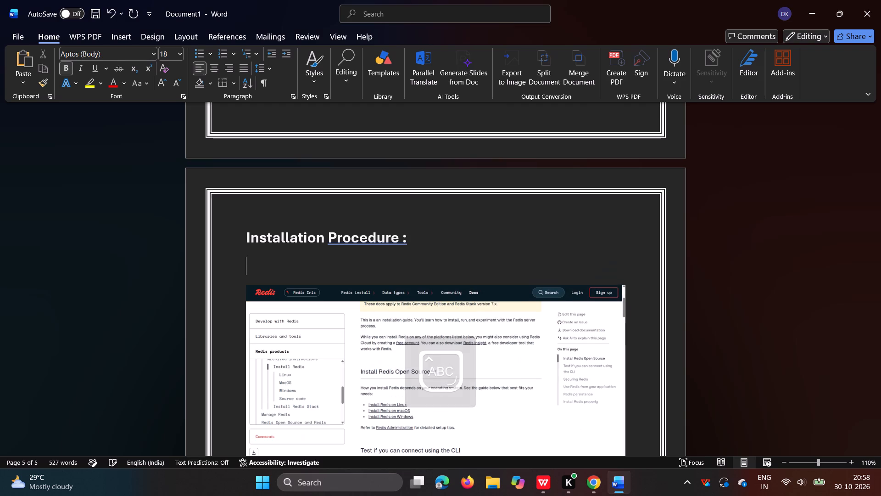
# Set the blank line's font size to 14 and enter "Step 1 :" on it.
pyautogui.click(180, 57)
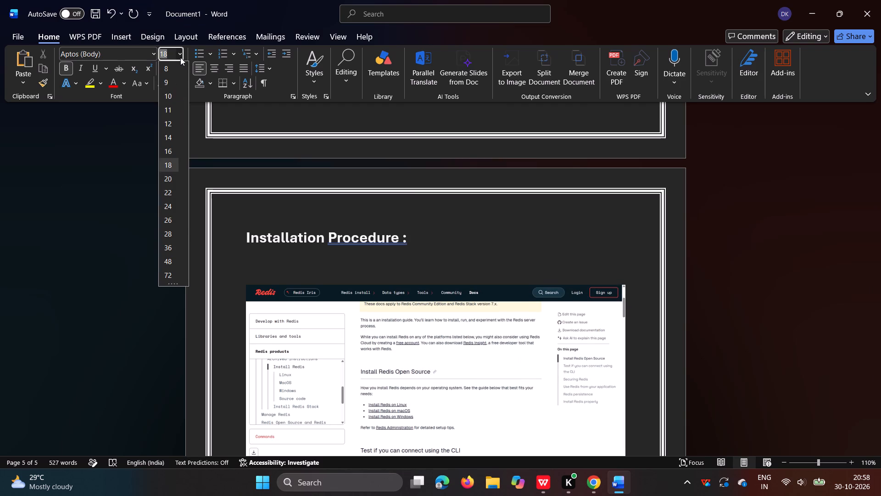
pyautogui.click(174, 133)
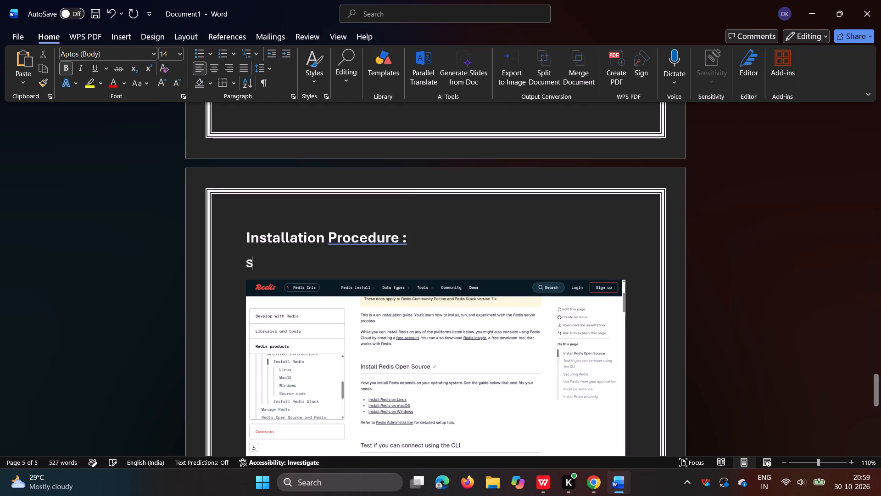
pyautogui.write('ep 1:')
pyautogui.press('space')
pyautogui.press('BackSpace')
pyautogui.press('BackSpace')
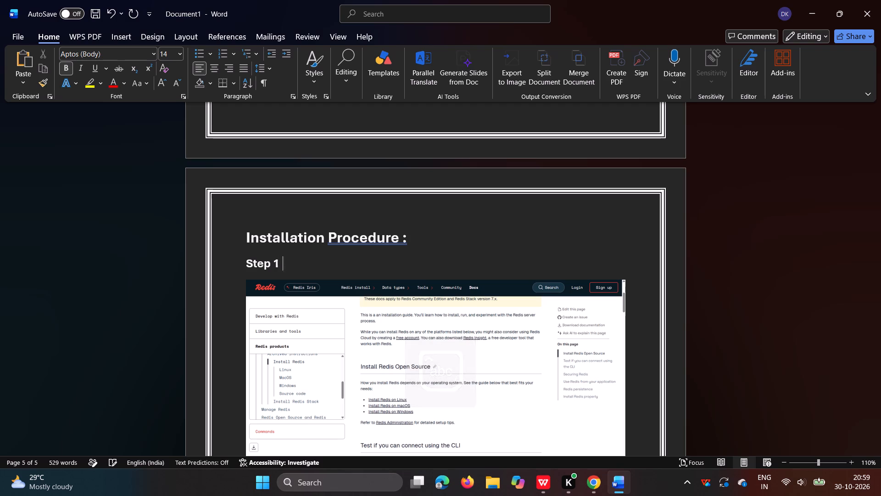
pyautogui.press('space')
pyautogui.write(':')
pyautogui.press('space')
pyautogui.press('space')
# Copy the Install Redis page's web address from Chrome and add "Click on the link :" followed by that address after "Step 1 :" in Word.
pyautogui.click(593, 493)
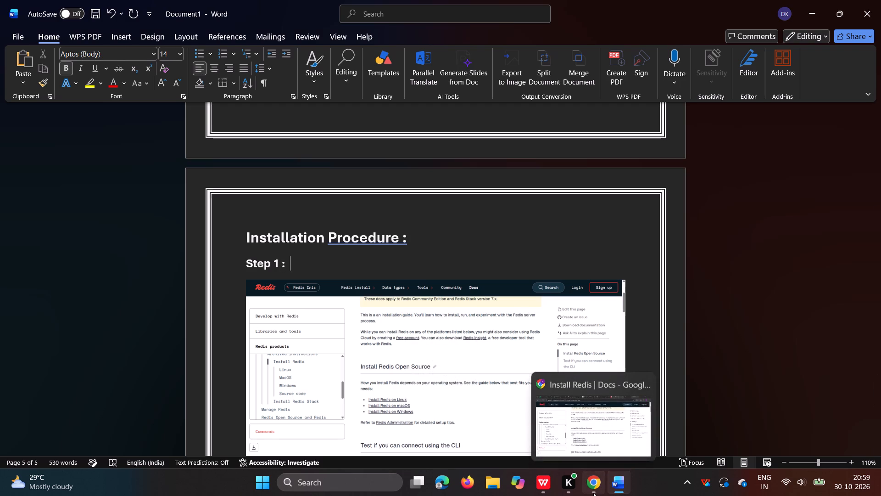
pyautogui.scroll(16, 351, 114)
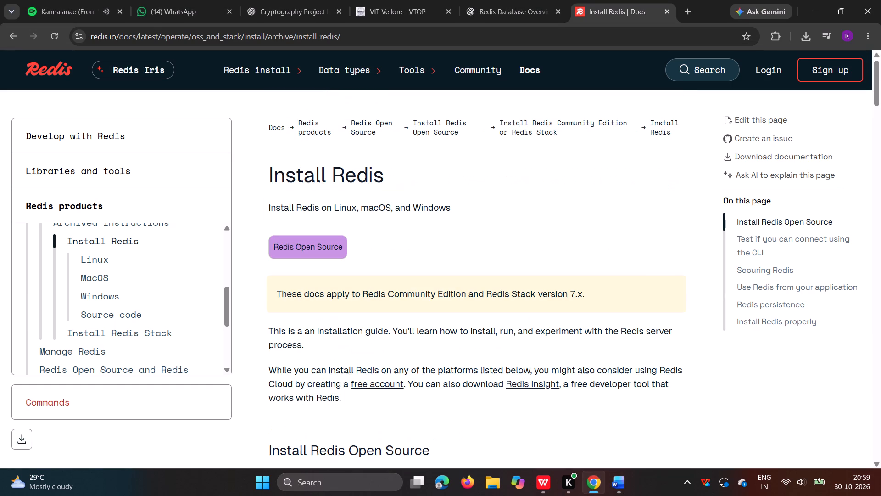
pyautogui.click(344, 35)
pyautogui.moveTo(344, 35); pyautogui.dragTo(83, 25)
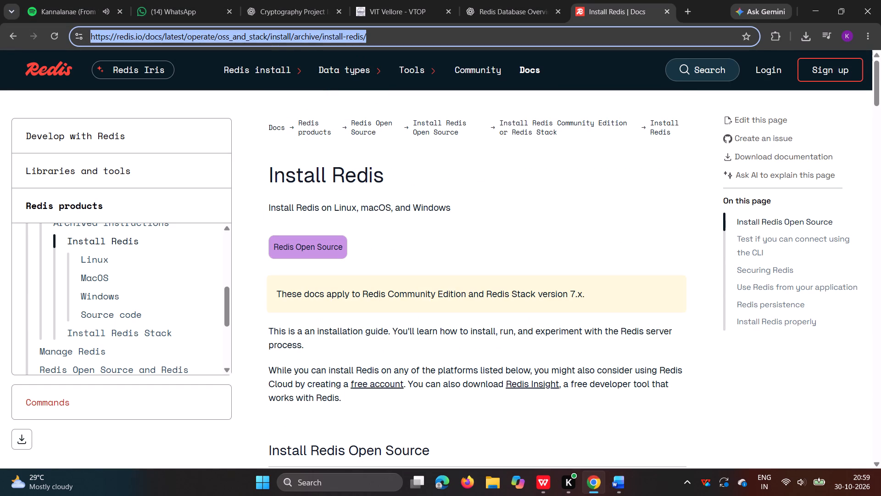
pyautogui.moveTo(83, 25); pyautogui.dragTo(83, 25)
pyautogui.hotkey('ctrl', 'c')
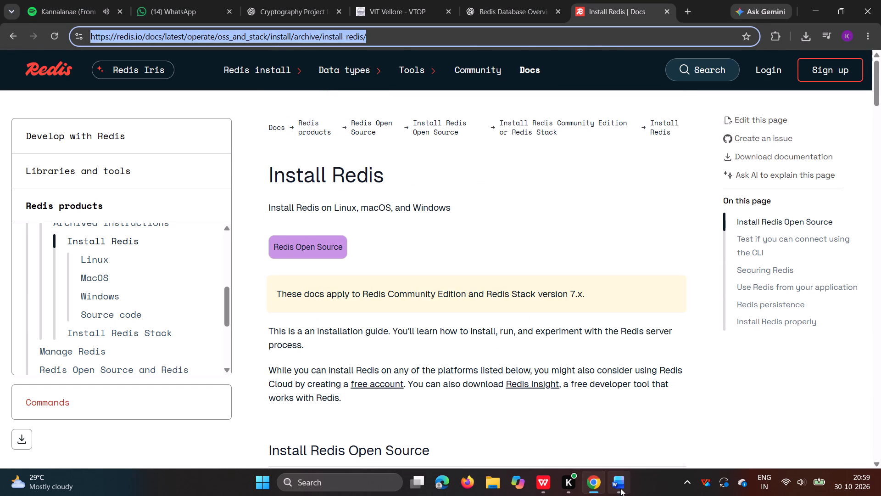
pyautogui.click(620, 488)
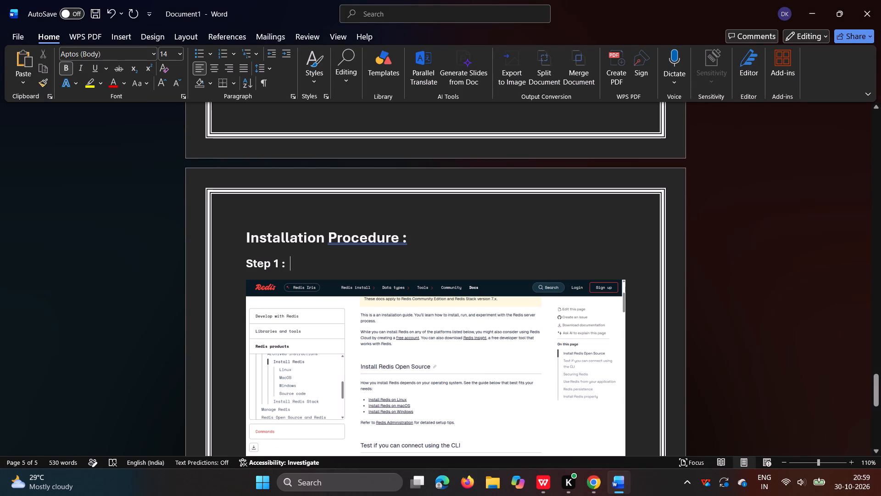
pyautogui.write('lick on the link :')
pyautogui.press('space')
pyautogui.hotkey('ctrl', 'v')
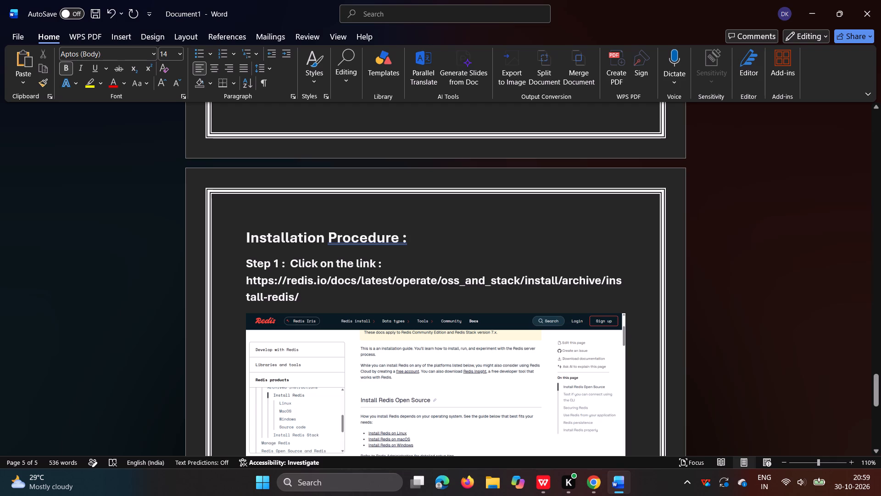
# Extend the Step 1 line after the Redis link with "and click install".
pyautogui.press('space')
pyautogui.write('and click')
pyautogui.press('space')
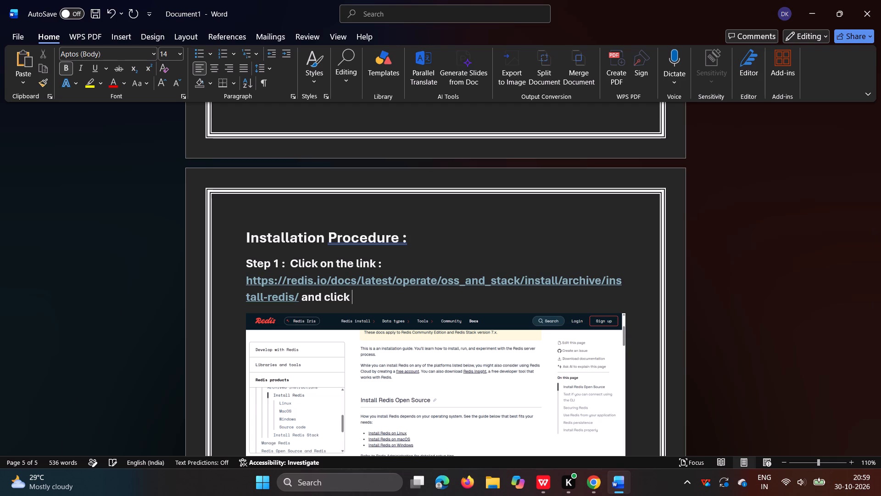
pyautogui.scroll(-1, 436, 359)
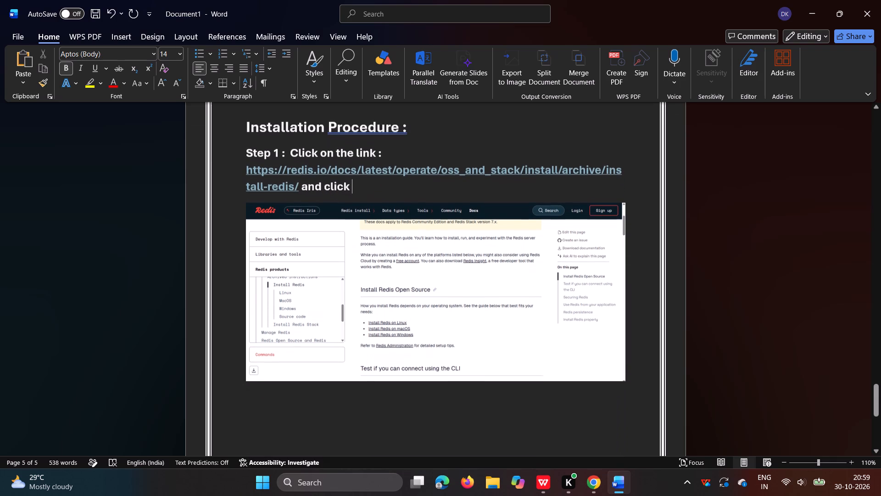
pyautogui.press('space')
pyautogui.write('install')
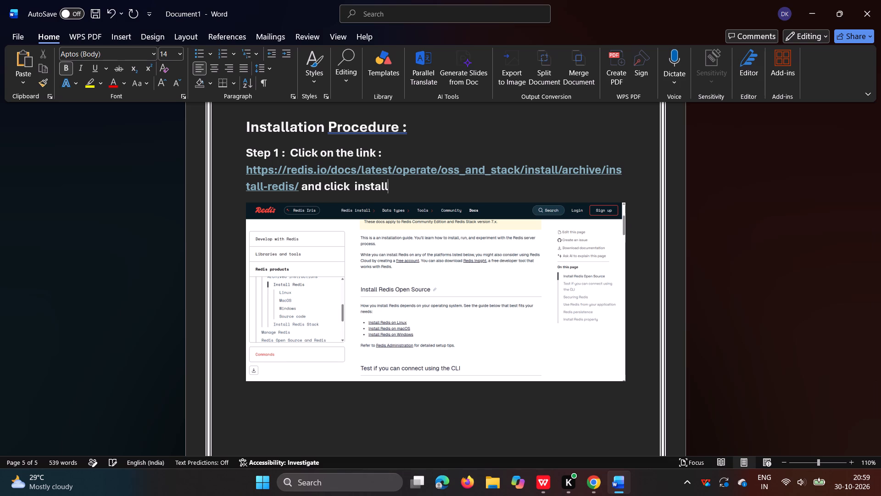
# Check the install options on the Redis page in Chrome and finish Word's Step 1 sentence with "redIS on whatever Operating Systems youre using .".
pyautogui.click(591, 490)
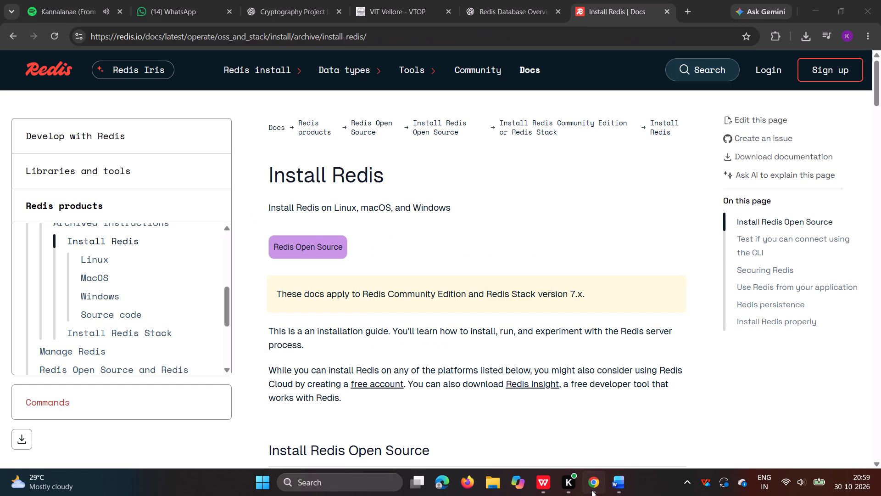
pyautogui.scroll(-1, 463, 366)
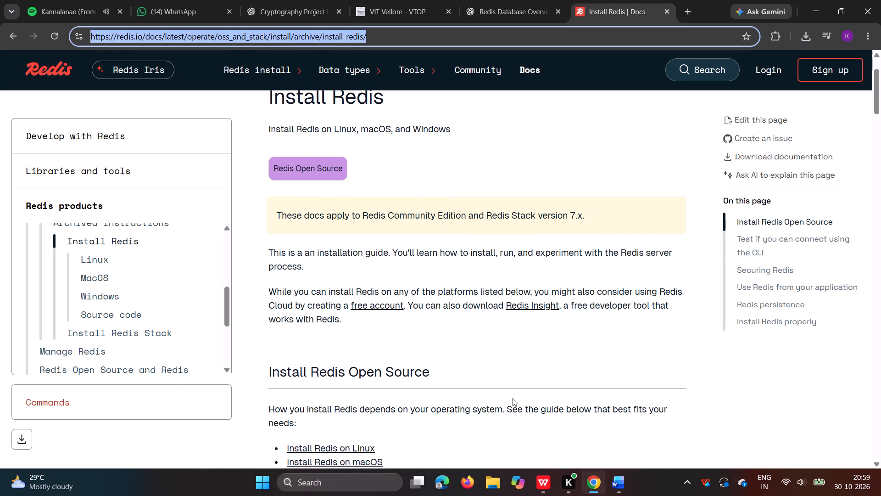
pyautogui.scroll(-1, 513, 398)
pyautogui.click(599, 481)
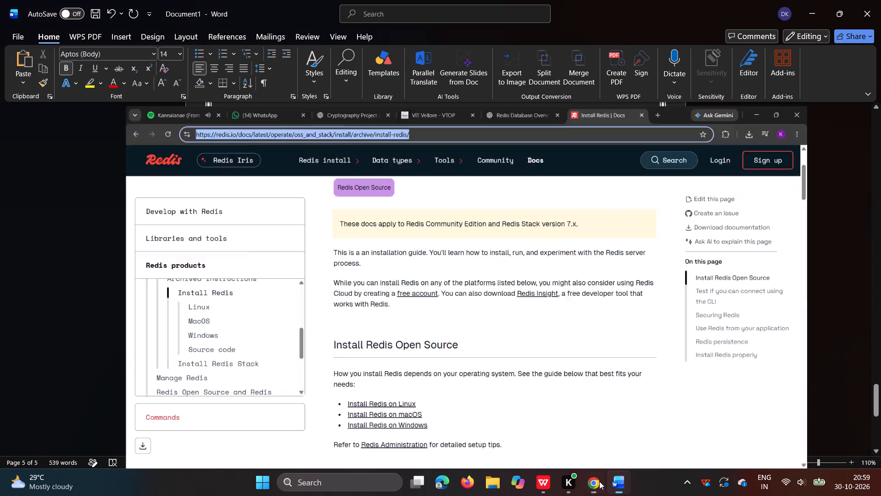
pyautogui.press('space')
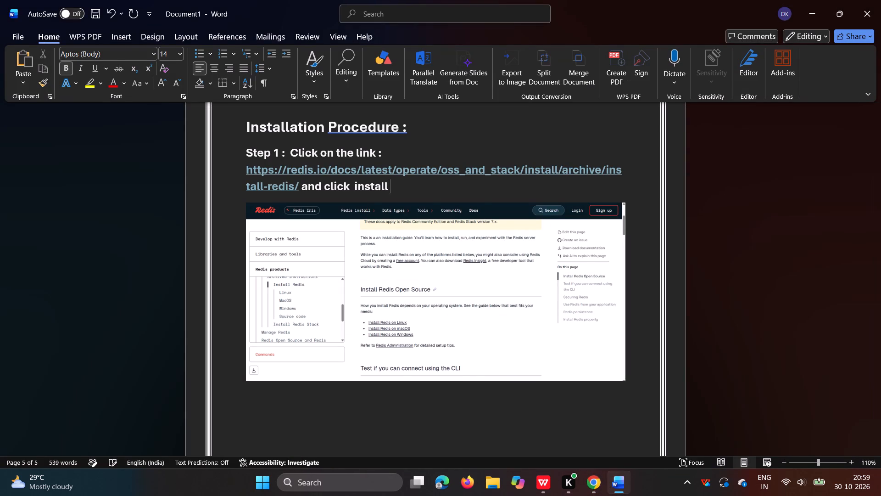
pyautogui.write('we')
pyautogui.press('BackSpace')
pyautogui.press('BackSpace')
pyautogui.press('BackSpace')
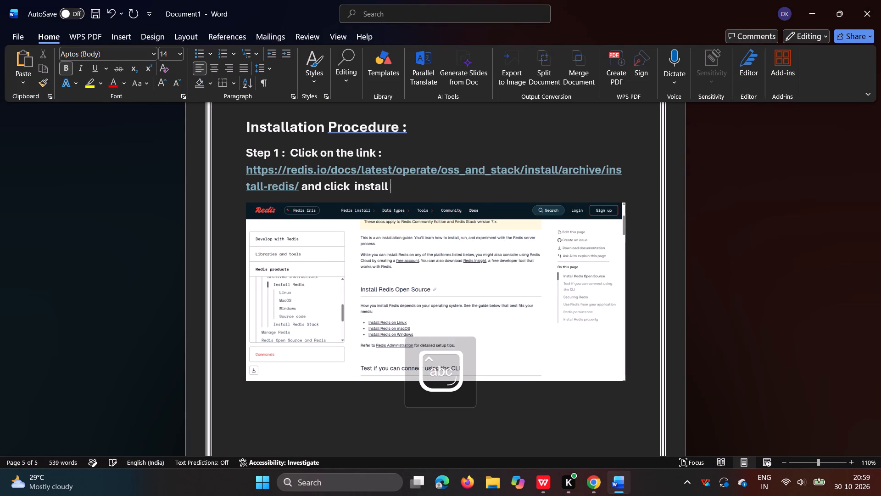
pyautogui.press('BackSpace')
pyautogui.press('BackSpace')
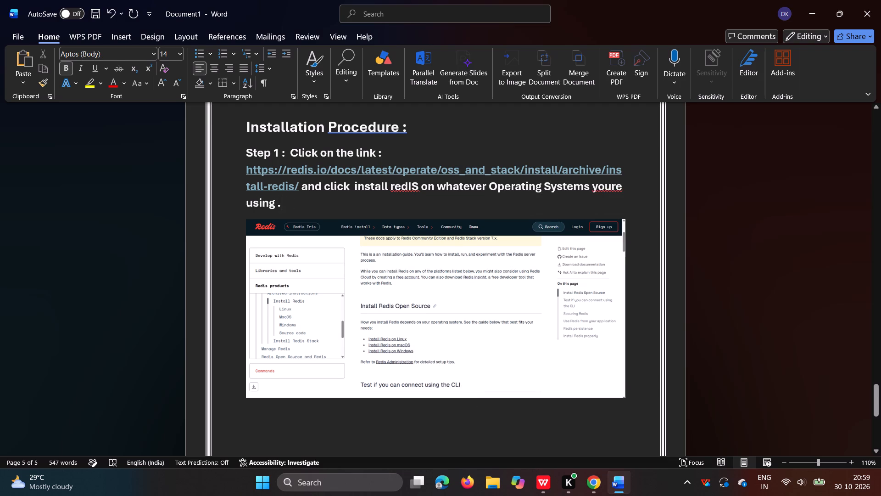
# Remove bold from the Step 1 paragraph, leaving only the label "Step 1 :" in bold.
pyautogui.scroll(-1, 549, 279)
pyautogui.scroll(1, 428, 178)
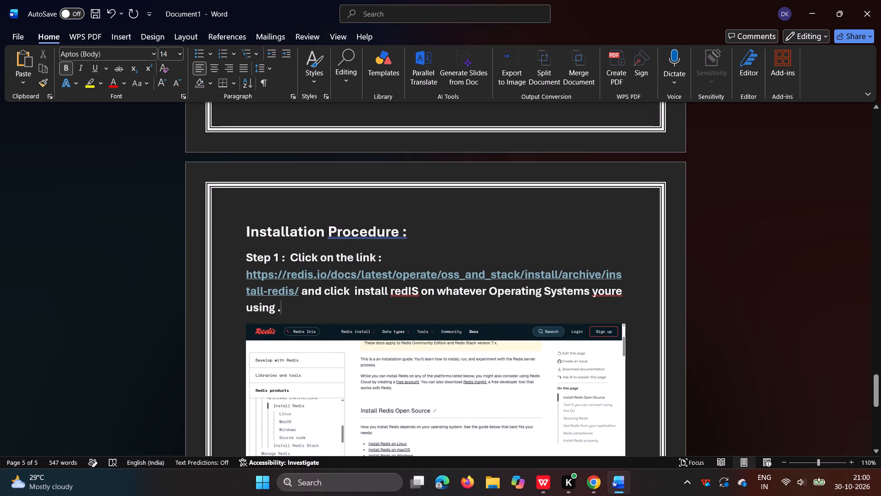
pyautogui.click(287, 259)
pyautogui.moveTo(246, 254); pyautogui.dragTo(283, 315)
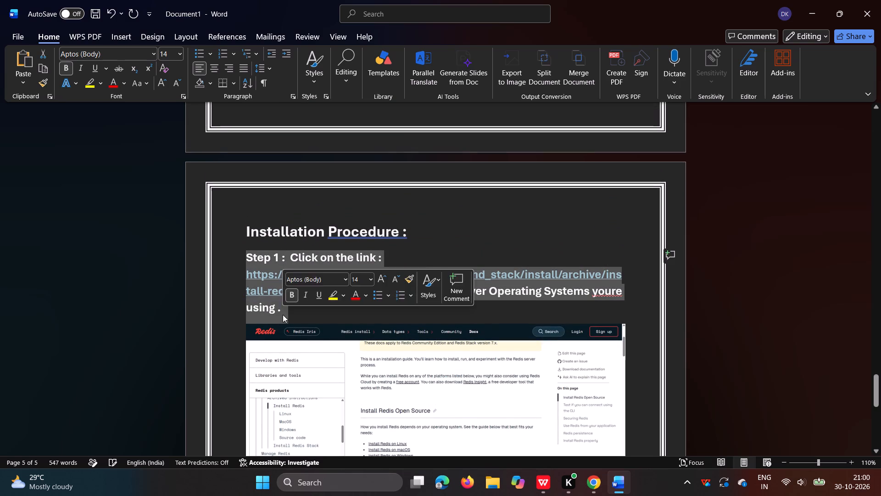
pyautogui.click(61, 70)
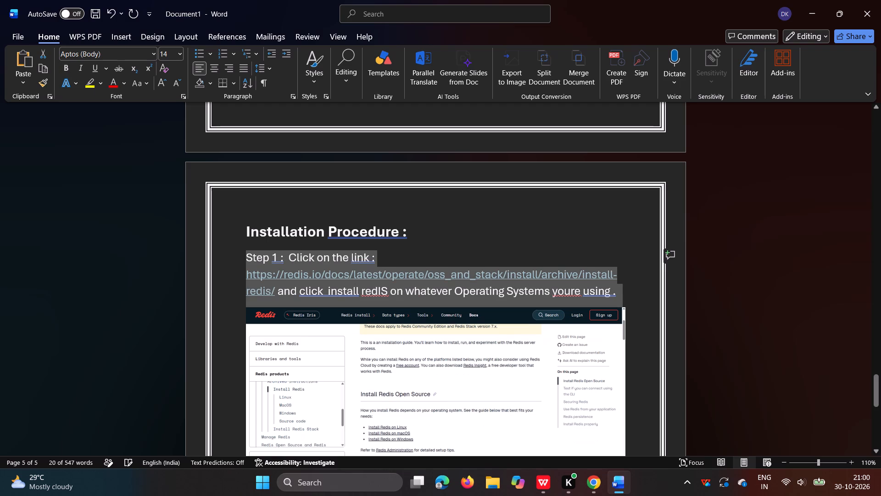
pyautogui.click(282, 256)
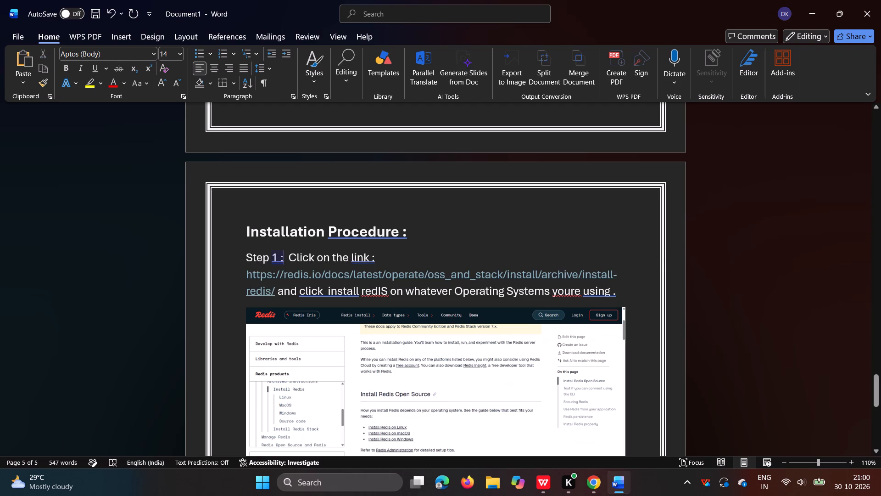
pyautogui.moveTo(282, 256); pyautogui.dragTo(235, 254)
pyautogui.click(66, 63)
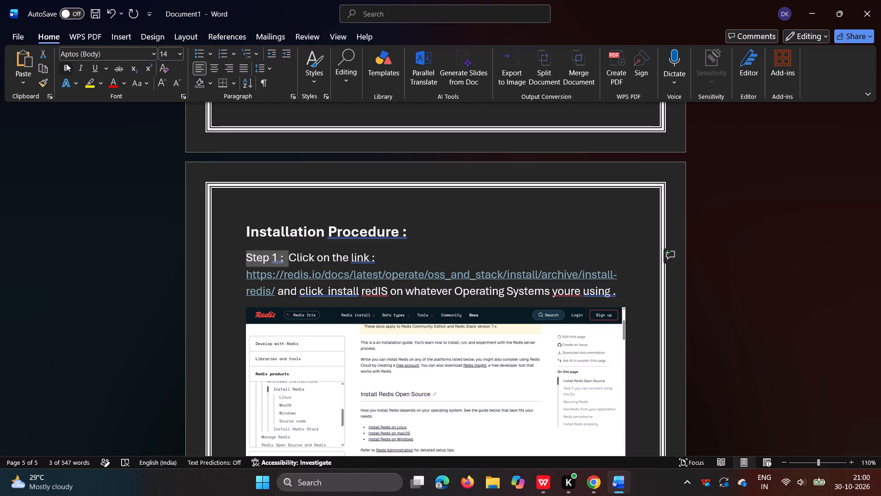
# Insert a blank line between the "Installation Procedure :" heading and the Step 1 paragraph.
pyautogui.click(445, 236)
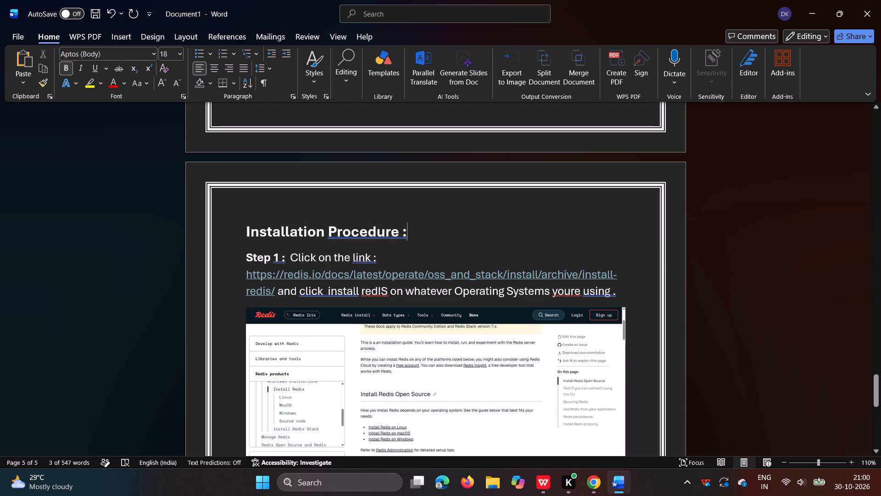
pyautogui.press('Return')
# Enter the bold label "Step 2 :" below the Install Redis screenshot and start a new line under it.
pyautogui.scroll(-3, 460, 259)
pyautogui.scroll(1, 388, 249)
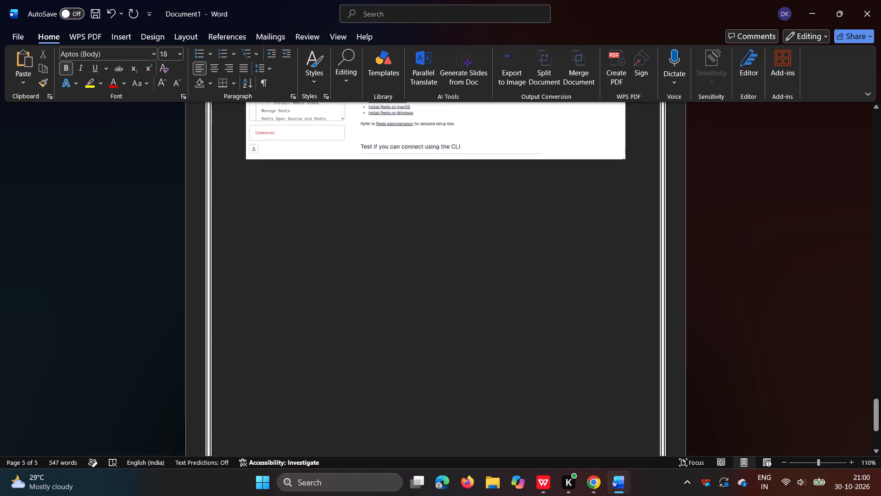
pyautogui.scroll(1, 388, 249)
pyautogui.scroll(-1, 397, 338)
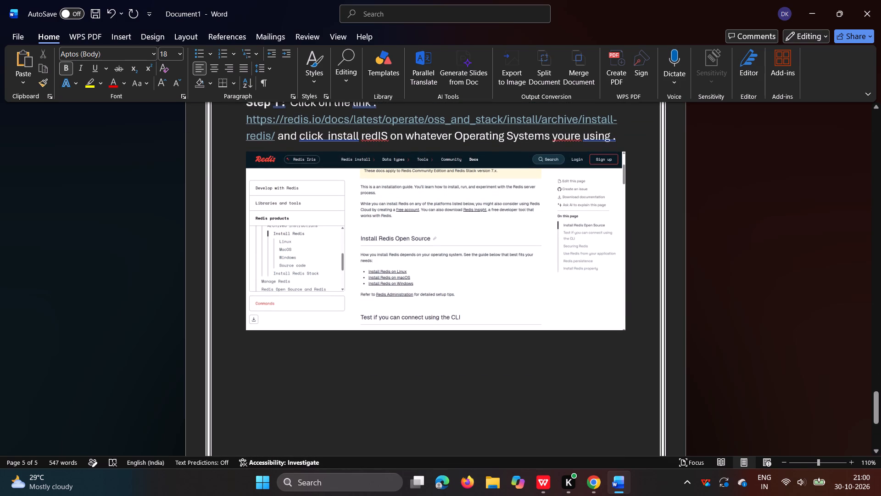
pyautogui.click(317, 364)
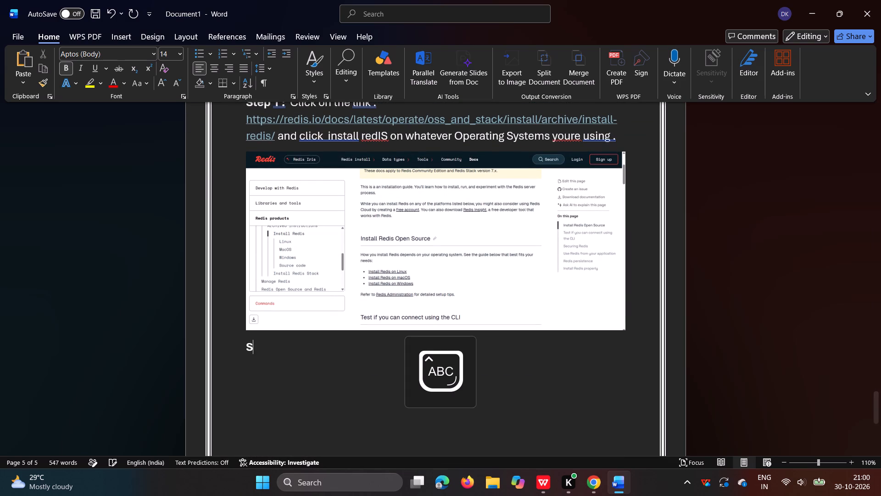
pyautogui.scroll(1, 317, 364)
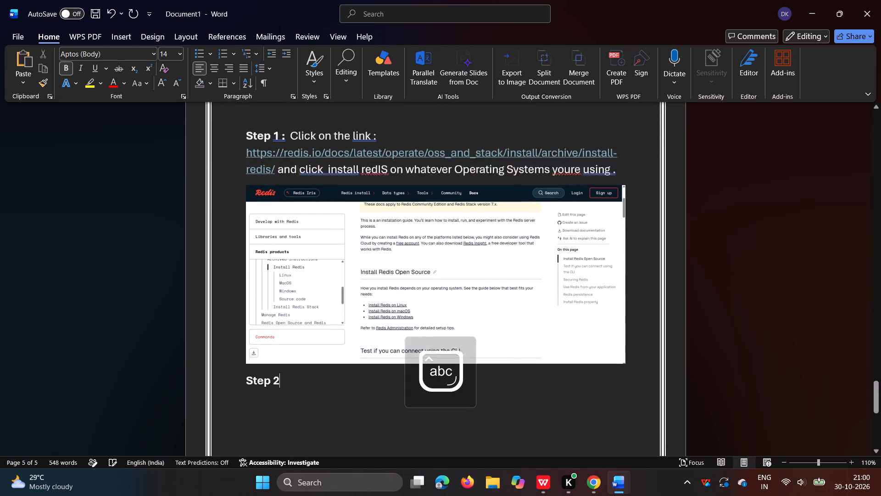
pyautogui.scroll(1, 317, 364)
pyautogui.scroll(-1, 330, 416)
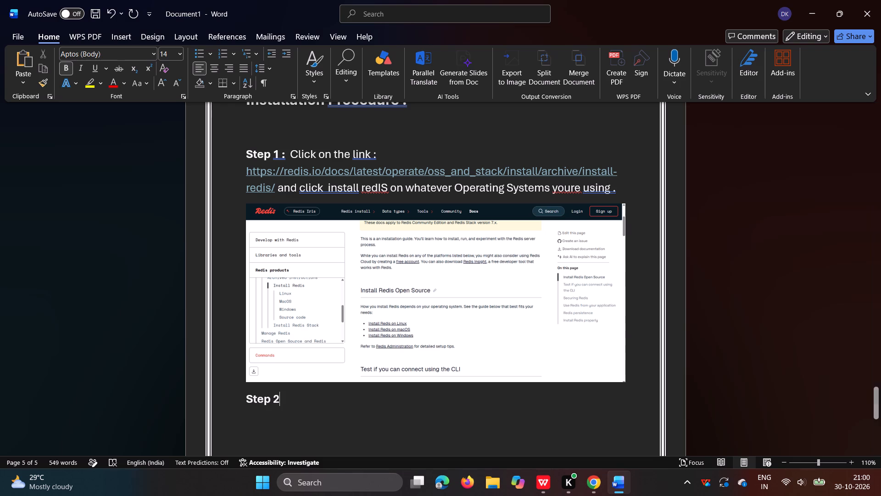
pyautogui.press('space')
pyautogui.write(':')
pyautogui.press('Return')
# Switch to Chrome and open the Install Redis on Windows guide from the Install Redis page.
pyautogui.scroll(-1, 554, 454)
pyautogui.click(591, 491)
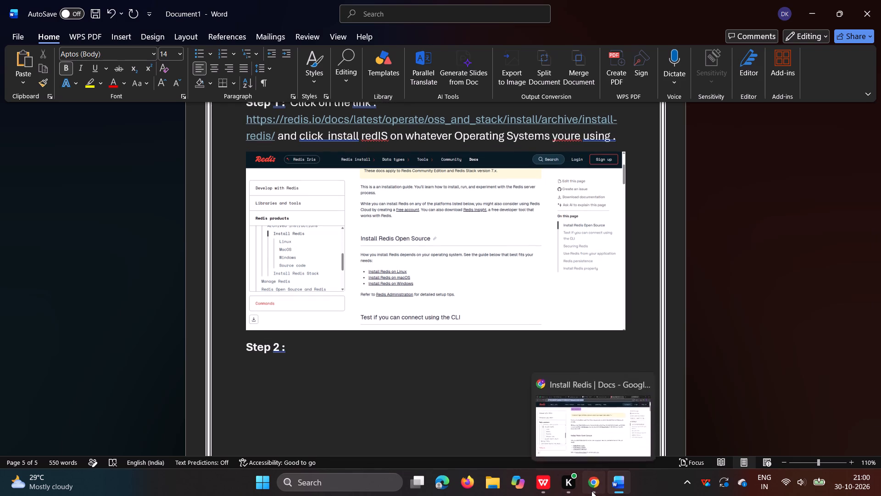
pyautogui.click(362, 411)
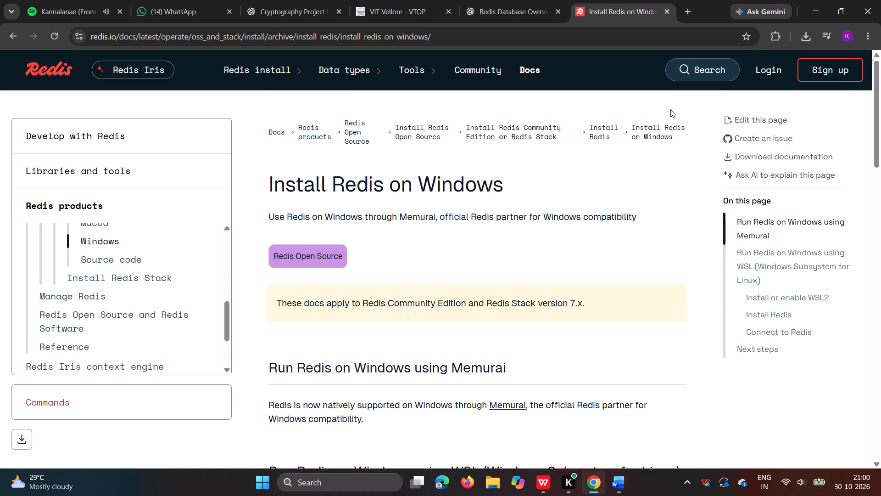
# Look over the opening of the Install Redis on Windows guide, covering the Memurai and WSL options.
pyautogui.scroll(-2, 460, 458)
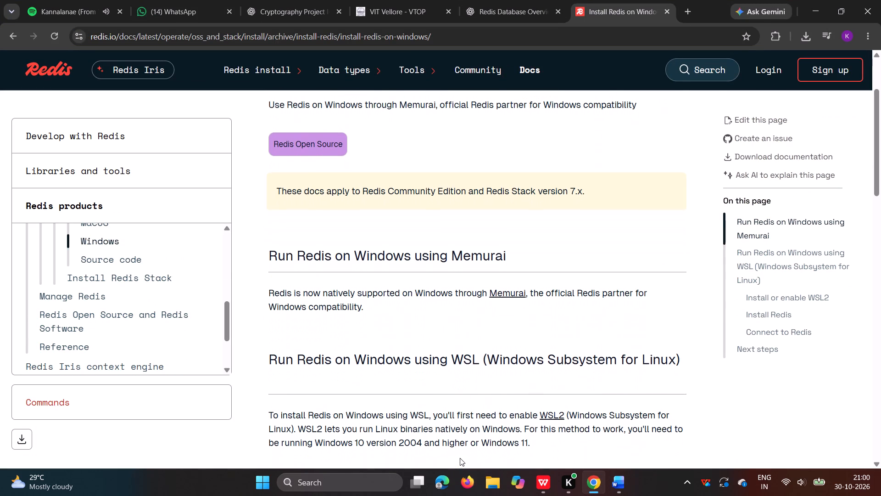
pyautogui.scroll(-1, 460, 458)
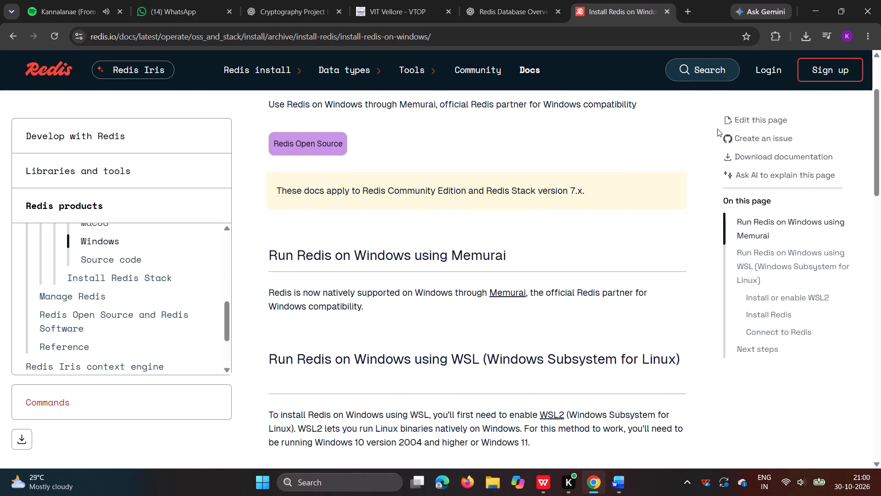
pyautogui.scroll(1, 447, 297)
pyautogui.scroll(1, 297, 263)
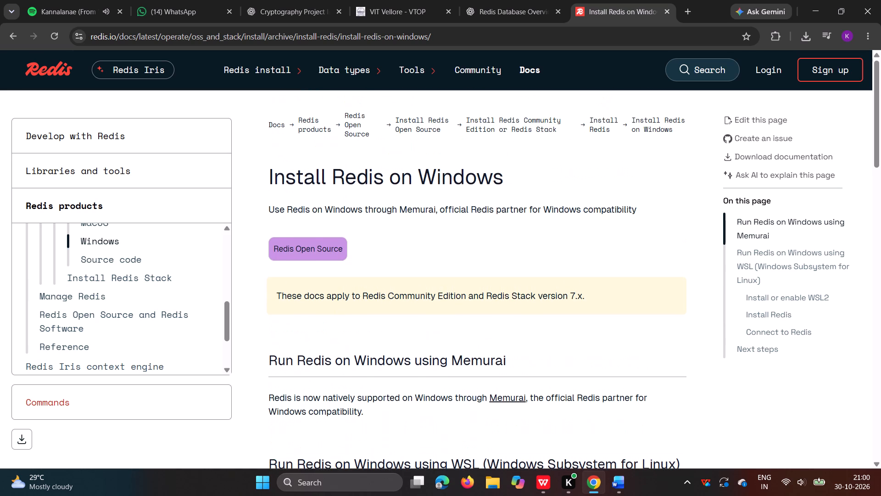
pyautogui.scroll(1, 332, 246)
pyautogui.scroll(-1, 439, 333)
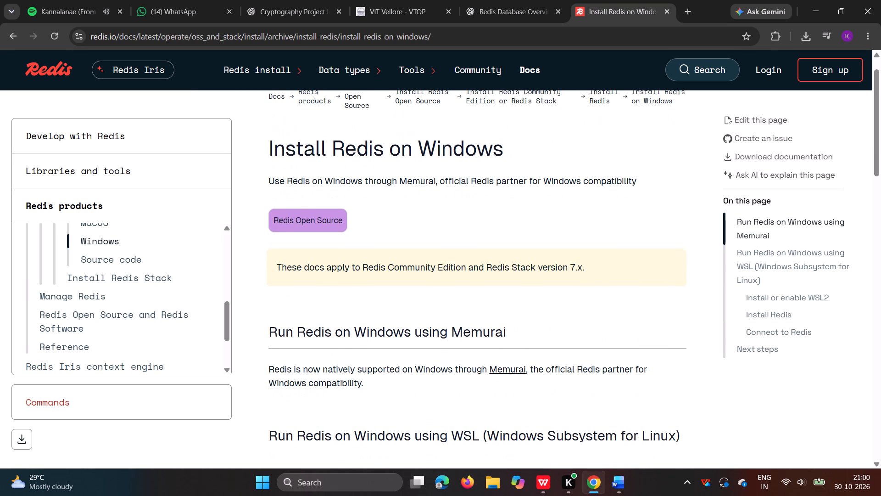
pyautogui.scroll(1, 518, 158)
pyautogui.scroll(1, 563, 303)
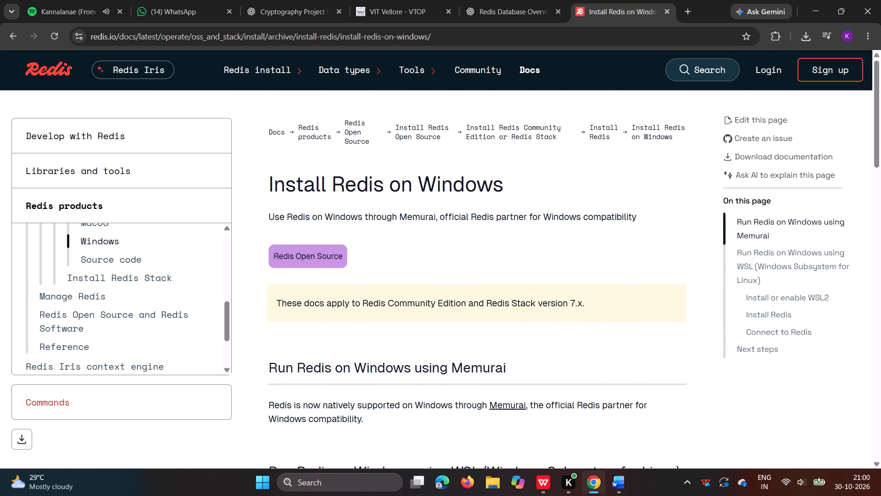
pyautogui.scroll(-6, 563, 303)
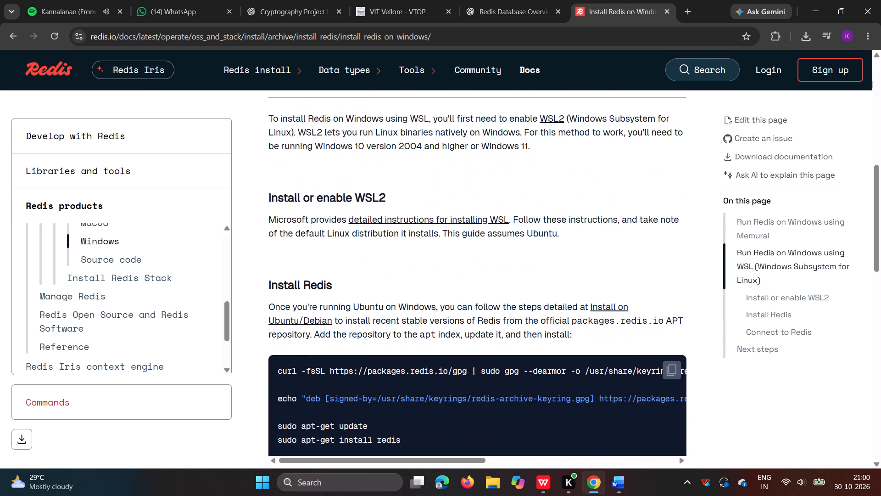
pyautogui.scroll(4, 563, 303)
pyautogui.scroll(4, 494, 268)
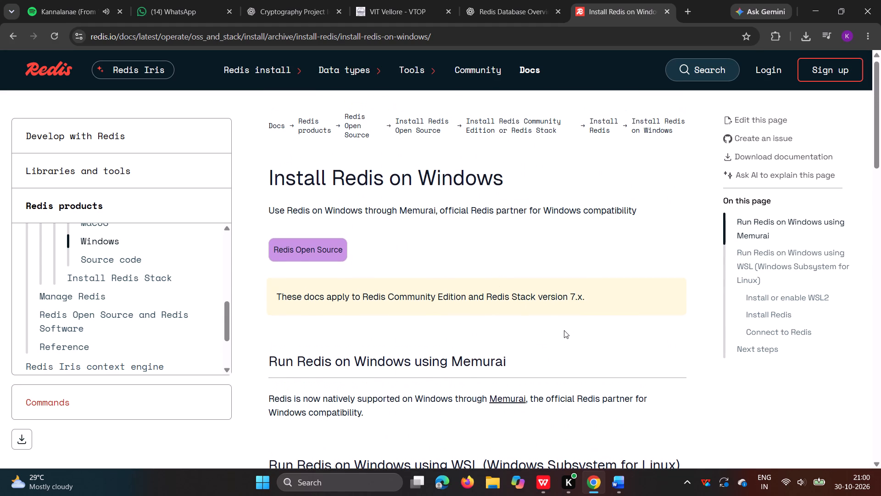
# Read the Windows guide from the Memurai section through WSL2, Install Redis and Connect to Redis down to Next steps.
pyautogui.scroll(-5, 564, 330)
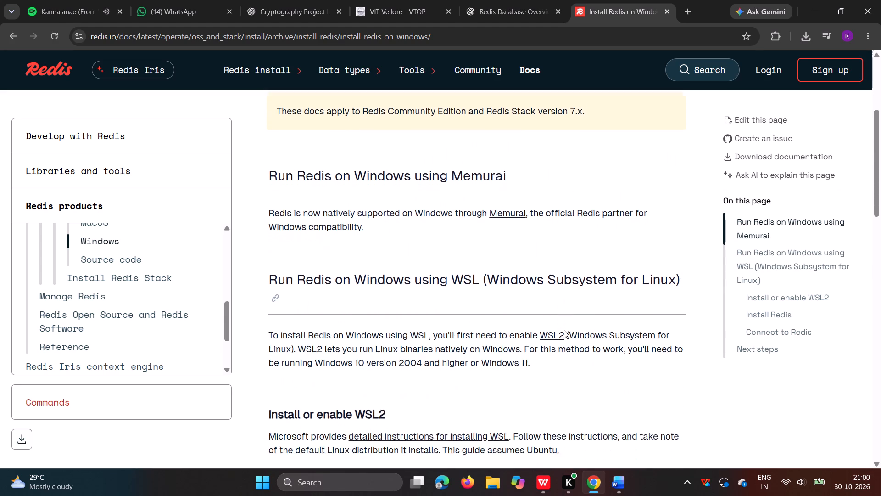
pyautogui.scroll(-2, 564, 330)
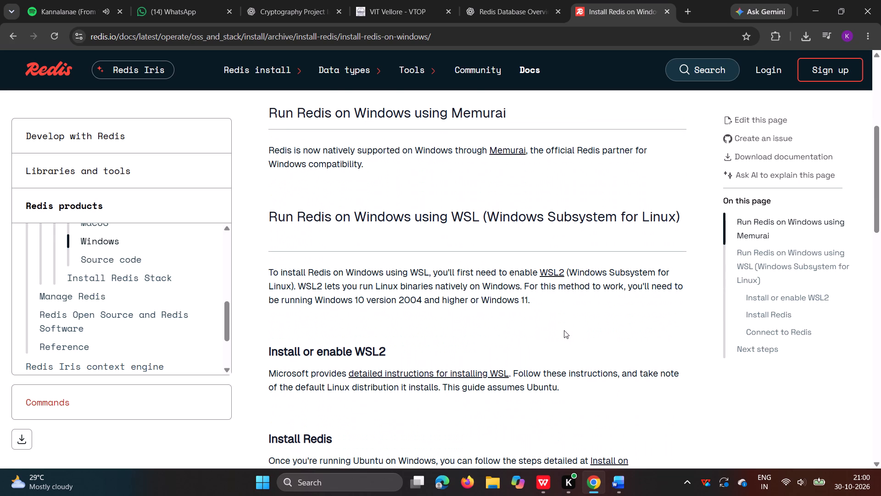
pyautogui.scroll(-5, 564, 330)
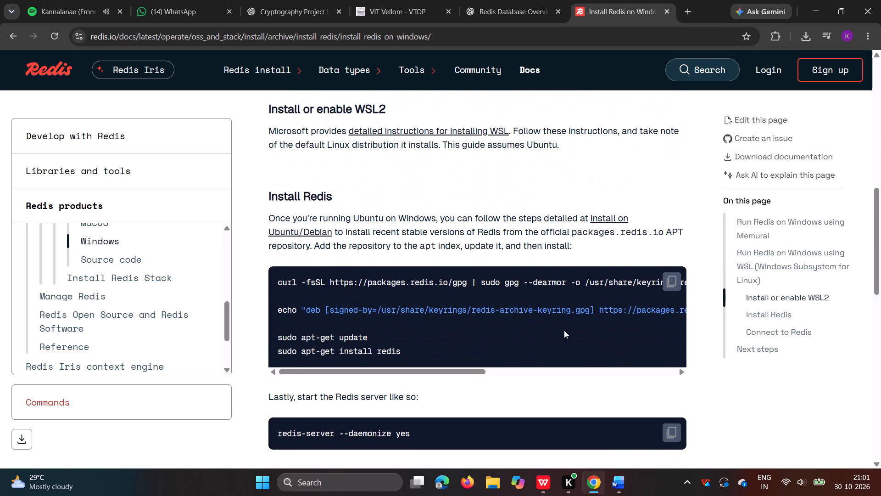
pyautogui.scroll(-8, 564, 330)
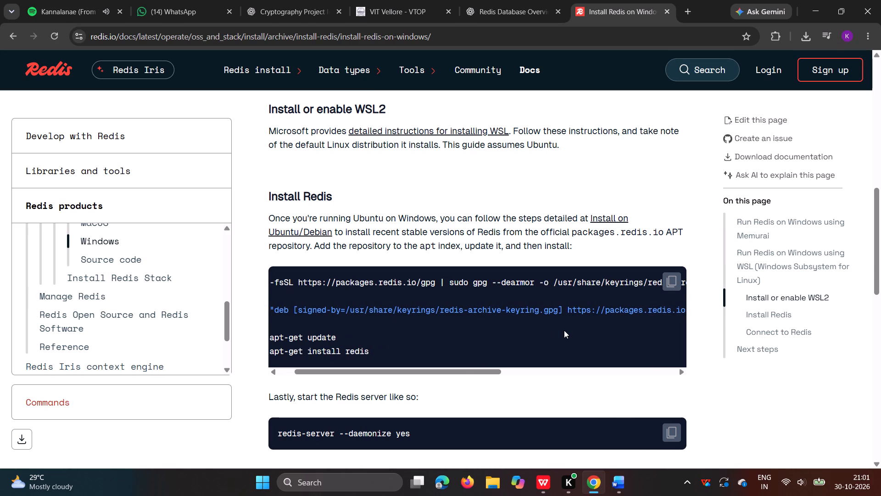
pyautogui.scroll(-7, 631, 429)
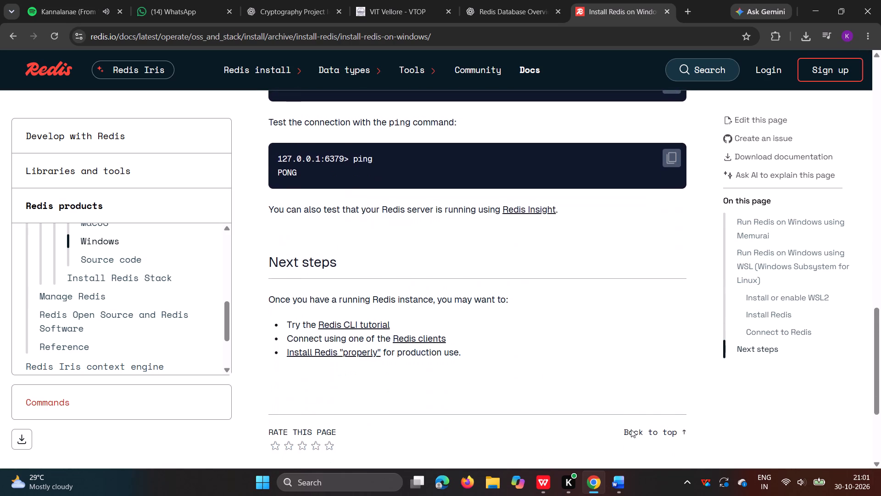
pyautogui.scroll(-1, 631, 429)
# Review the guide's Connect to Redis, Install Redis and WSL2 sections again for the Step 2 instructions.
pyautogui.scroll(1, 631, 429)
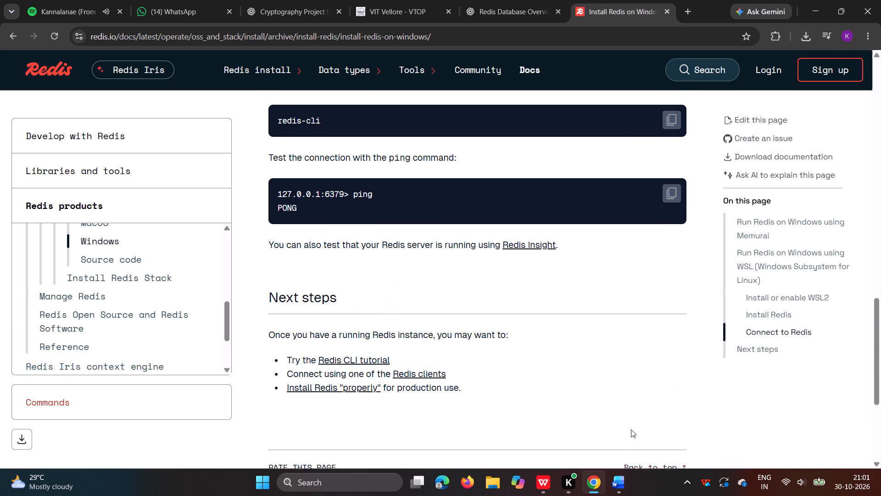
pyautogui.scroll(2, 631, 429)
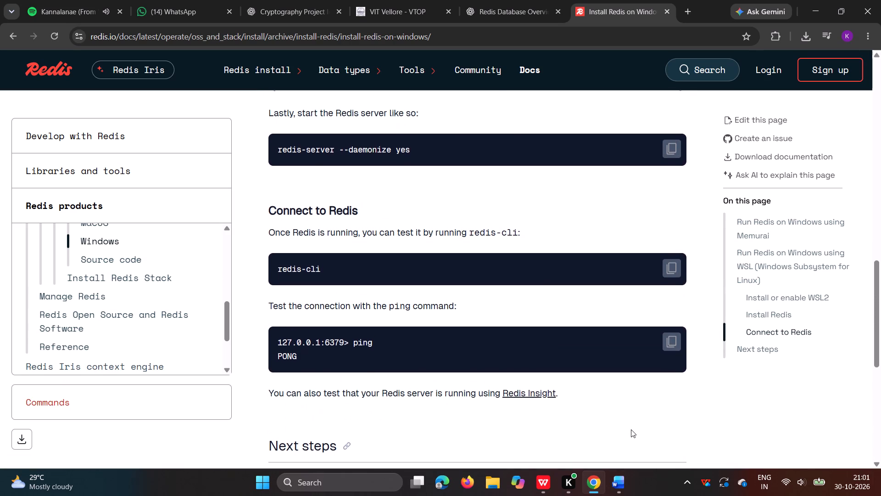
pyautogui.scroll(2, 631, 429)
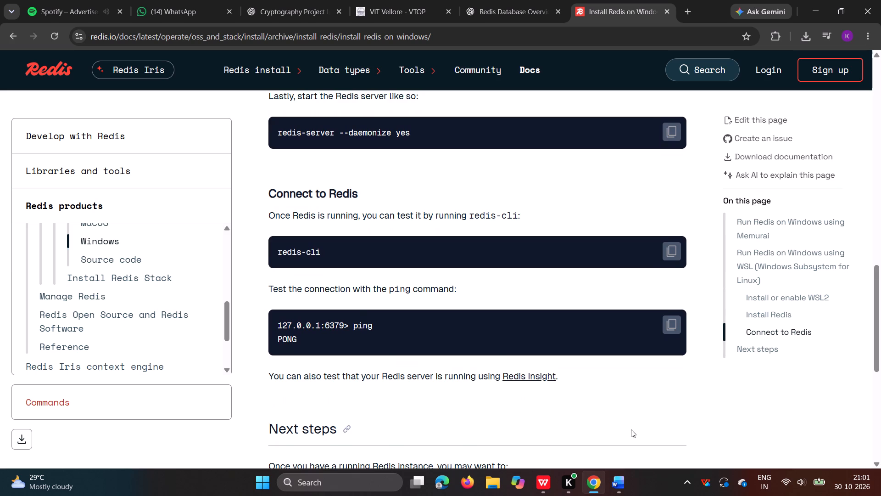
pyautogui.scroll(-1, 631, 429)
pyautogui.scroll(4, 568, 284)
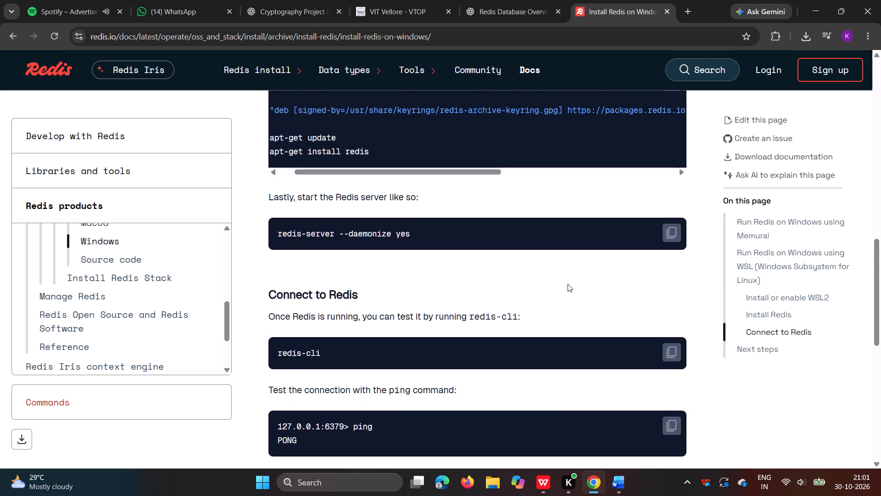
pyautogui.scroll(4, 568, 284)
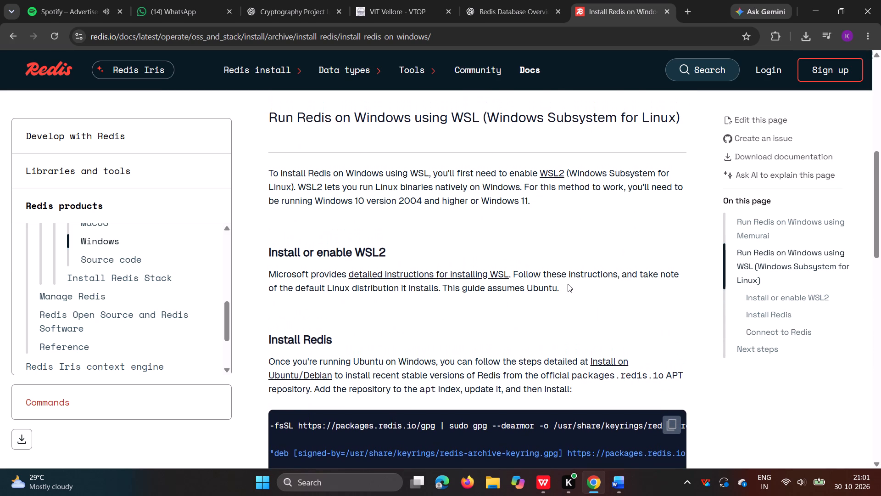
pyautogui.scroll(1, 568, 284)
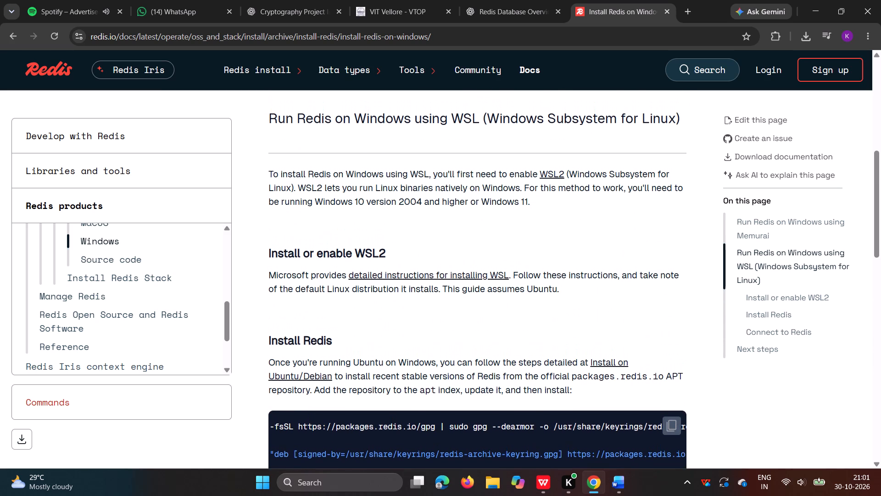
pyautogui.scroll(-3, 567, 279)
pyautogui.scroll(2, 484, 317)
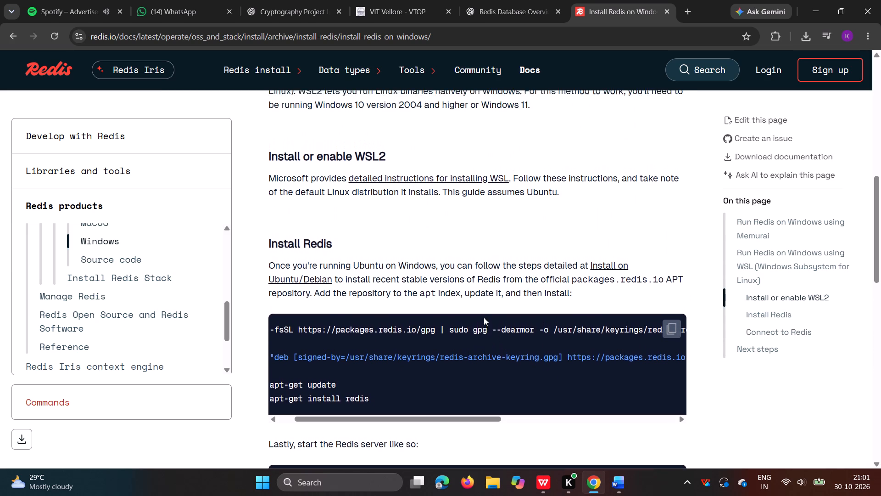
pyautogui.scroll(2, 484, 317)
pyautogui.scroll(1, 416, 266)
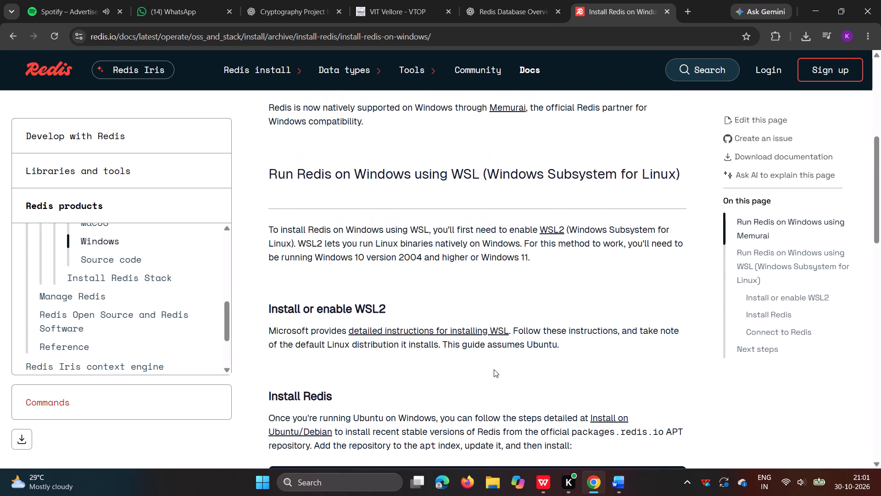
pyautogui.scroll(-1, 626, 341)
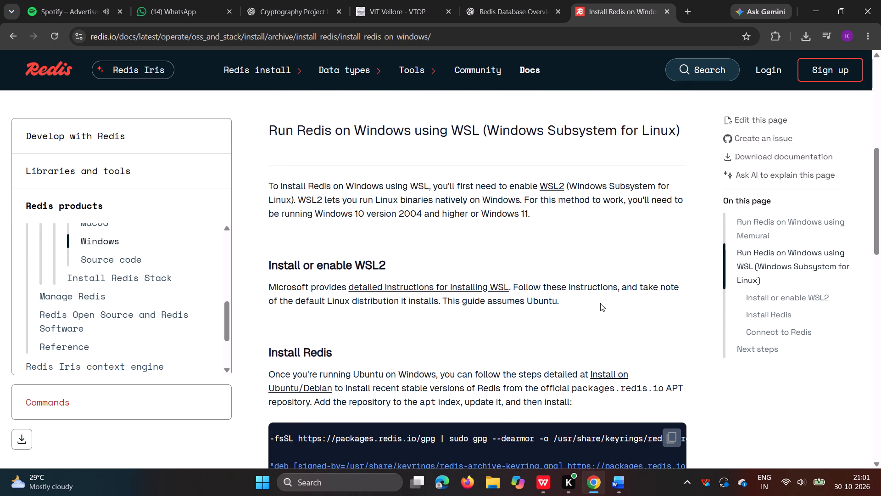
# Switch back to the Word document with the Step 2 section.
pyautogui.click(823, 0)
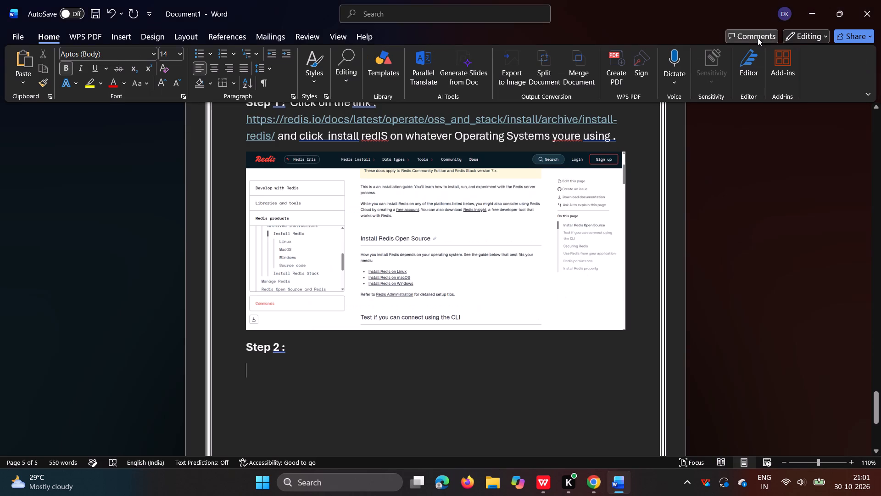
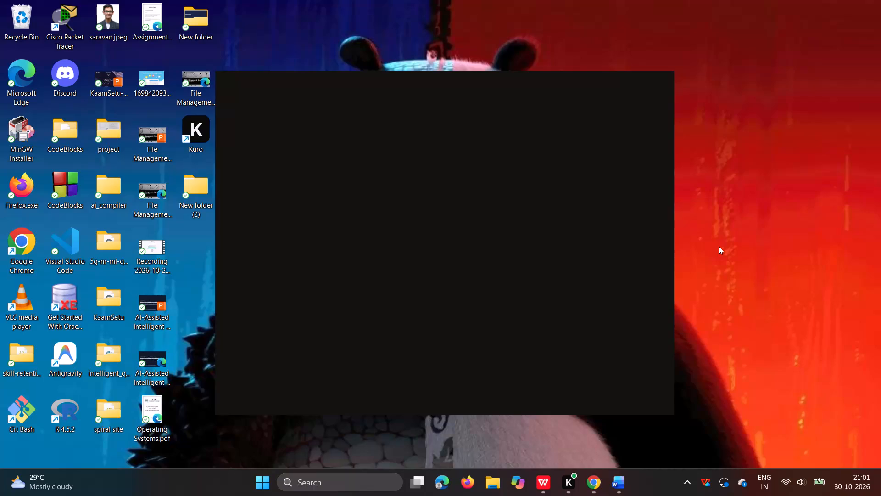
# Open a Windows PowerShell terminal in the Desktop folder.
pyautogui.rightClick(719, 246)
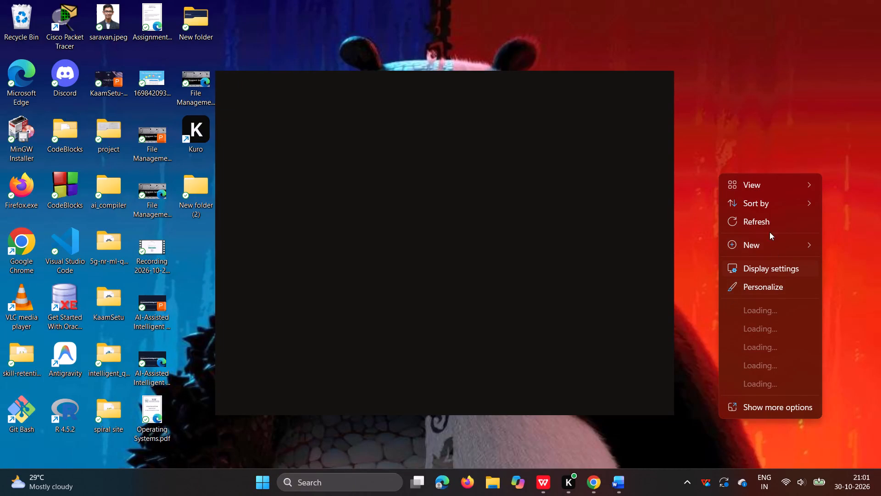
pyautogui.click(775, 310)
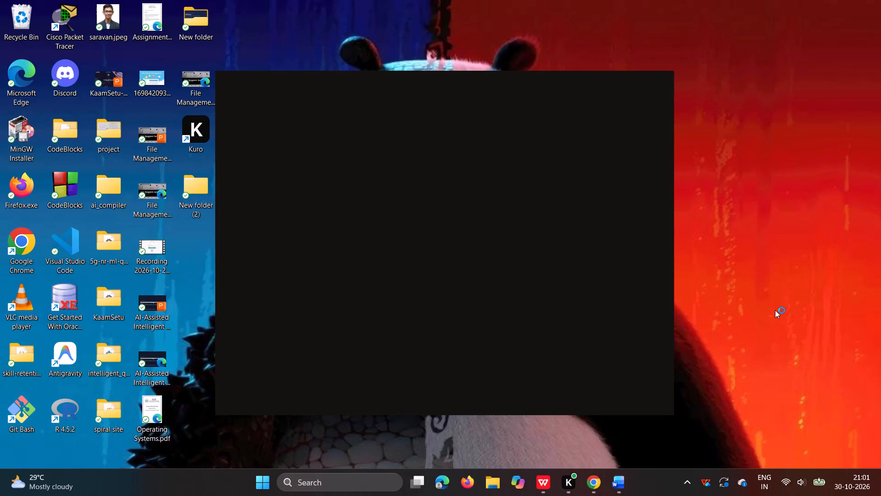
# Return to the Redis Windows guide in Chrome and reread it from the Memurai section through WSL2 to the Install Redis commands.
pyautogui.click(575, 473)
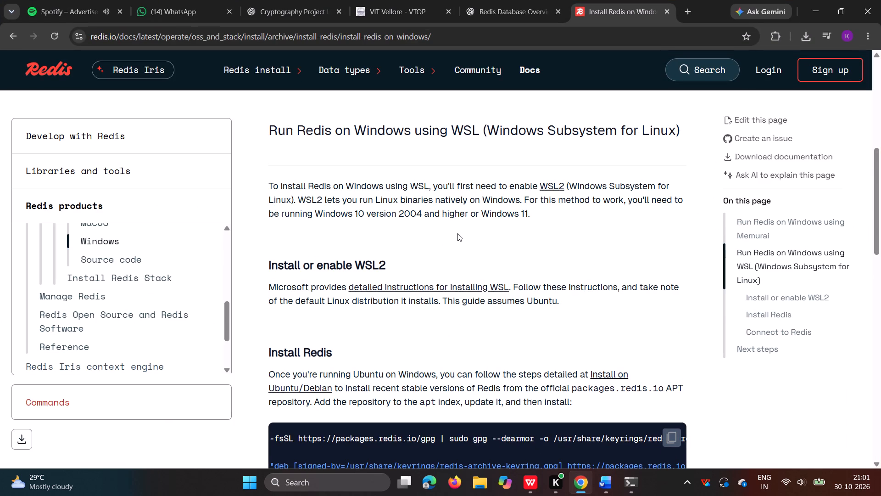
pyautogui.scroll(-1, 457, 233)
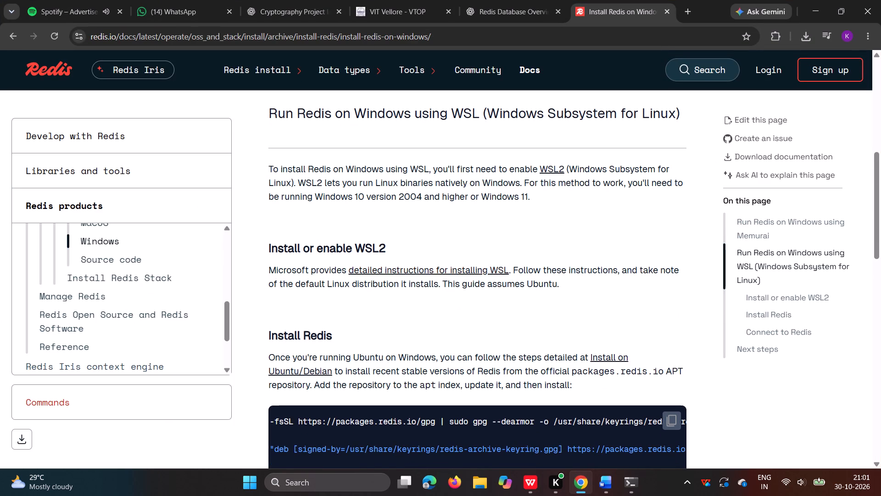
pyautogui.scroll(-1, 474, 235)
pyautogui.scroll(2, 474, 234)
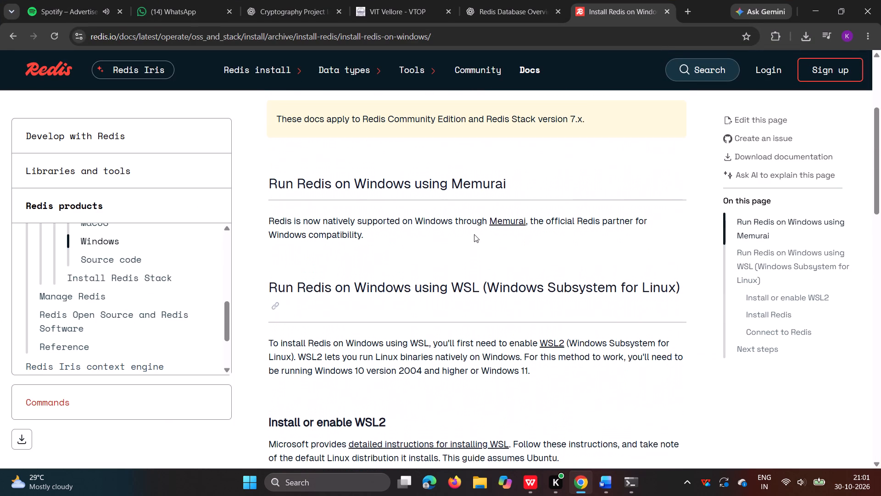
pyautogui.scroll(1, 509, 310)
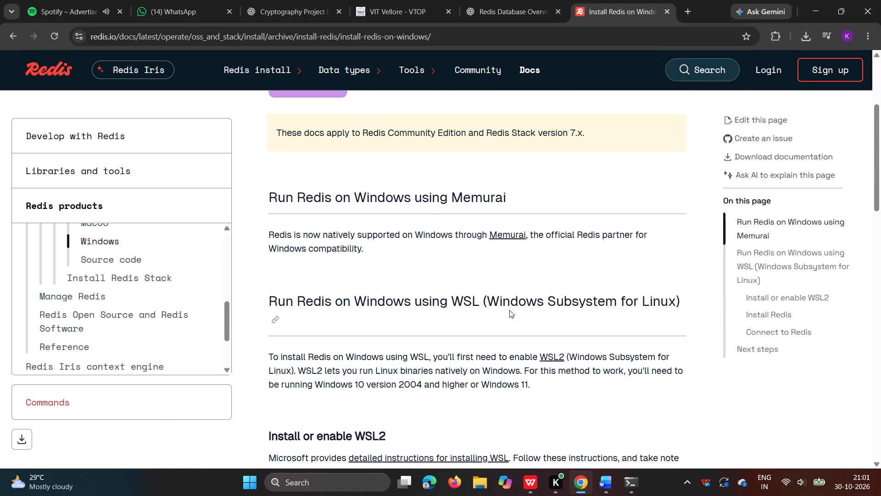
pyautogui.scroll(2, 509, 310)
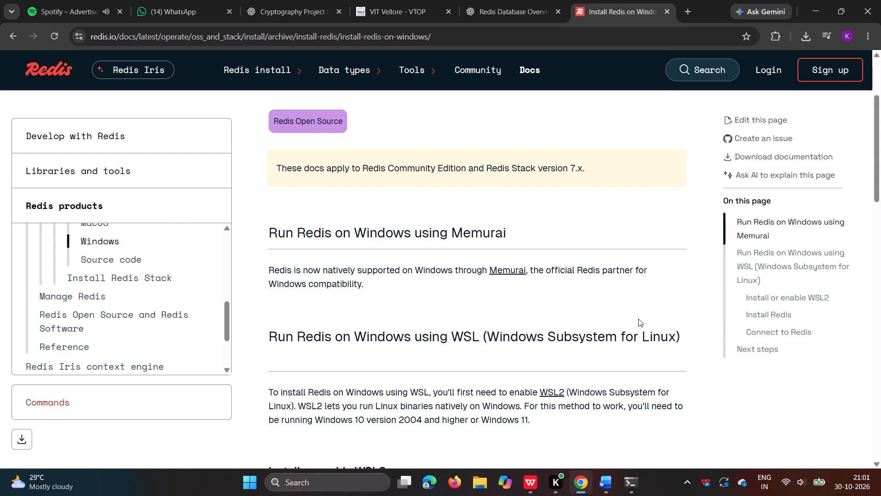
pyautogui.scroll(2, 638, 319)
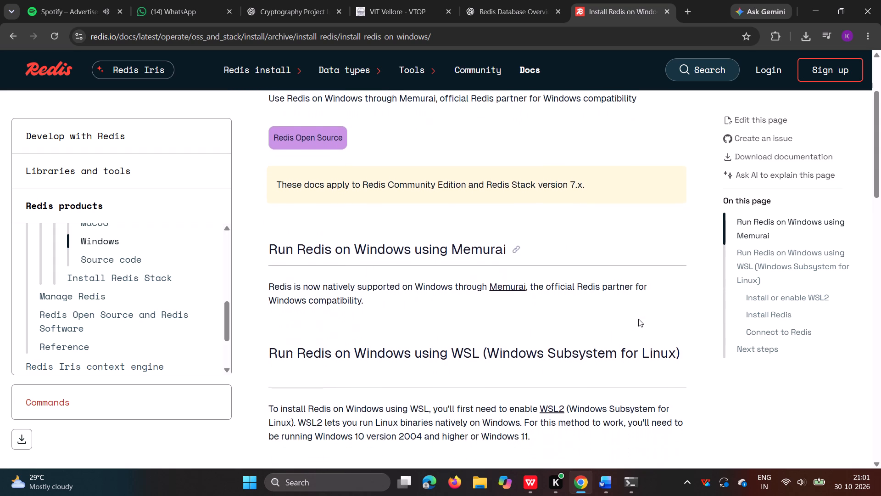
pyautogui.scroll(-1, 638, 319)
pyautogui.scroll(-1, 558, 276)
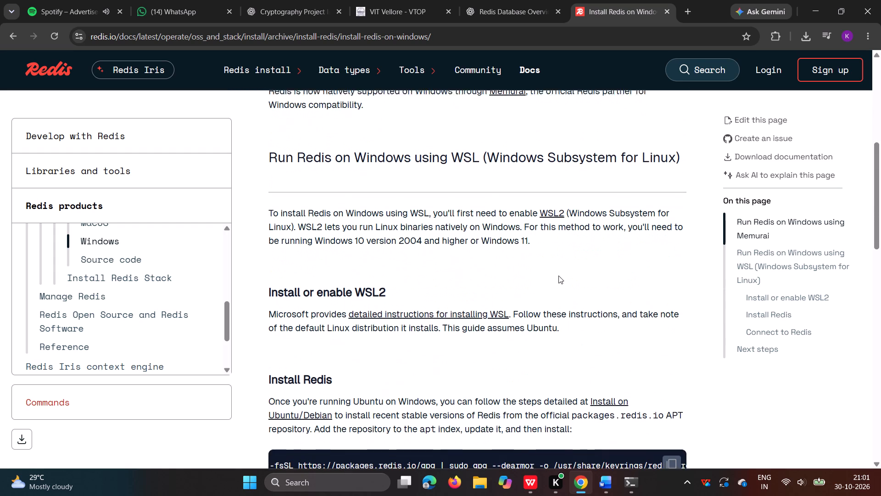
pyautogui.scroll(-1, 558, 276)
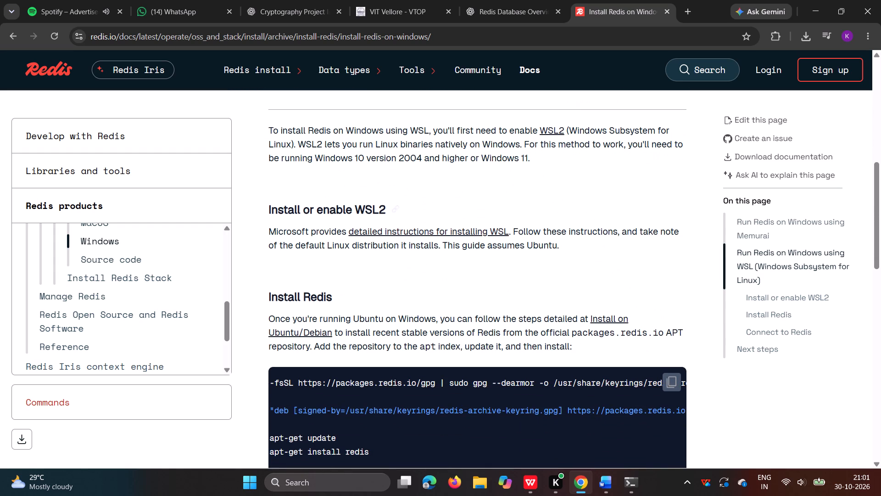
pyautogui.scroll(-1, 501, 244)
pyautogui.scroll(-2, 571, 267)
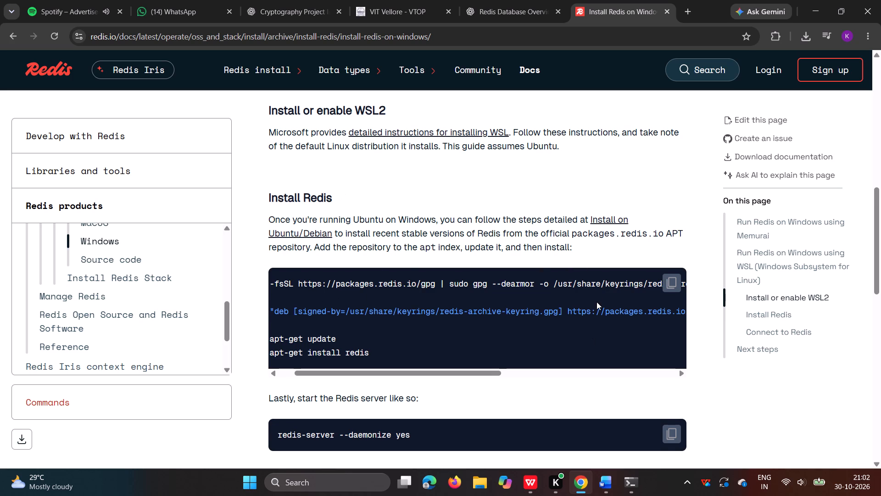
pyautogui.scroll(-1, 597, 291)
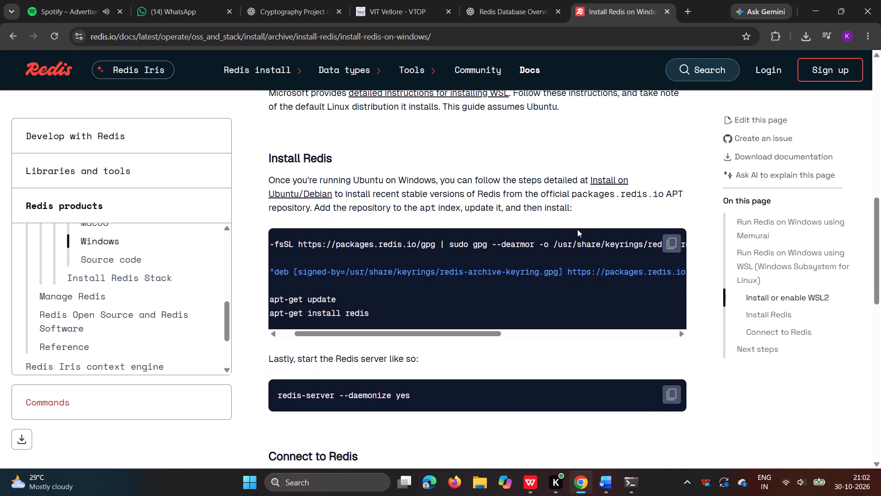
pyautogui.scroll(-1, 577, 229)
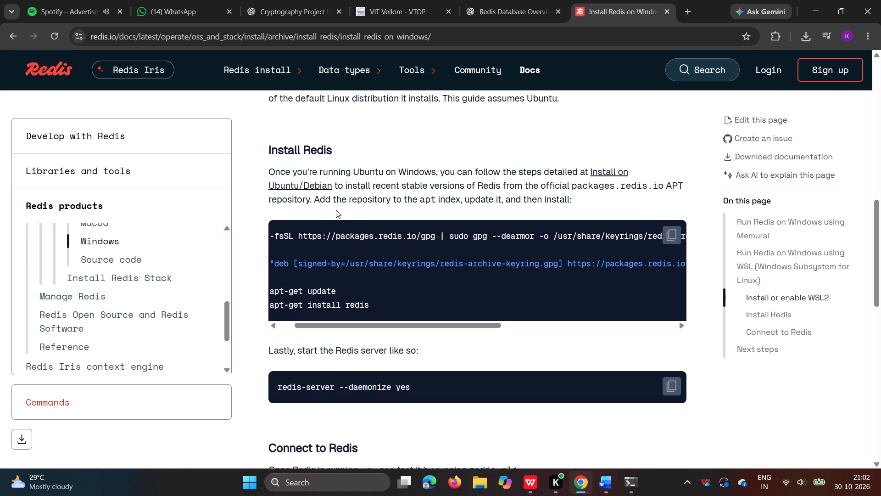
pyautogui.scroll(-1, 480, 223)
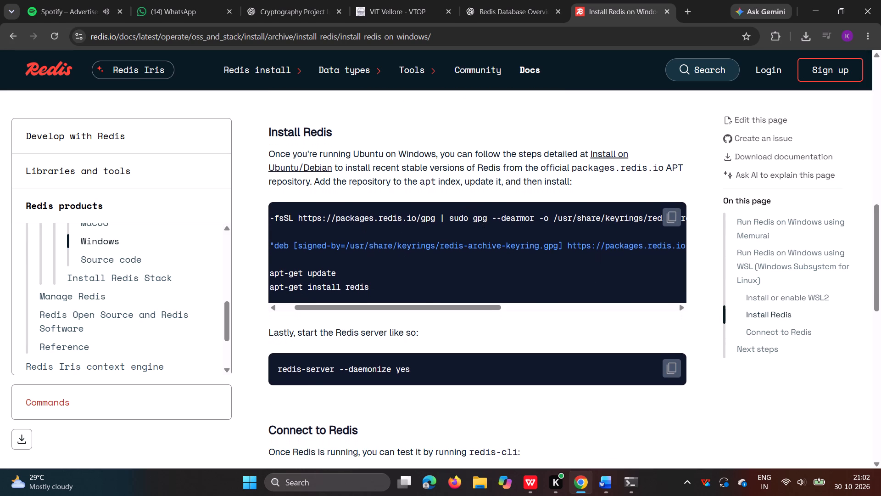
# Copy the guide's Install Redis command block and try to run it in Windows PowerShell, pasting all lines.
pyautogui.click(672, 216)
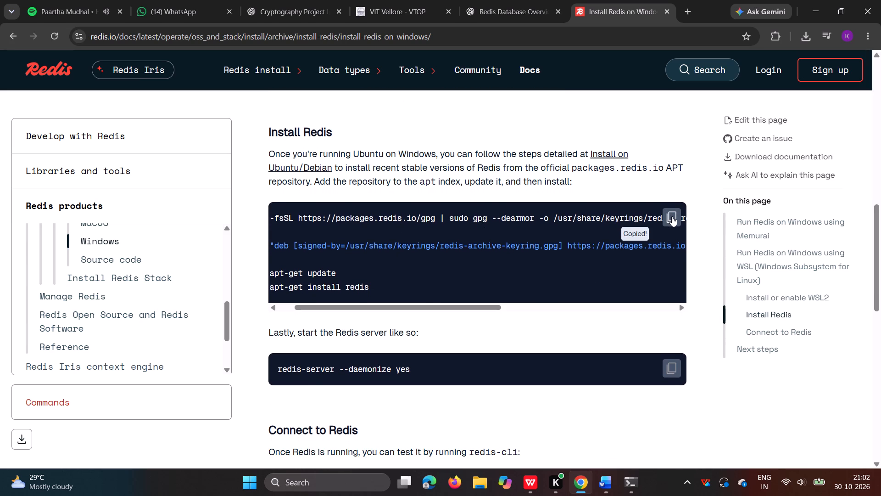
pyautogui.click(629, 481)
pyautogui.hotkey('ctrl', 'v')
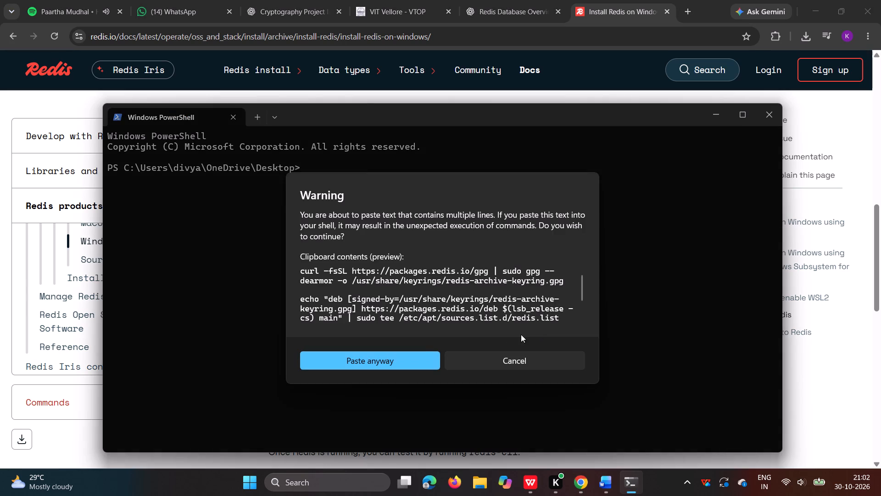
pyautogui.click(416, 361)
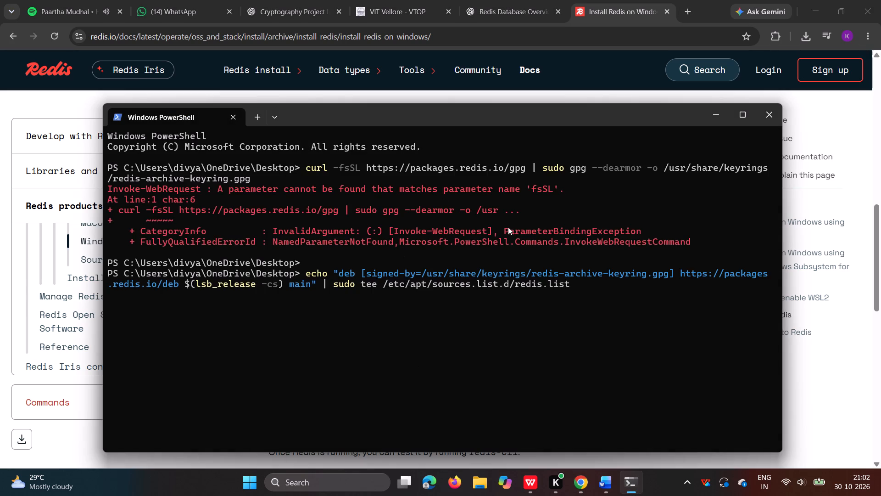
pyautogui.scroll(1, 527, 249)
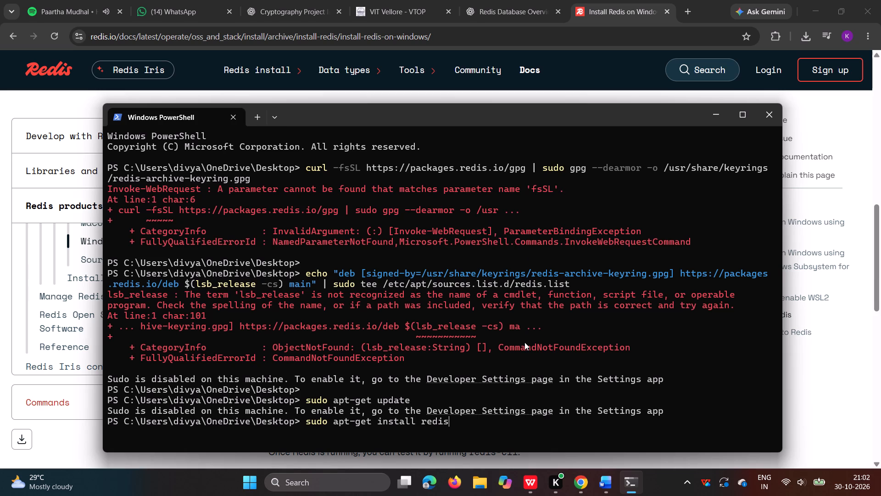
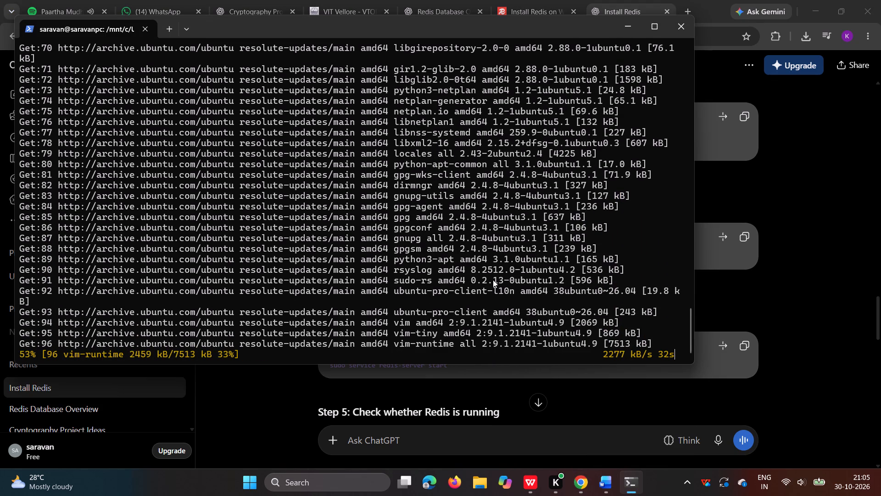
pyautogui.scroll(-2, 493, 280)
pyautogui.scroll(1, 423, 177)
pyautogui.scroll(-4, 423, 177)
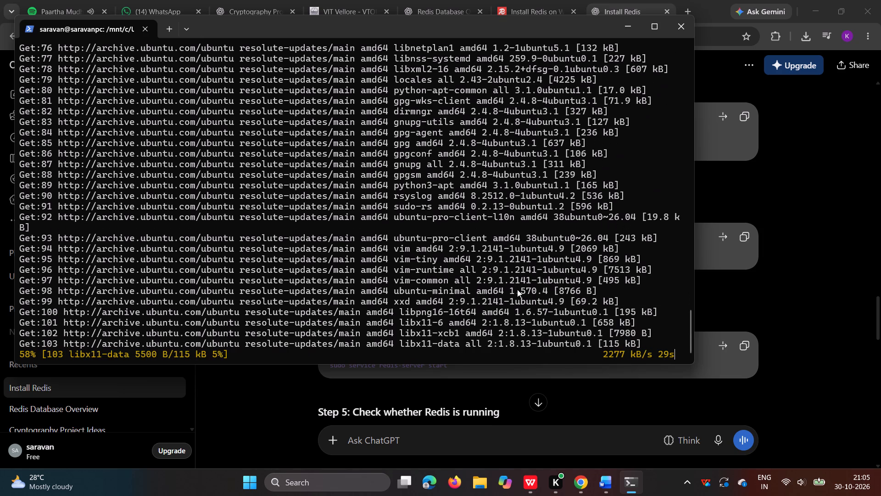
pyautogui.scroll(-2, 517, 289)
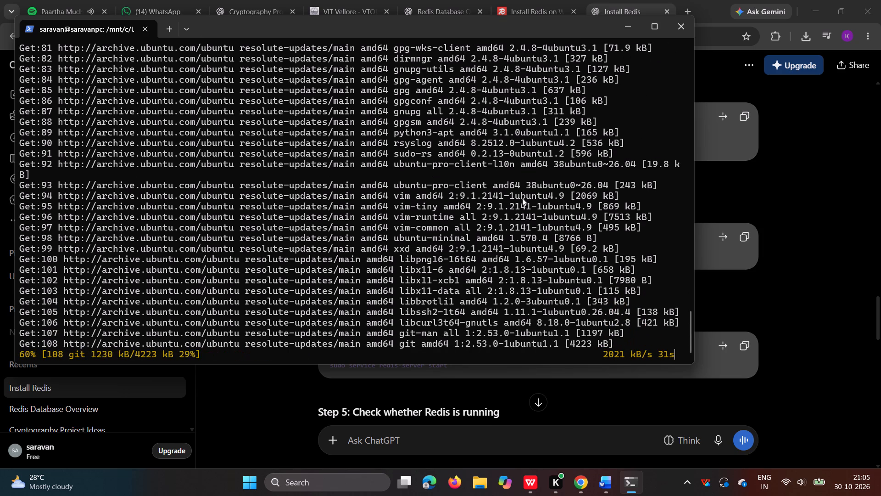
pyautogui.click(831, 185)
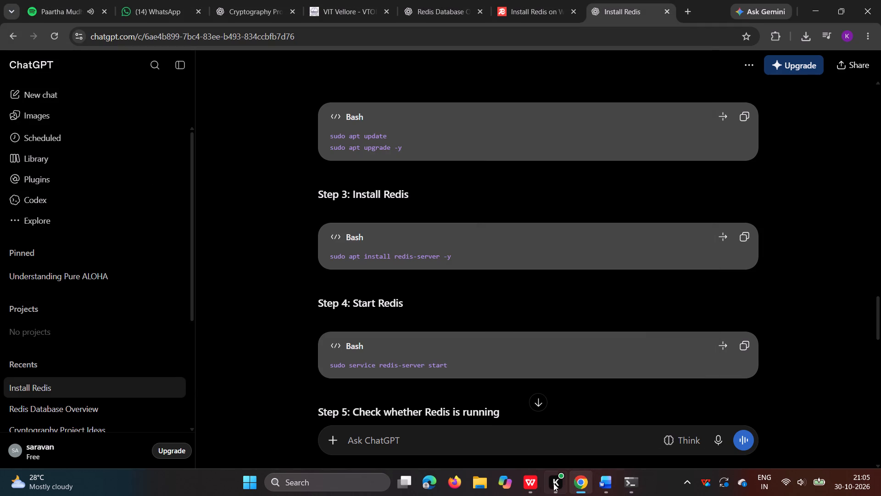
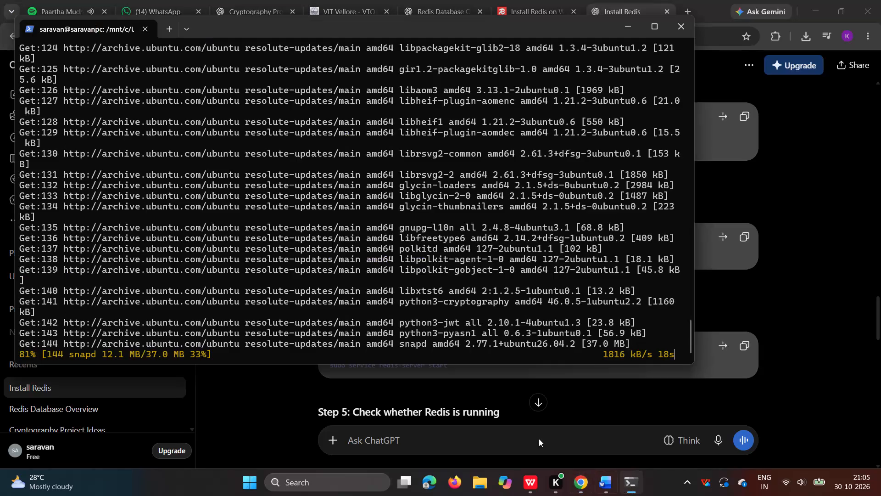
# Monitor the package upgrade's output in the terminal until the command prompt returns.
pyautogui.scroll(-5, 446, 219)
pyautogui.scroll(3, 446, 219)
pyautogui.scroll(-11, 446, 219)
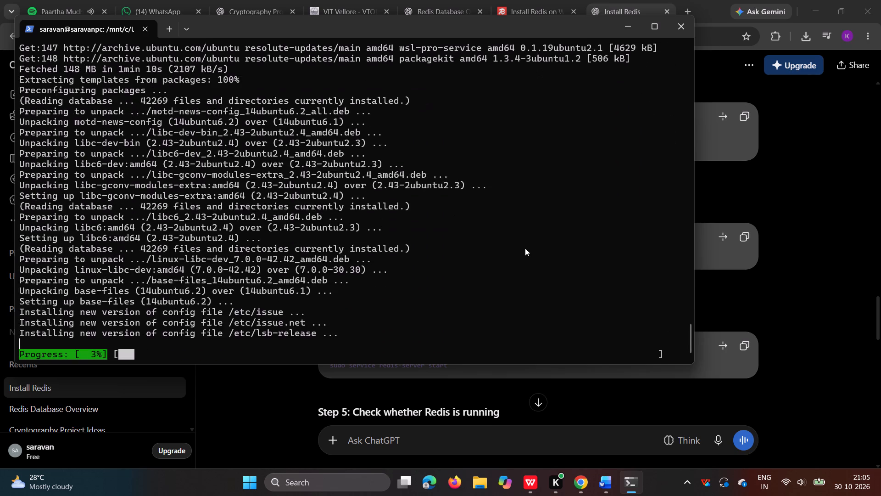
pyautogui.scroll(10, 526, 302)
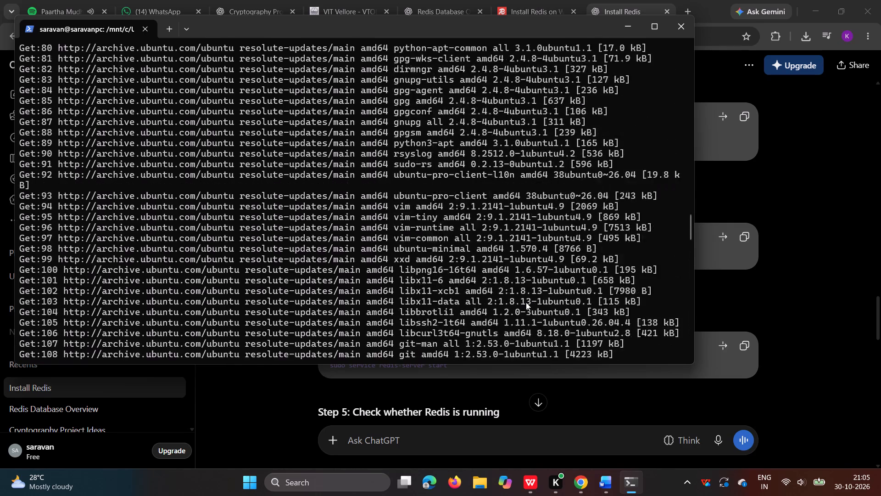
pyautogui.scroll(19, 526, 302)
pyautogui.scroll(-10, 501, 272)
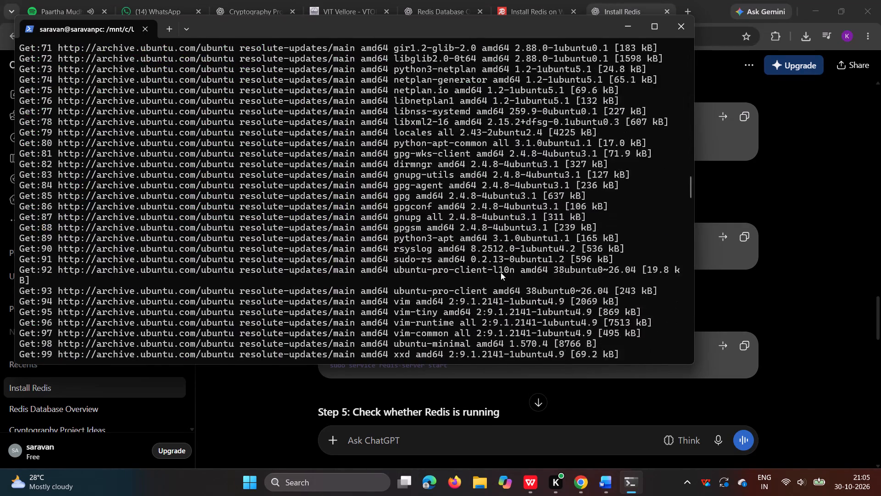
pyautogui.scroll(-15, 501, 272)
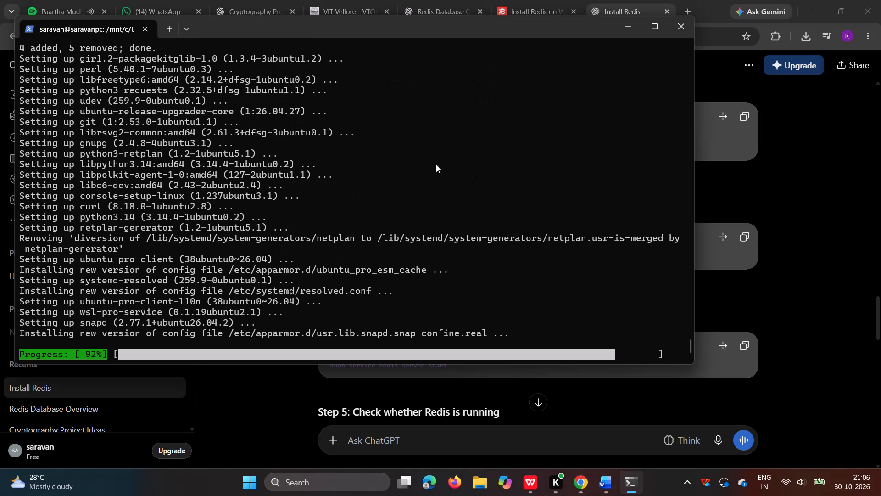
pyautogui.scroll(-3, 487, 264)
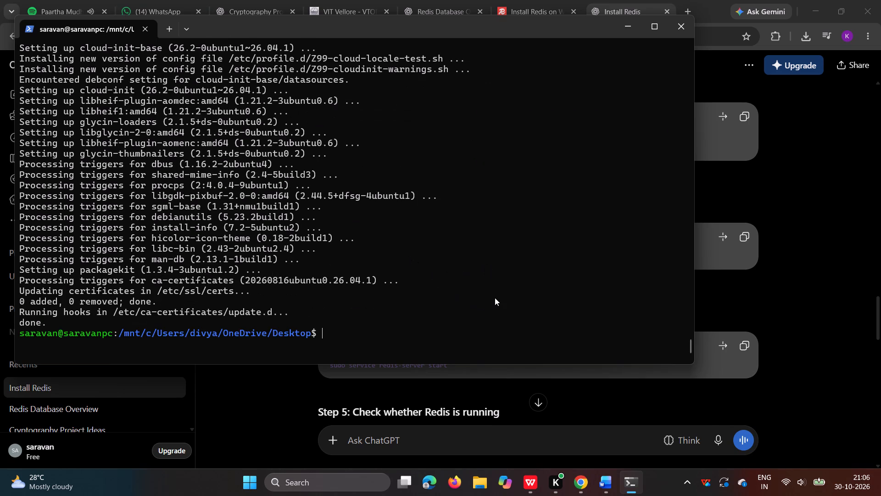
pyautogui.scroll(-1, 495, 298)
# Run the copied command sudo apt install redis-server -y in the Ubuntu terminal to install Redis.
pyautogui.hotkey('ctrl', 'v')
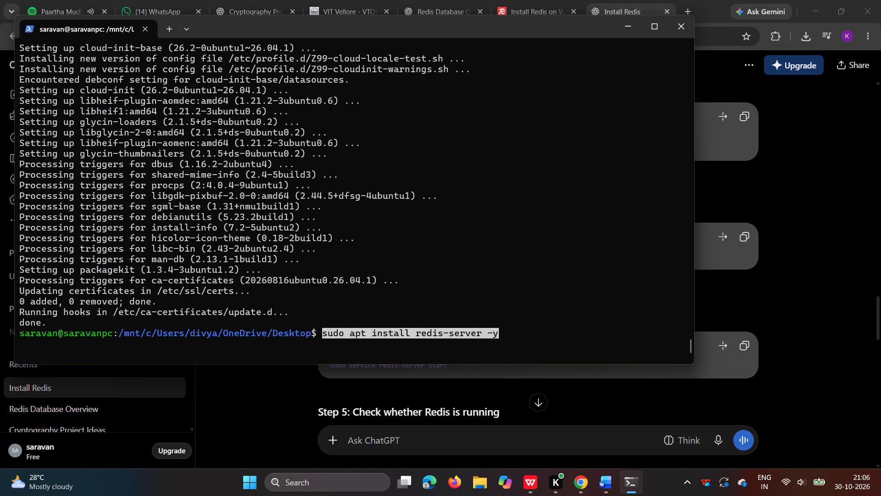
pyautogui.press('Return')
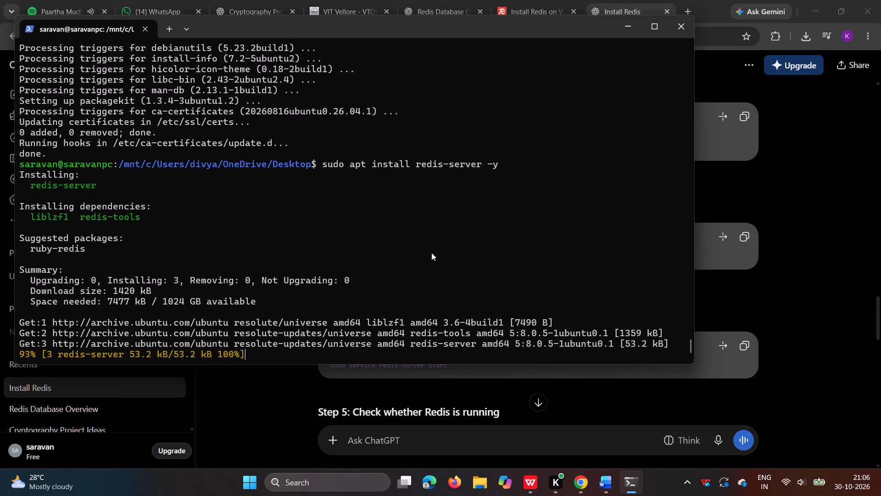
pyautogui.scroll(-1, 431, 253)
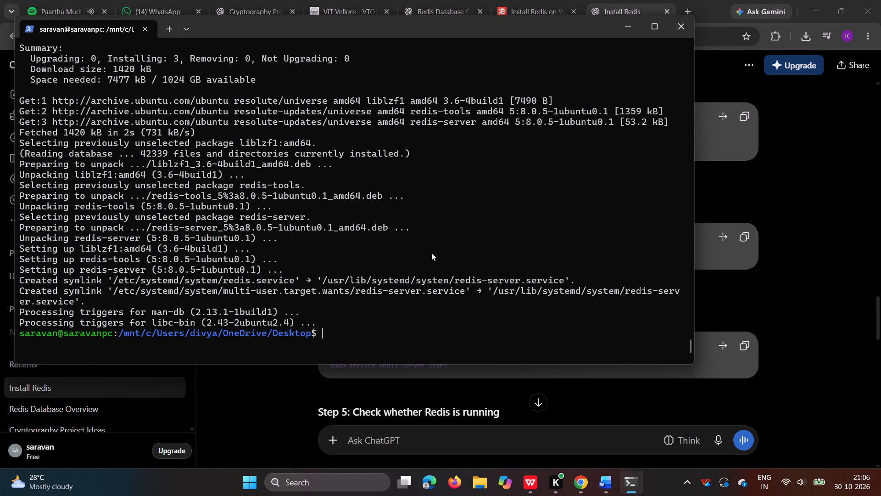
# Copy the Step 4 command sudo service redis-server start from ChatGPT in Chrome and run it in the terminal.
pyautogui.click(789, 220)
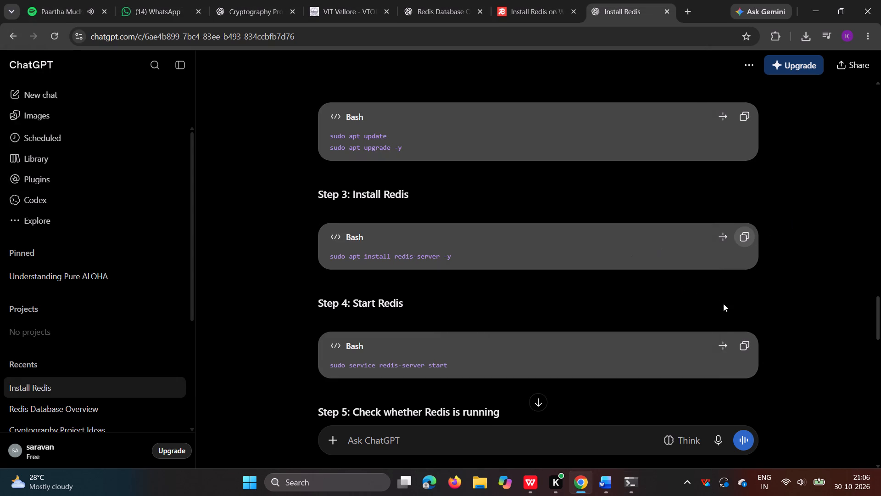
pyautogui.click(742, 349)
pyautogui.scroll(-1, 743, 363)
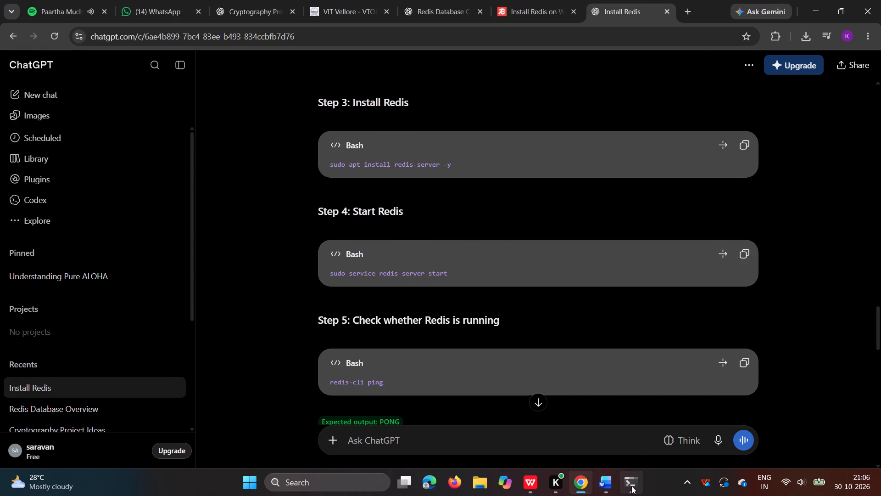
pyautogui.click(631, 486)
pyautogui.hotkey('ctrl', 'v')
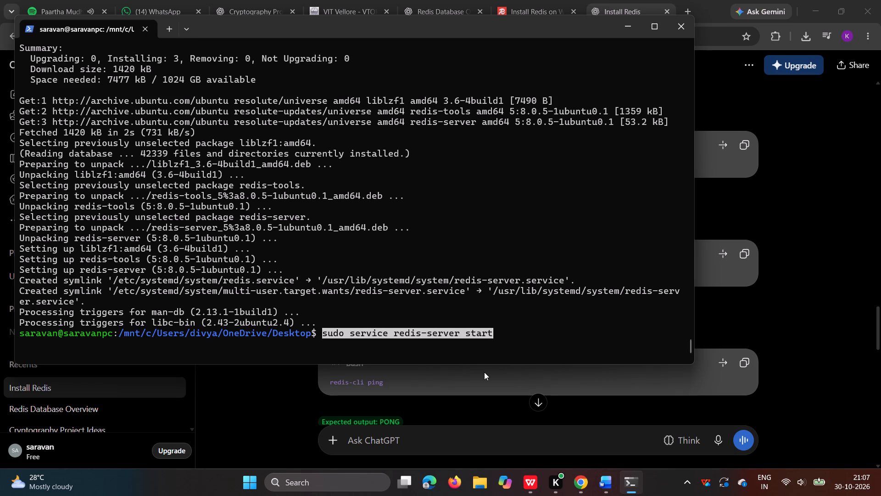
pyautogui.press('Return')
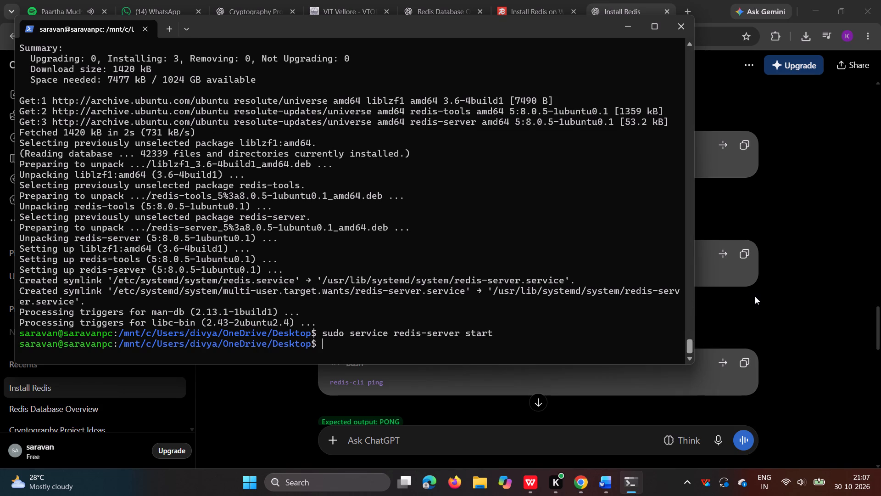
# Copy the Step 5 command redis-cli ping from ChatGPT in Chrome and run it in the terminal to check Redis.
pyautogui.click(755, 296)
pyautogui.scroll(-2, 707, 321)
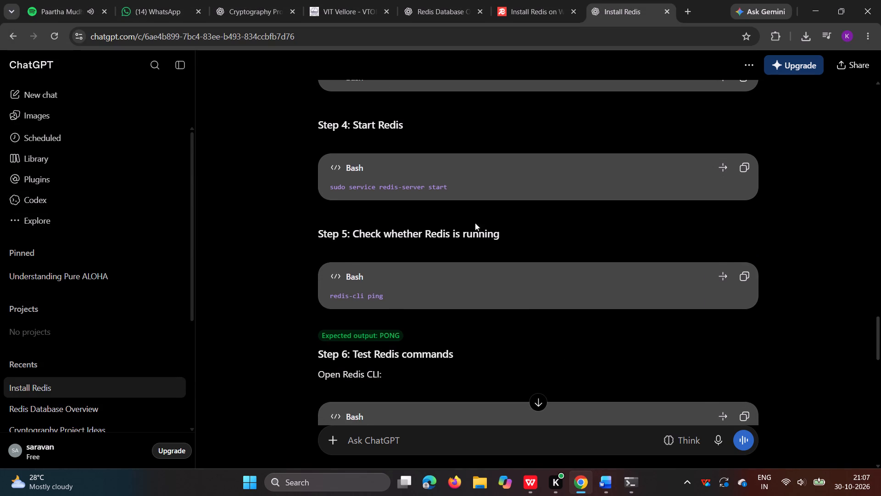
pyautogui.click(739, 275)
pyautogui.scroll(-1, 714, 350)
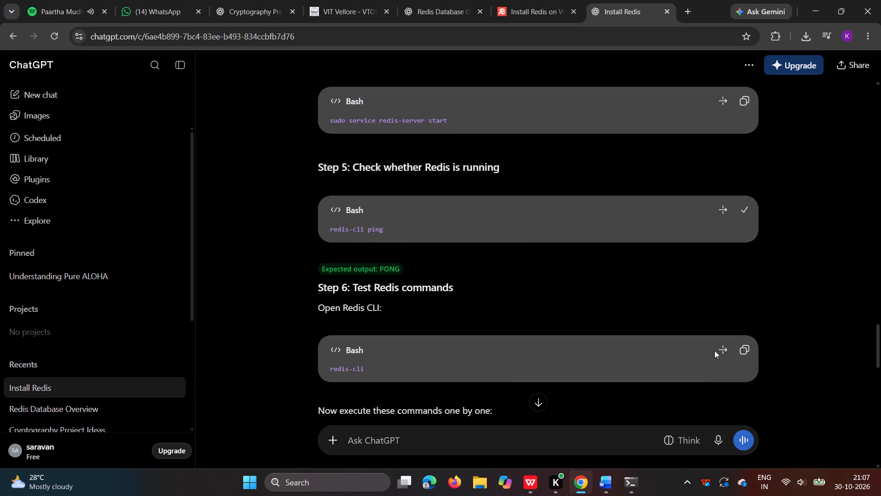
pyautogui.click(636, 483)
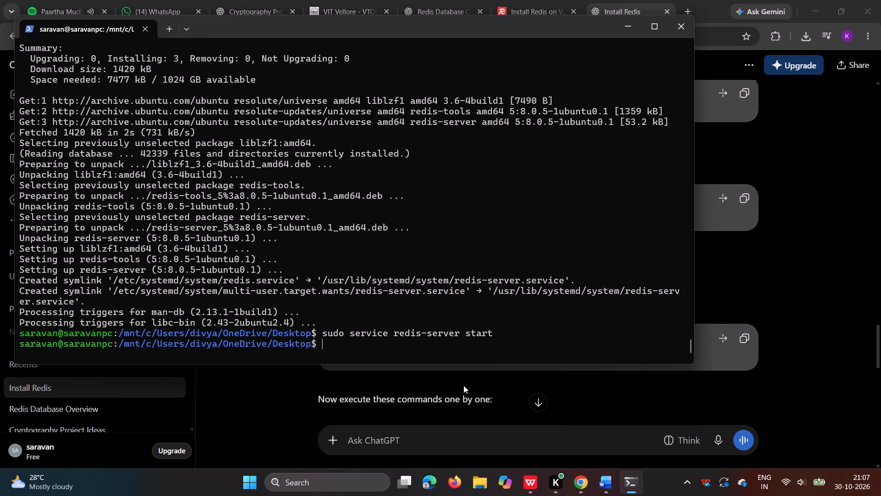
pyautogui.hotkey('ctrl', 'v')
pyautogui.press('Return')
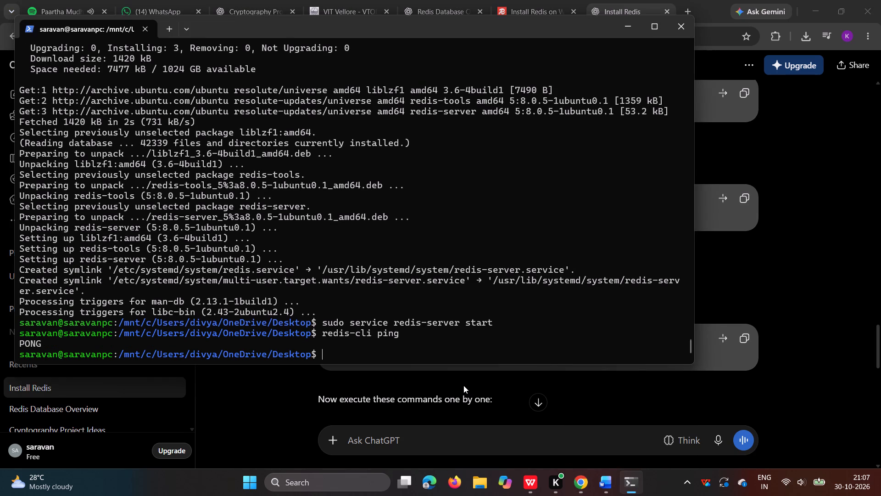
pyautogui.click(862, 257)
pyautogui.scroll(-1, 568, 299)
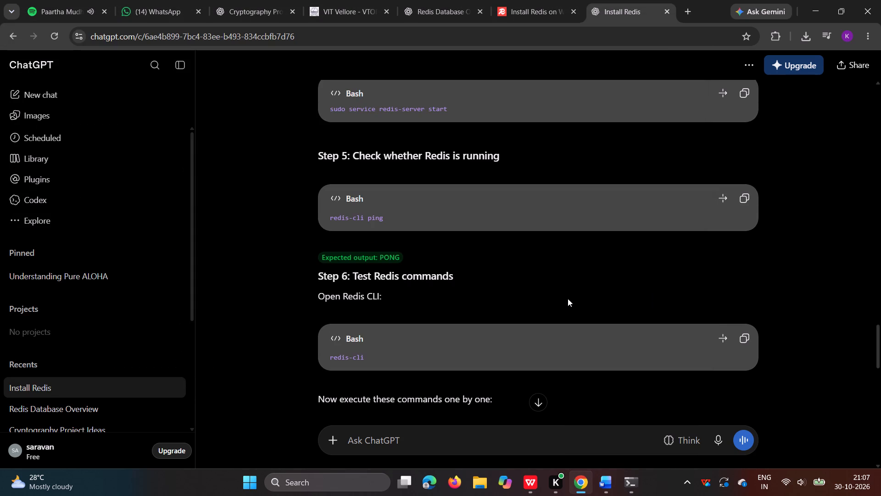
pyautogui.scroll(-1, 568, 299)
pyautogui.scroll(-1, 505, 304)
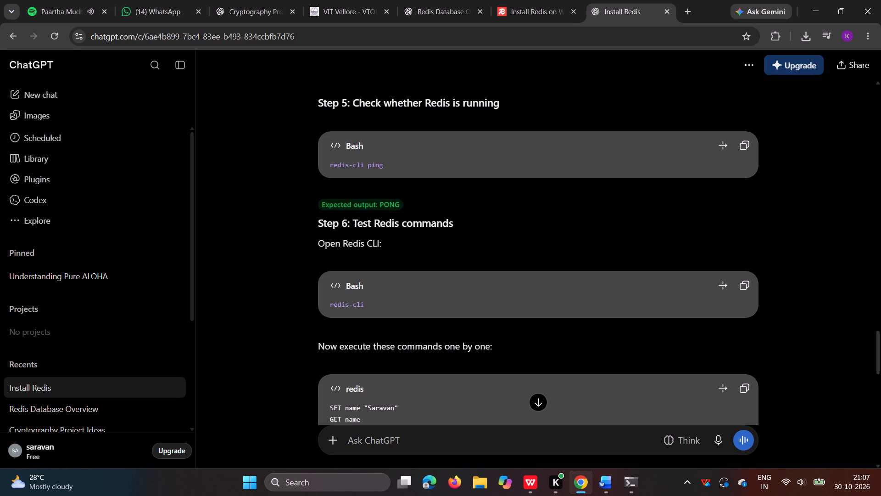
pyautogui.moveTo(351, 224); pyautogui.dragTo(463, 220)
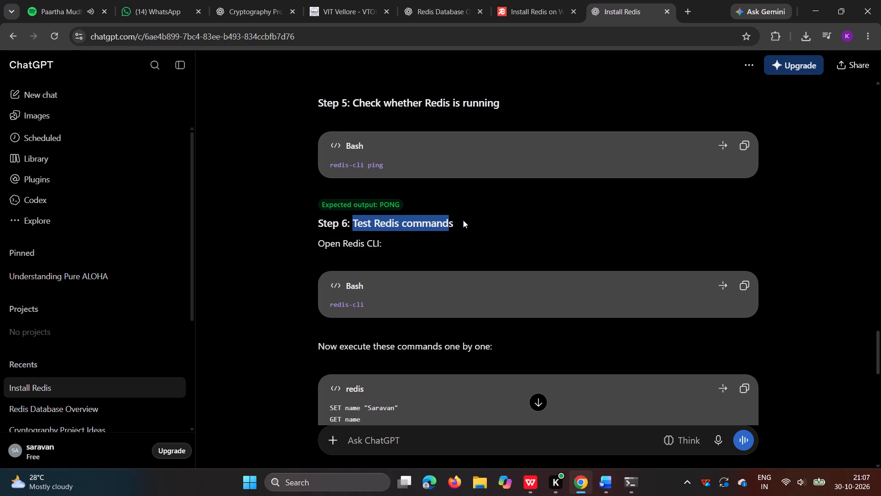
pyautogui.moveTo(463, 220); pyautogui.dragTo(463, 221)
pyautogui.click(463, 221)
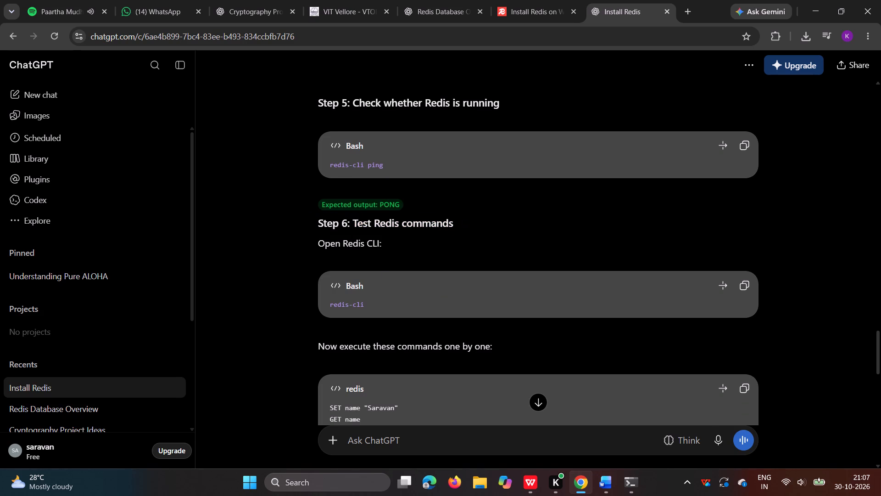
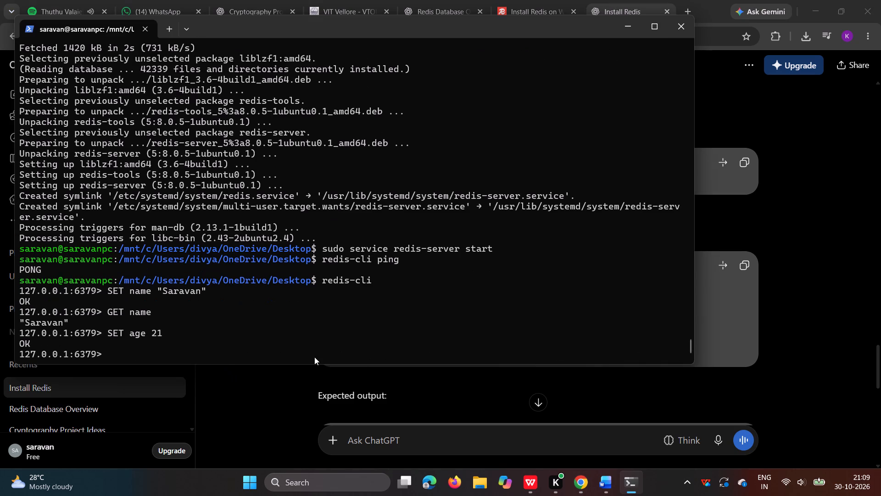
# Copy the command GET age from ChatGPT in Chrome and run it in Redis CLI in the terminal.
pyautogui.click(826, 280)
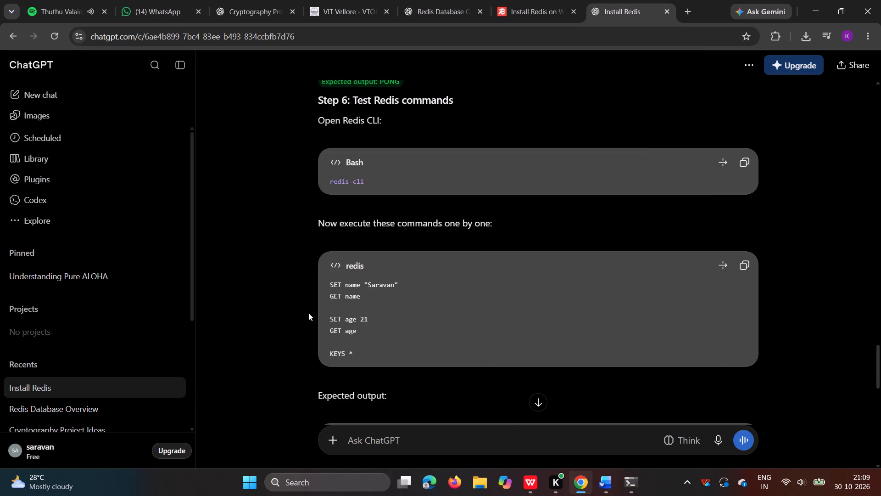
pyautogui.moveTo(330, 329); pyautogui.dragTo(359, 330)
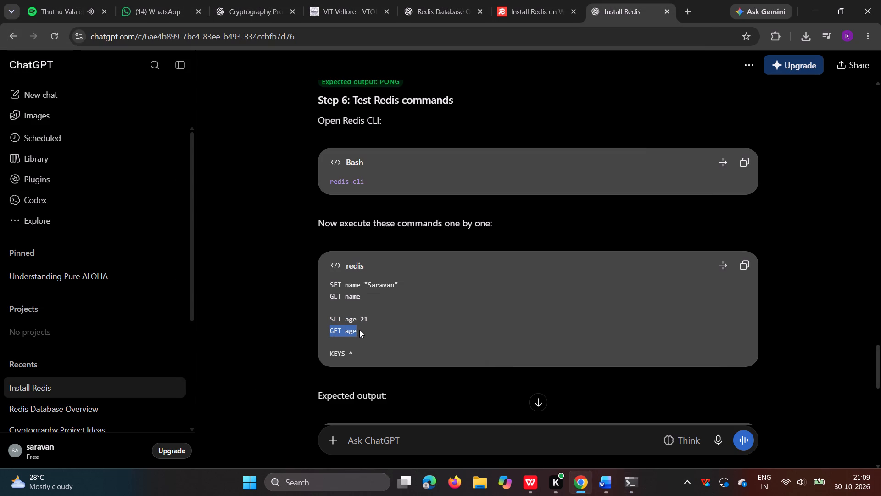
pyautogui.hotkey('ctrl', 'c')
pyautogui.click(625, 484)
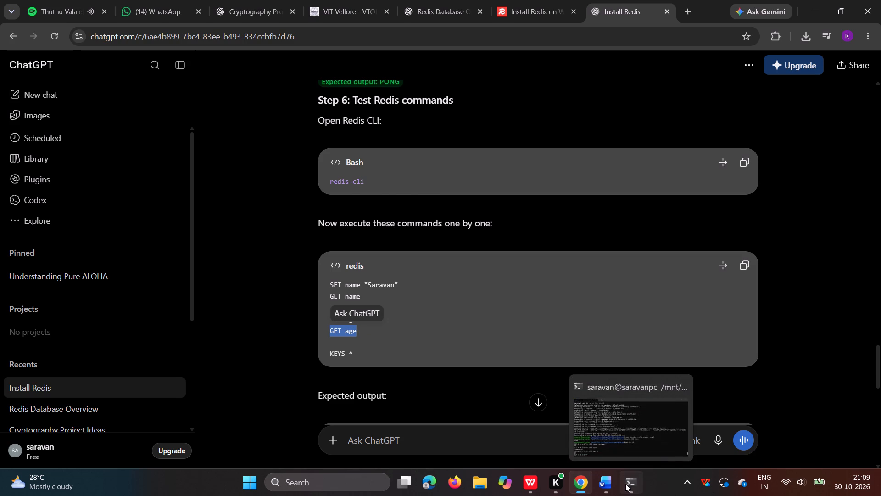
pyautogui.hotkey('ctrl', 'v')
pyautogui.press('Return')
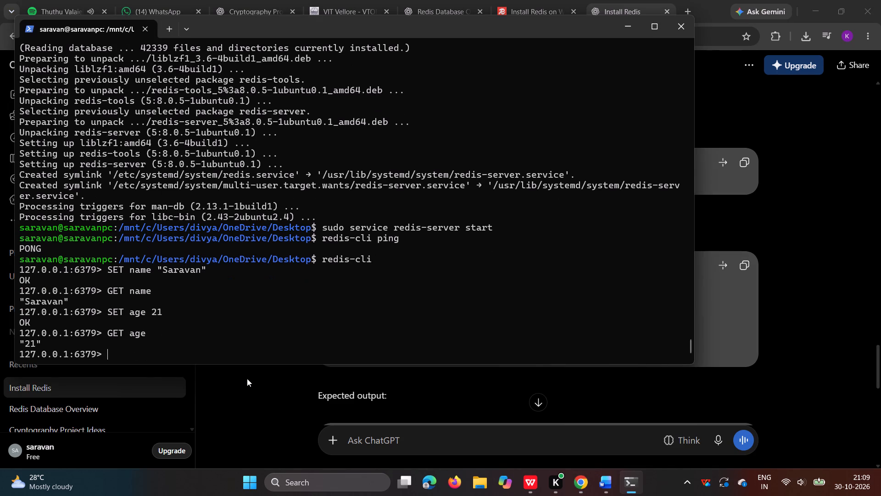
# Copy the command KEYS * from ChatGPT in Chrome and run it in Redis CLI in the terminal to list the keys.
pyautogui.moveTo(775, 351); pyautogui.dragTo(206, 309)
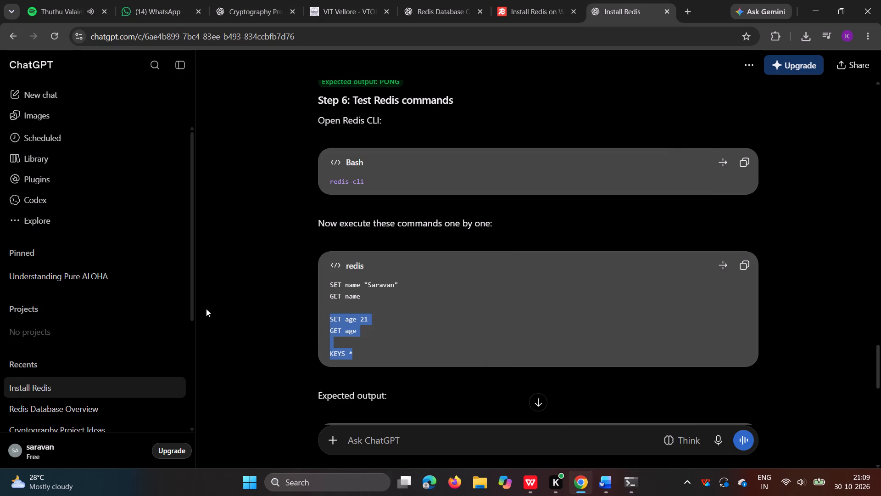
pyautogui.moveTo(206, 309); pyautogui.dragTo(325, 353)
pyautogui.hotkey('ctrl', 'c')
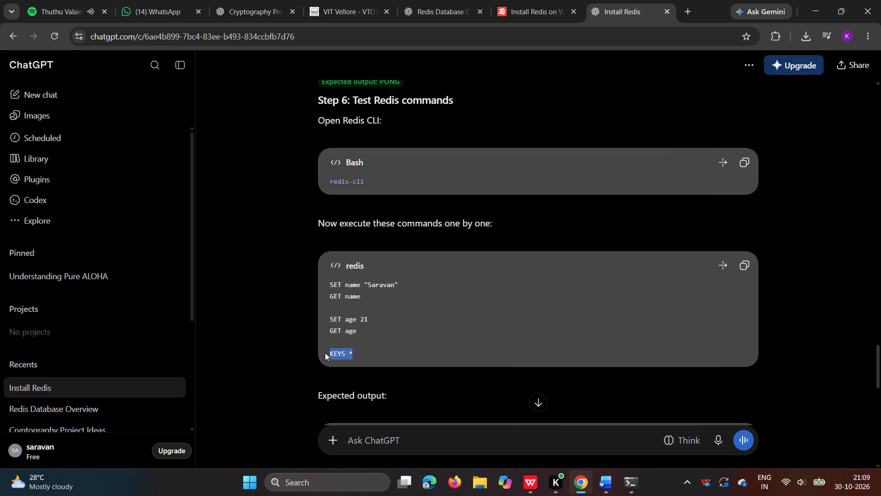
pyautogui.click(631, 486)
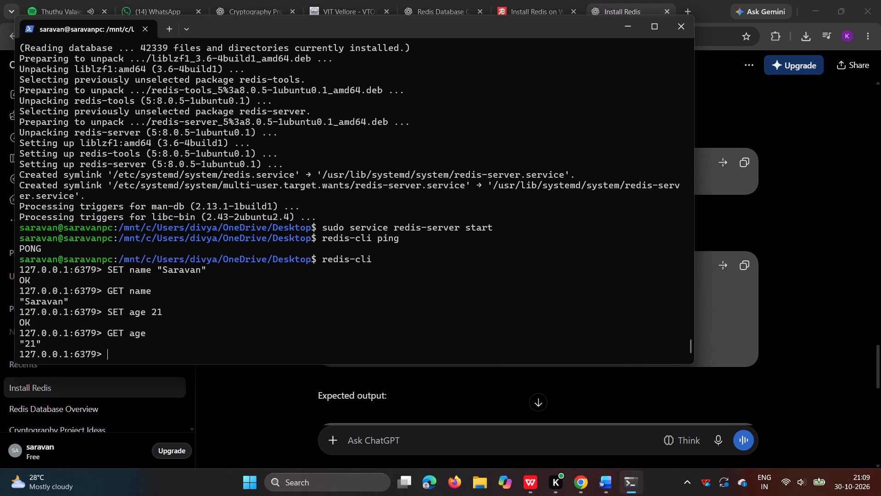
pyautogui.hotkey('ctrl', 'v')
pyautogui.press('Return')
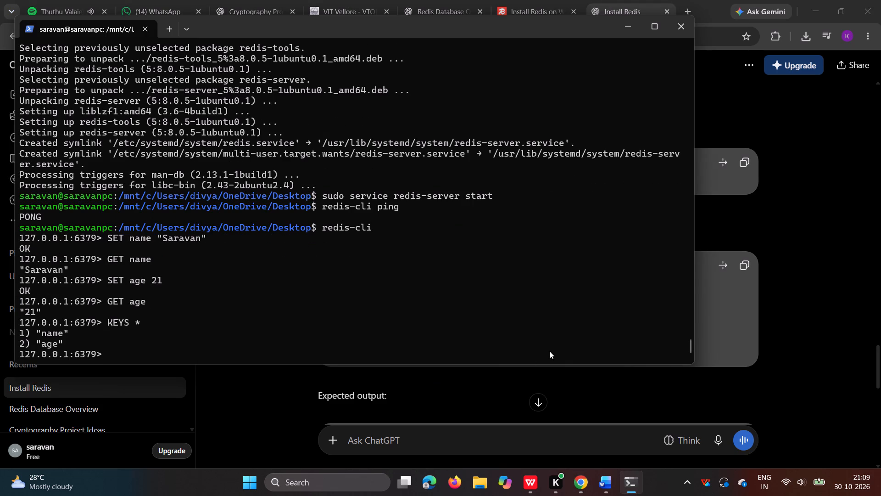
# Copy the command EXIT from ChatGPT's Step 7 in Chrome and run it in the terminal to leave Redis CLI.
pyautogui.click(838, 274)
pyautogui.scroll(-3, 586, 350)
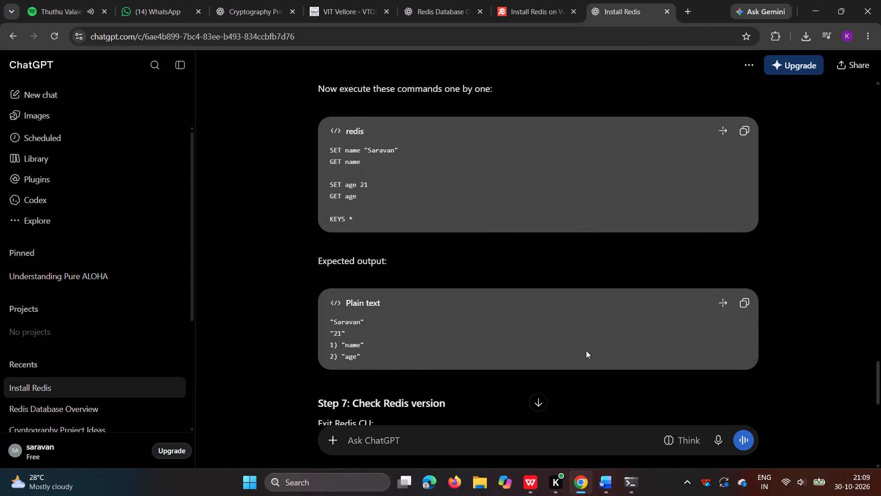
pyautogui.scroll(-1, 586, 350)
pyautogui.scroll(-1, 552, 323)
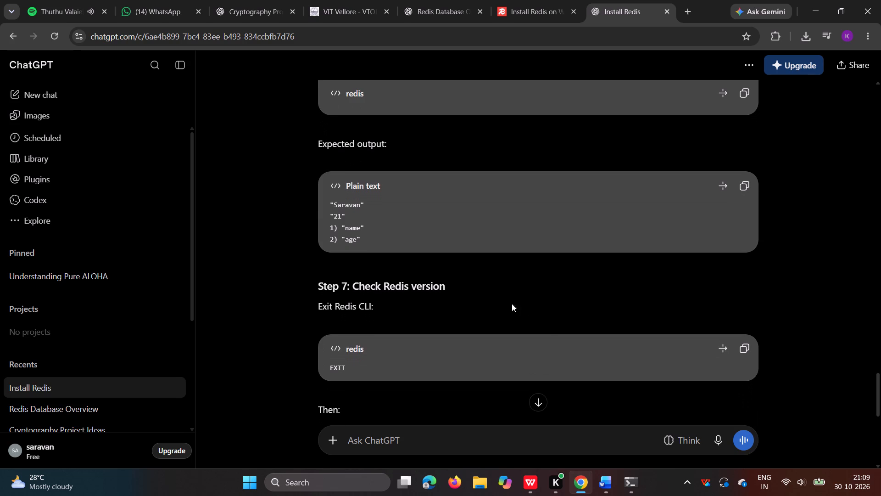
pyautogui.scroll(-2, 655, 344)
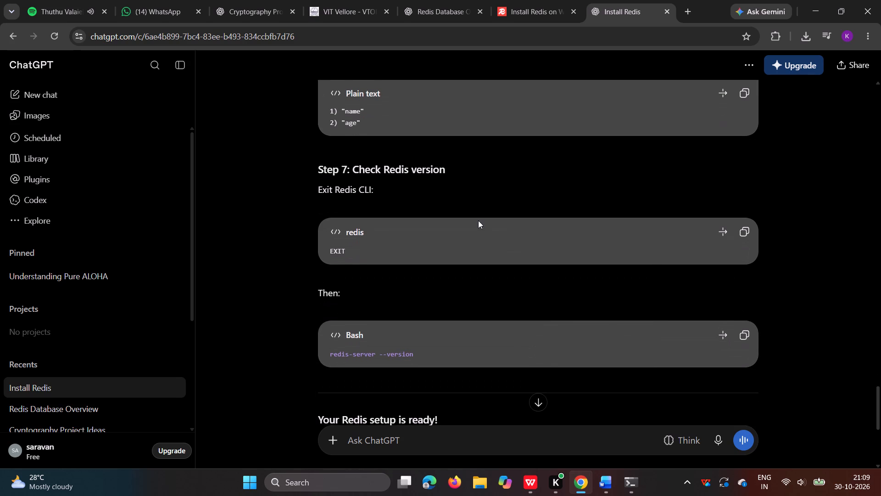
pyautogui.scroll(-1, 562, 288)
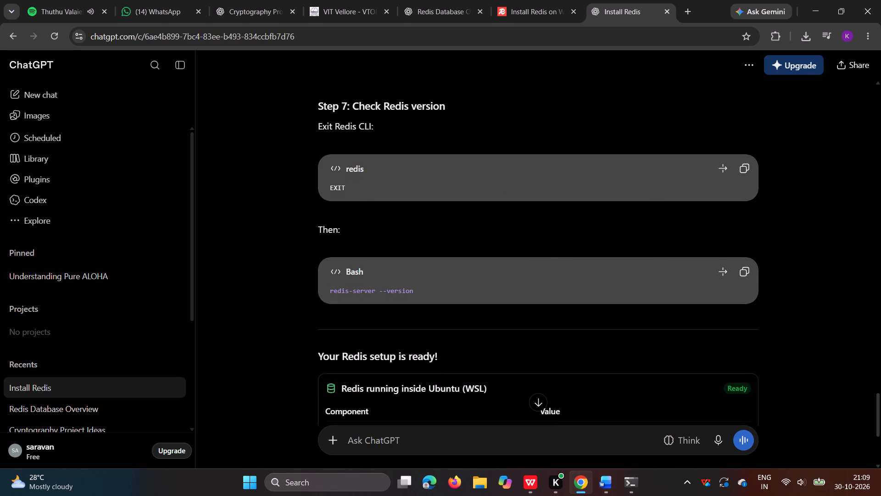
pyautogui.scroll(-1, 562, 288)
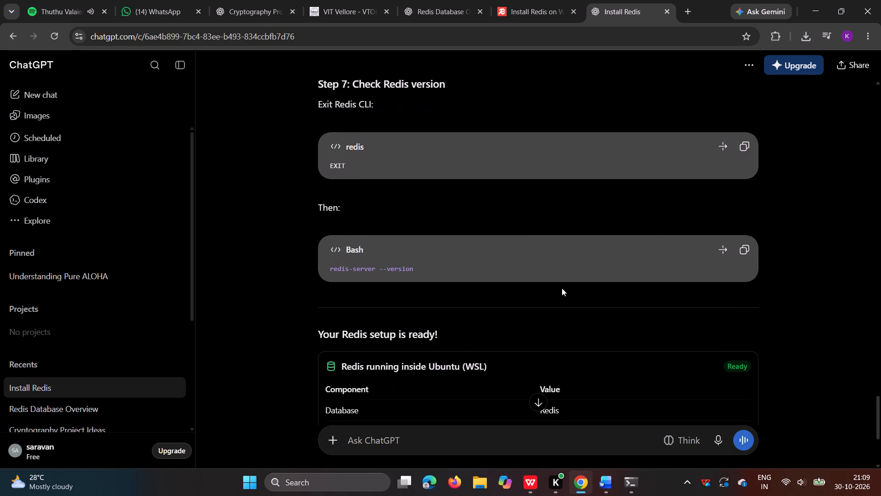
pyautogui.click(744, 142)
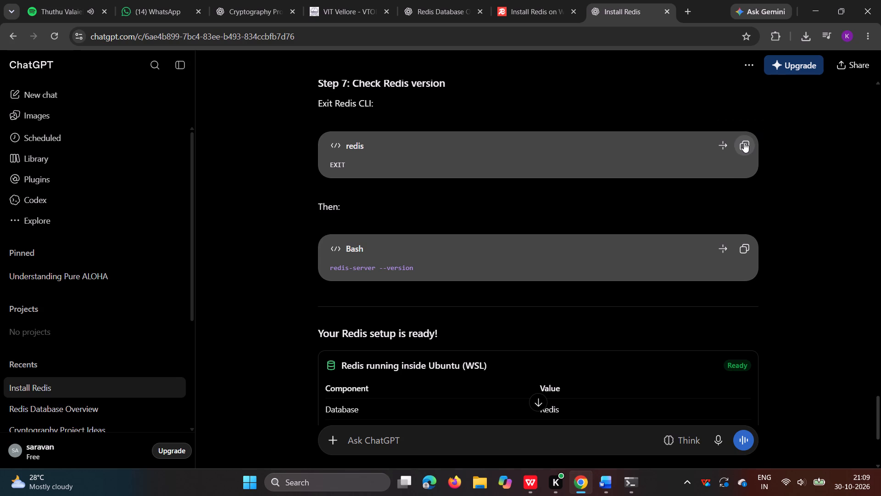
pyautogui.click(639, 494)
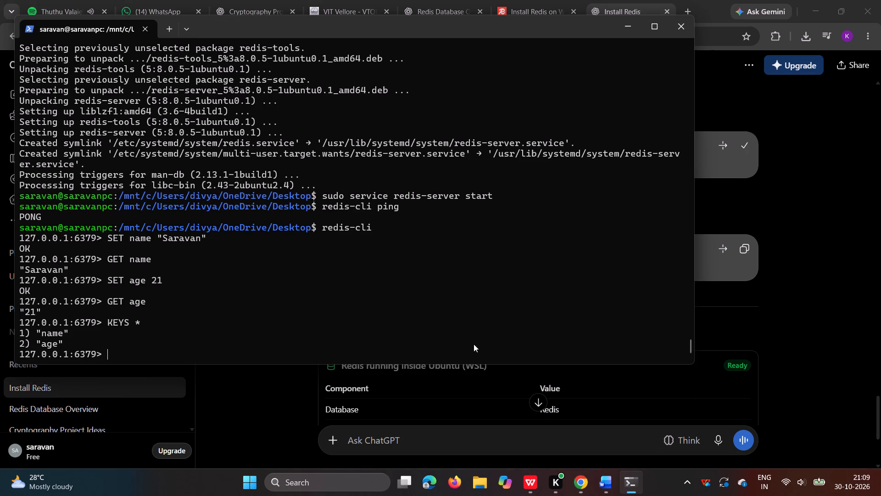
pyautogui.hotkey('ctrl', 'v')
pyautogui.press('Return')
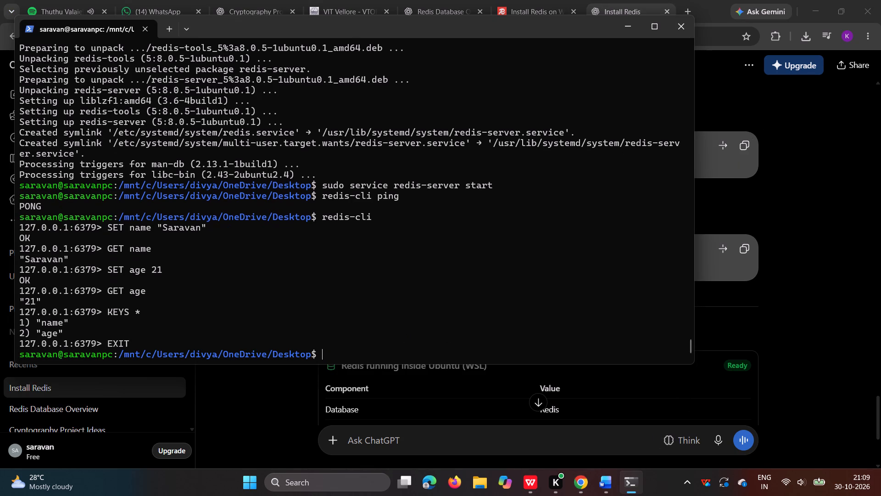
# Copy the command redis-server --version from ChatGPT in Chrome and run it in the terminal.
pyautogui.click(842, 273)
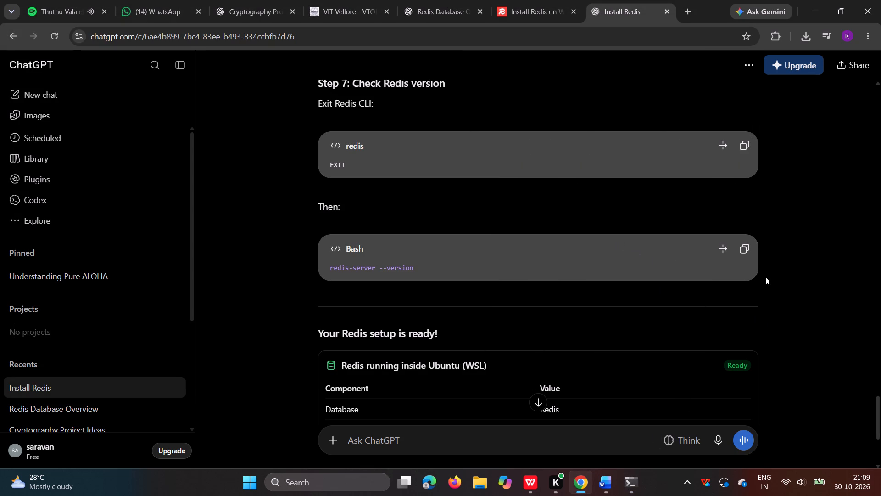
pyautogui.scroll(-1, 746, 327)
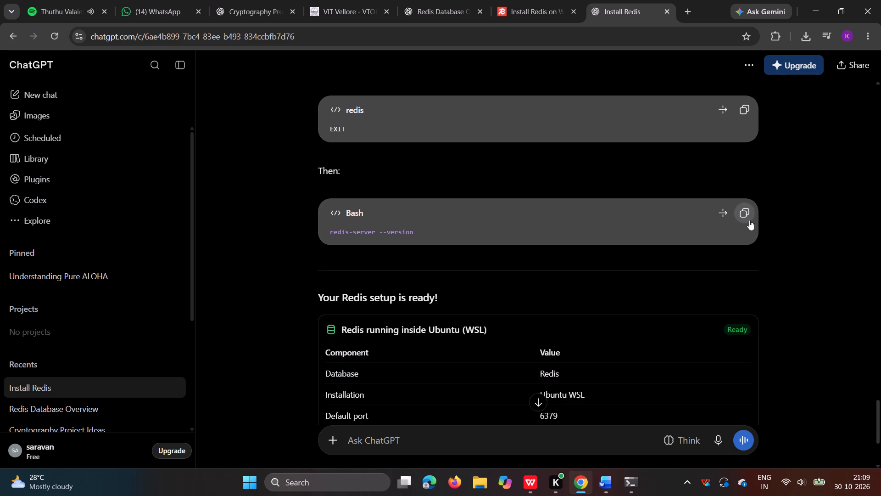
pyautogui.click(748, 218)
pyautogui.click(626, 479)
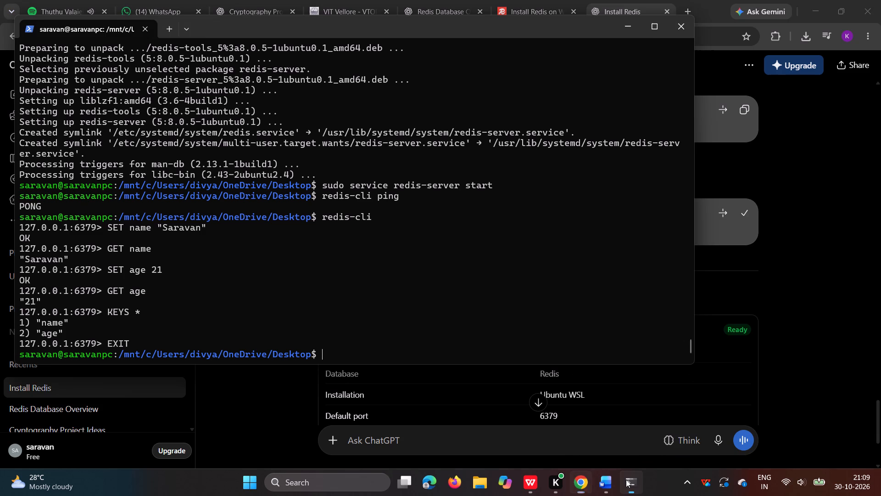
pyautogui.hotkey('ctrl', 'v')
pyautogui.press('Return')
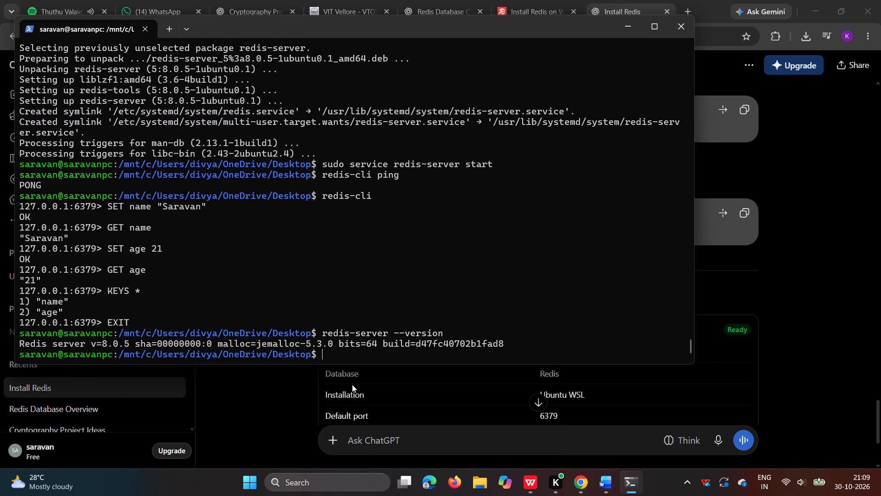
# Switch to the Word document and delete the Redis website screenshot under Step 1 of the Installation Procedure.
pyautogui.click(860, 224)
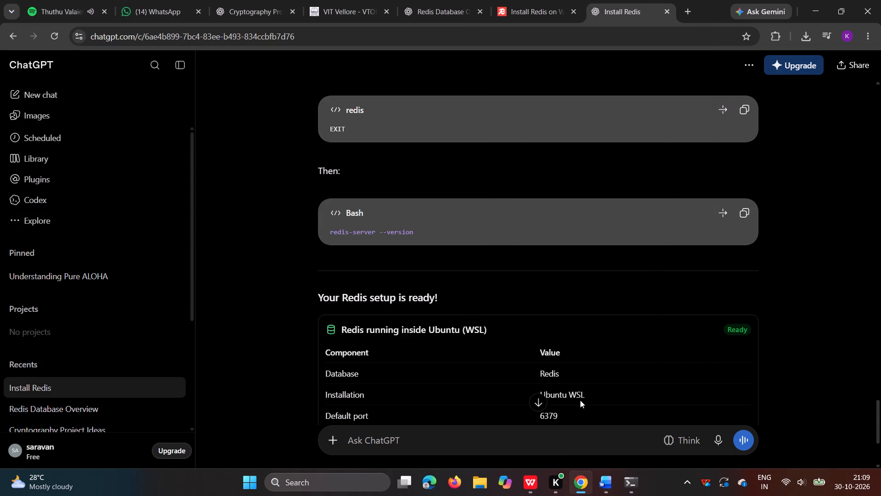
pyautogui.scroll(-4, 580, 400)
pyautogui.scroll(4, 570, 347)
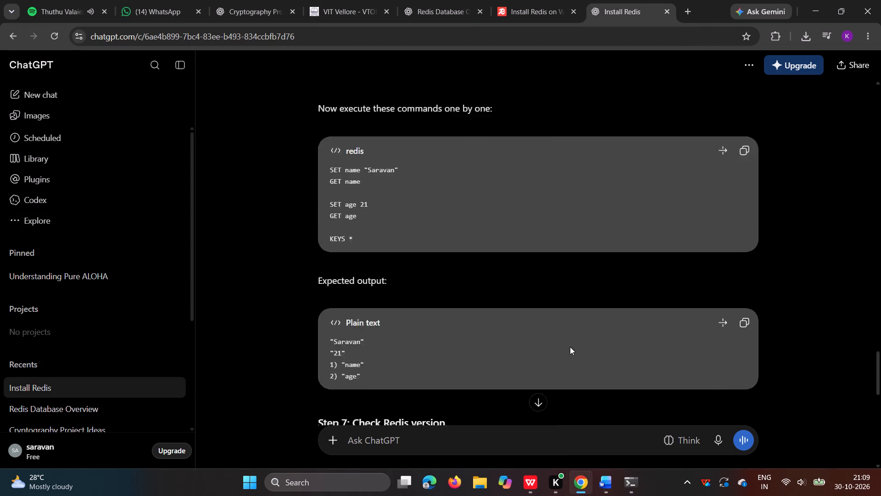
pyautogui.scroll(2, 570, 347)
pyautogui.click(610, 484)
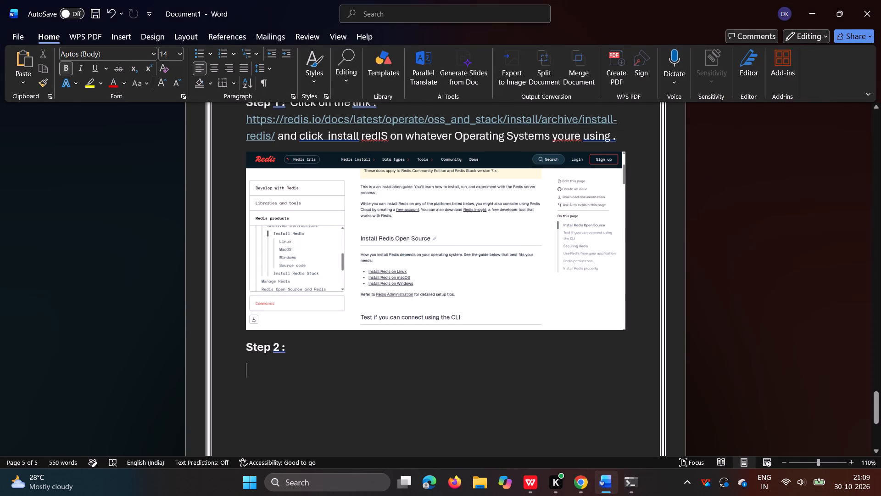
pyautogui.scroll(1, 360, 286)
pyautogui.click(483, 406)
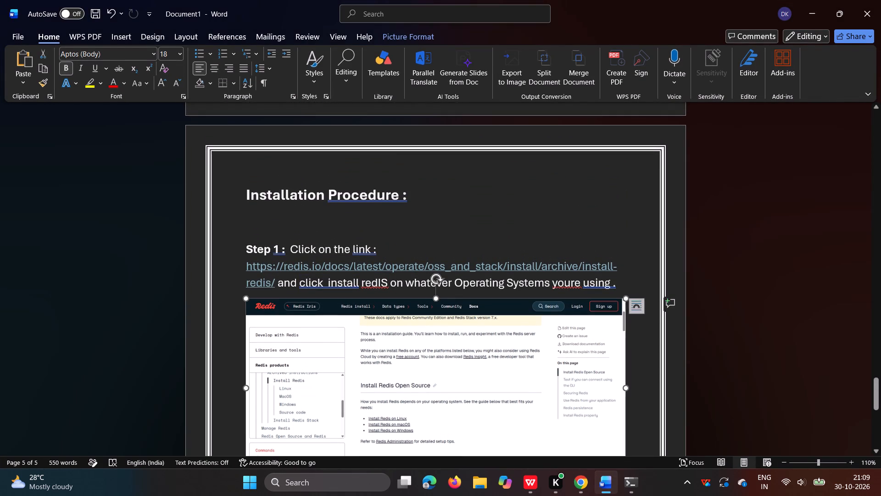
pyautogui.press('BackSpace')
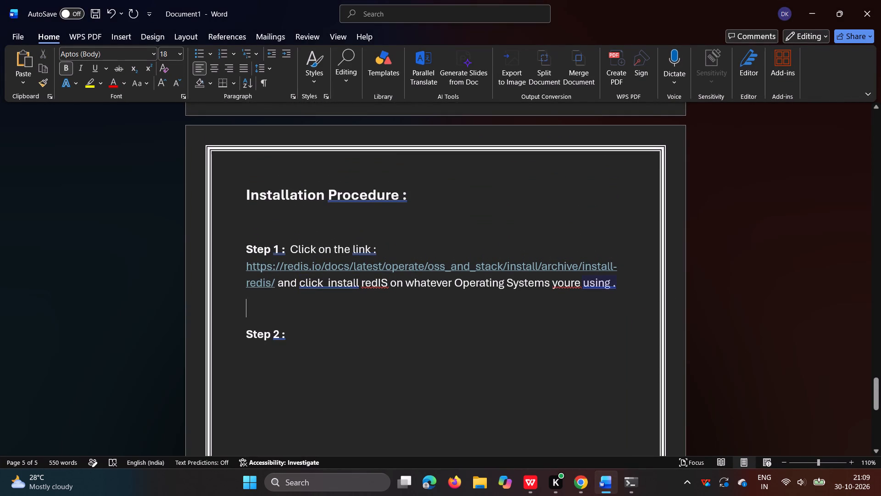
# Delete the Step 1 text with the redis.io link, keeping only the label "Step 1 :".
pyautogui.click(616, 282)
pyautogui.press('BackSpace')
pyautogui.press('BackSpace')
pyautogui.press('BackSpace')
pyautogui.press('BackSpace')
pyautogui.press('BackSpace')
pyautogui.press('BackSpace')
pyautogui.press('BackSpace')
pyautogui.press('BackSpace')
pyautogui.press('BackSpace')
pyautogui.press('BackSpace')
pyautogui.press('BackSpace')
pyautogui.press('BackSpace')
pyautogui.press('BackSpace')
pyautogui.press('BackSpace')
pyautogui.press('BackSpace')
pyautogui.press('BackSpace')
pyautogui.press('BackSpace')
pyautogui.press('BackSpace')
pyautogui.press('BackSpace')
pyautogui.press('BackSpace')
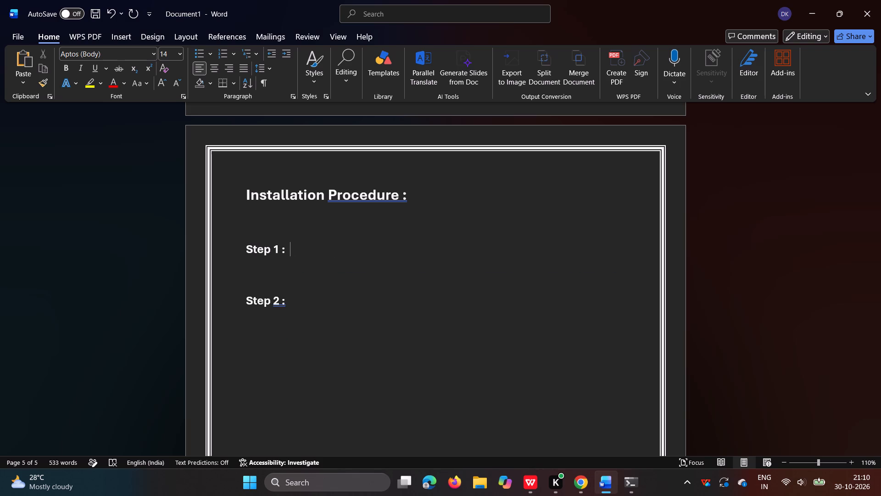
# Write "Open your command prompt in desktop and type Wsl" after the Step 1 label.
pyautogui.write('IN')
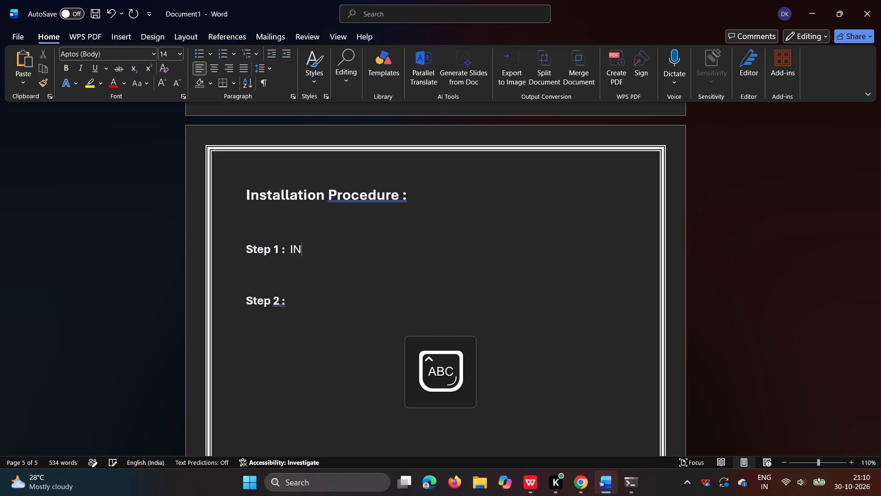
pyautogui.press('BackSpace')
pyautogui.press('BackSpace')
pyautogui.write('sl')
pyautogui.press('space')
pyautogui.press('BackSpace')
pyautogui.press('BackSpace')
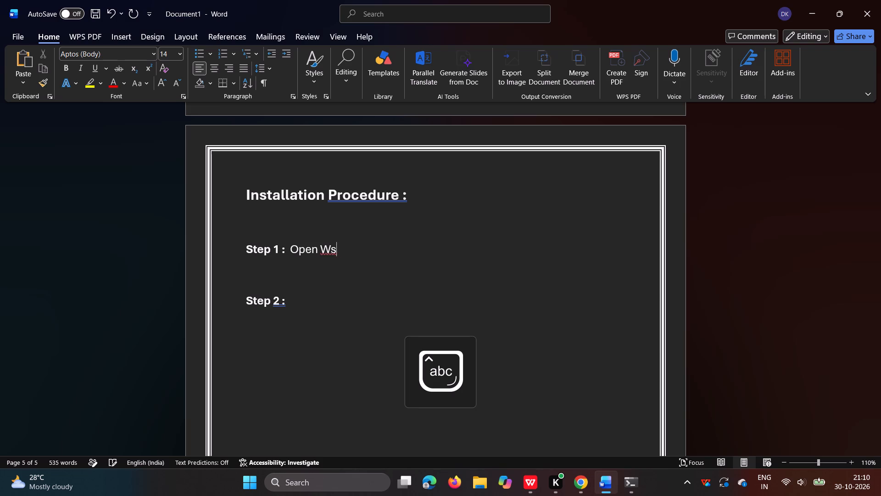
pyautogui.press('BackSpace')
pyautogui.press('BackSpace')
pyautogui.press('BackSpace')
pyautogui.press('BackSpace')
pyautogui.press('BackSpace')
pyautogui.press('space')
pyautogui.write('your command prompt in desktop and')
pyautogui.press('space')
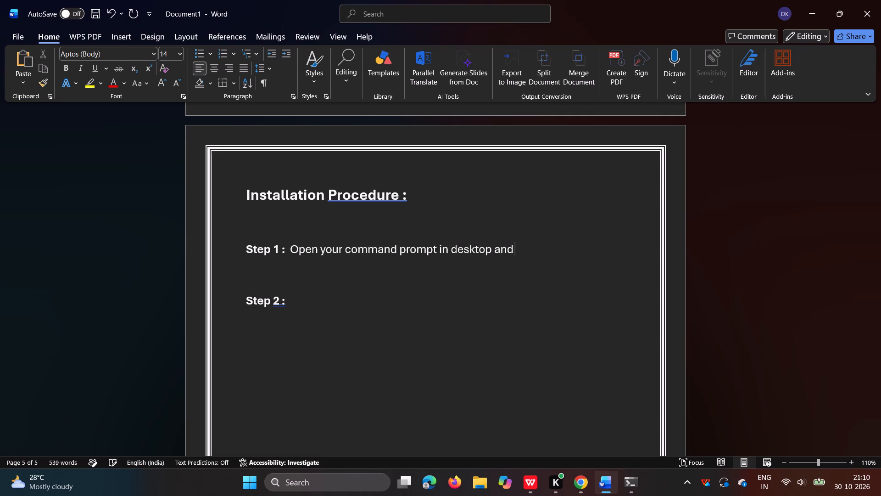
pyautogui.write('th')
pyautogui.press('BackSpace')
pyautogui.write('ype')
pyautogui.press('space')
pyautogui.press('s')
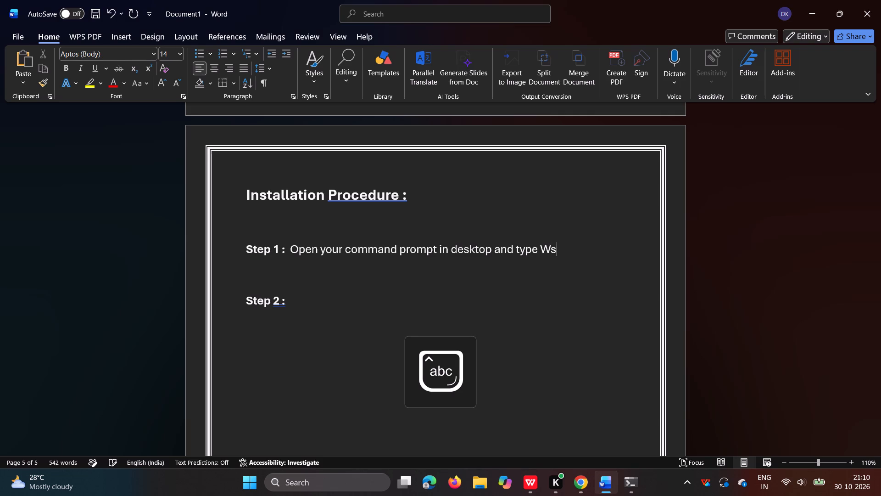
pyautogui.press('l')
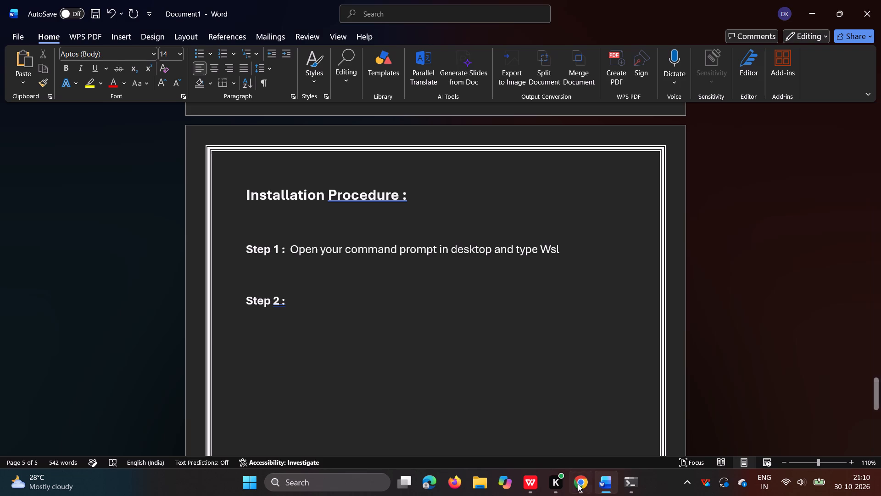
# Switch to the terminal and capture a screenshot of the prompt line with the wsl command.
pyautogui.click(629, 490)
pyautogui.scroll(20, 450, 312)
pyautogui.scroll(4, 450, 312)
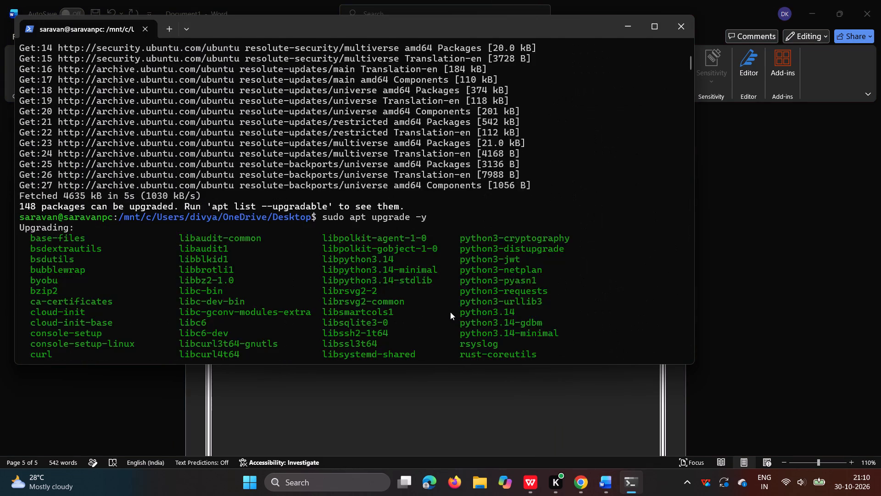
pyautogui.scroll(10, 450, 312)
pyautogui.press('shift+super+s')
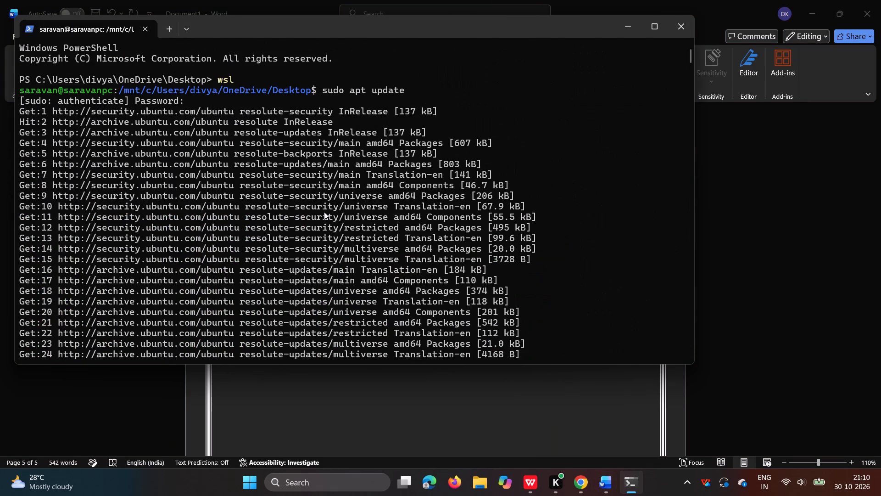
pyautogui.moveTo(17, 71); pyautogui.dragTo(255, 87)
# Switch to the Word document, paste the wsl prompt screenshot below the Step 1 text, and remove the blank line above Step 2.
pyautogui.click(577, 473)
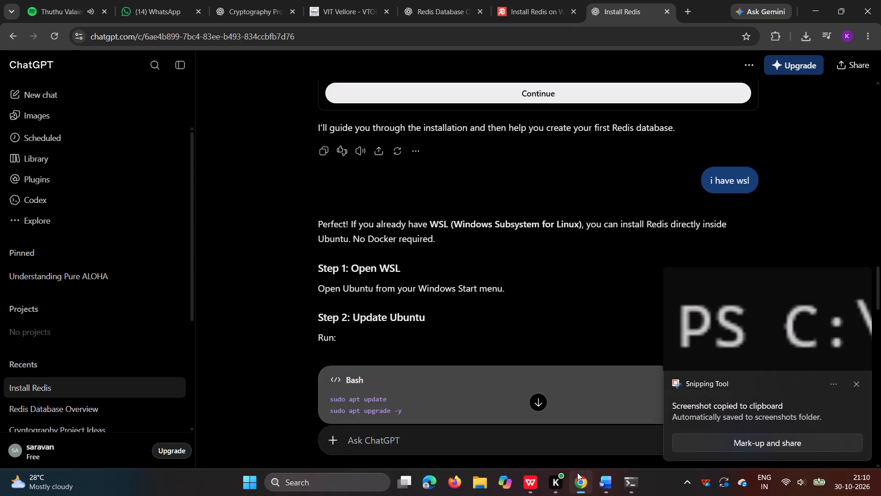
pyautogui.click(581, 476)
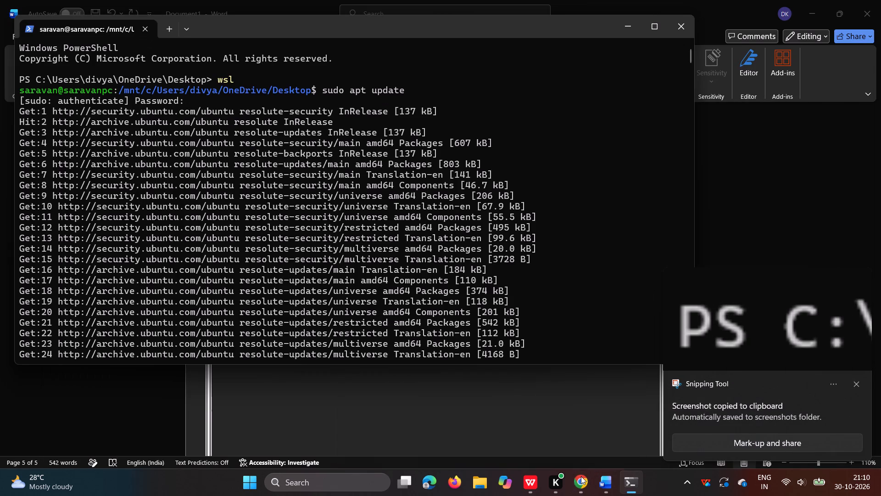
pyautogui.click(553, 425)
pyautogui.press('Return')
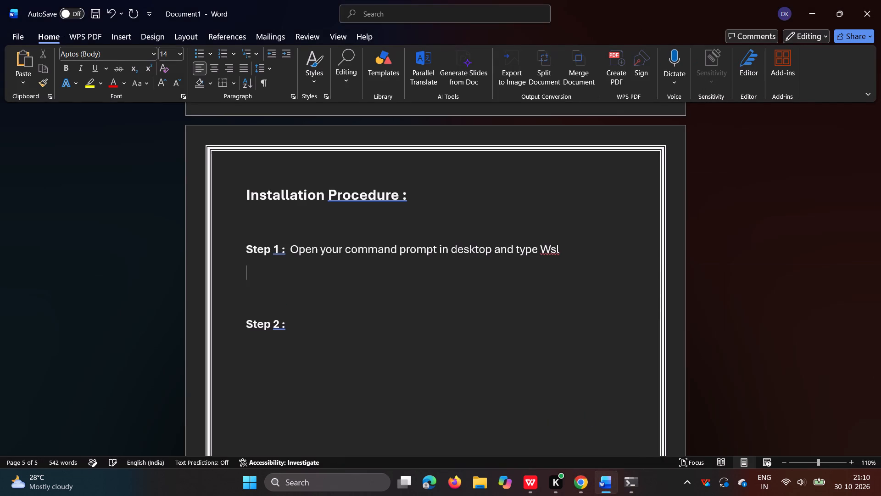
pyautogui.hotkey('ctrl', 'v')
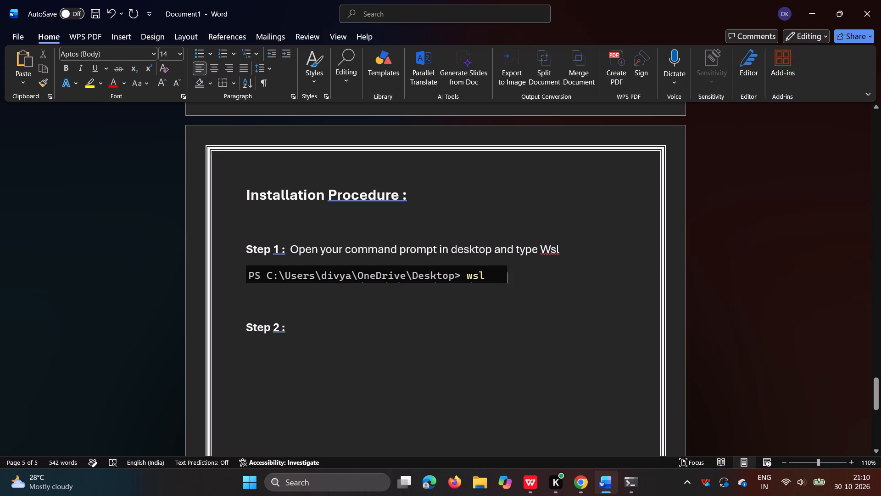
pyautogui.click(354, 306)
pyautogui.press('BackSpace')
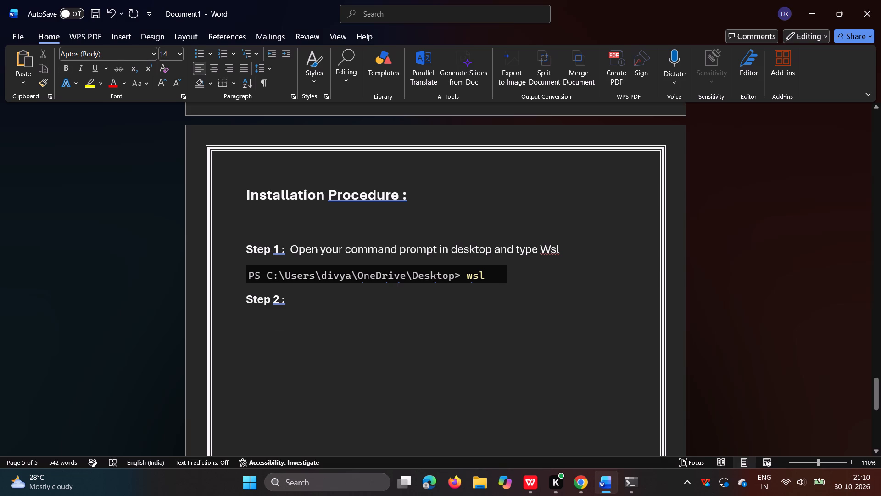
# Start the instruction after the "Step 2 :" label with the word "Now".
pyautogui.press('Down')
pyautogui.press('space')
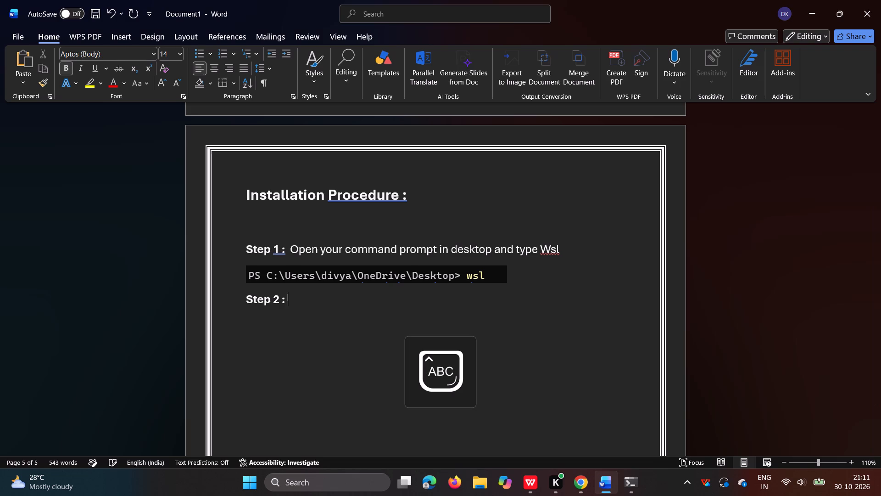
pyautogui.press('BackSpace')
pyautogui.press('BackSpace')
pyautogui.press('BackSpace')
pyautogui.press('BackSpace')
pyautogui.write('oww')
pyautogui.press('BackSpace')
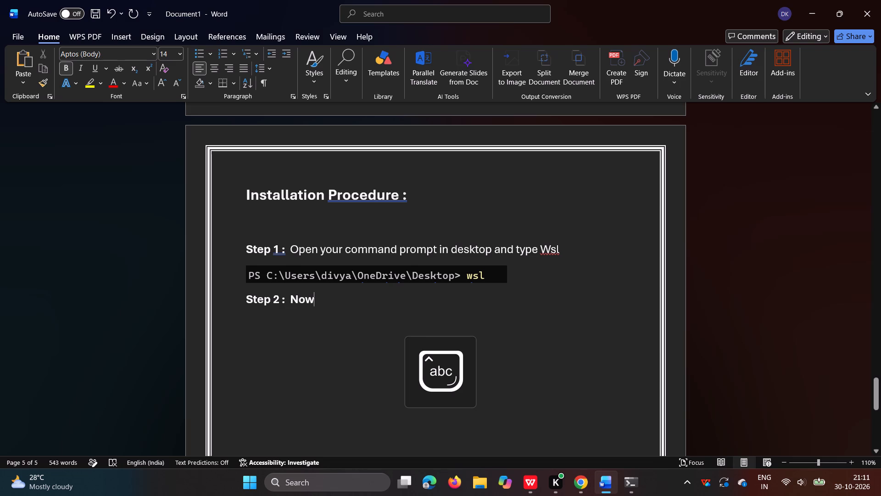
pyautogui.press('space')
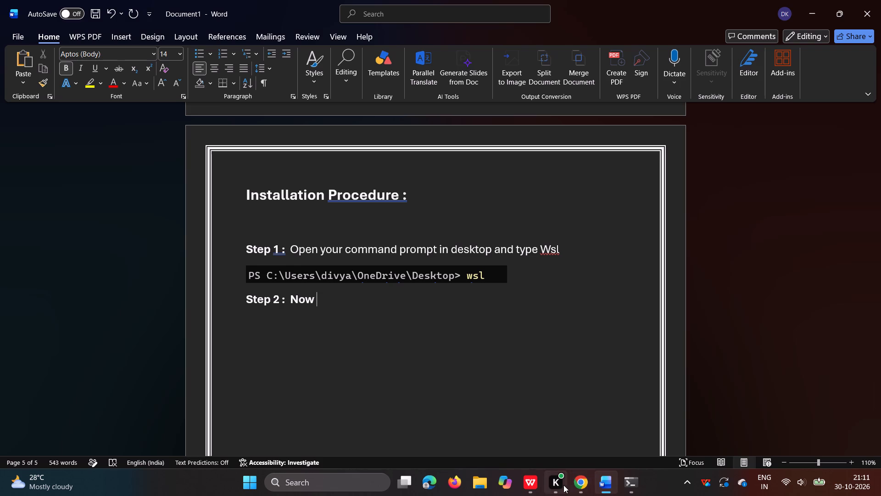
# Check the Update Ubuntu instructions in the ChatGPT conversation and the commands in the terminal, and return to the Word document.
pyautogui.click(577, 486)
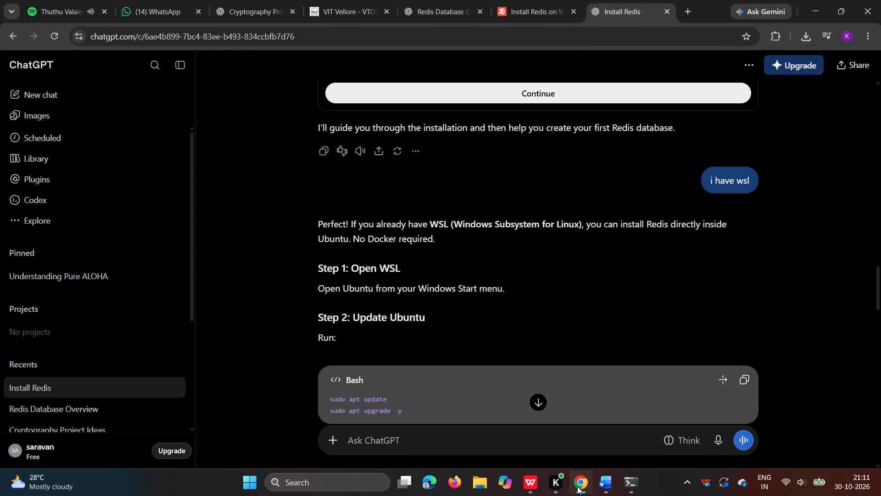
pyautogui.click(577, 486)
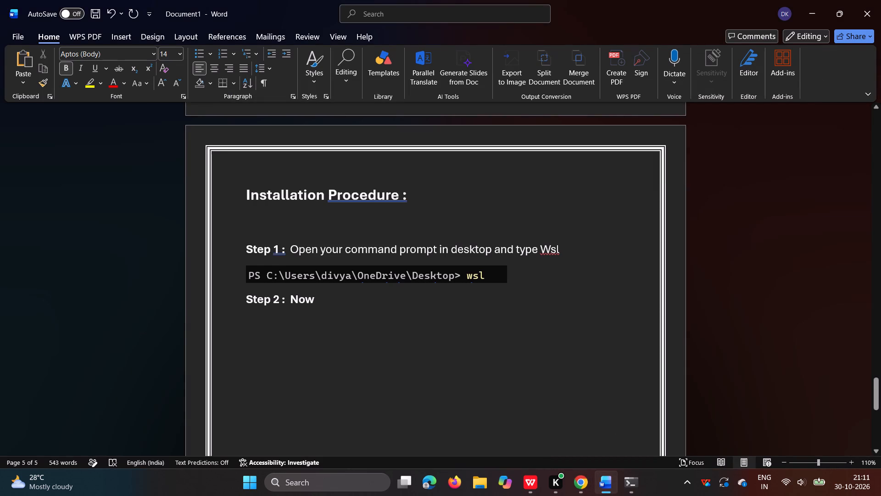
pyautogui.click(578, 480)
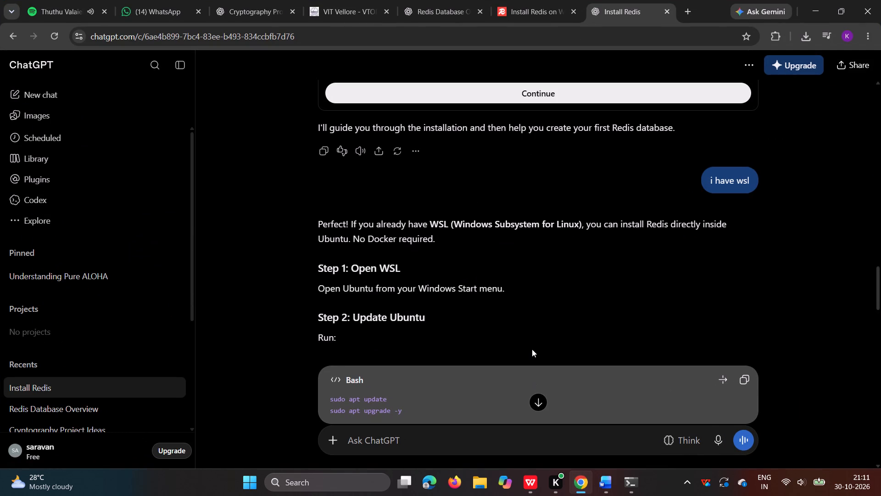
pyautogui.scroll(1, 532, 349)
pyautogui.click(636, 475)
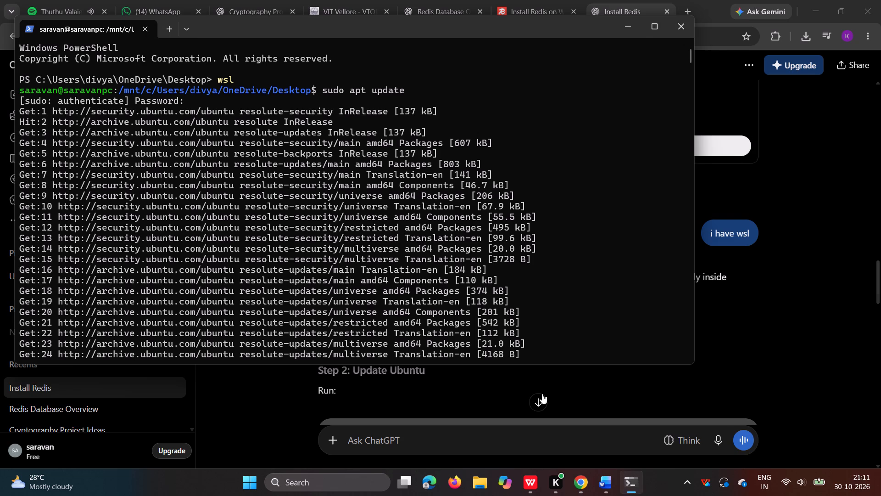
pyautogui.click(779, 283)
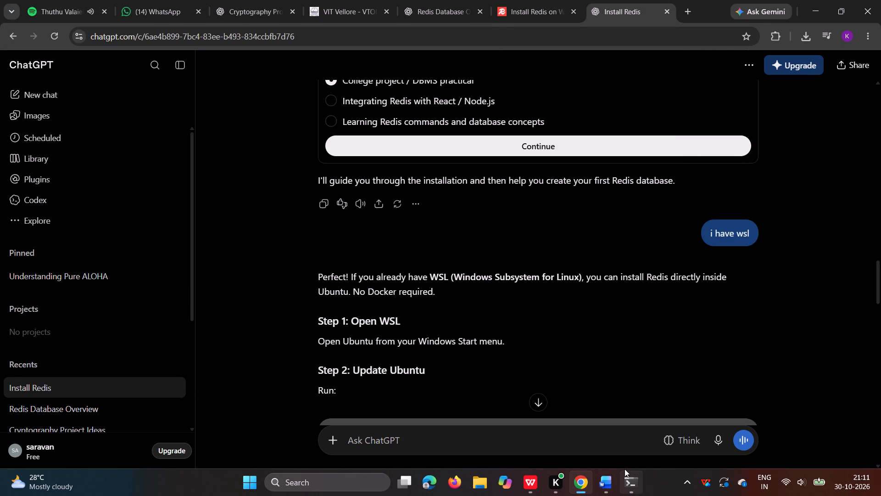
pyautogui.click(601, 481)
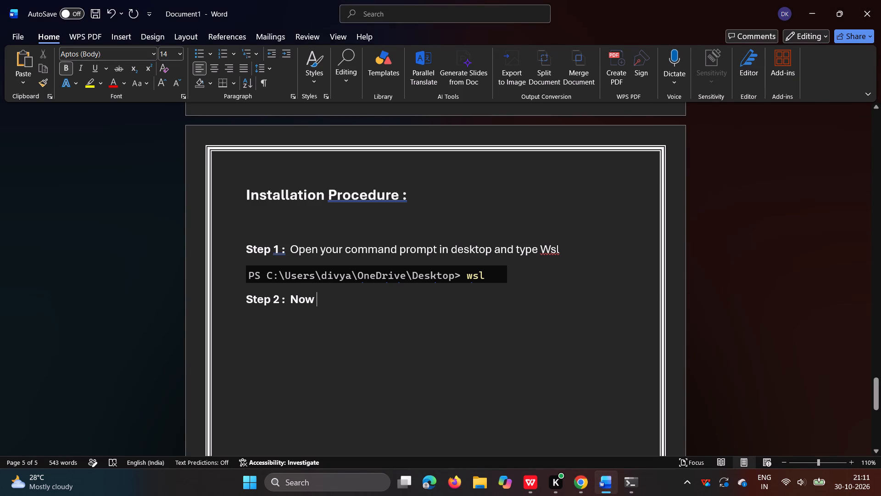
# Continue the Step 2 line with "after getting into wsl give the below given commands and".
pyautogui.write('after')
pyautogui.press('space')
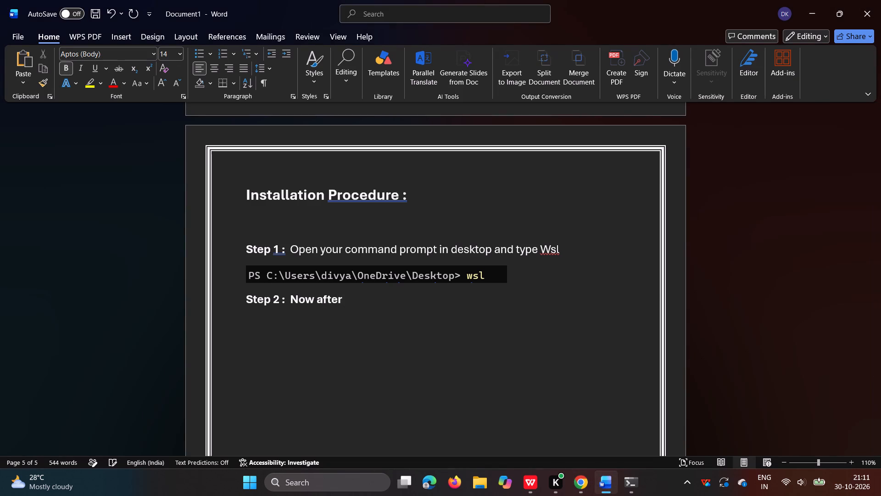
pyautogui.write('getting into wsl')
pyautogui.press('space')
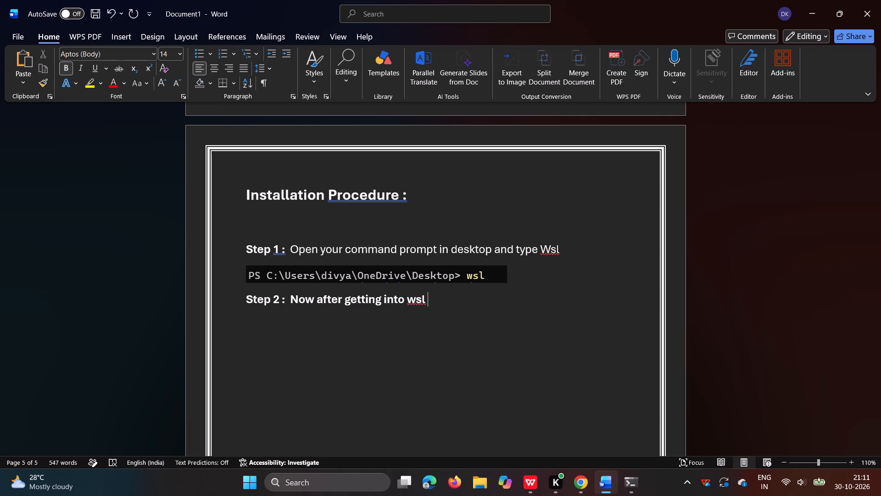
pyautogui.write('give')
pyautogui.press('space')
pyautogui.write('the command')
pyautogui.press('BackSpace')
pyautogui.press('BackSpace')
pyautogui.press('BackSpace')
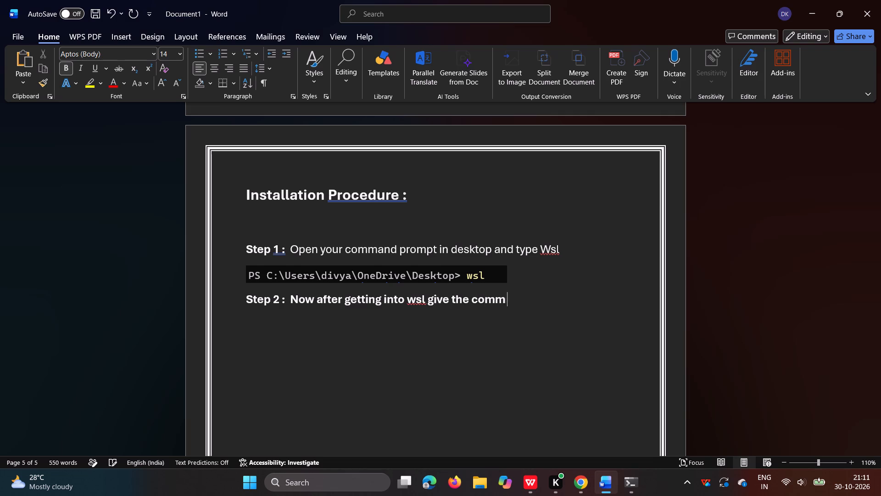
pyautogui.press('BackSpace')
pyautogui.press('BackSpace')
pyautogui.press('BackSpace')
pyautogui.press('BackSpace')
pyautogui.write('below given commad')
pyautogui.press('BackSpace')
pyautogui.write('nds and wait for it')
pyautogui.press('space')
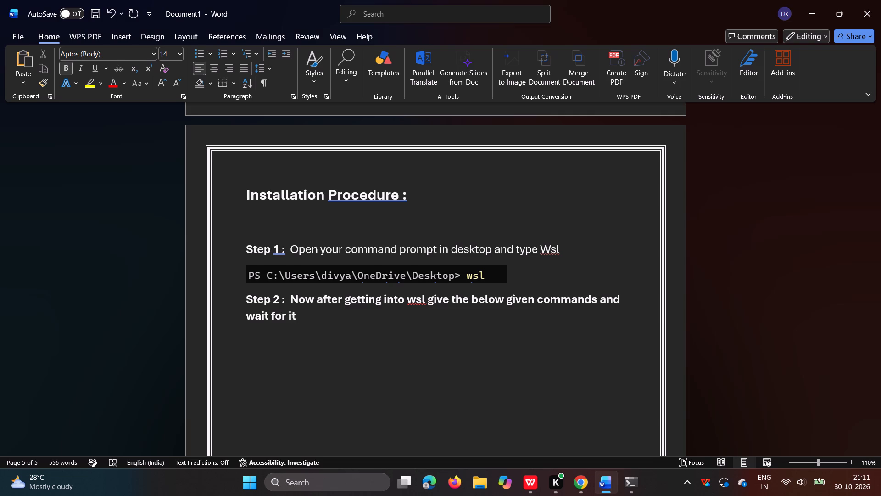
pyautogui.press('BackSpace')
pyautogui.press('BackSpace')
pyautogui.press('BackSpace')
pyautogui.press('BackSpace')
pyautogui.press('BackSpace')
pyautogui.press('BackSpace')
pyautogui.press('BackSpace')
pyautogui.press('BackSpace')
pyautogui.press('BackSpace')
pyautogui.press('BackSpace')
pyautogui.press('BackSpace')
pyautogui.press('BackSpace')
pyautogui.press('space')
# Add an indented second line under the Step 2 text reading "Wait for it to completely execute.".
pyautogui.press('Return')
pyautogui.press('space')
pyautogui.press('space')
pyautogui.press('space')
pyautogui.press('space')
pyautogui.press('space')
pyautogui.press('space')
pyautogui.press('space')
pyautogui.press('space')
pyautogui.press('space')
pyautogui.press('space')
pyautogui.press('space')
pyautogui.press('space')
pyautogui.press('space')
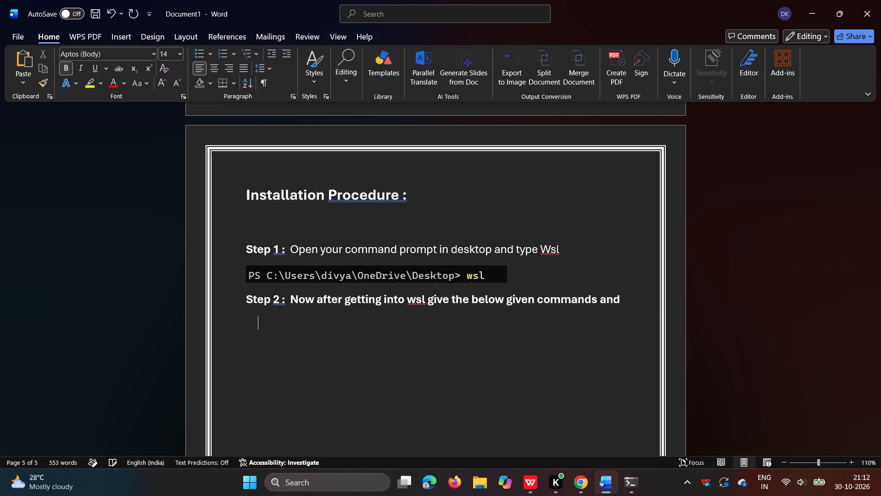
pyautogui.press('space')
pyautogui.press('space')
pyautogui.press('space')
pyautogui.press('space')
pyautogui.write('wait for it to completely execute')
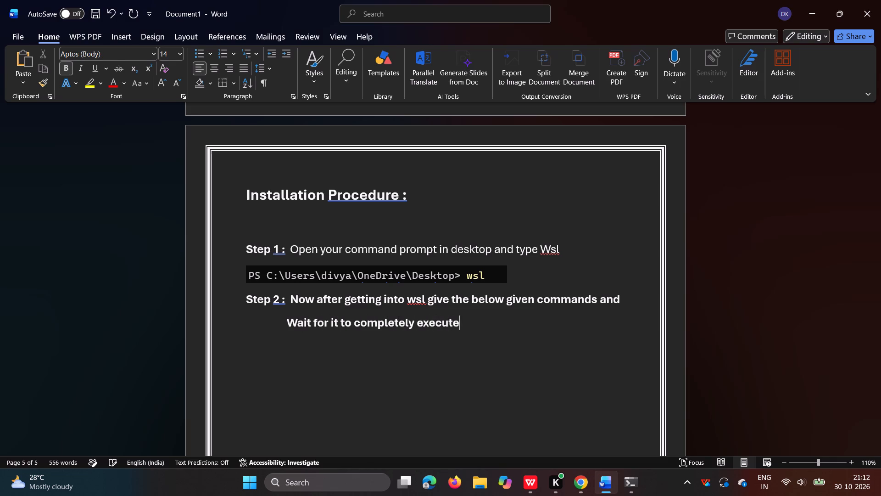
pyautogui.write('.')
# Change the capital W of "Wait" in the second Step 2 line to lowercase.
pyautogui.press('Left')
pyautogui.press('Left')
pyautogui.press('Left')
pyautogui.press('Left')
pyautogui.press('Left')
pyautogui.press('Left')
pyautogui.press('Left')
pyautogui.press('Left')
pyautogui.press('Left')
pyautogui.press('Left')
pyautogui.press('Left')
pyautogui.press('Left')
pyautogui.press('Left')
pyautogui.press('Left')
pyautogui.press('Left')
pyautogui.press('Left')
pyautogui.press('Left')
pyautogui.press('Left')
pyautogui.press('Left')
pyautogui.press('Left')
pyautogui.press('Left')
pyautogui.press('Left')
pyautogui.press('BackSpace')
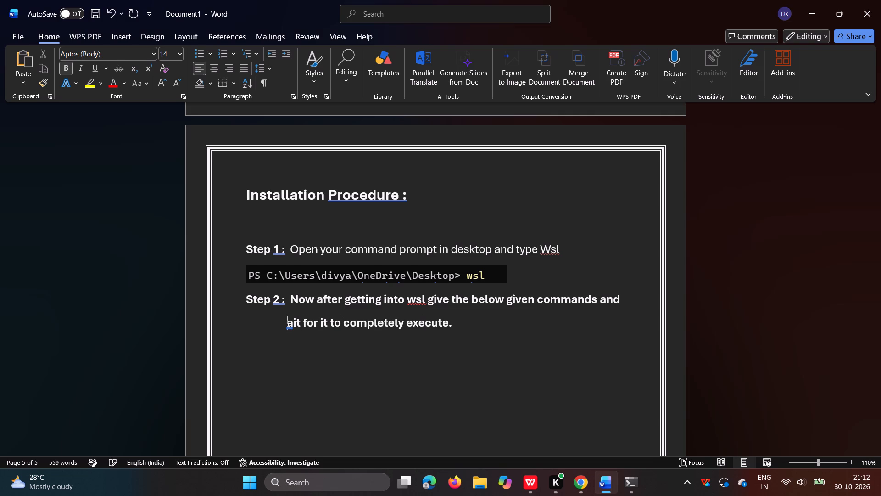
pyautogui.press('w')
# Capture a screenshot of the terminal's sudo apt update prompt line and paste it on a new line below the Step 2 text.
pyautogui.click(465, 321)
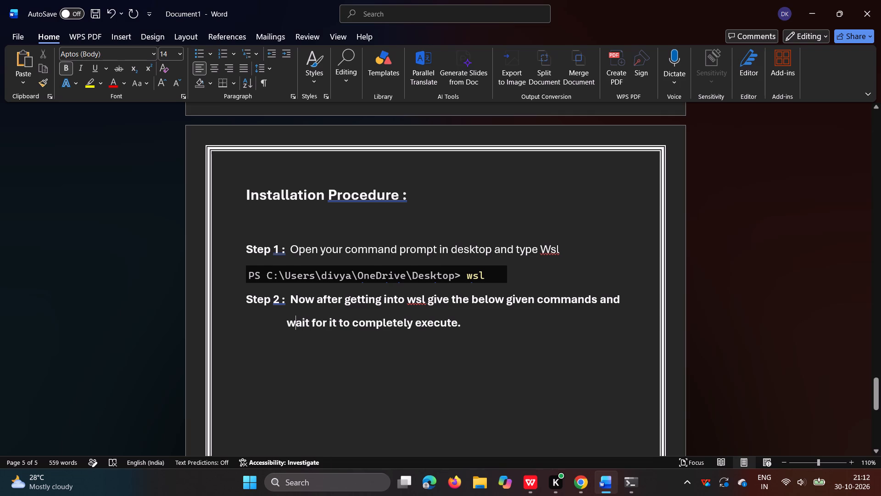
pyautogui.press('Return')
pyautogui.hscroll(3, 465, 321)
pyautogui.click(619, 487)
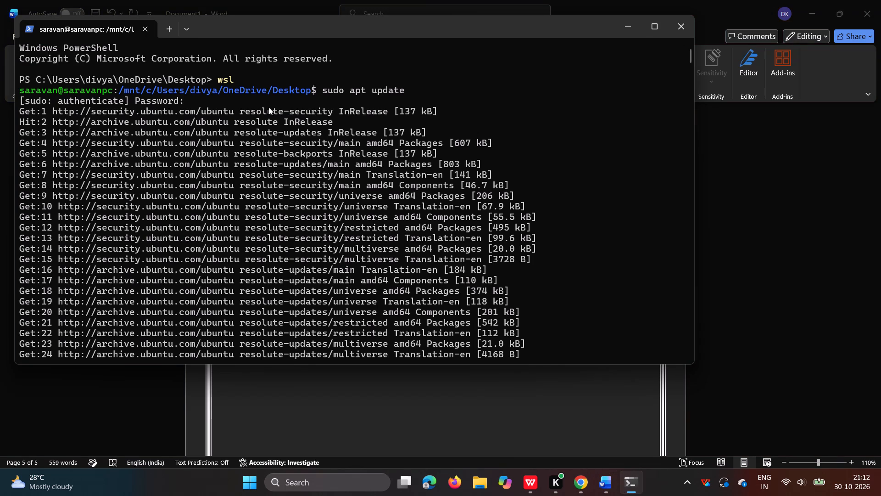
pyautogui.press('shift+super+s')
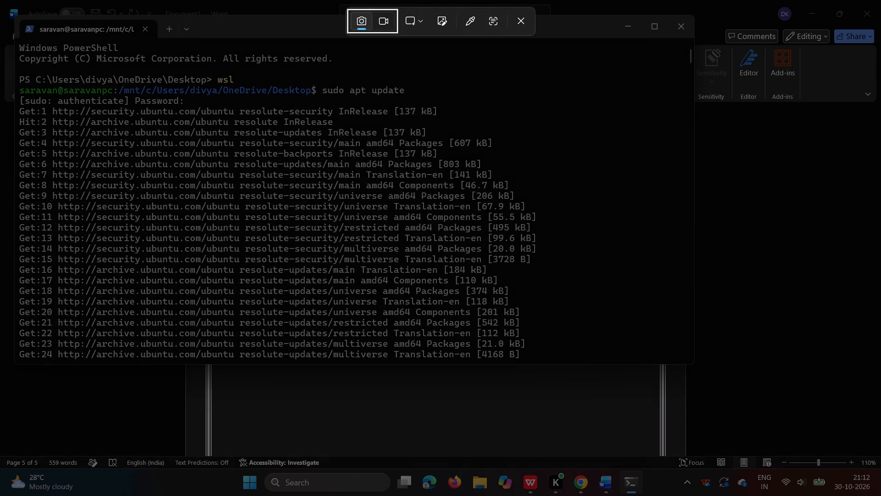
pyautogui.moveTo(18, 84); pyautogui.dragTo(434, 97)
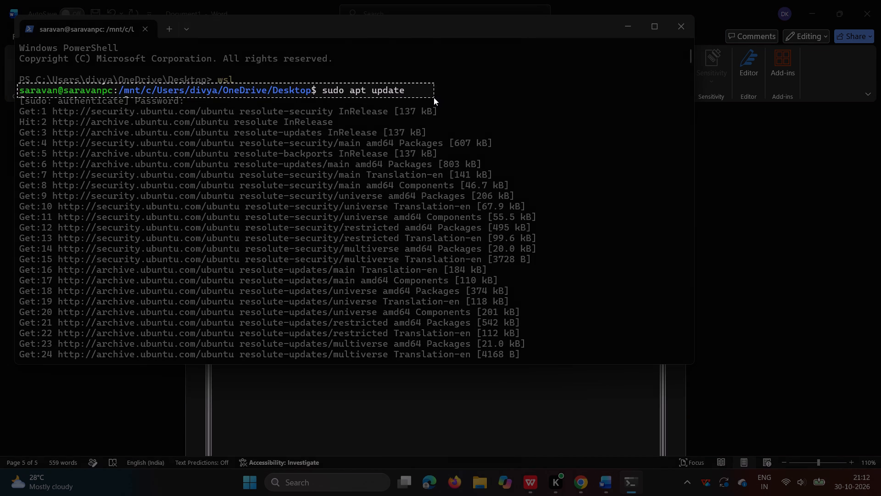
pyautogui.moveTo(434, 97); pyautogui.dragTo(432, 98)
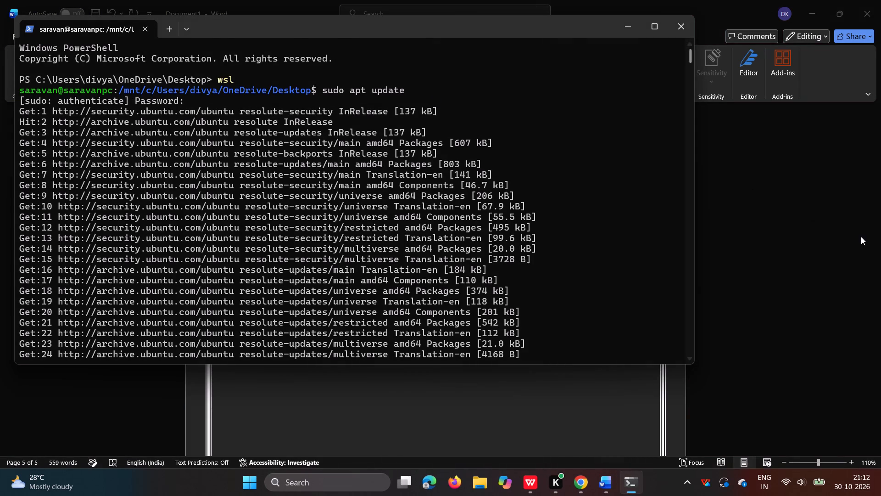
pyautogui.click(861, 237)
pyautogui.hotkey('ctrl', 'v')
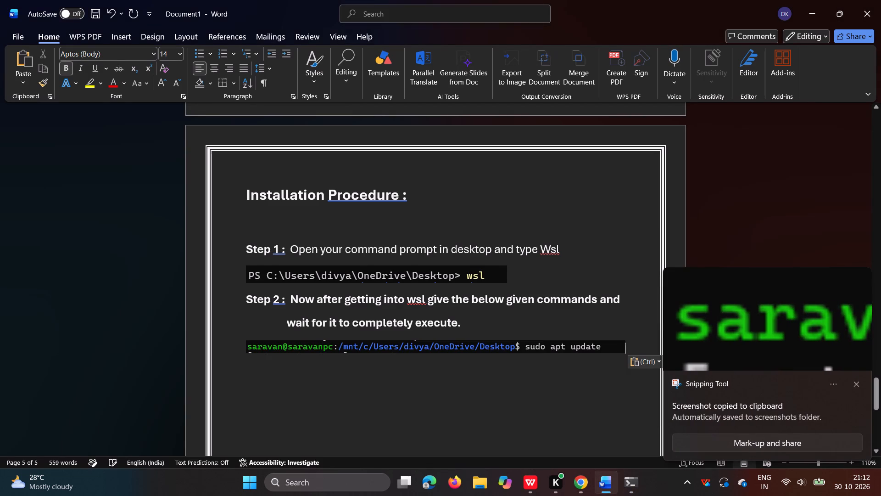
pyautogui.click(856, 383)
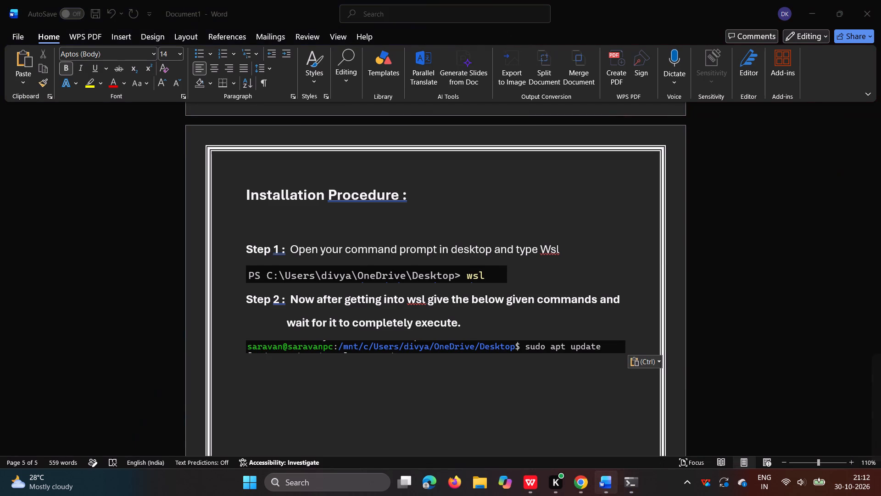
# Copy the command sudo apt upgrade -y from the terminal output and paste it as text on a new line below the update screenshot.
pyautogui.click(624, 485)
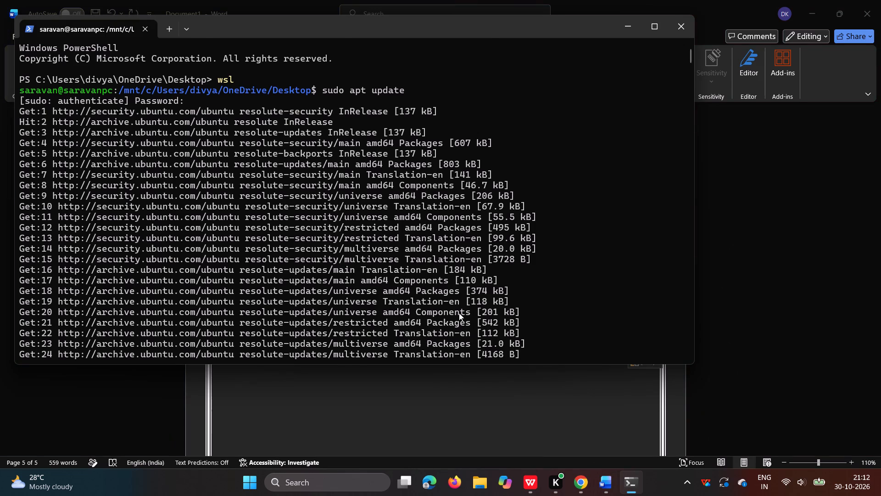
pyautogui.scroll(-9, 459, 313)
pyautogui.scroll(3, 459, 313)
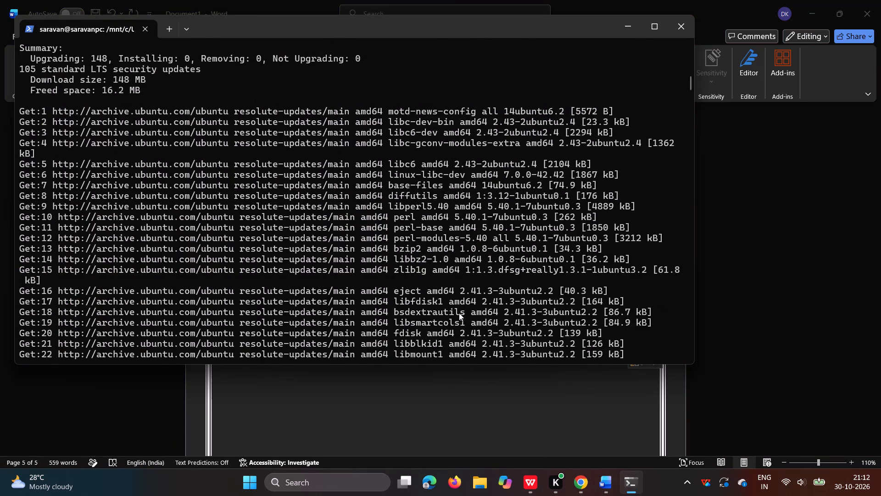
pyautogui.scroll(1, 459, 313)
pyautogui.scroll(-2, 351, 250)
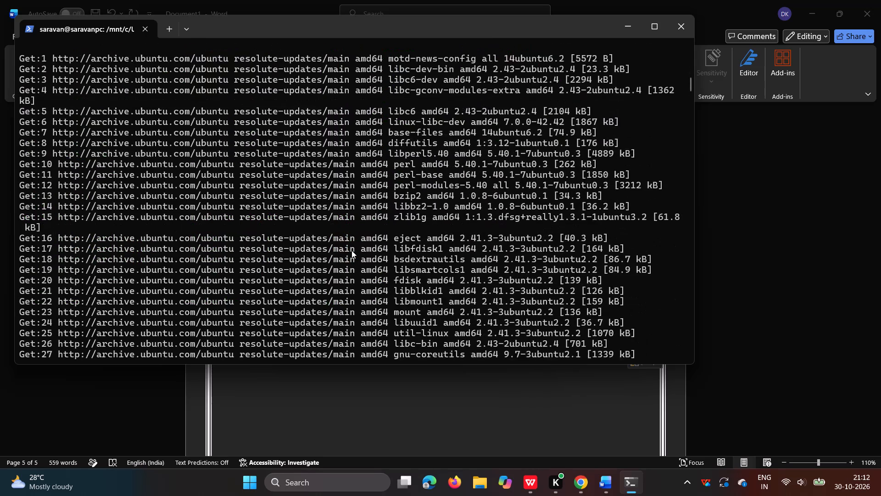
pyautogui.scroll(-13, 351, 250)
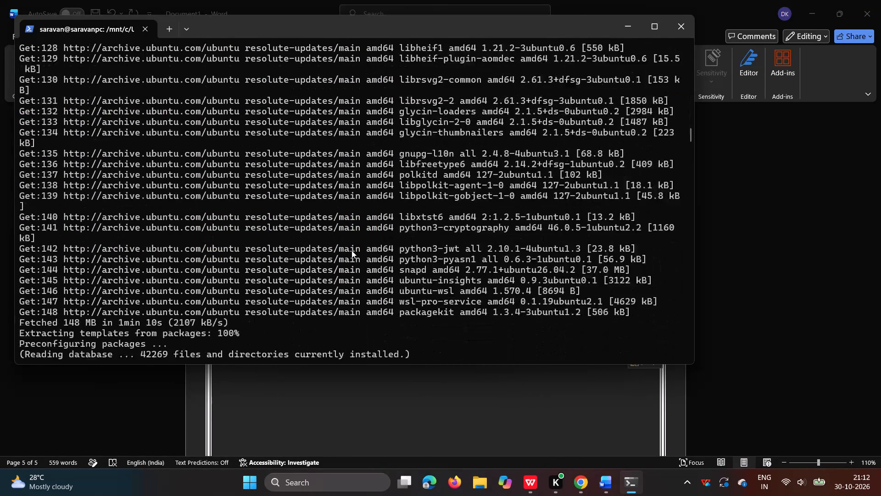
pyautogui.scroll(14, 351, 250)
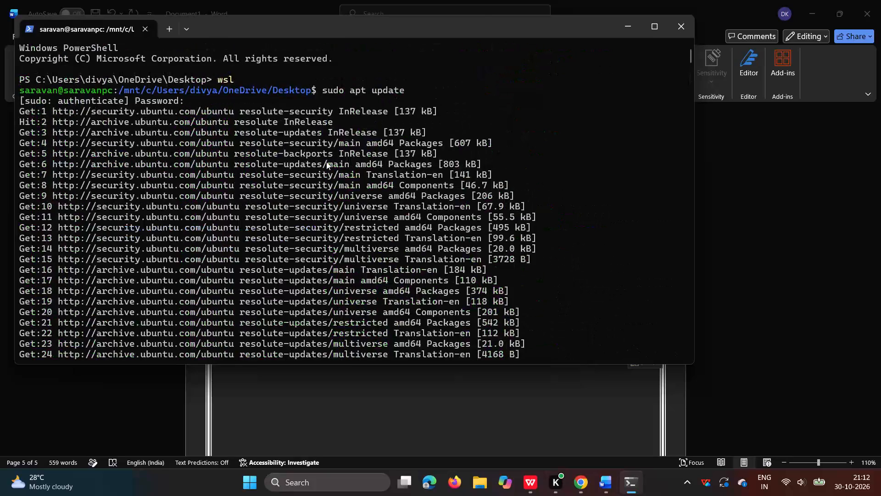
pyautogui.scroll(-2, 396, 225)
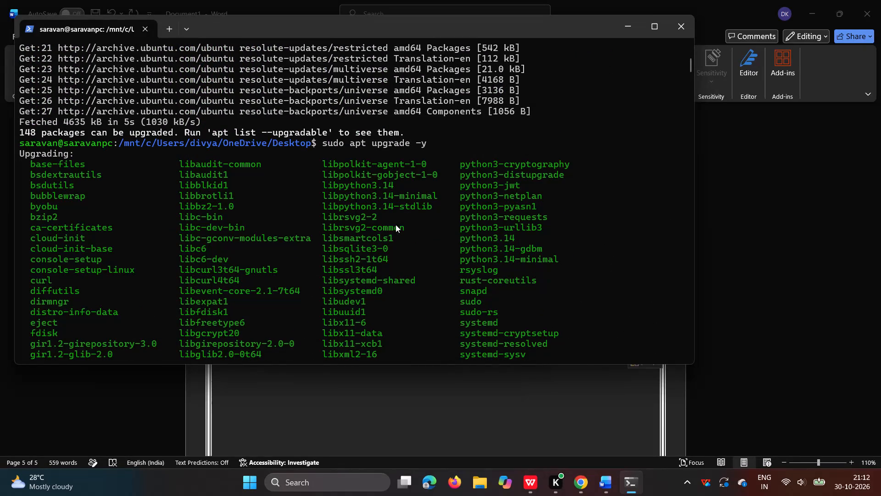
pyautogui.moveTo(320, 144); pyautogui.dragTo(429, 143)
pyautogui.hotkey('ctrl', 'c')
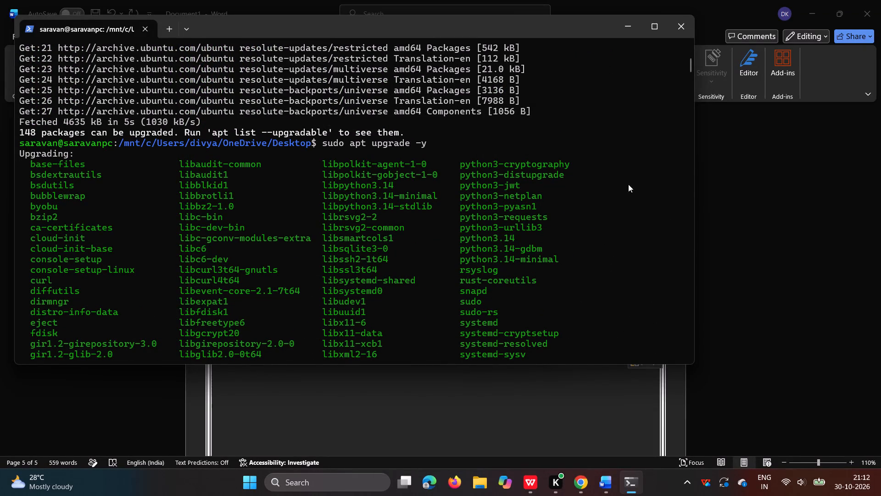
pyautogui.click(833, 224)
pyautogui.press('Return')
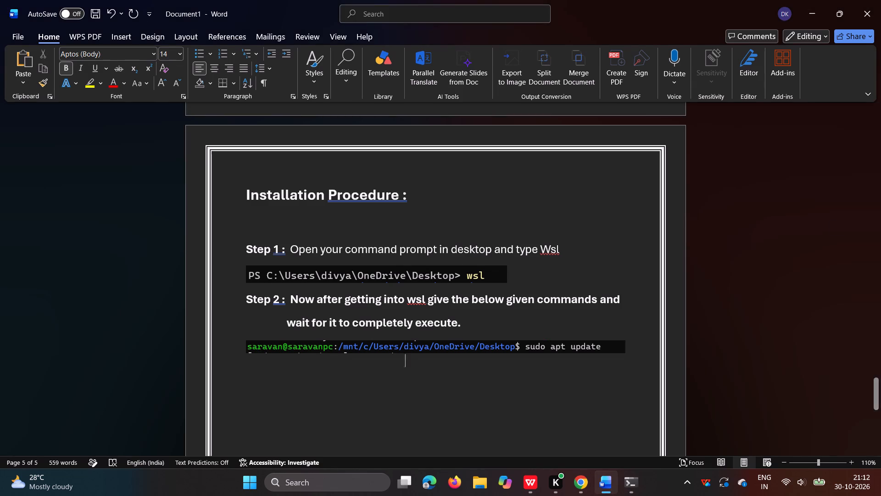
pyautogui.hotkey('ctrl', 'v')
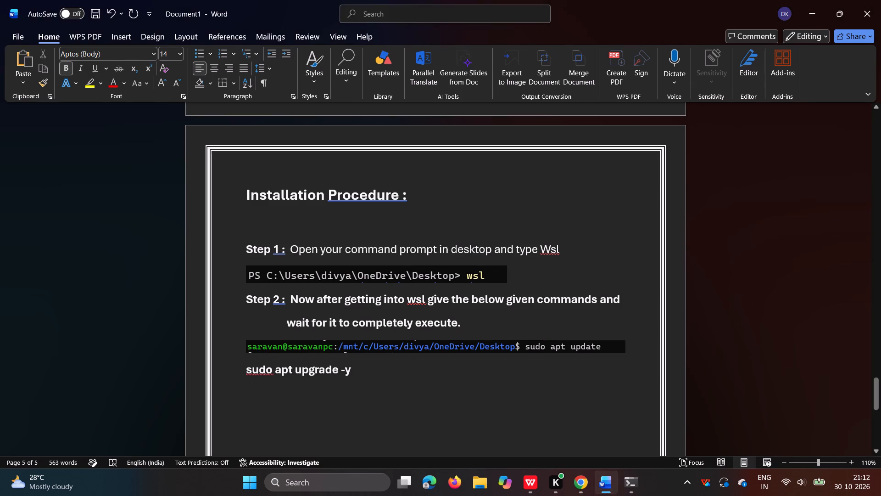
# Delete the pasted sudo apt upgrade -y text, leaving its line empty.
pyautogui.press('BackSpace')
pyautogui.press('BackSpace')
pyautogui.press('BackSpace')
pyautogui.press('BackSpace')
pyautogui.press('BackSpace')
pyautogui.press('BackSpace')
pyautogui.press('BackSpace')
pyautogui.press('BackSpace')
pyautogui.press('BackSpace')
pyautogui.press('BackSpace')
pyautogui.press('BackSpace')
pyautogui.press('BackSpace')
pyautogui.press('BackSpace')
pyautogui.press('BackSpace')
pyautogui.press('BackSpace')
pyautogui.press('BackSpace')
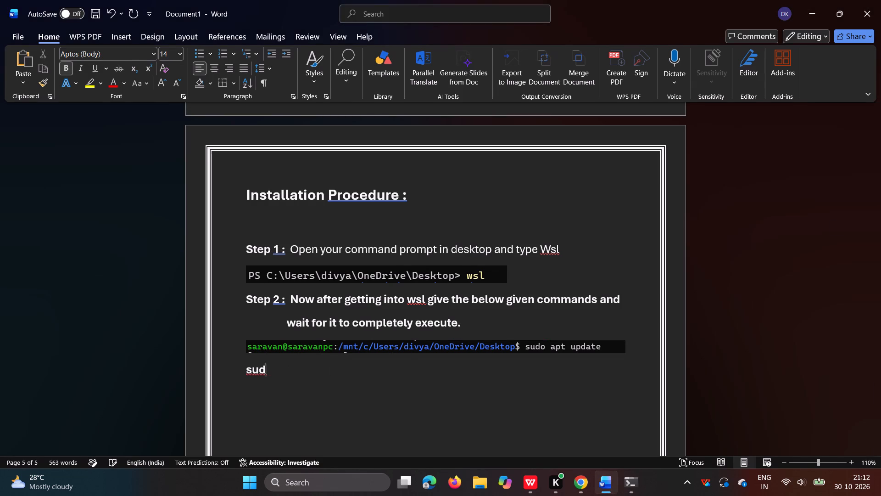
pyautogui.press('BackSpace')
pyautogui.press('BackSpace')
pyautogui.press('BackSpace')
# Capture a screenshot of the terminal's sudo apt upgrade -y prompt line and paste it below the sudo apt update screenshot.
pyautogui.click(639, 486)
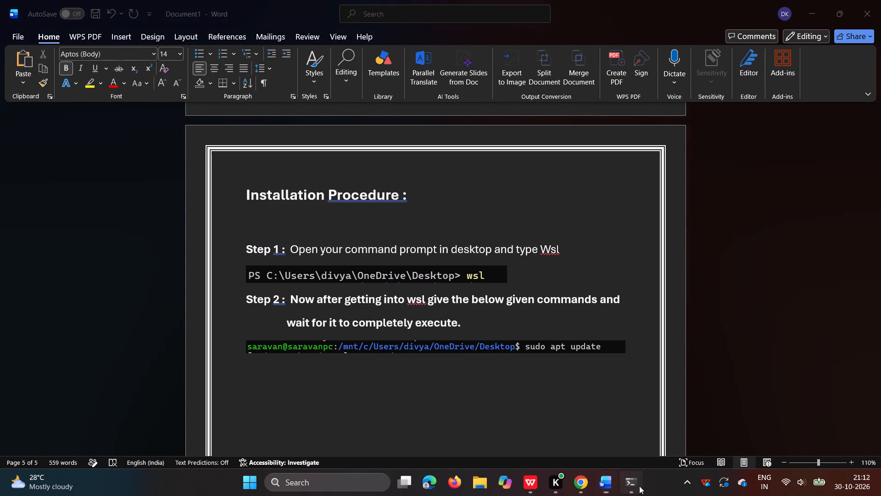
pyautogui.press('shift+super+s')
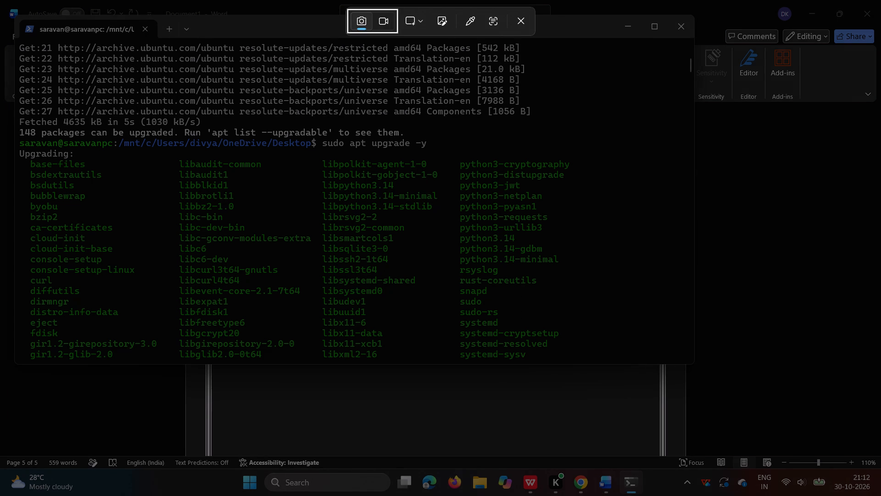
pyautogui.moveTo(17, 135); pyautogui.dragTo(449, 152)
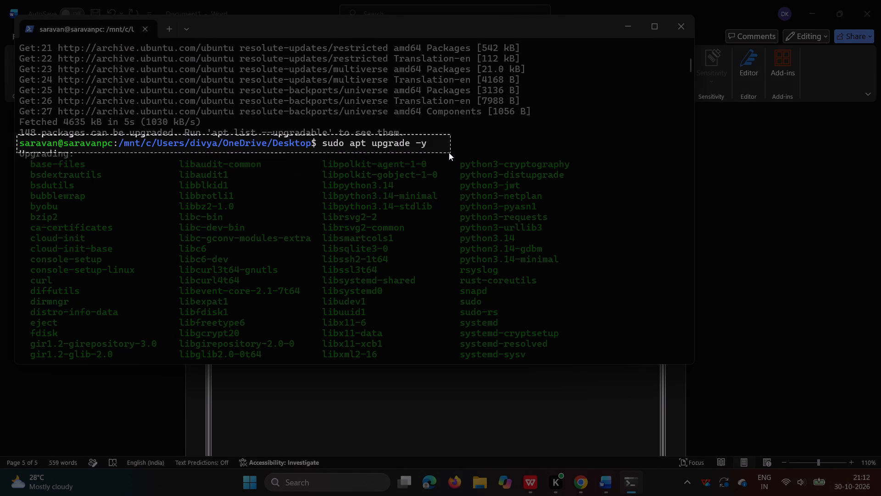
pyautogui.moveTo(449, 152); pyautogui.dragTo(449, 153)
pyautogui.click(794, 252)
pyautogui.hotkey('ctrl', 'v')
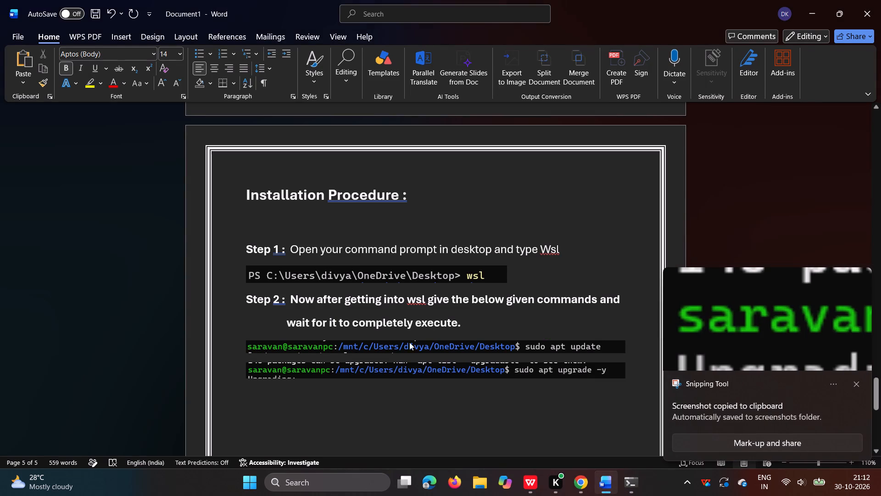
pyautogui.click(864, 389)
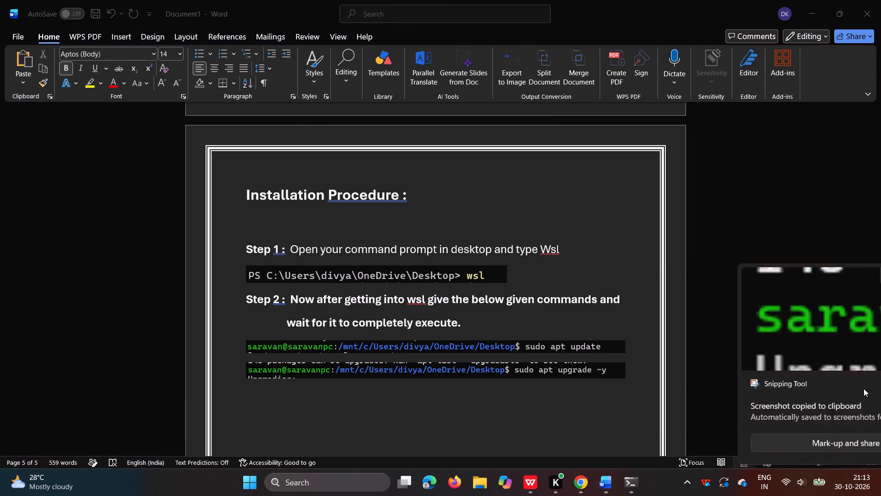
# Start a new line below the sudo apt upgrade -y screenshot with the label "Step 3 :".
pyautogui.press('Return')
pyautogui.press('Return')
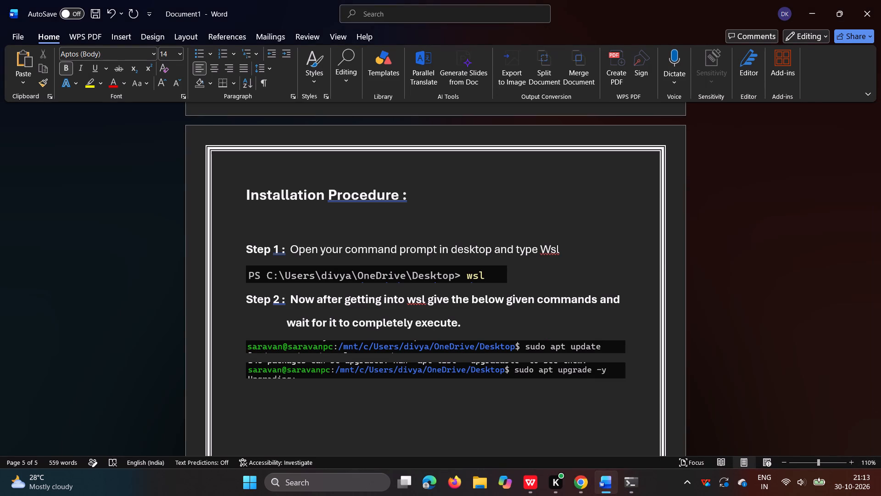
pyautogui.press('BackSpace')
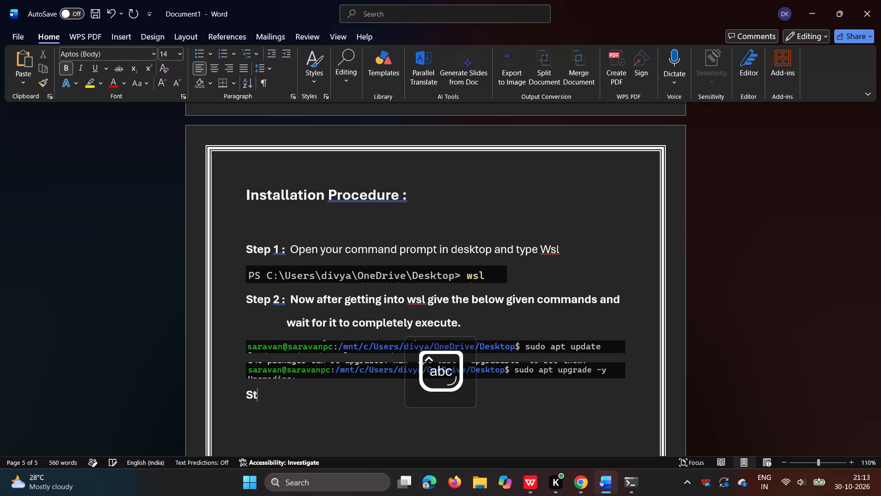
pyautogui.write('ep 3:')
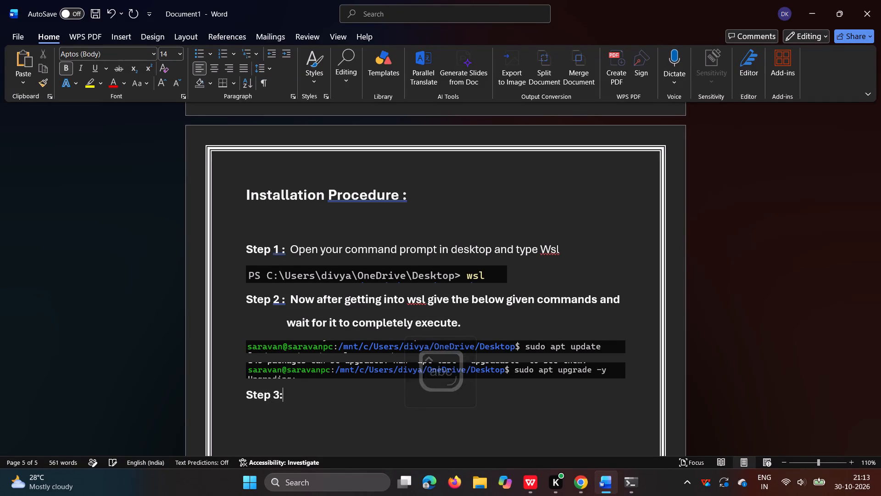
pyautogui.press('BackSpace')
pyautogui.press('space')
pyautogui.write(':')
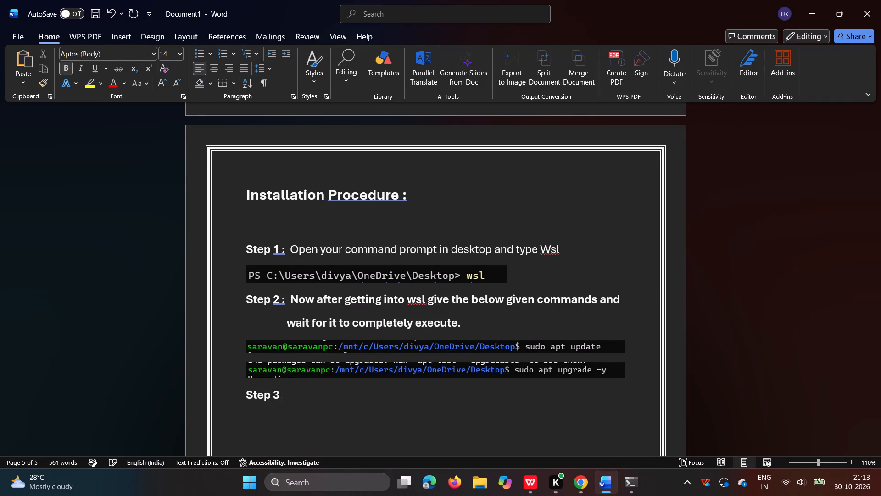
pyautogui.press('space')
pyautogui.press('space')
# Capture a screenshot of the terminal's sudo apt install redis-server -y prompt line.
pyautogui.click(640, 477)
pyautogui.scroll(-6, 485, 279)
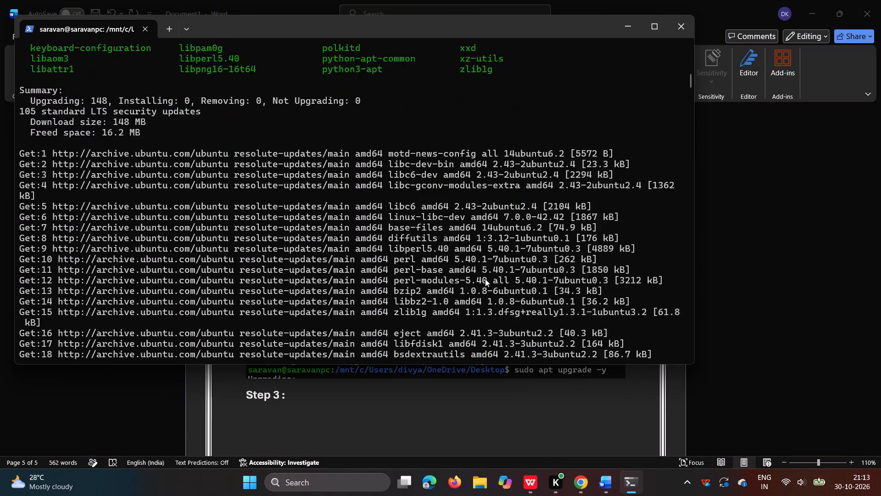
pyautogui.scroll(-10, 485, 279)
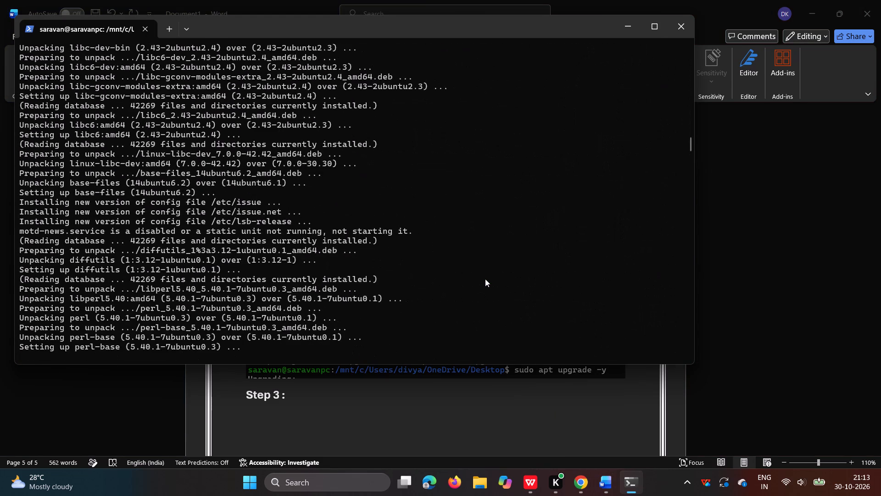
pyautogui.scroll(-10, 485, 279)
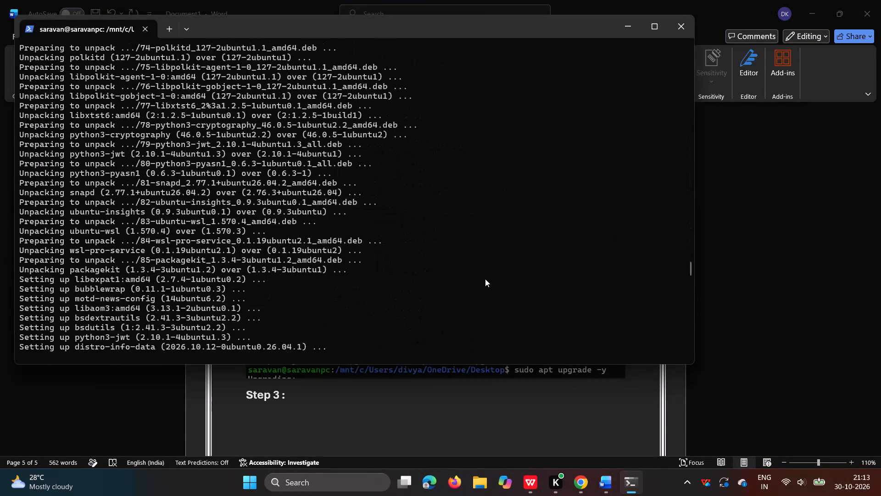
pyautogui.scroll(-4, 485, 279)
pyautogui.scroll(1, 485, 279)
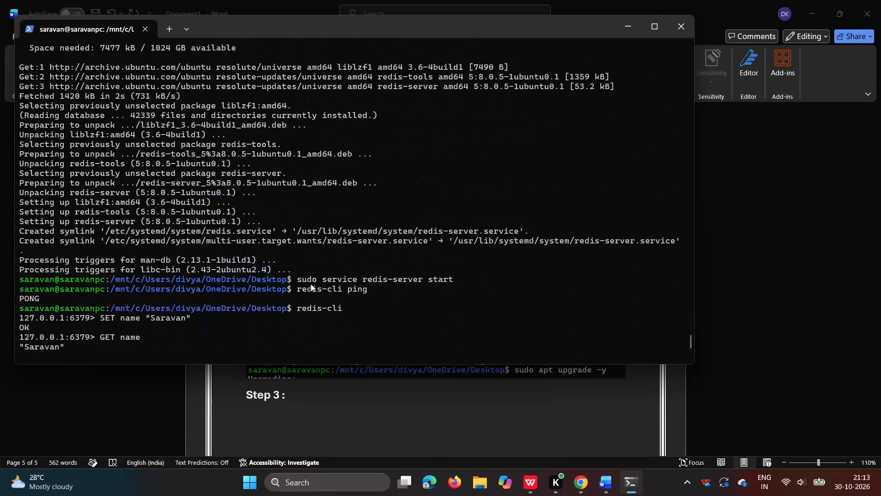
pyautogui.press('shift+super+s')
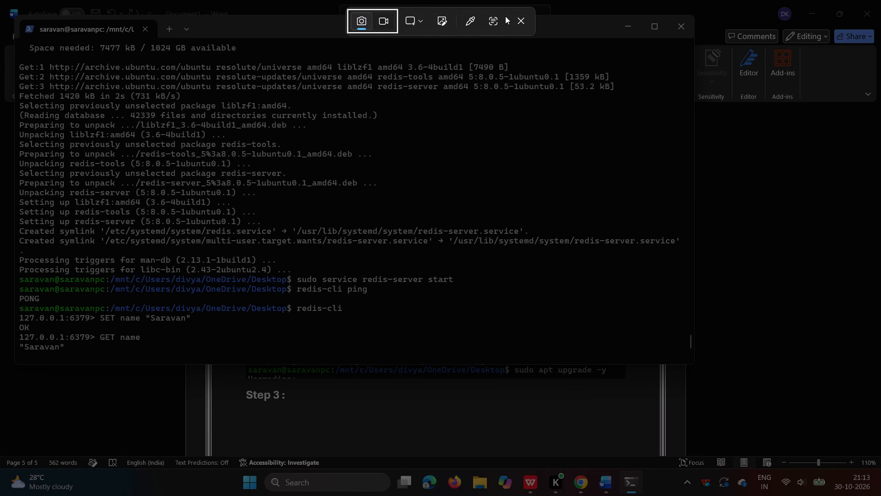
pyautogui.click(527, 13)
pyautogui.scroll(1, 457, 127)
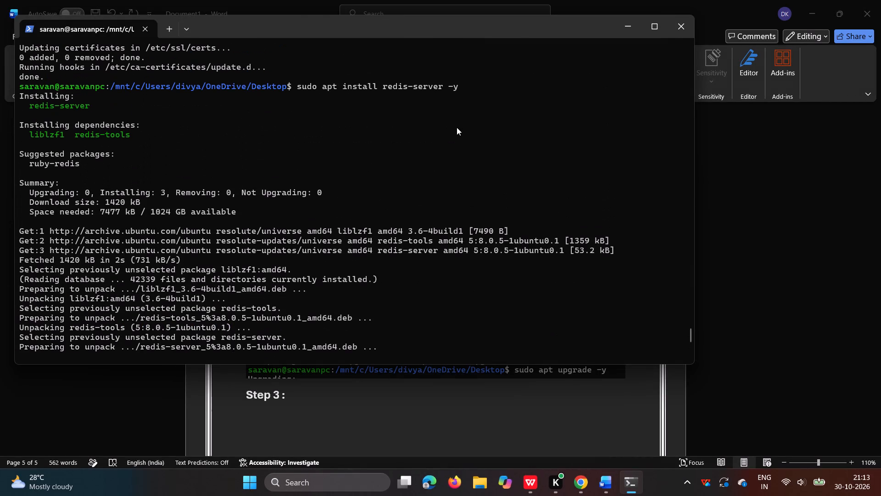
pyautogui.scroll(1, 457, 127)
pyautogui.press('shift+super+s')
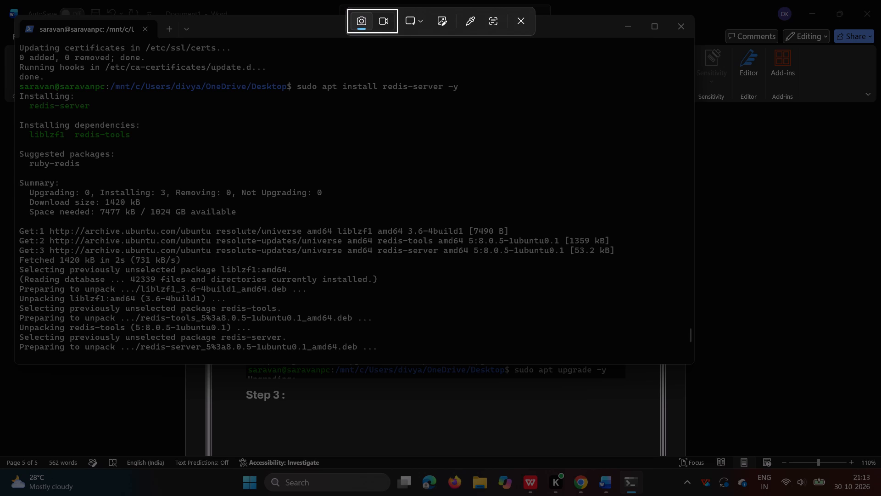
pyautogui.moveTo(17, 83); pyautogui.dragTo(407, 113)
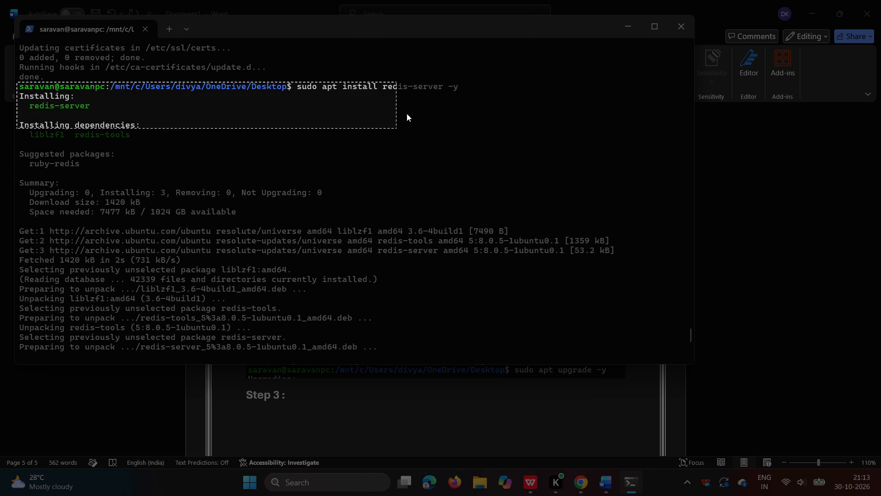
pyautogui.moveTo(407, 113); pyautogui.dragTo(468, 97)
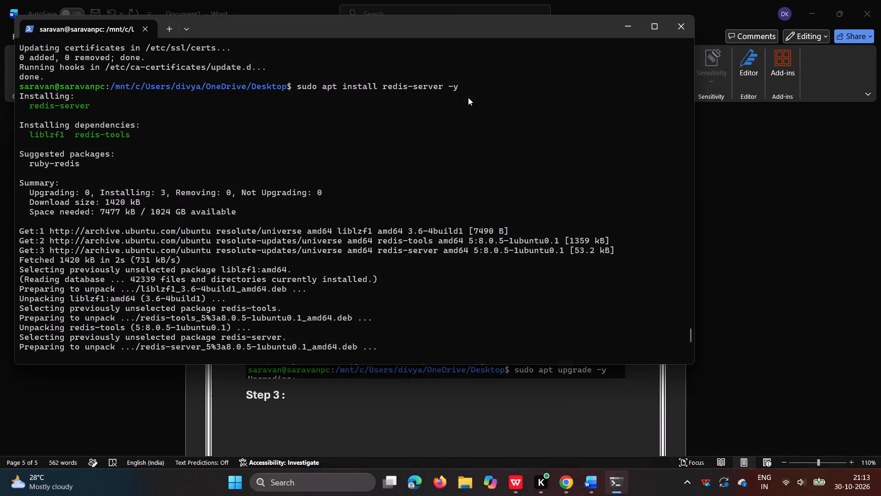
# Write the Step 3 text in the Word document: "Now give the following command and wait for such a output as shown below".
pyautogui.click(588, 469)
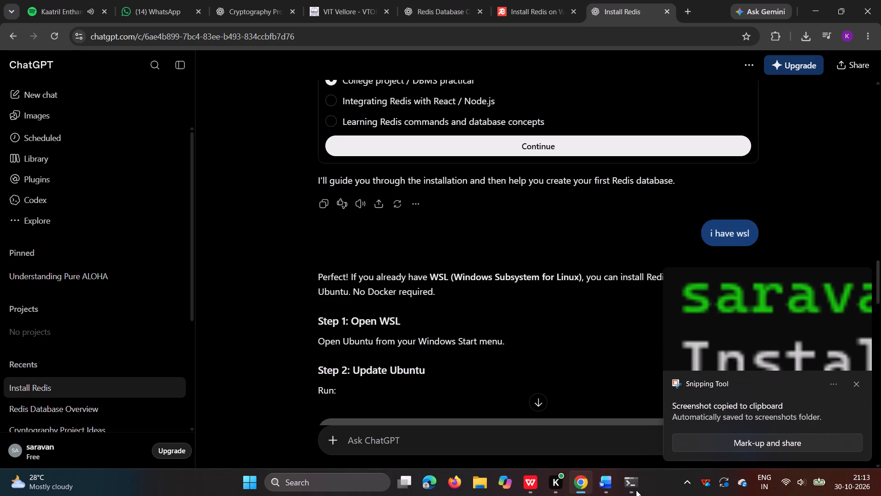
pyautogui.click(632, 485)
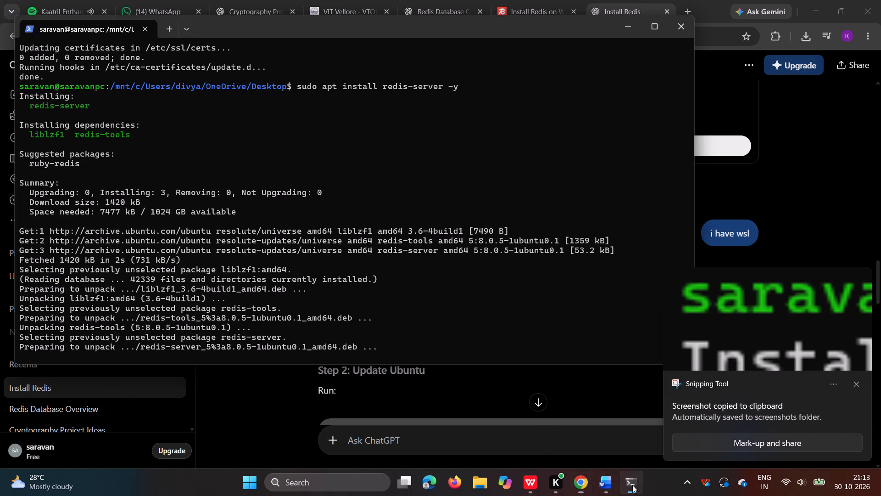
pyautogui.click(598, 485)
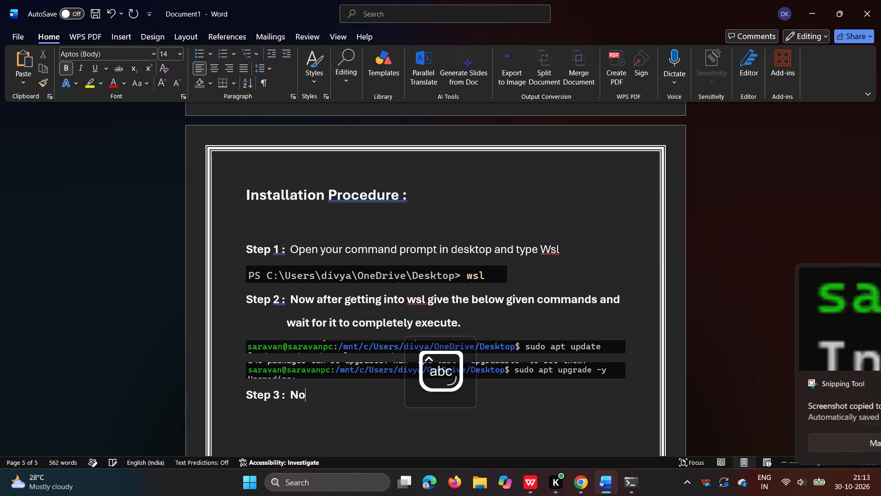
pyautogui.write('give the following command and wait for sucha')
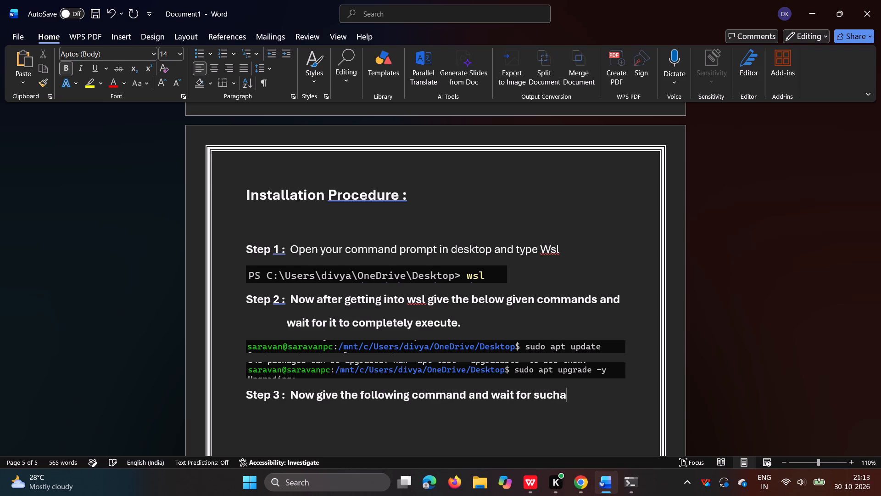
pyautogui.press('BackSpace')
pyautogui.press('space')
pyautogui.write('a output as shown below')
pyautogui.press('space')
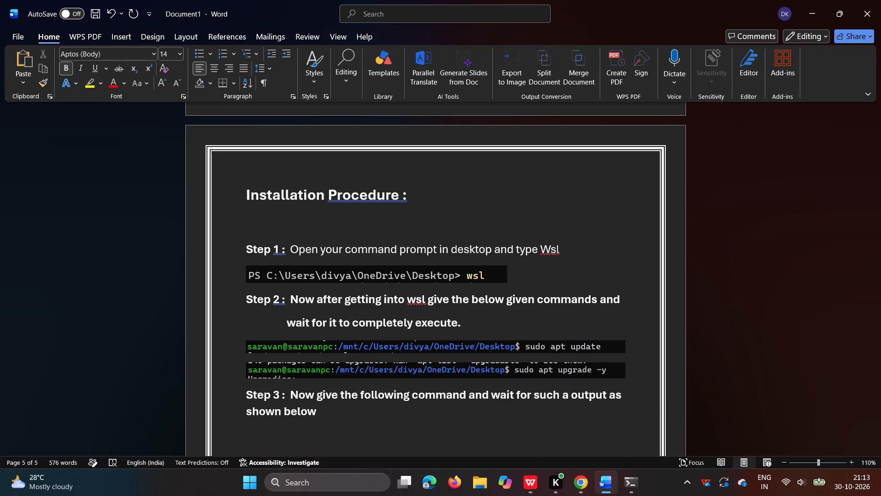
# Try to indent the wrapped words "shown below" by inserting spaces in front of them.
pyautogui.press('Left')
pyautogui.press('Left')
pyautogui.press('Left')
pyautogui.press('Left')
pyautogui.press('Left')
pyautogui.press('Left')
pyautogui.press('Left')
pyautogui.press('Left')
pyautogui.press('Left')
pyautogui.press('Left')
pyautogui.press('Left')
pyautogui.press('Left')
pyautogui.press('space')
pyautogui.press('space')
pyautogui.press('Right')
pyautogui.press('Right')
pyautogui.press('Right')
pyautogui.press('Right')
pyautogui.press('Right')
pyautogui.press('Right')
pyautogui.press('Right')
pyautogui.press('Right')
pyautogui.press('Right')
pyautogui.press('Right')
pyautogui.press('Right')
# Remove "shown below" from the Step 3 sentence and rewrite it as "Shown below." on a separate line, indented under the sentence text.
pyautogui.press('BackSpace')
pyautogui.press('BackSpace')
pyautogui.press('BackSpace')
pyautogui.press('BackSpace')
pyautogui.press('BackSpace')
pyautogui.press('BackSpace')
pyautogui.press('BackSpace')
pyautogui.press('BackSpace')
pyautogui.press('BackSpace')
pyautogui.press('BackSpace')
pyautogui.press('BackSpace')
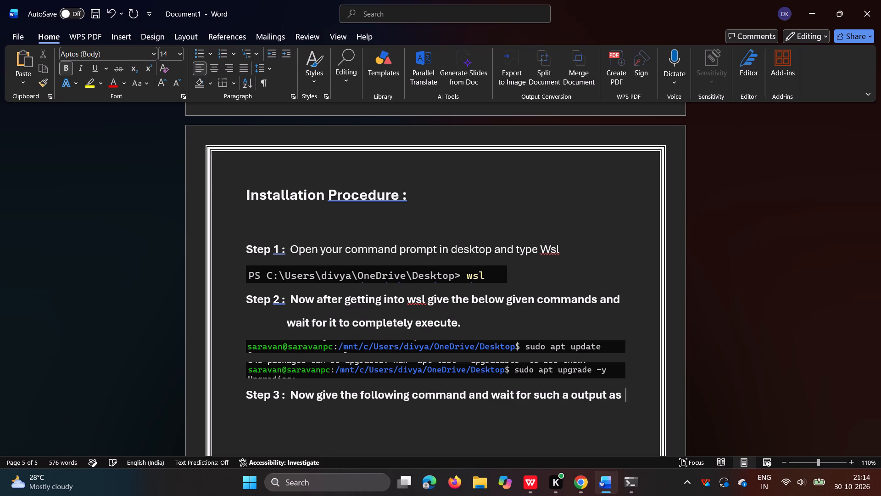
pyautogui.press('Return')
pyautogui.press('space')
pyautogui.press('space')
pyautogui.press('space')
pyautogui.press('space')
pyautogui.press('space')
pyautogui.press('space')
pyautogui.press('space')
pyautogui.press('space')
pyautogui.press('space')
pyautogui.press('space')
pyautogui.press('space')
pyautogui.press('space')
pyautogui.press('space')
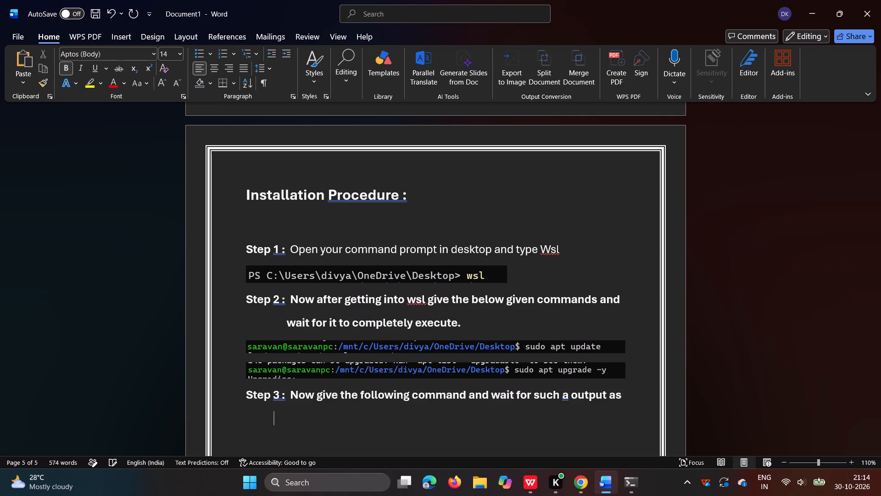
pyautogui.press('space')
pyautogui.press('space')
pyautogui.press('space')
pyautogui.press('space')
pyautogui.write('shown below')
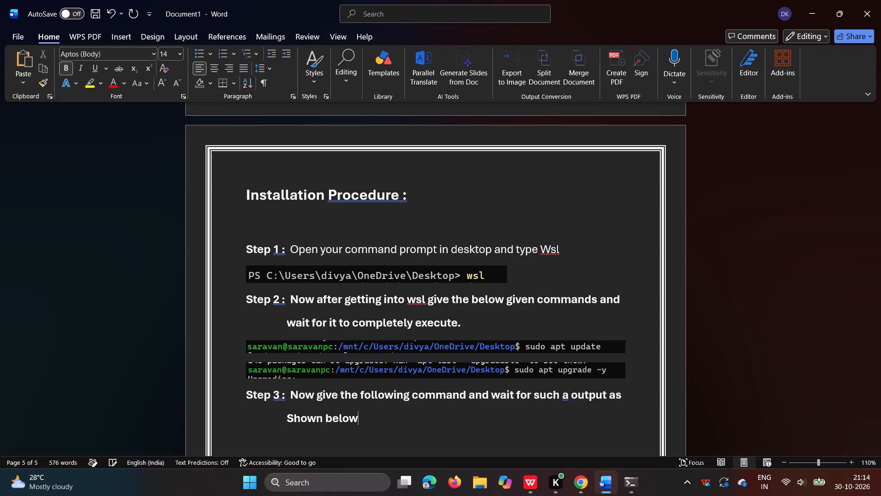
pyautogui.press('.')
# Paste the sudo apt install redis-server -y screenshot on a new line below the Step 3 text.
pyautogui.press('Return')
pyautogui.hotkey('ctrl', 'v')
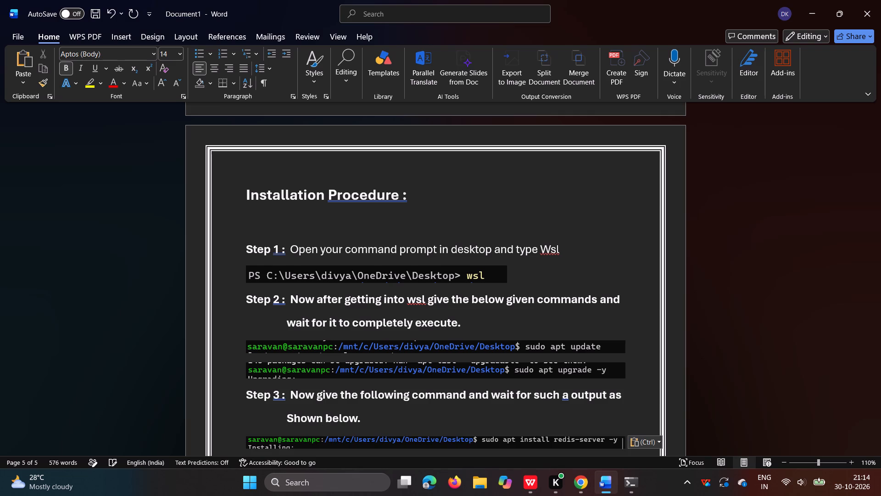
# Capture a screenshot of the terminal's redis-server installation output, from Installing to the libc-bin triggers line, and paste it below the install command screenshot.
pyautogui.scroll(-1, 536, 413)
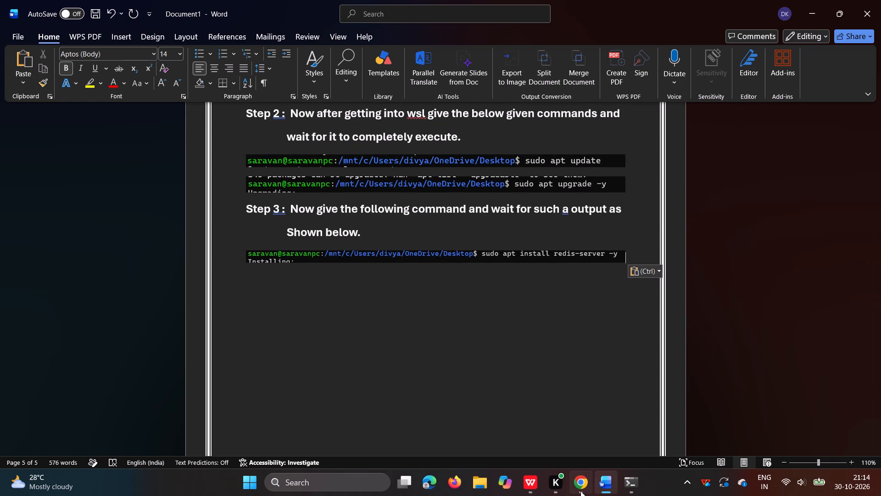
pyautogui.click(635, 478)
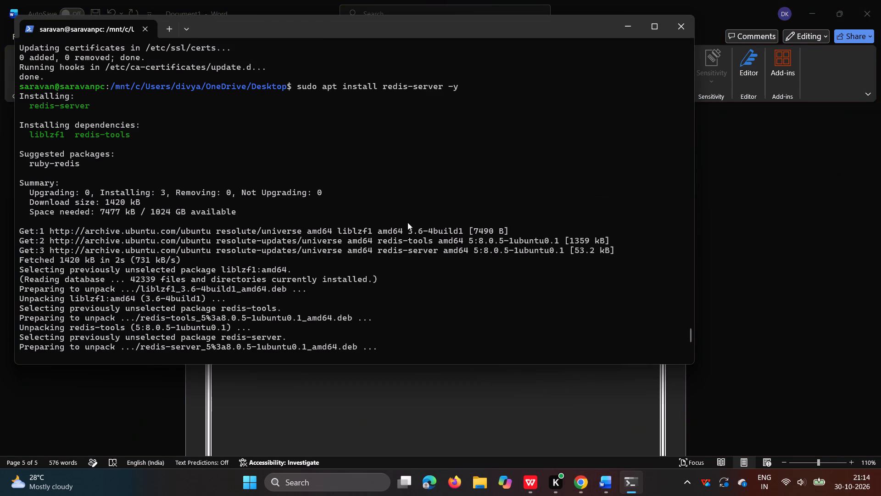
pyautogui.scroll(-2, 407, 222)
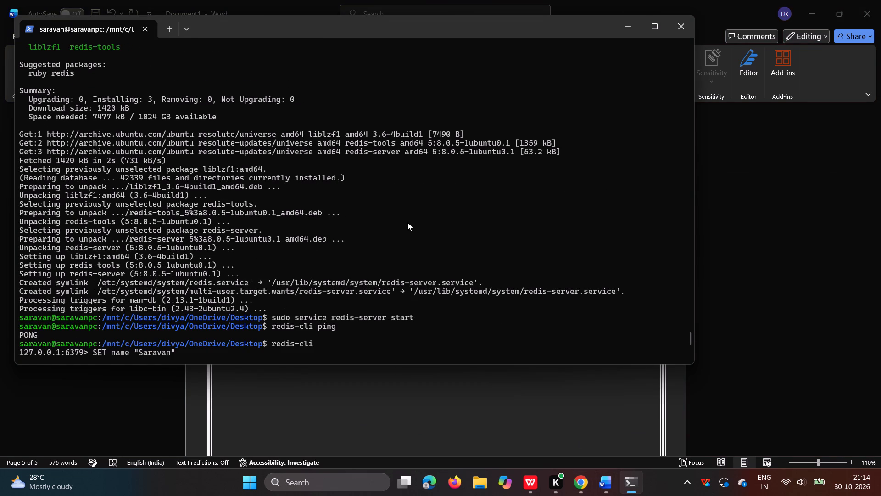
pyautogui.scroll(1, 407, 222)
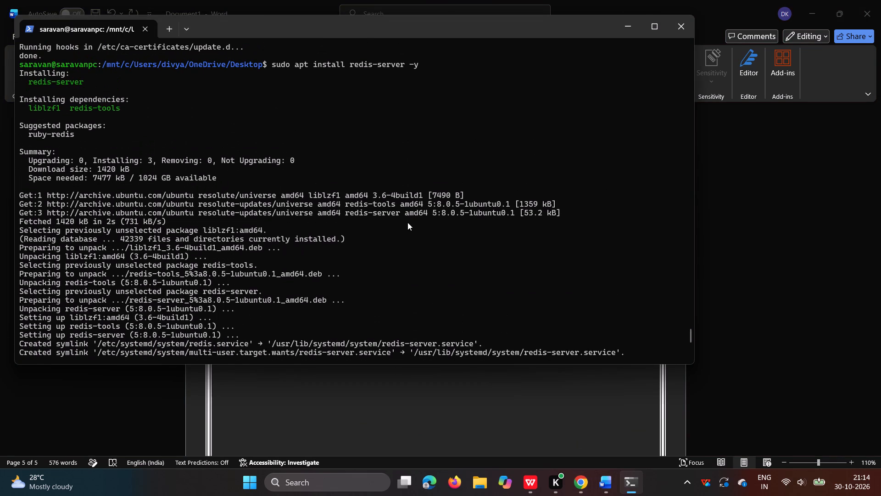
pyautogui.keyDown('ctrl'); pyautogui.scroll(-1, 408, 236); pyautogui.keyUp('ctrl')
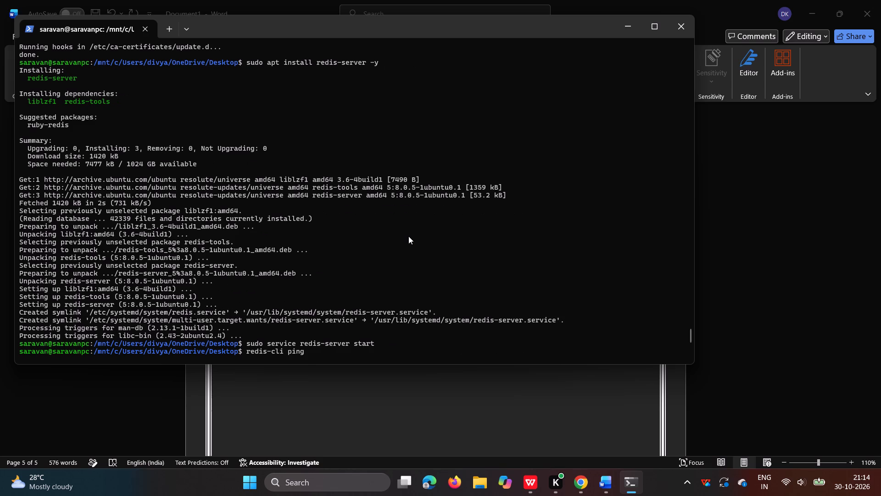
pyautogui.press('shift+super+s')
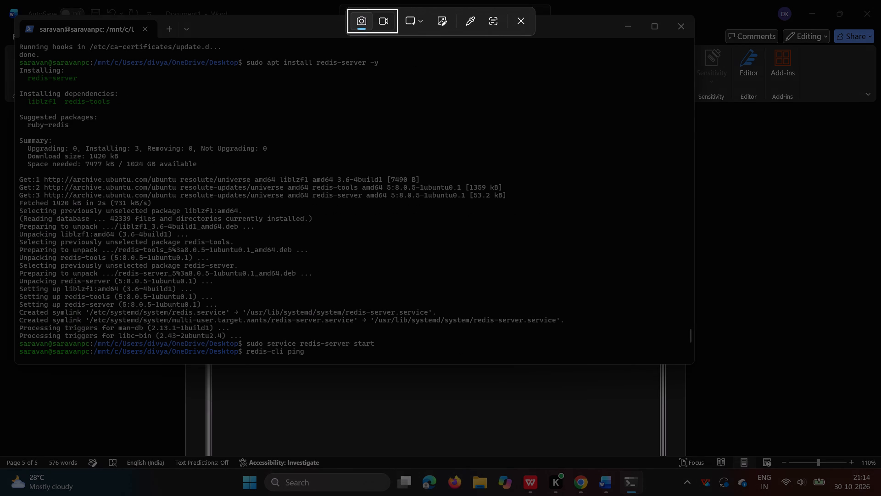
pyautogui.moveTo(16, 65); pyautogui.dragTo(570, 344)
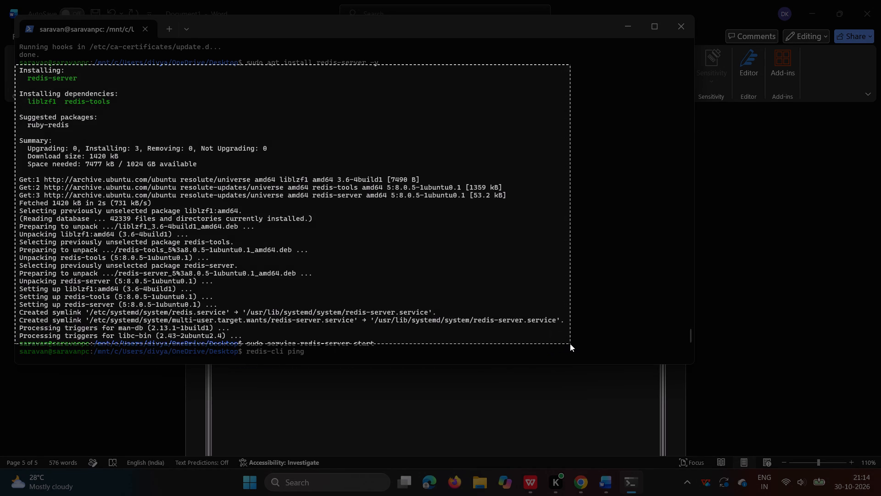
pyautogui.moveTo(570, 344); pyautogui.dragTo(573, 342)
pyautogui.click(724, 366)
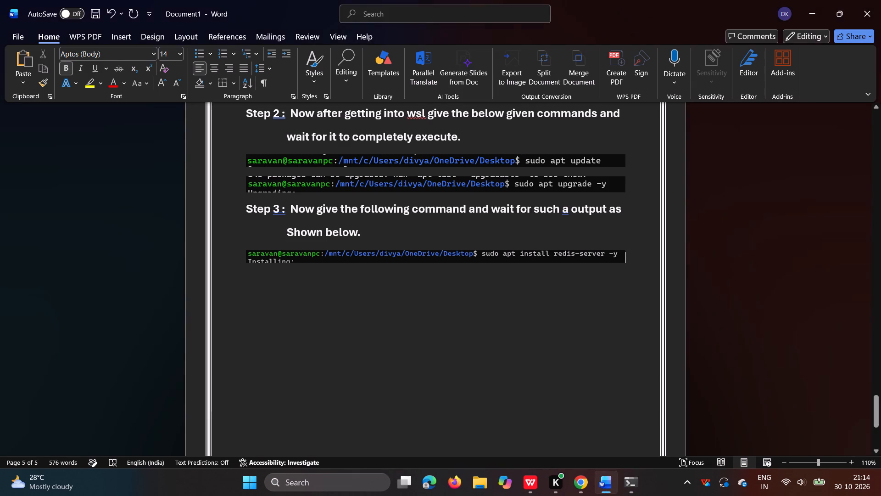
pyautogui.press('Return')
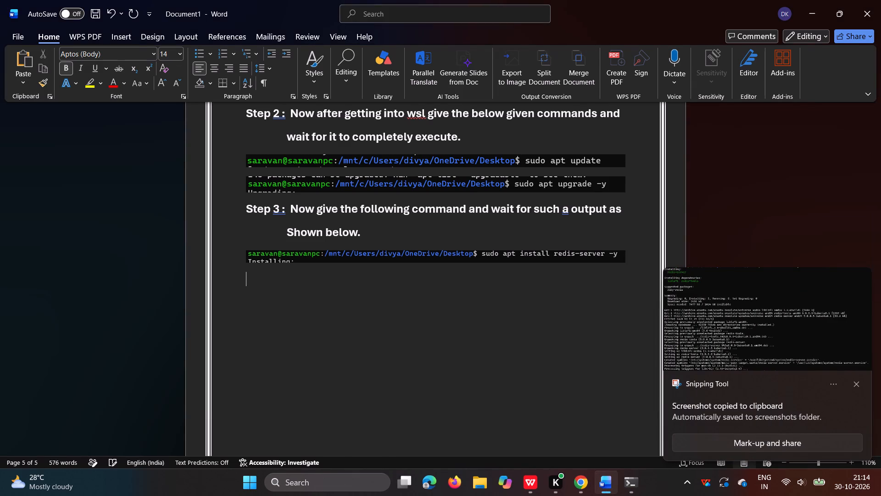
pyautogui.hotkey('ctrl', 'v')
pyautogui.click(854, 382)
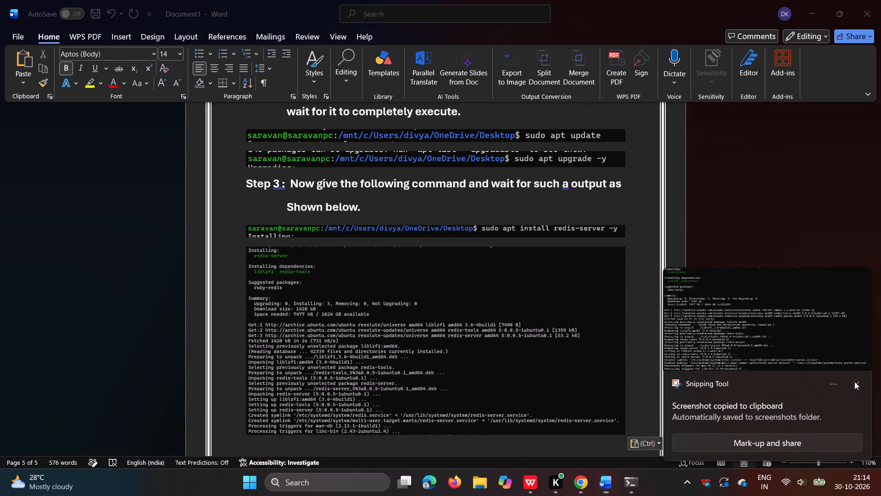
# Add an empty line below the redis-server installation output screenshot.
pyautogui.scroll(-1, 568, 341)
pyautogui.scroll(-1, 433, 231)
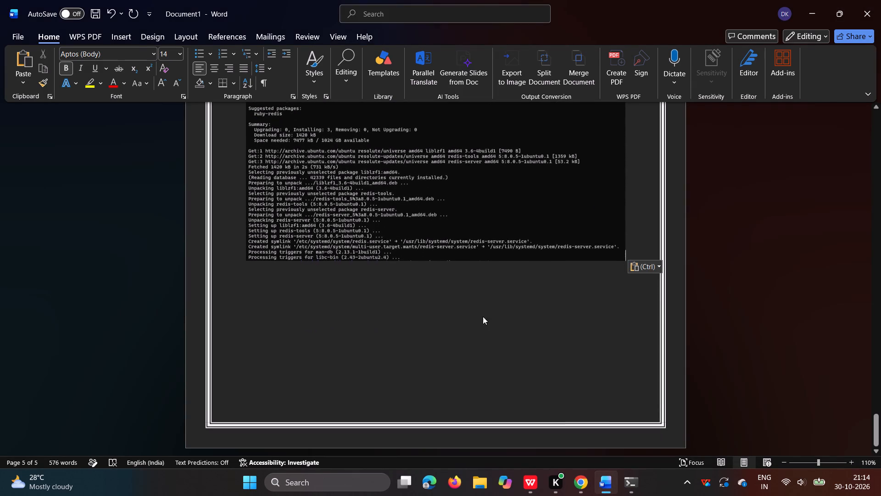
pyautogui.scroll(1, 483, 316)
pyautogui.press('Return')
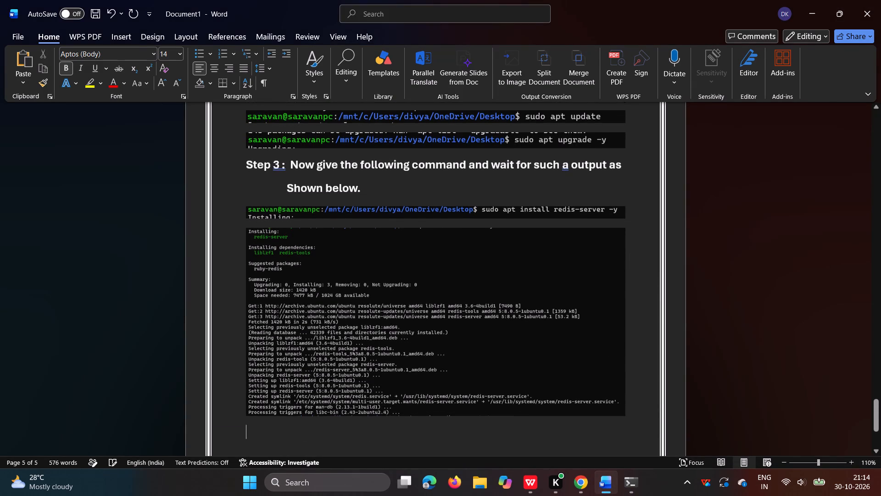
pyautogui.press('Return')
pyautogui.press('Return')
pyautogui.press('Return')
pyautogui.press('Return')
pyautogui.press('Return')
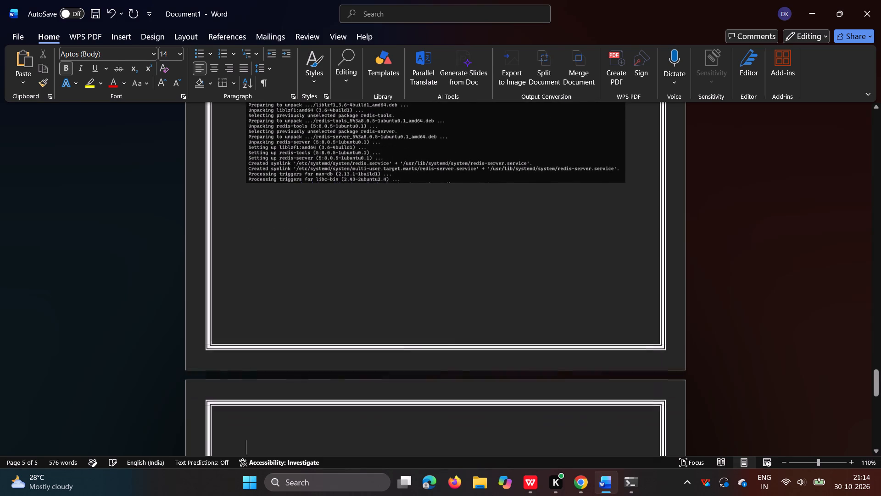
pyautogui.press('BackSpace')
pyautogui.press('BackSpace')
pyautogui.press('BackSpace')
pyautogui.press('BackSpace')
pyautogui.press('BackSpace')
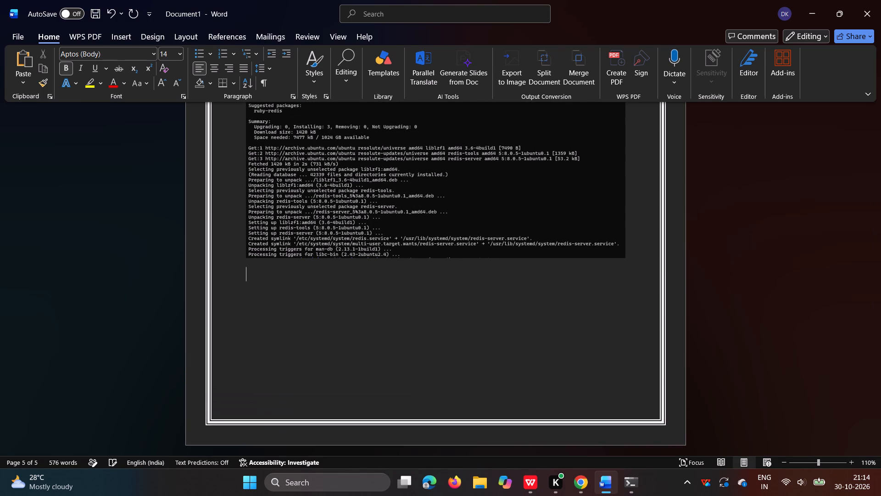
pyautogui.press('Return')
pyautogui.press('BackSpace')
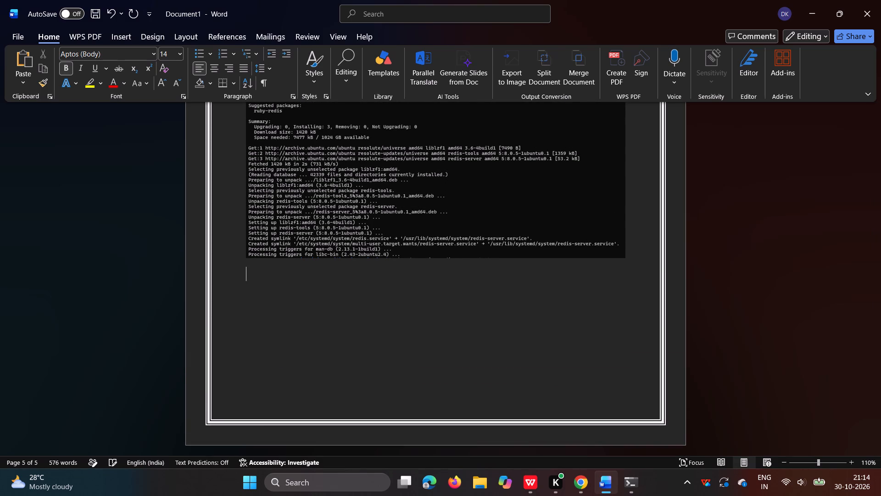
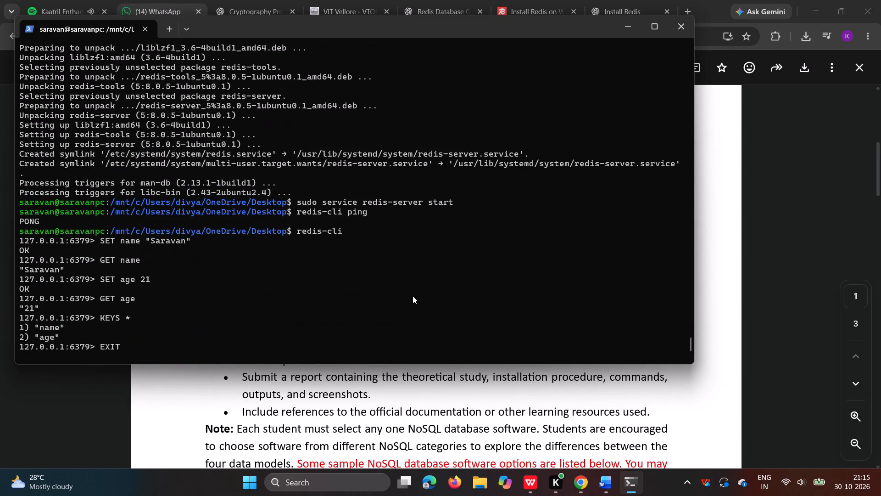
# Take a screenshot of only the terminal line with the sudo service redis-server start command.
pyautogui.scroll(-2, 429, 313)
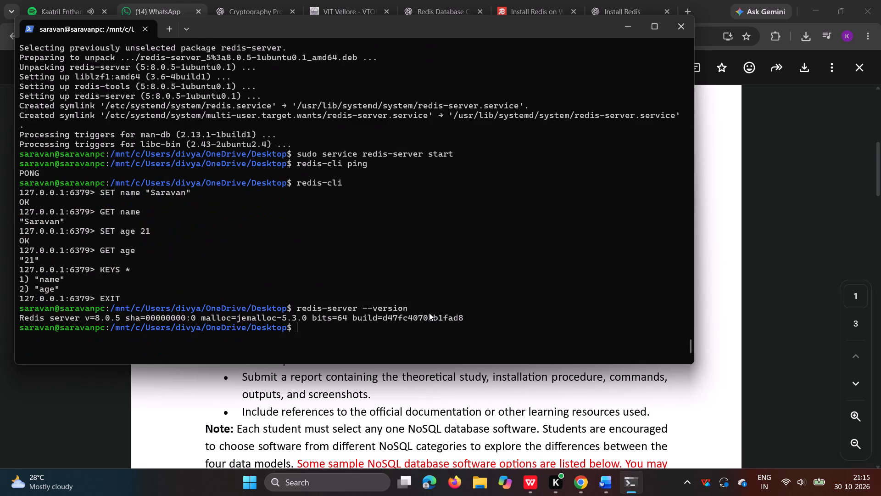
pyautogui.press('shift+super+s')
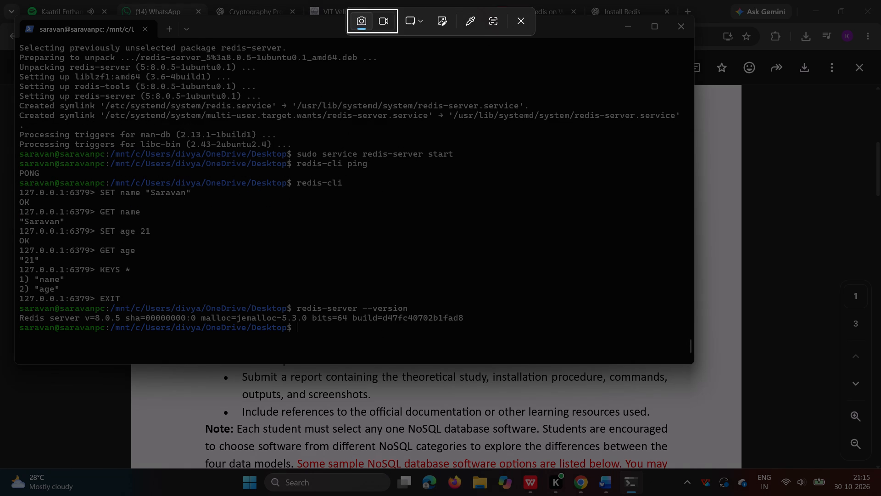
pyautogui.moveTo(17, 147); pyautogui.dragTo(469, 163)
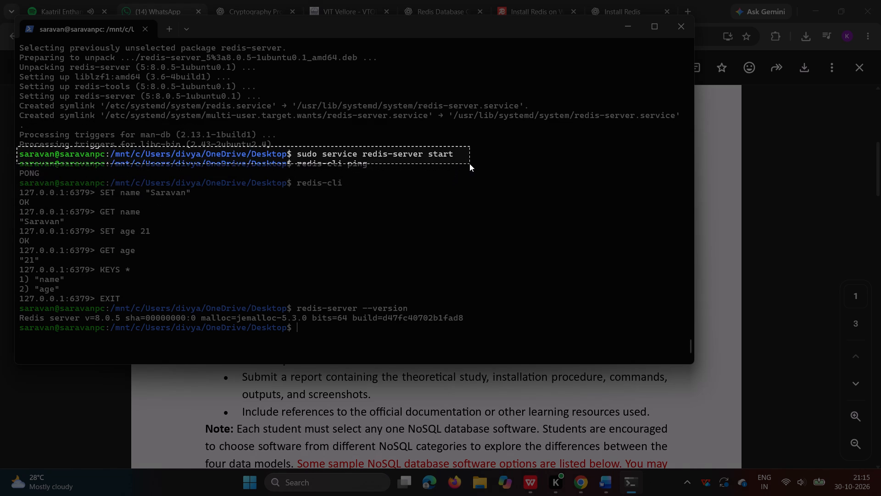
pyautogui.moveTo(469, 163); pyautogui.dragTo(463, 160)
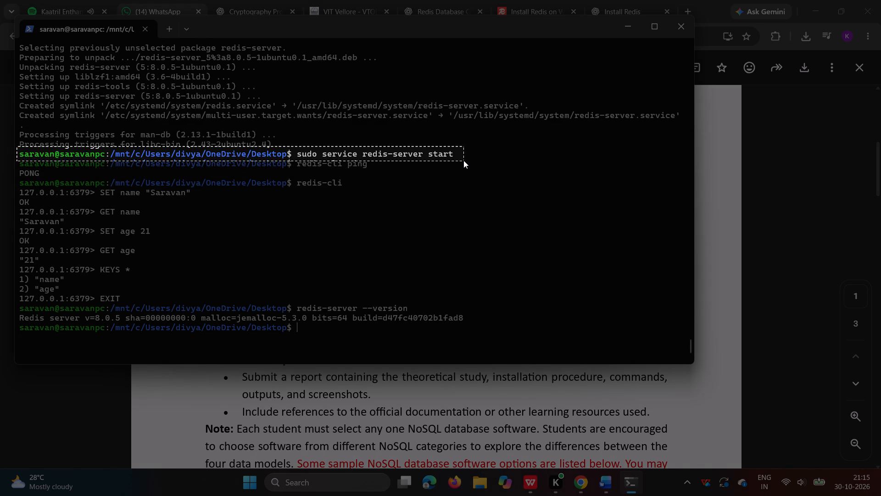
pyautogui.moveTo(463, 160); pyautogui.dragTo(465, 163)
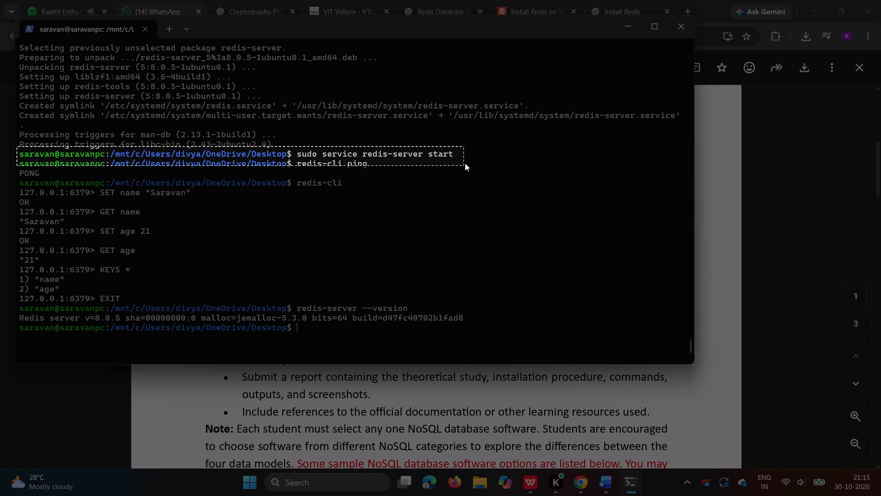
pyautogui.moveTo(465, 163); pyautogui.dragTo(468, 162)
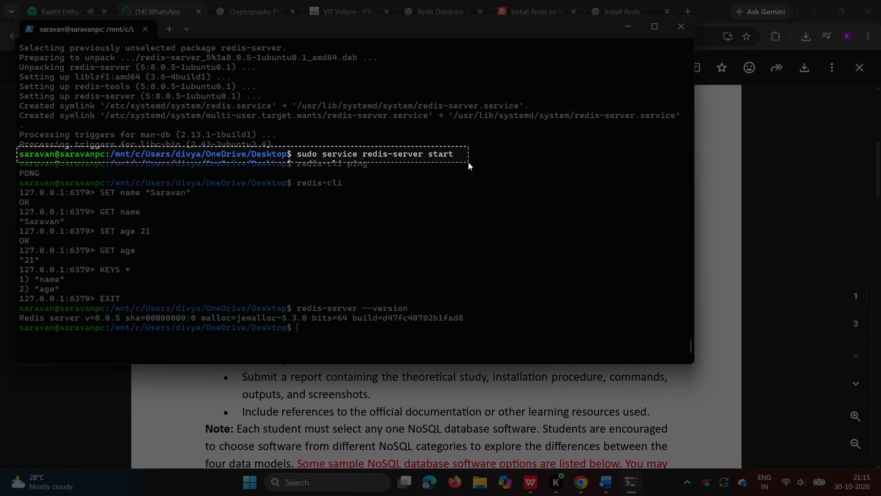
pyautogui.moveTo(468, 162); pyautogui.dragTo(468, 162)
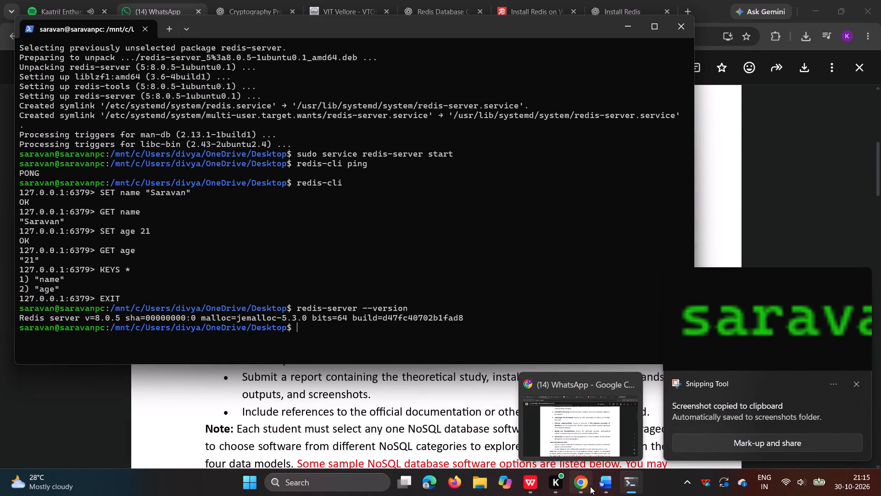
# In the Word report, change the ending of the last Step 3 line from "redis command" to "redis server .".
pyautogui.click(602, 485)
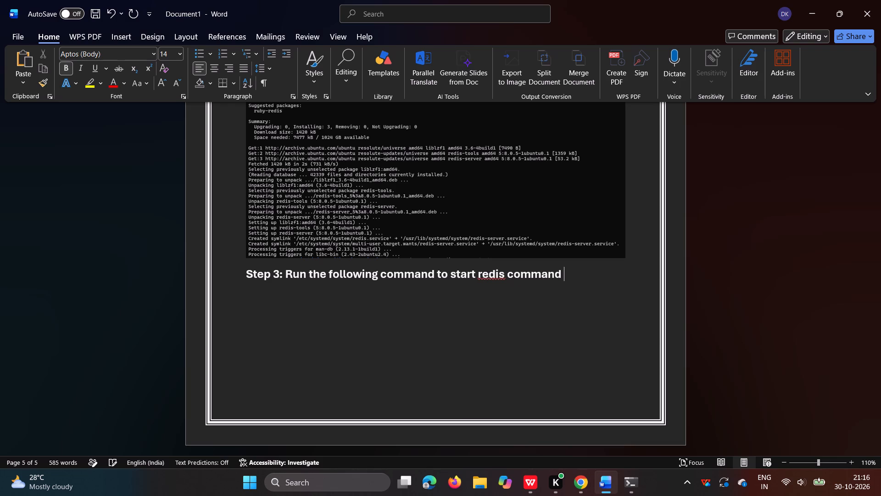
pyautogui.press('BackSpace')
pyautogui.press('BackSpace')
pyautogui.press('BackSpace')
pyautogui.press('BackSpace')
pyautogui.press('BackSpace')
pyautogui.press('BackSpace')
pyautogui.press('BackSpace')
pyautogui.press('BackSpace')
pyautogui.press('BackSpace')
pyautogui.press('BackSpace')
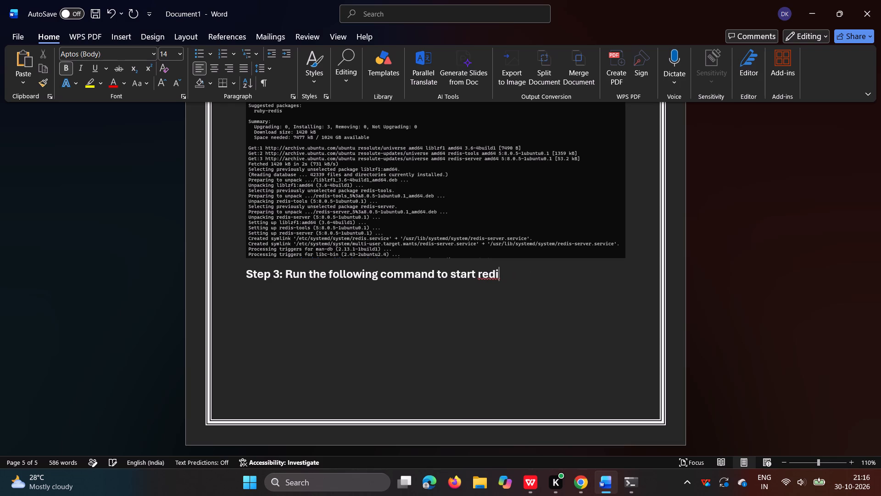
pyautogui.write('s')
pyautogui.press('space')
pyautogui.write('server')
pyautogui.press('space')
pyautogui.press('.')
# Paste the captured redis-server start command on a new line below the Step 3 text.
pyautogui.press('Return')
pyautogui.hotkey('ctrl', 'v')
# Remove bold from the instruction text following the Step 2 and first Step 3 labels under Installation Procedure, leaving the labels bold.
pyautogui.scroll(1, 460, 245)
pyautogui.scroll(2, 566, 331)
pyautogui.scroll(-1, 566, 331)
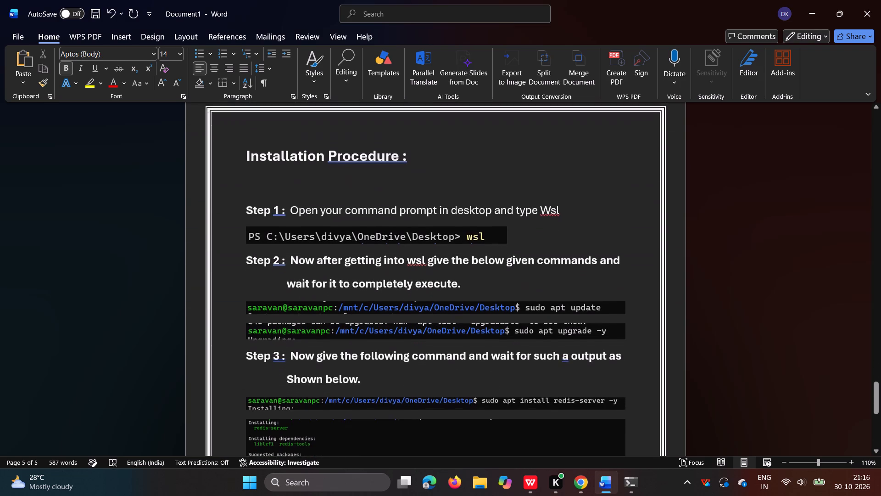
pyautogui.moveTo(290, 254); pyautogui.dragTo(461, 285)
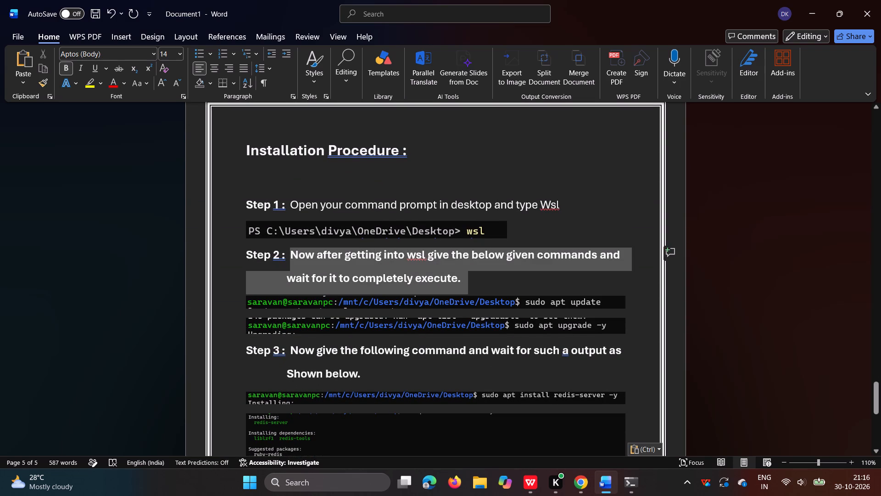
pyautogui.moveTo(461, 285); pyautogui.dragTo(460, 281)
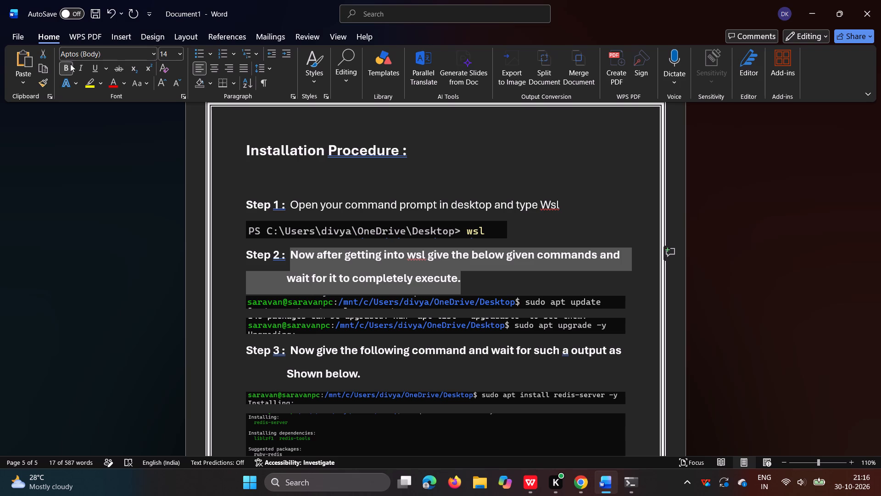
pyautogui.click(72, 67)
pyautogui.scroll(-1, 333, 245)
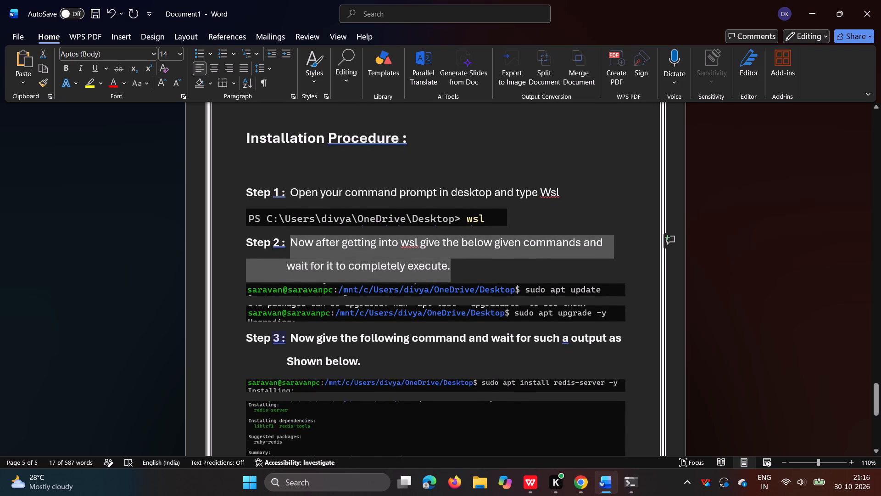
pyautogui.moveTo(290, 339); pyautogui.dragTo(363, 364)
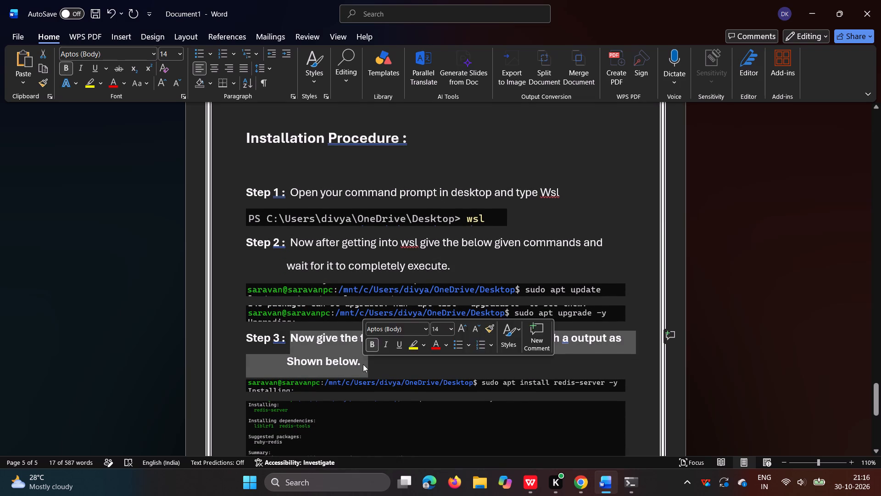
pyautogui.click(67, 66)
# Remove bold from "Run the following command to start redis server ." in the last Step 3 line.
pyautogui.scroll(1, 392, 311)
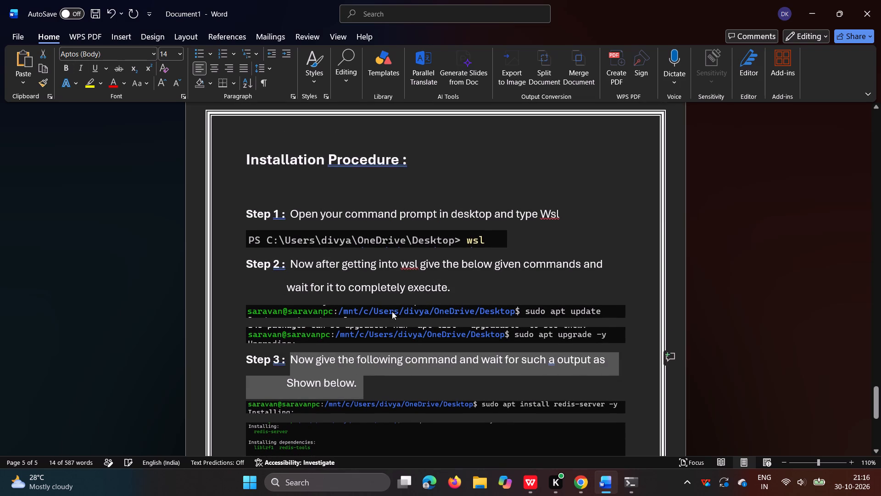
pyautogui.scroll(1, 392, 311)
pyautogui.scroll(-5, 392, 311)
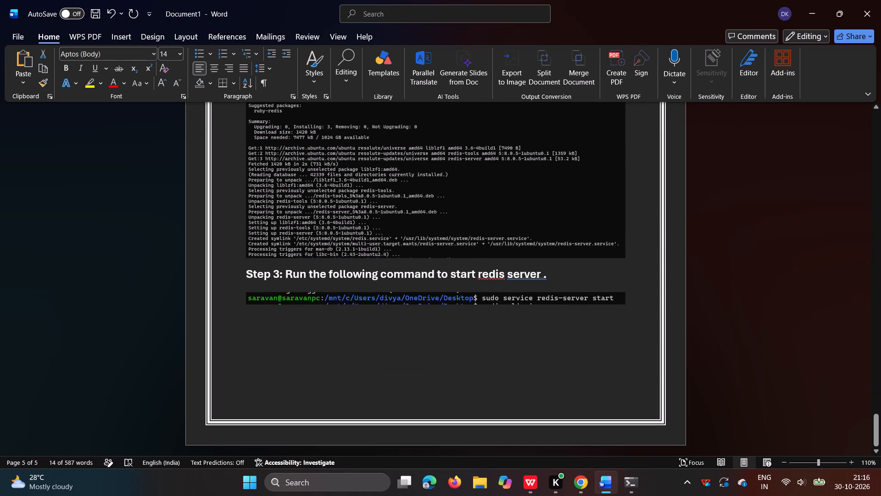
pyautogui.moveTo(284, 277); pyautogui.dragTo(549, 275)
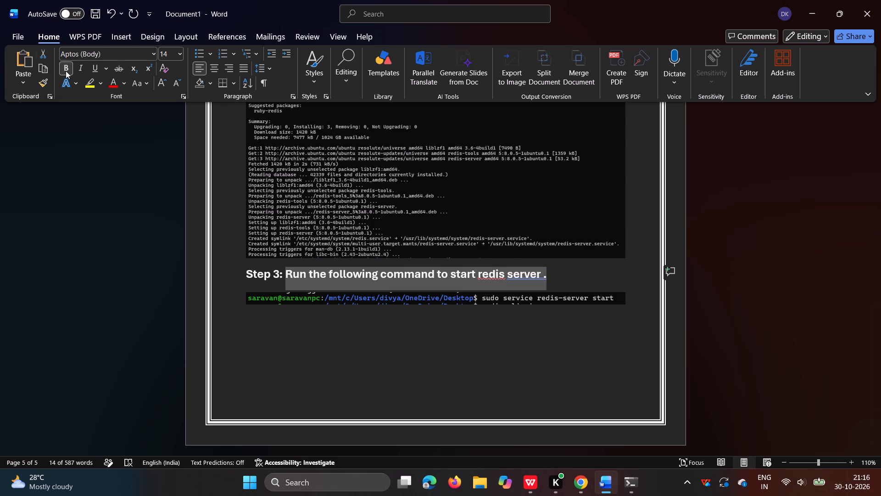
pyautogui.click(67, 71)
pyautogui.click(407, 316)
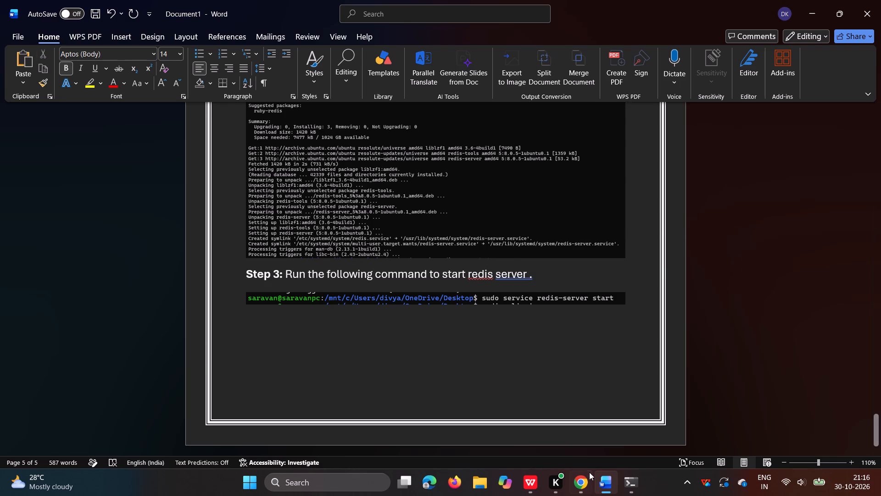
# Switch to the terminal and take a screenshot of the redis-cli ping command with its PONG output.
pyautogui.click(637, 484)
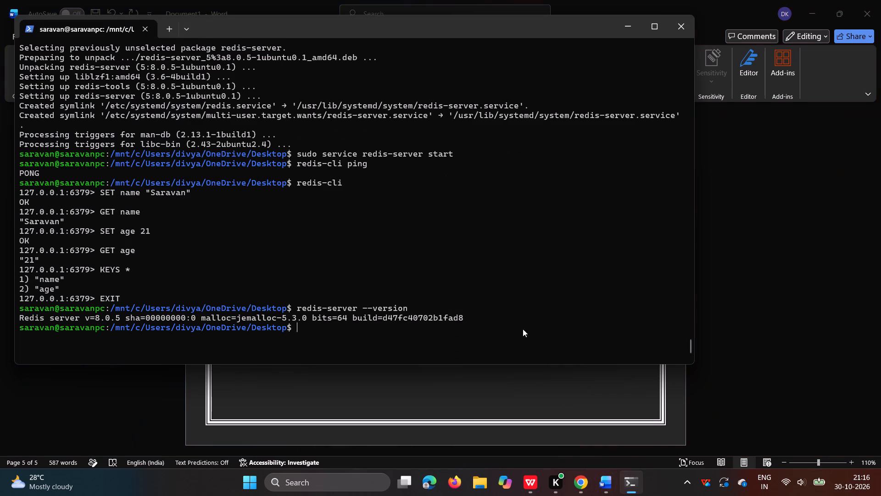
pyautogui.scroll(1, 509, 293)
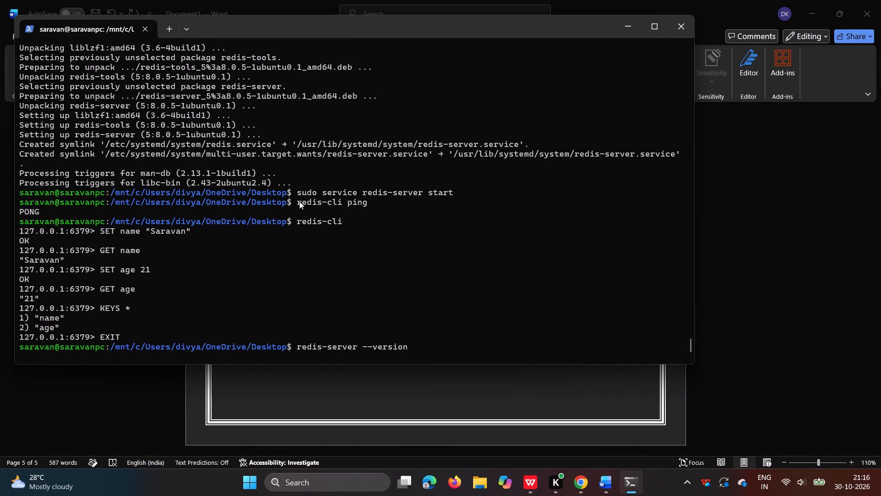
pyautogui.moveTo(296, 201); pyautogui.dragTo(370, 204)
pyautogui.click(370, 204)
pyautogui.press('shift+super+s')
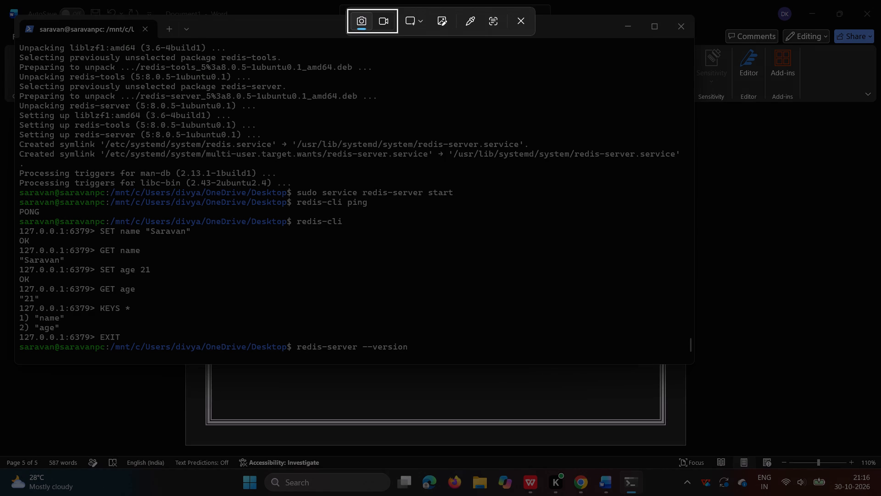
pyautogui.moveTo(17, 197); pyautogui.dragTo(414, 217)
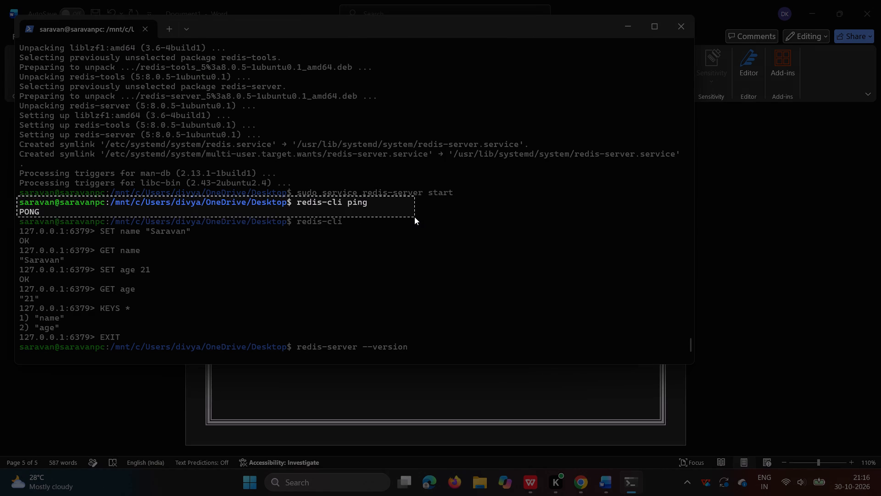
pyautogui.moveTo(414, 217); pyautogui.dragTo(412, 221)
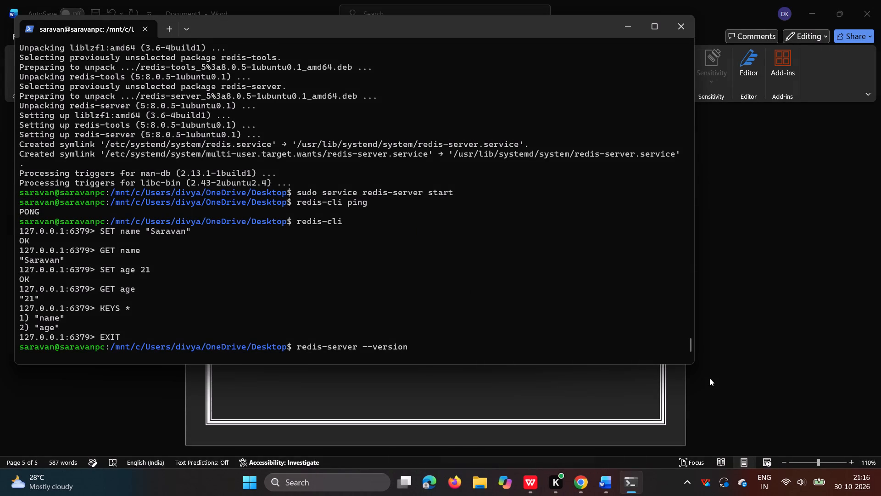
# Return to the Word report and paste the ping screenshot below the redis-server start image.
pyautogui.click(709, 378)
pyautogui.hotkey('ctrl', 'v')
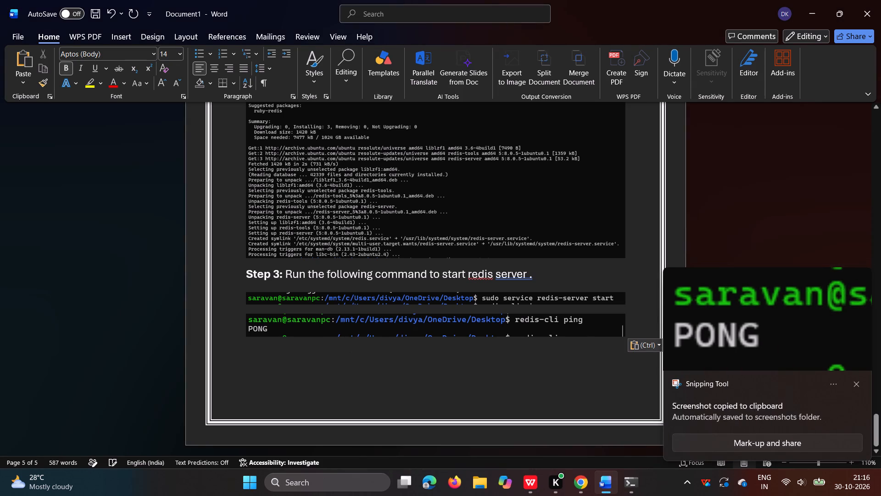
# Insert above the ping screenshot the line "Step 4: Run the command and except for the output “PONG” for successful confirmation that it work".
pyautogui.click(628, 300)
pyautogui.press('Return')
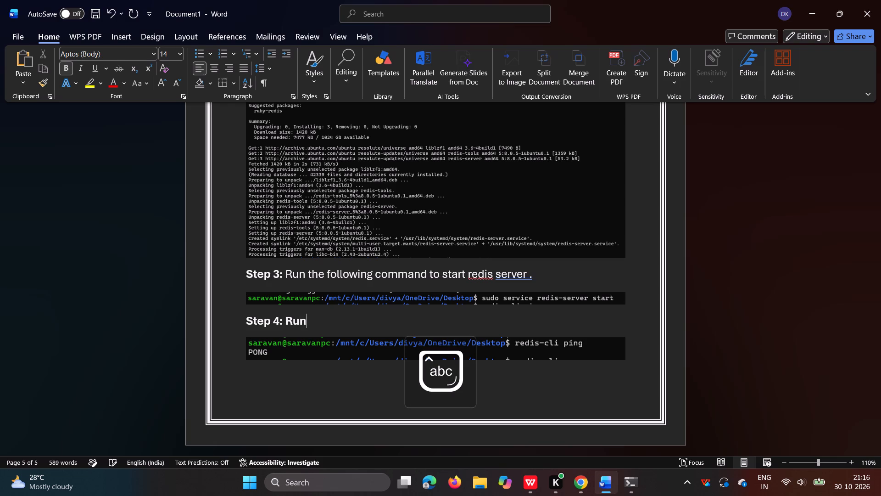
pyautogui.write('the command adn')
pyautogui.press('BackSpace')
pyautogui.press('BackSpace')
pyautogui.write('nd except for the')
pyautogui.press('space')
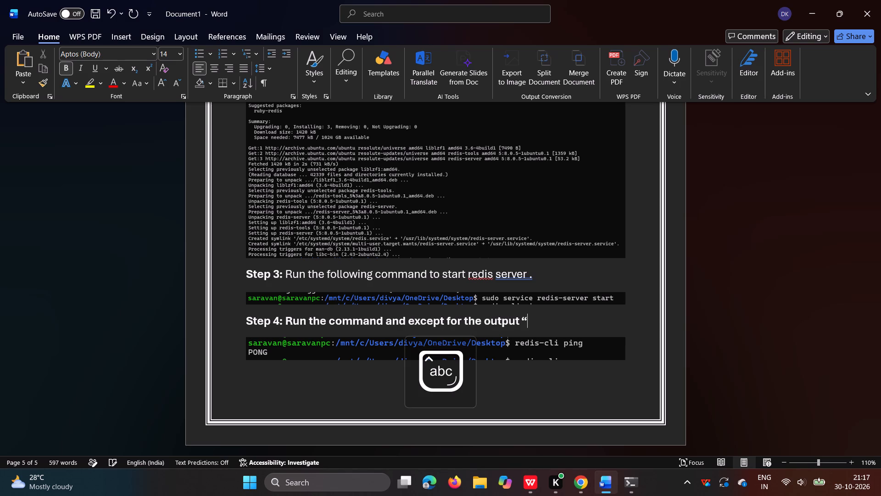
pyautogui.press('BackSpace')
pyautogui.press('space')
pyautogui.write('"POM')
pyautogui.press('BackSpace')
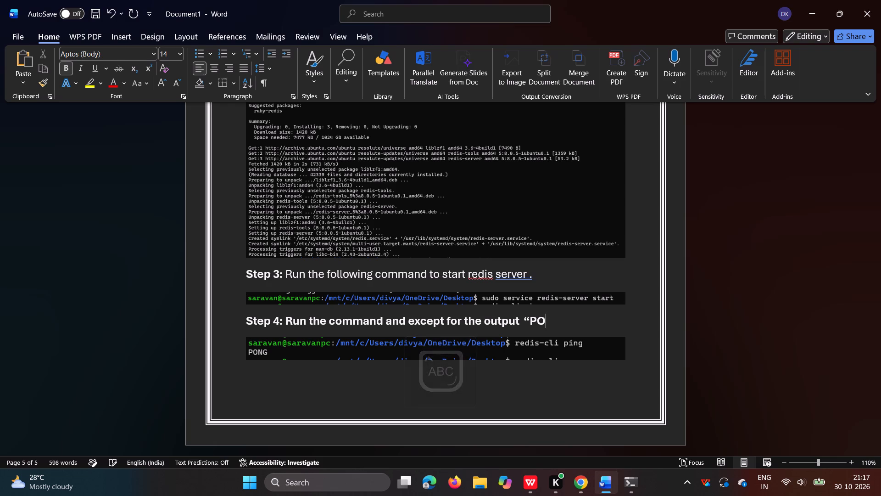
pyautogui.write('NG')
pyautogui.write('" for succesfull')
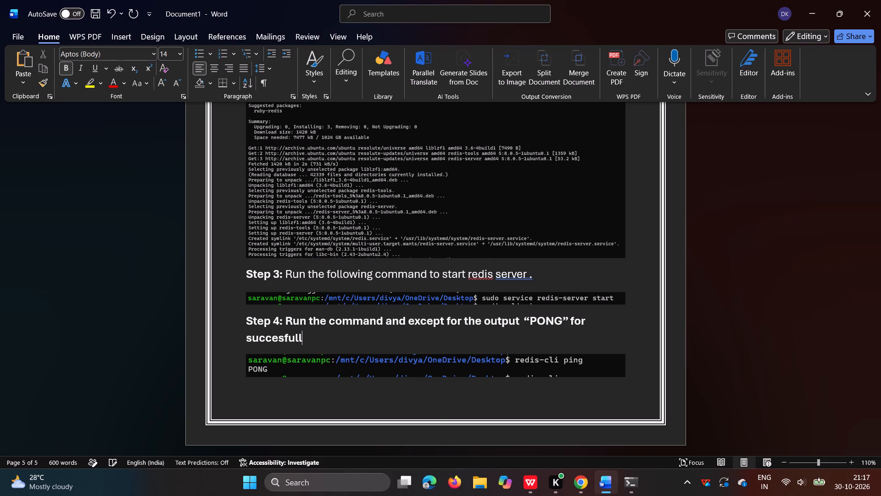
pyautogui.press('BackSpace')
pyautogui.press('BackSpace')
pyautogui.press('BackSpace')
pyautogui.press('BackSpace')
pyautogui.write('sful')
pyautogui.press('space')
pyautogui.write('confr')
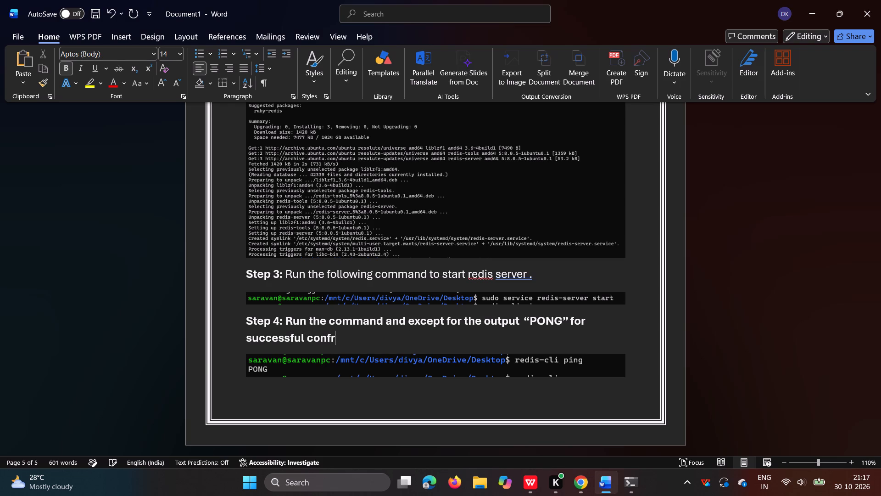
pyautogui.press('BackSpace')
pyautogui.write('irmation that it work')
pyautogui.press('space')
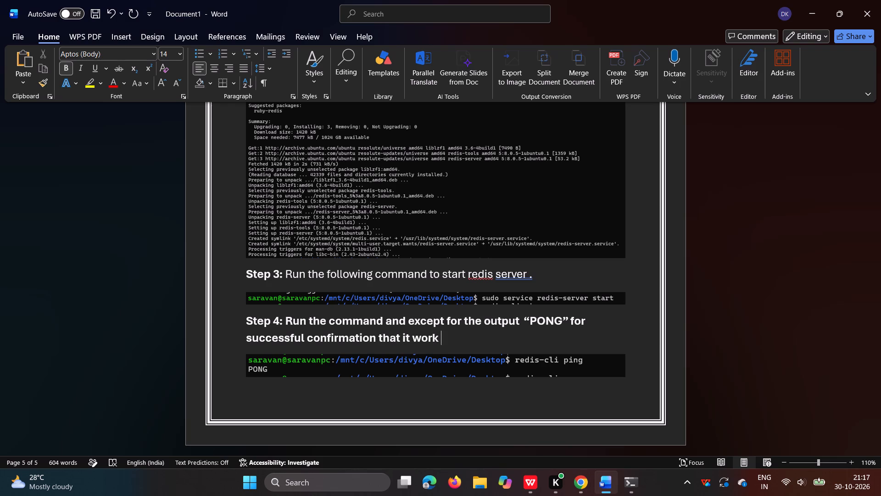
# Replace the Step 4 ending after “PONG” for with a new space-indented line reading "Successful confirmation that it works .".
pyautogui.press('BackSpace')
pyautogui.press('BackSpace')
pyautogui.press('BackSpace')
pyautogui.press('BackSpace')
pyautogui.press('BackSpace')
pyautogui.press('BackSpace')
pyautogui.press('BackSpace')
pyautogui.press('BackSpace')
pyautogui.press('BackSpace')
pyautogui.press('BackSpace')
pyautogui.press('BackSpace')
pyautogui.press('BackSpace')
pyautogui.press('BackSpace')
pyautogui.press('BackSpace')
pyautogui.press('BackSpace')
pyautogui.press('BackSpace')
pyautogui.press('BackSpace')
pyautogui.press('BackSpace')
pyautogui.press('BackSpace')
pyautogui.press('BackSpace')
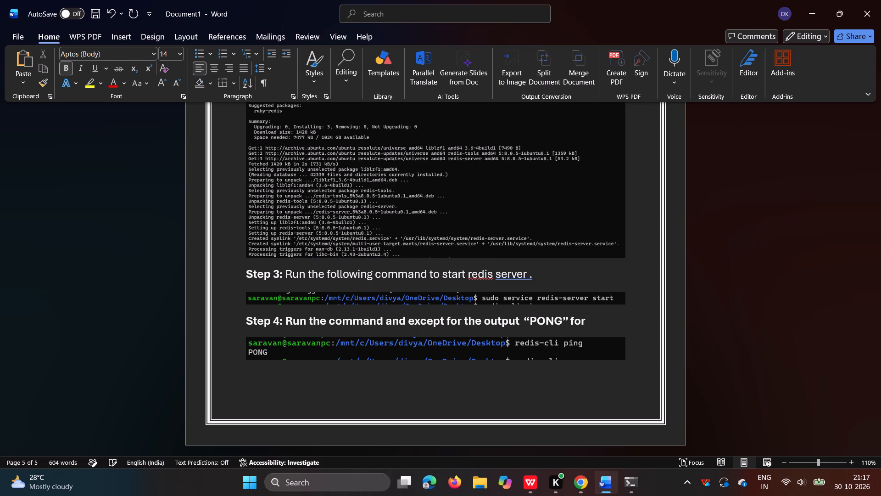
pyautogui.press('Return')
pyautogui.press('space')
pyautogui.press('space')
pyautogui.press('space')
pyautogui.press('space')
pyautogui.press('space')
pyautogui.press('space')
pyautogui.press('space')
pyautogui.press('space')
pyautogui.press('space')
pyautogui.press('space')
pyautogui.press('space')
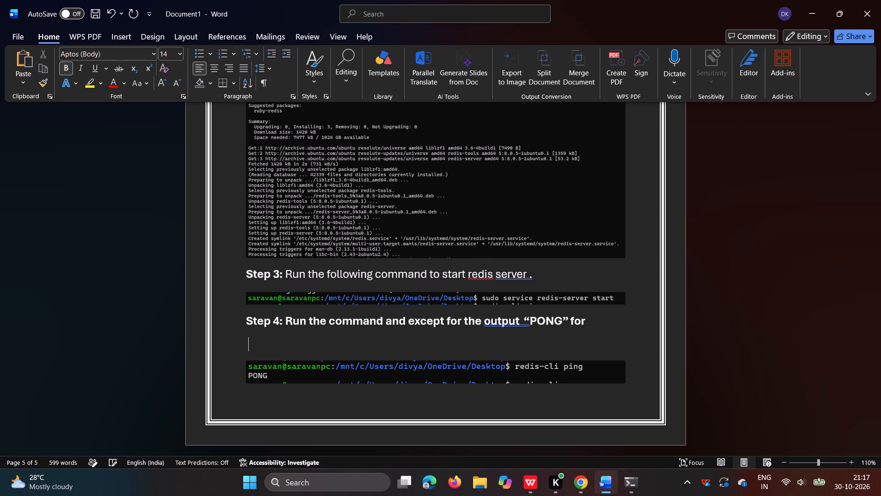
pyautogui.press('space')
pyautogui.press('space')
pyautogui.press('space')
pyautogui.press('space')
pyautogui.write('successful')
pyautogui.press('space')
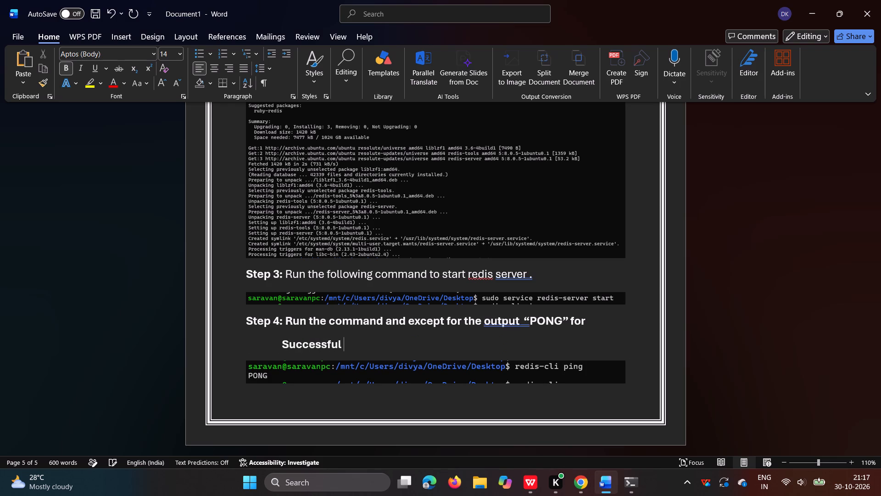
pyautogui.write('confirmation that it works')
pyautogui.press('space')
pyautogui.press('.')
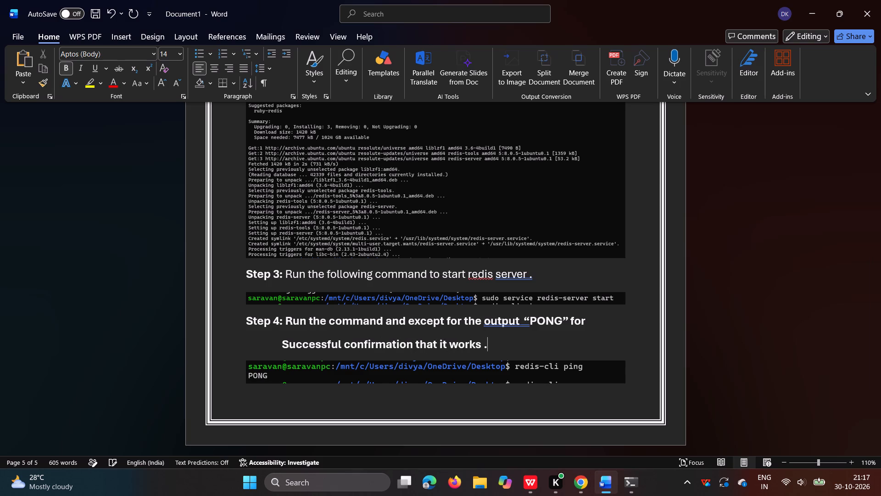
# Remove bold from the Step 4 instruction text on both lines, leaving the "Step 4:" label bold.
pyautogui.moveTo(285, 316); pyautogui.dragTo(384, 339)
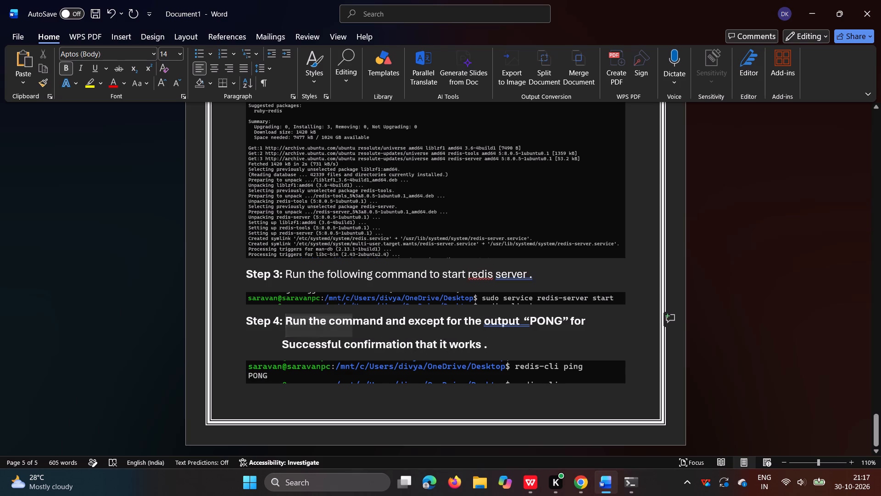
pyautogui.moveTo(384, 339); pyautogui.dragTo(494, 339)
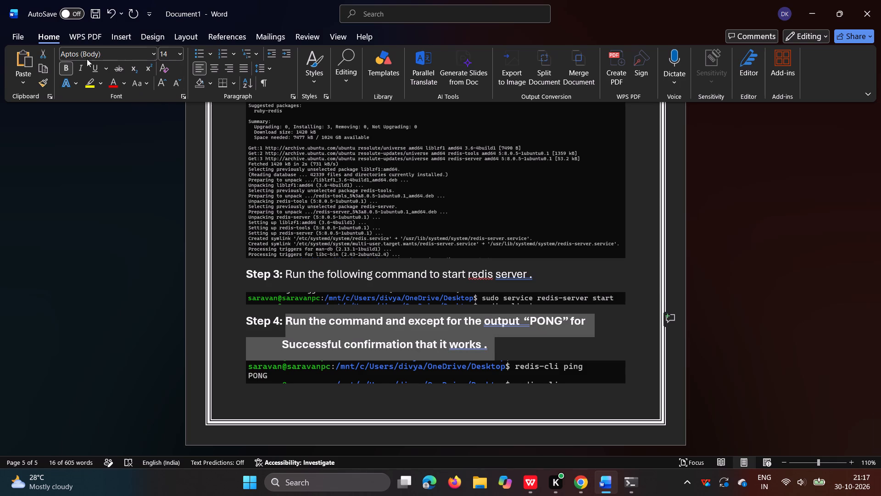
pyautogui.click(65, 66)
# Delete the empty line between the "Installation Procedure :" heading and Step 1.
pyautogui.scroll(2, 436, 184)
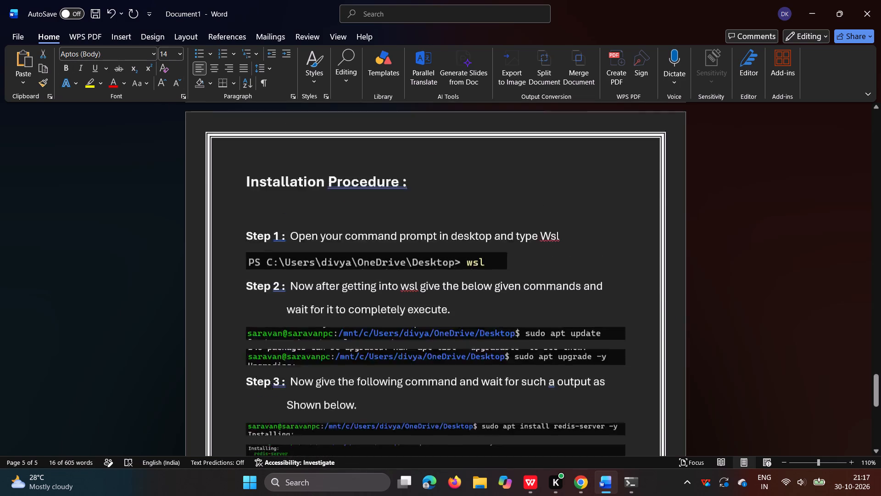
pyautogui.scroll(-5, 526, 359)
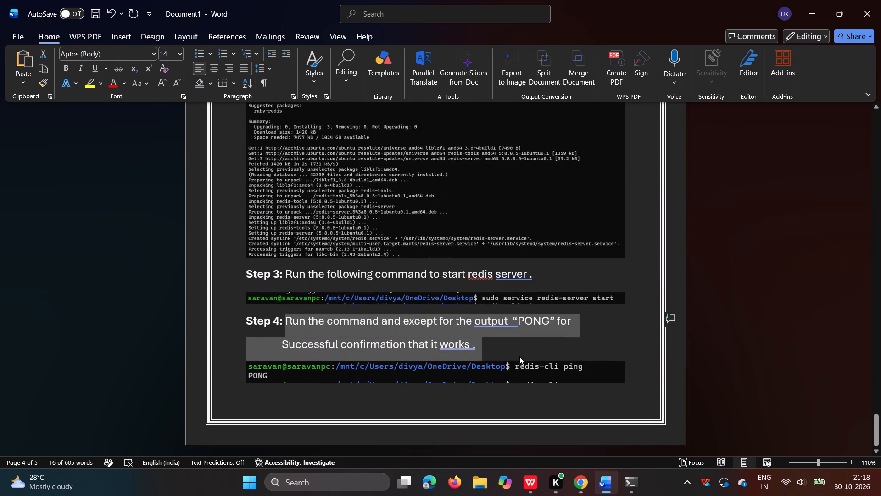
pyautogui.scroll(3, 585, 301)
pyautogui.click(318, 301)
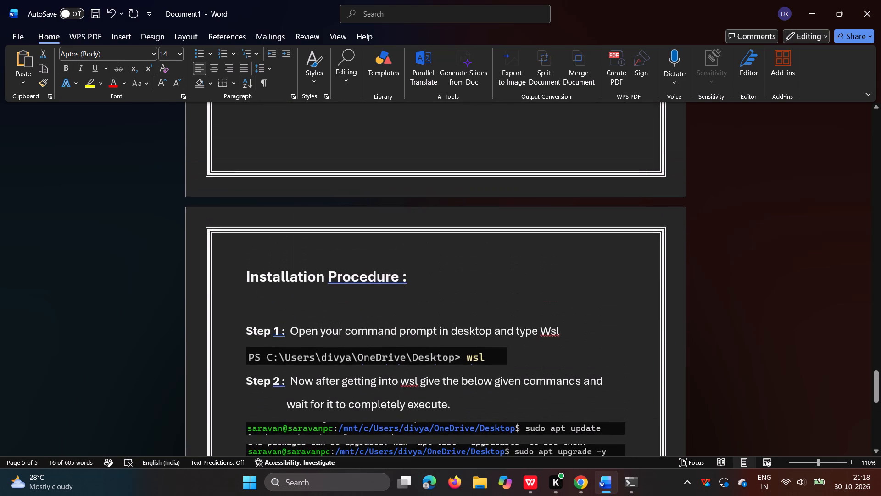
pyautogui.press('BackSpace')
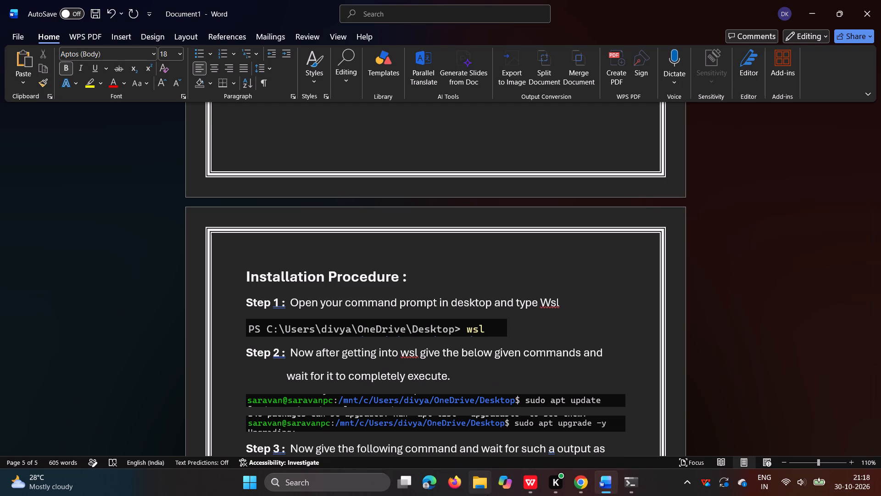
# Place the text cursor directly after the redis-cli ping screenshot below Step 4.
pyautogui.scroll(-1, 487, 495)
pyautogui.scroll(-2, 552, 352)
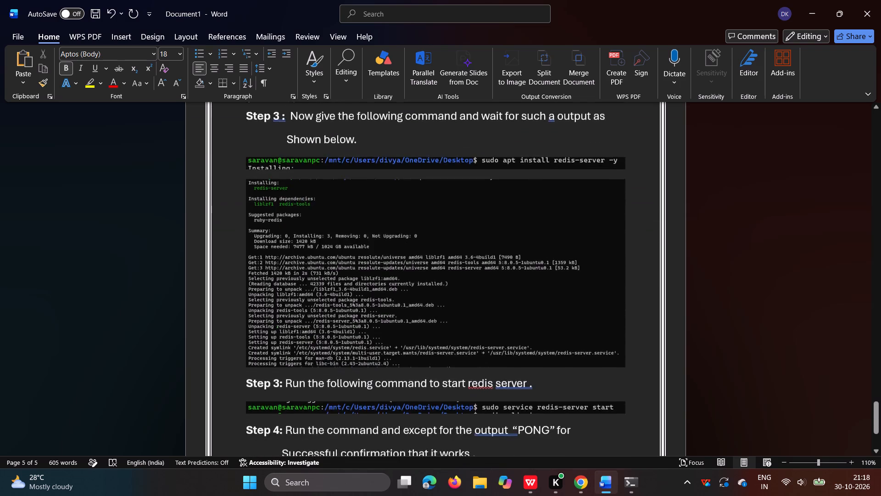
pyautogui.scroll(-1, 552, 352)
pyautogui.click(601, 373)
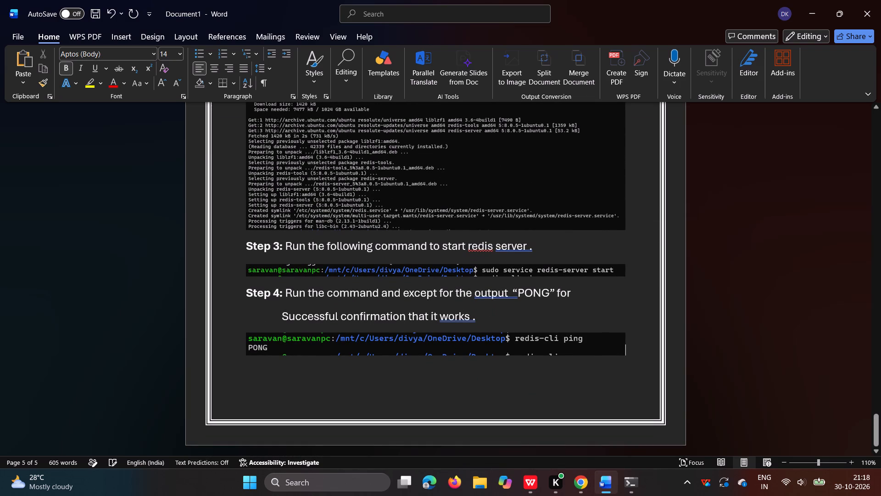
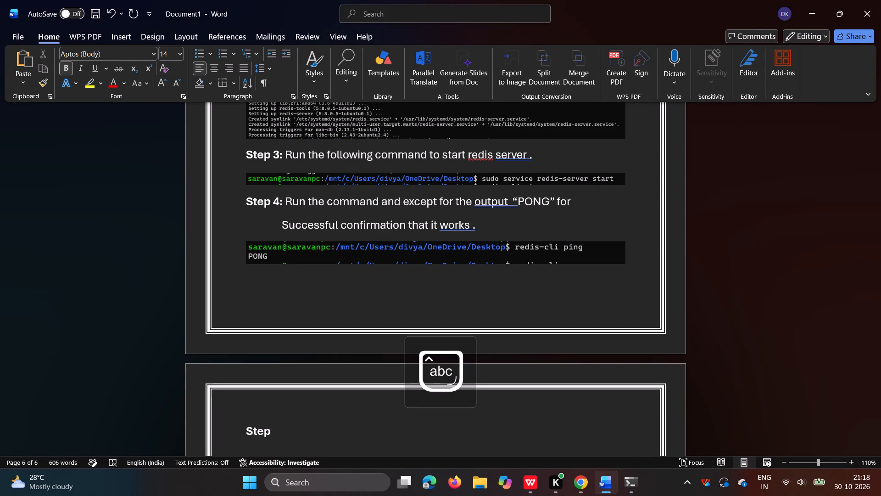
# Complete the new step line on the last page so it reads "Step 5 : Open CLI and test.".
pyautogui.write('5')
pyautogui.press('space')
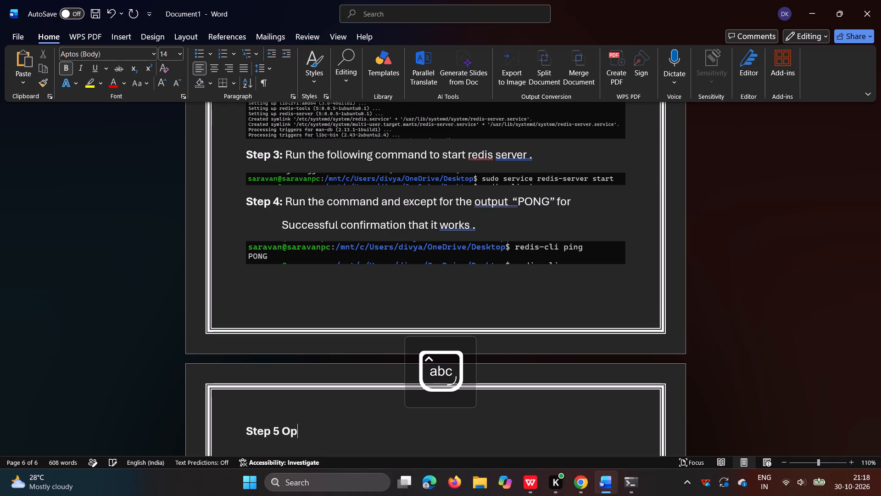
pyautogui.press('BackSpace')
pyautogui.press('BackSpace')
pyautogui.press('BackSpace')
pyautogui.press('space')
pyautogui.write(':')
pyautogui.press('space')
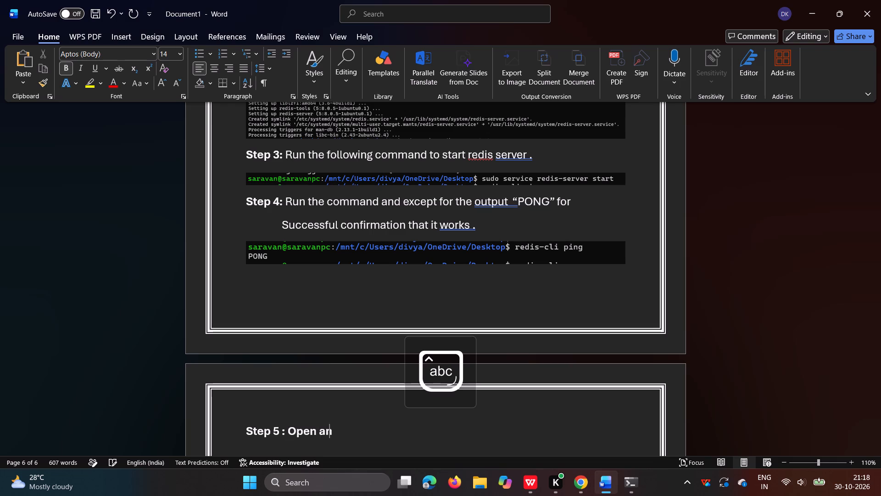
pyautogui.press('BackSpace')
pyautogui.press('BackSpace')
pyautogui.press('BackSpace')
pyautogui.press('BackSpace')
pyautogui.press('BackSpace')
pyautogui.press('BackSpace')
pyautogui.press('BackSpace')
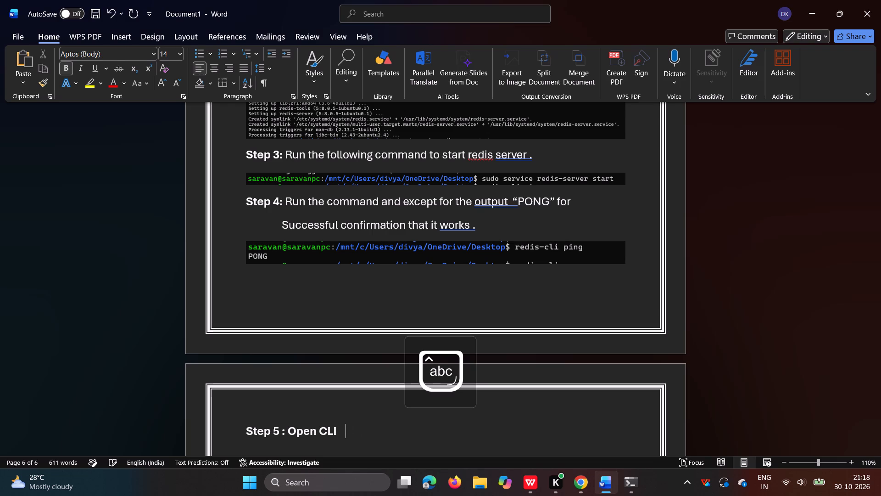
pyautogui.press('BackSpace')
pyautogui.write('and test')
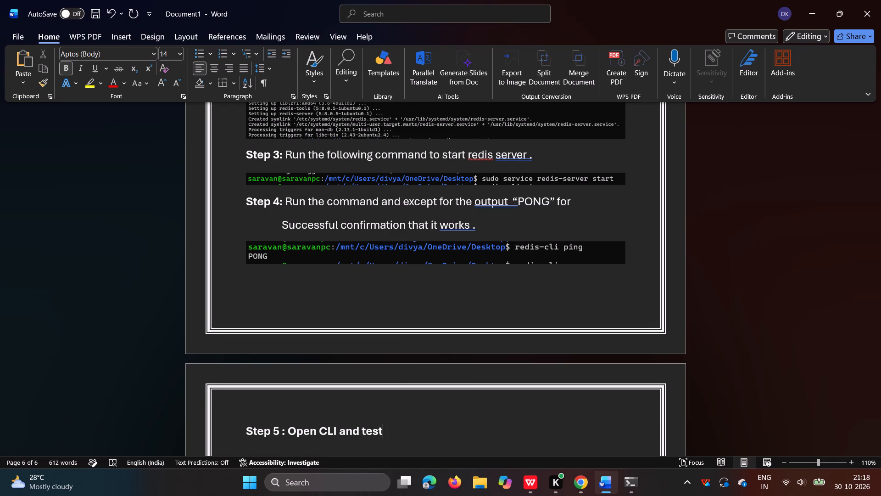
pyautogui.press('.')
# Remove bold from the Step 5 instruction text after the "Step 5" label.
pyautogui.moveTo(286, 433); pyautogui.dragTo(392, 438)
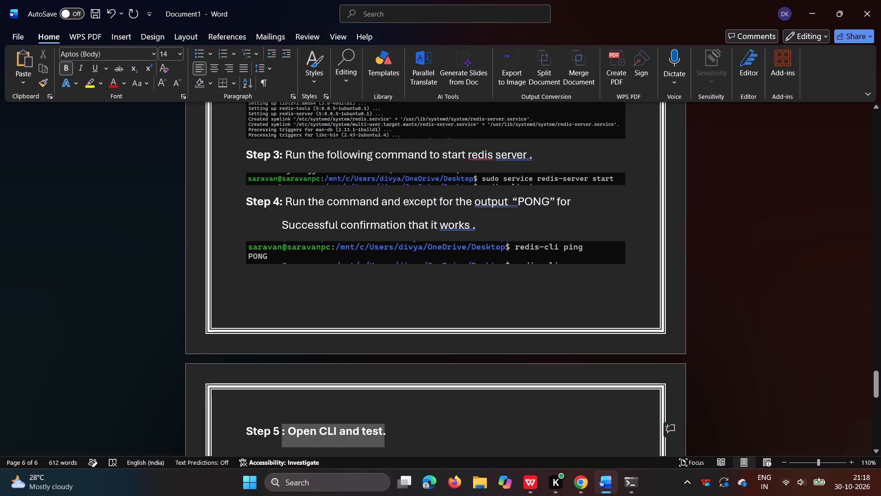
pyautogui.moveTo(392, 438); pyautogui.dragTo(390, 439)
pyautogui.click(64, 65)
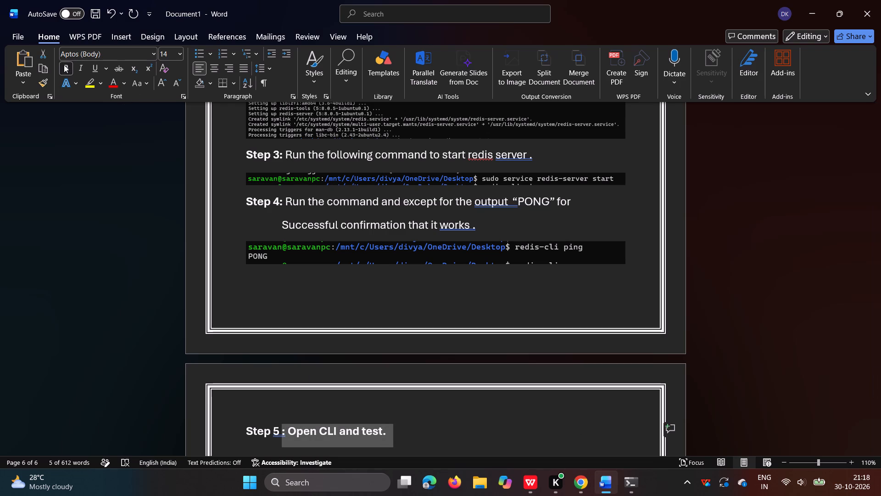
pyautogui.scroll(-1, 463, 213)
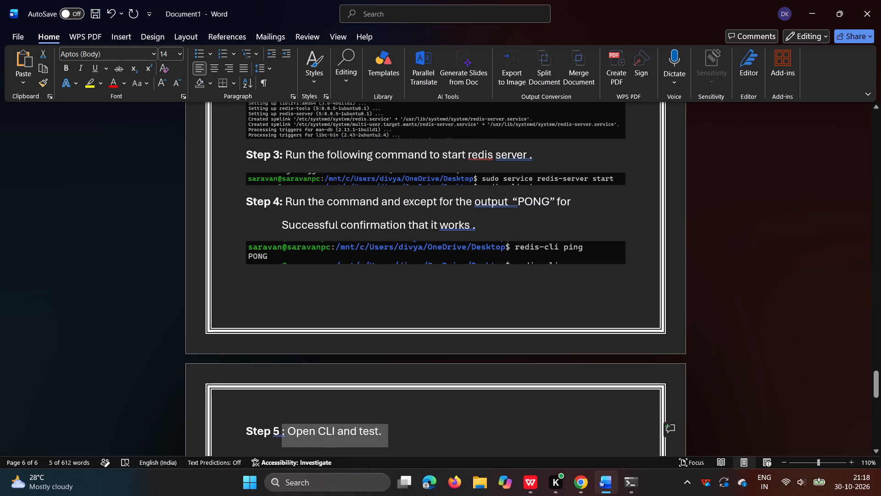
# Add a line below Step 5 and capture the terminal's redis-cli session, from the redis-cli command through EXIT, as a screenshot.
pyautogui.click(424, 428)
pyautogui.press('Return')
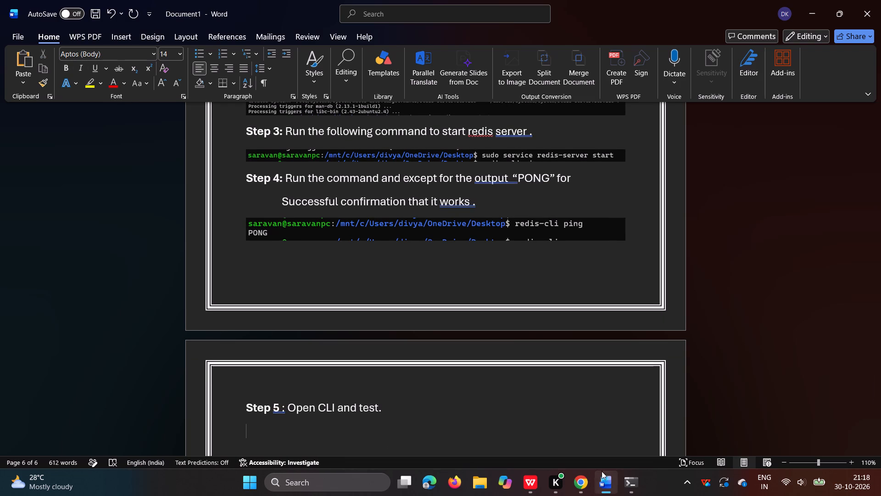
pyautogui.click(645, 495)
pyautogui.click(634, 484)
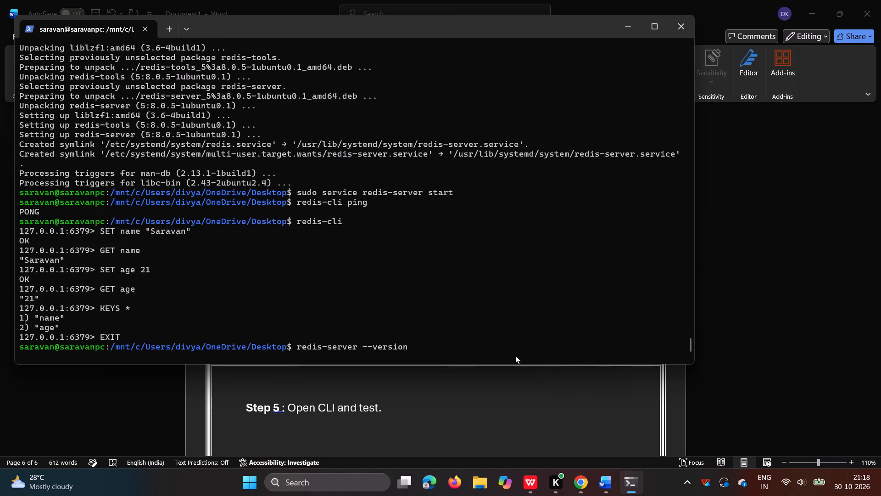
pyautogui.scroll(-2, 476, 286)
pyautogui.press('shift+super+s')
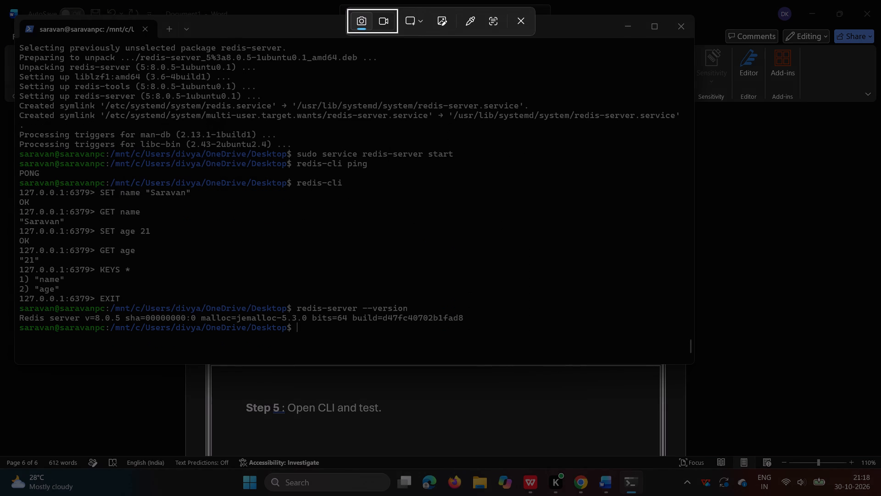
pyautogui.moveTo(18, 177); pyautogui.dragTo(407, 322)
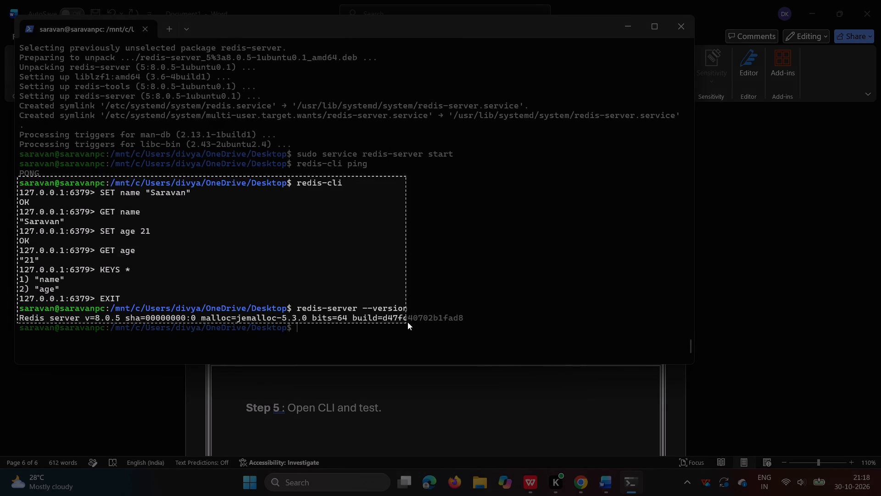
pyautogui.moveTo(407, 322); pyautogui.dragTo(419, 306)
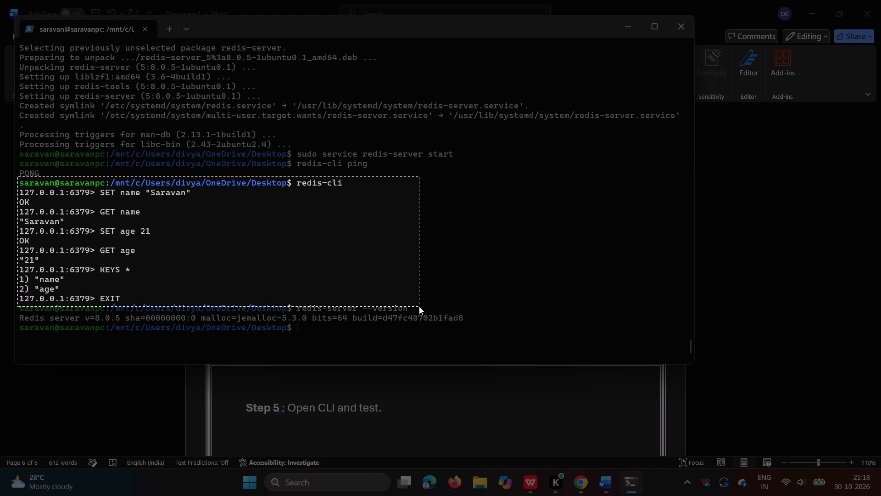
pyautogui.moveTo(419, 306); pyautogui.dragTo(369, 303)
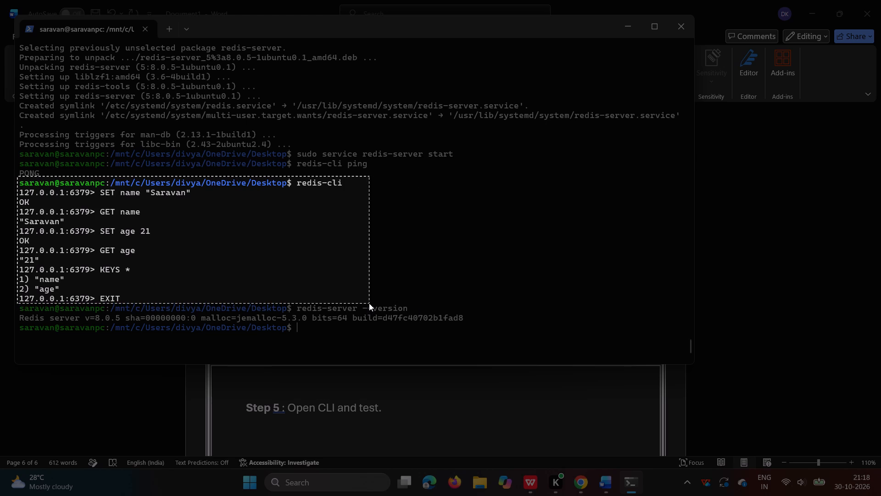
pyautogui.moveTo(369, 303); pyautogui.dragTo(368, 304)
# Paste the redis-cli session screenshot on the empty line below Step 5 in the Word report.
pyautogui.click(505, 401)
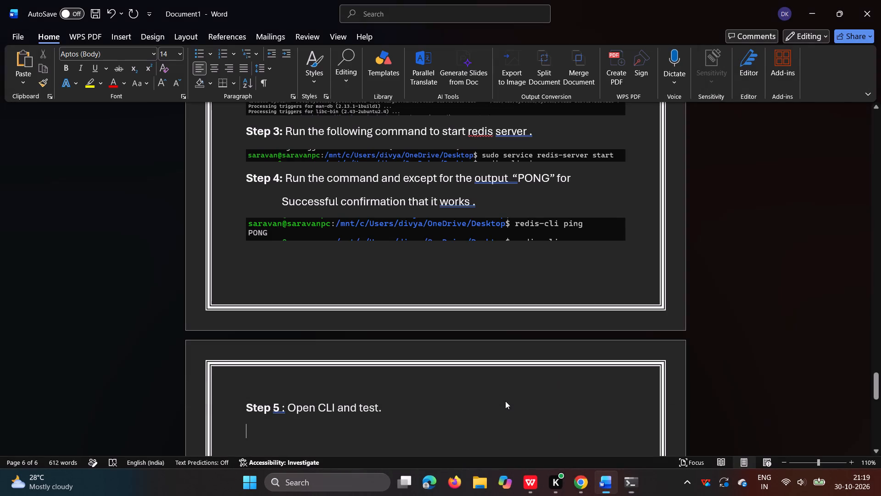
pyautogui.scroll(-3, 505, 401)
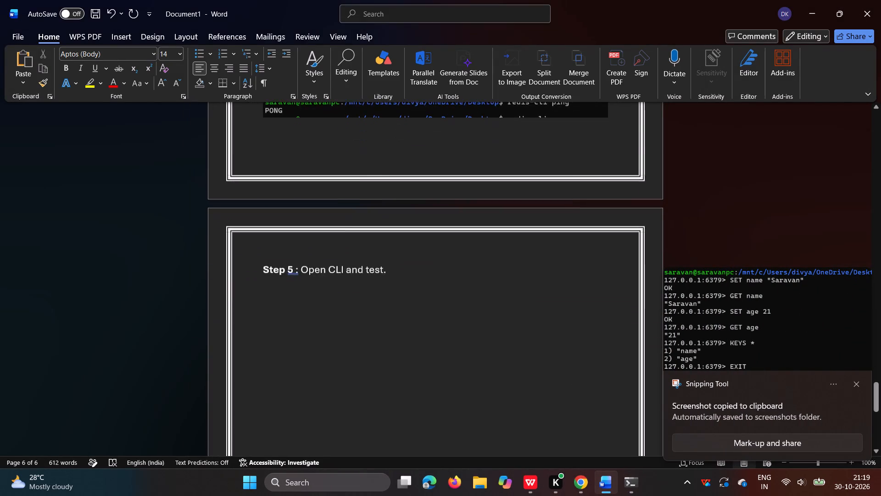
pyautogui.hotkey('ctrl', 'v')
pyautogui.scroll(-1, 600, 410)
# Add the line "Step 6 : Check the version ." below the redis-cli session screenshot.
pyautogui.press('Return')
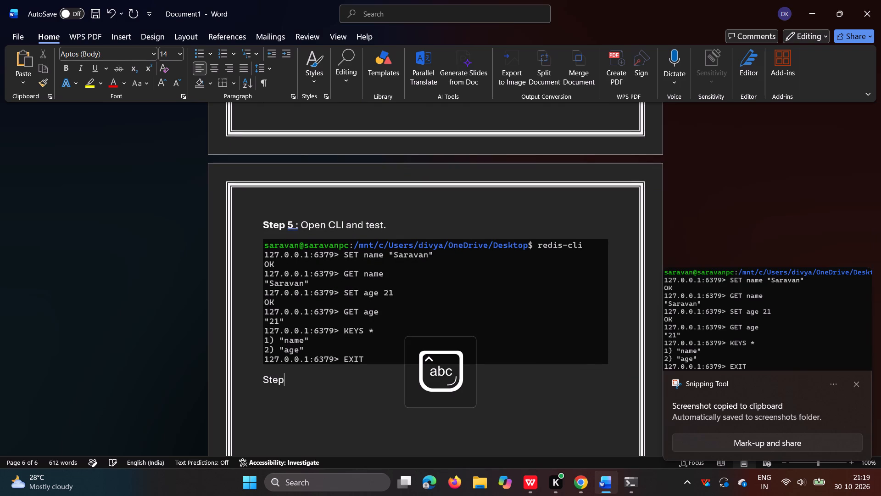
pyautogui.hotkey('shift', ':')
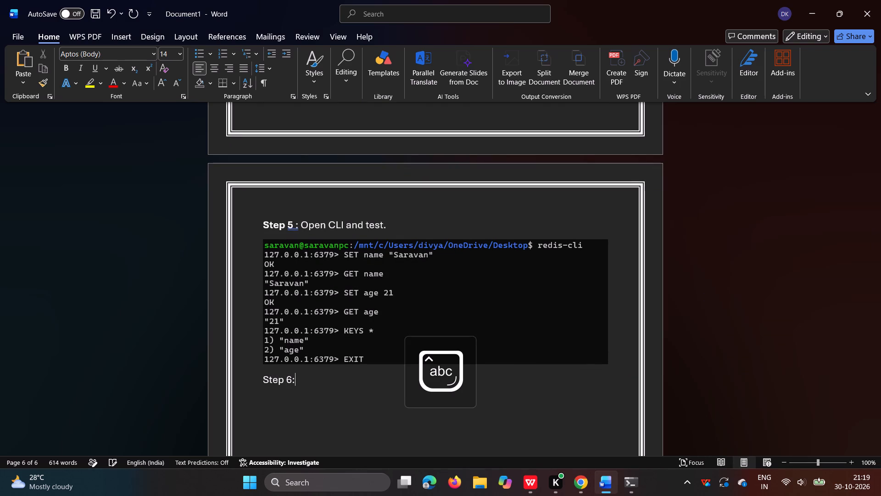
pyautogui.press('BackSpace')
pyautogui.press('space')
pyautogui.write(':')
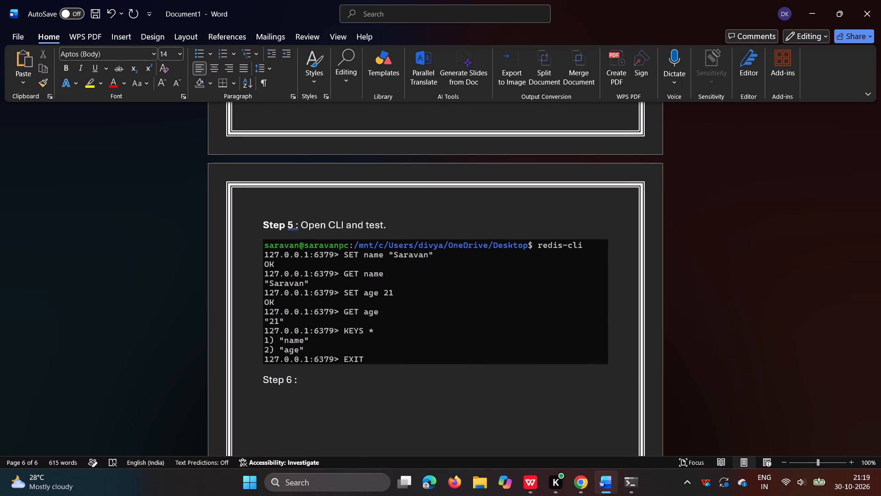
pyautogui.press('space')
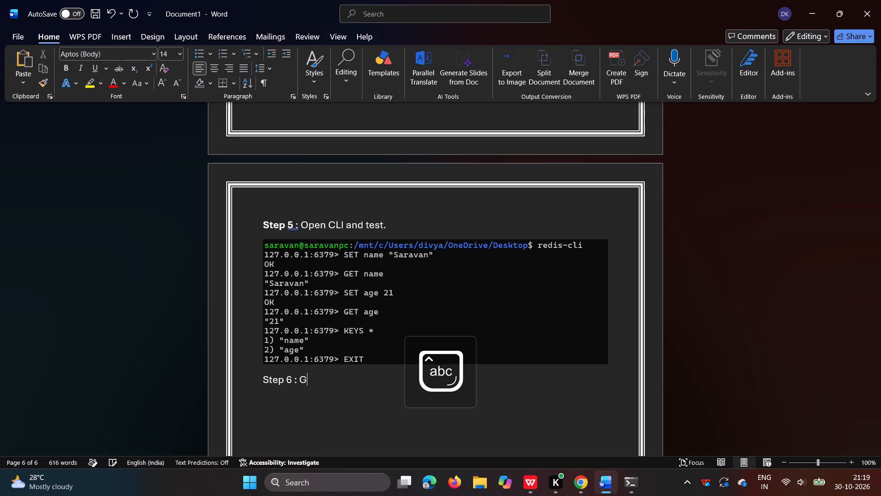
pyautogui.press('BackSpace')
pyautogui.press('c')
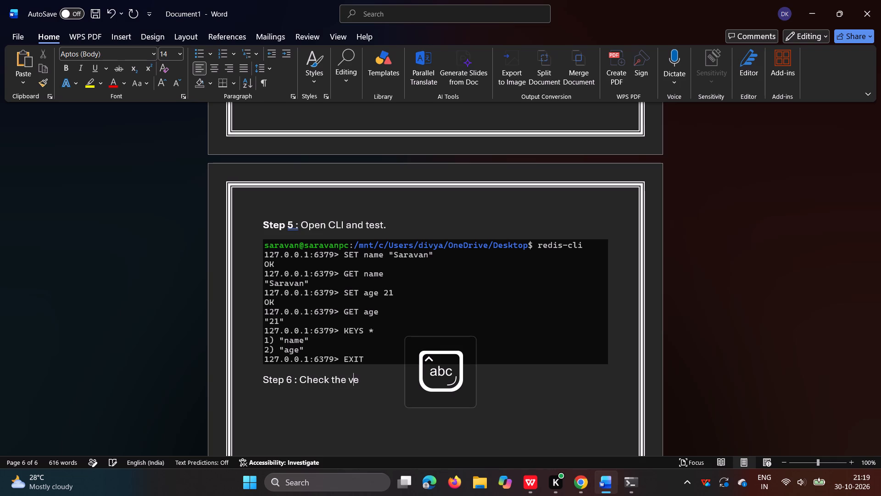
pyautogui.press('BackSpace')
pyautogui.press('BackSpace')
pyautogui.write('sion')
pyautogui.press('space')
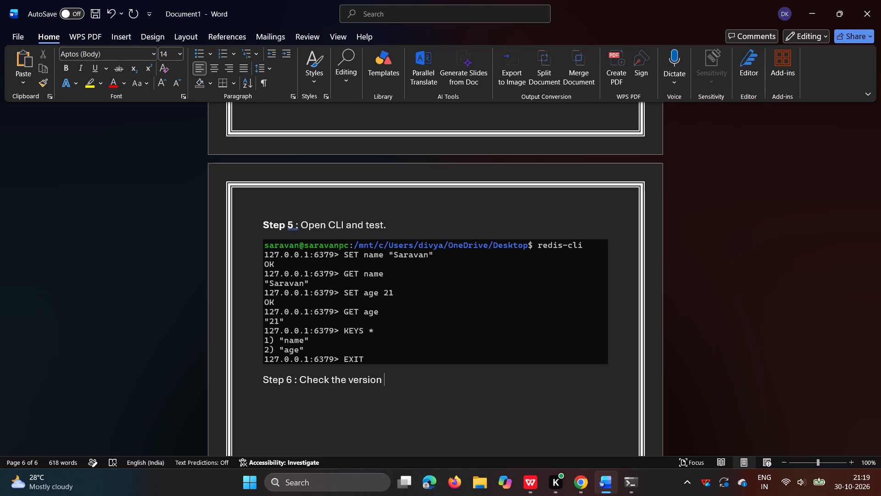
pyautogui.press('.')
# Insert a screenshot of the terminal's redis-server --version command and its output on a new line below Step 6.
pyautogui.press('Return')
pyautogui.click(641, 478)
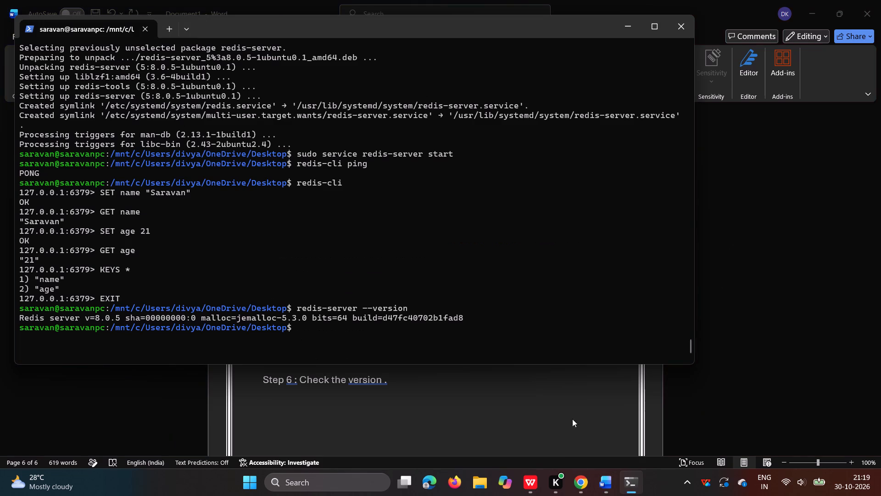
pyautogui.press('shift+super+s')
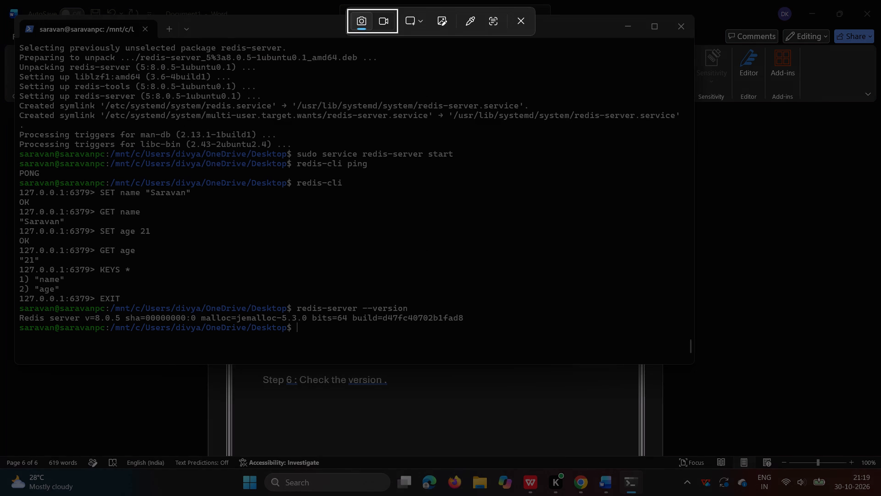
pyautogui.moveTo(18, 302); pyautogui.dragTo(470, 322)
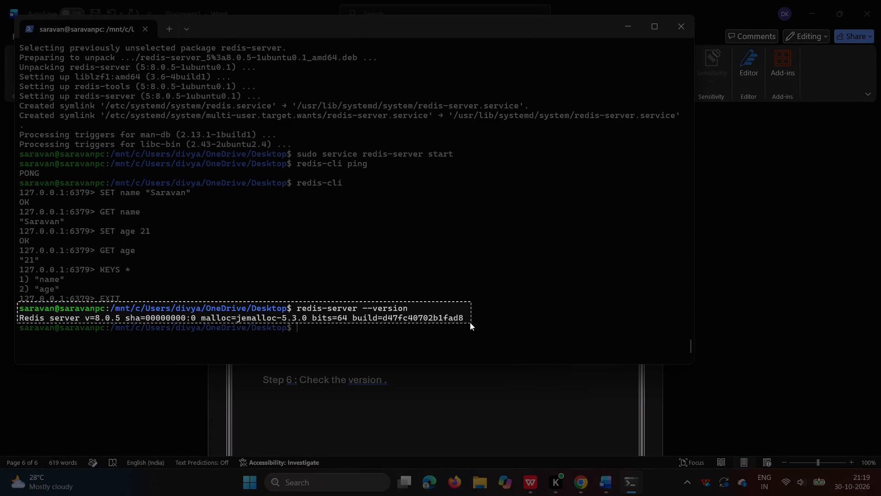
pyautogui.moveTo(470, 322); pyautogui.dragTo(474, 326)
pyautogui.click(760, 363)
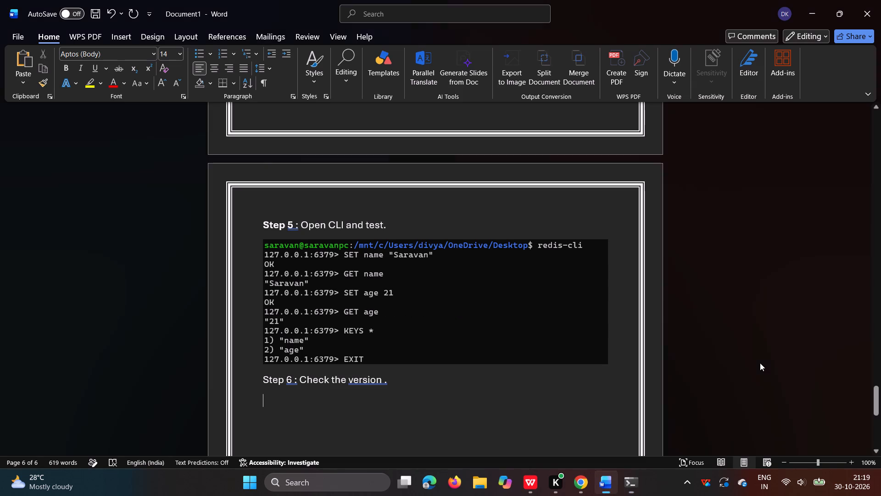
pyautogui.hotkey('ctrl', 'v')
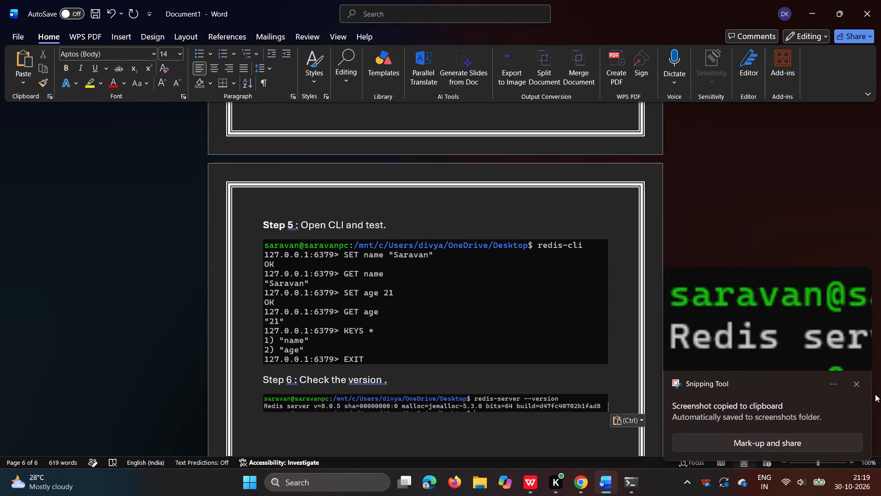
pyautogui.click(860, 387)
# Review the report backwards from the installation steps through the Redis features and introduction pages to the cover page.
pyautogui.scroll(3, 652, 304)
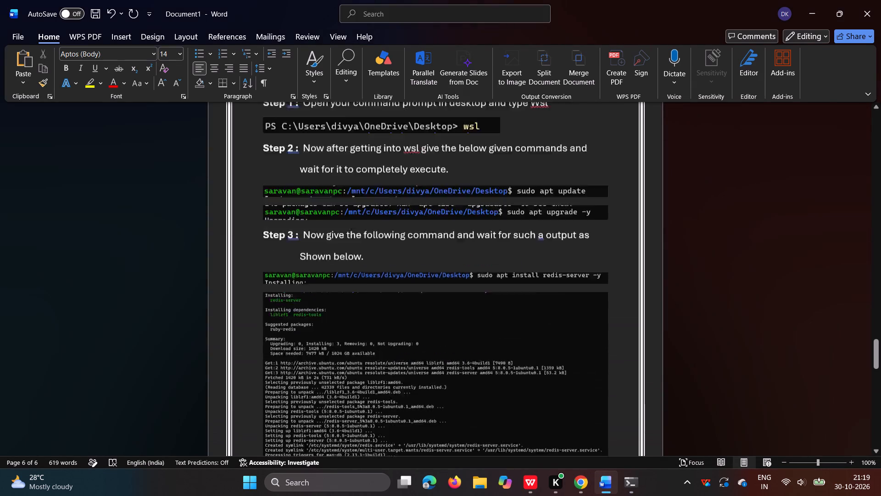
pyautogui.scroll(5, 658, 342)
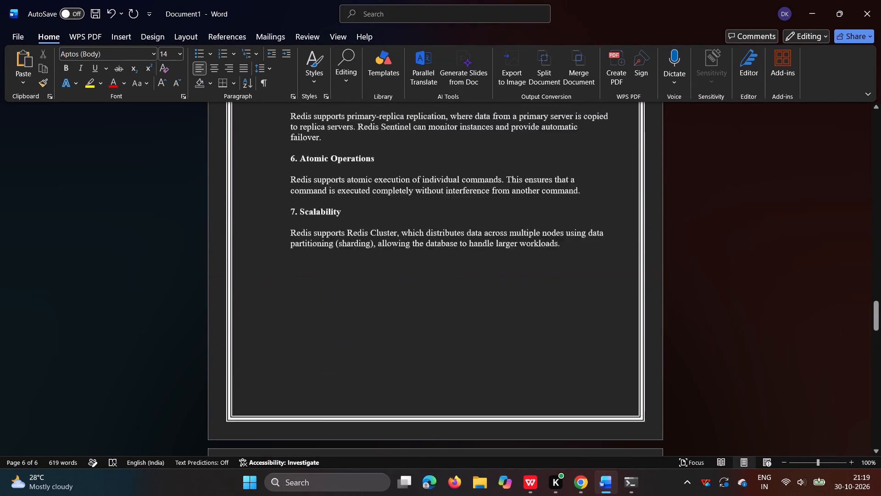
pyautogui.scroll(2, 658, 342)
pyautogui.scroll(-3, 658, 342)
pyautogui.scroll(3, 658, 342)
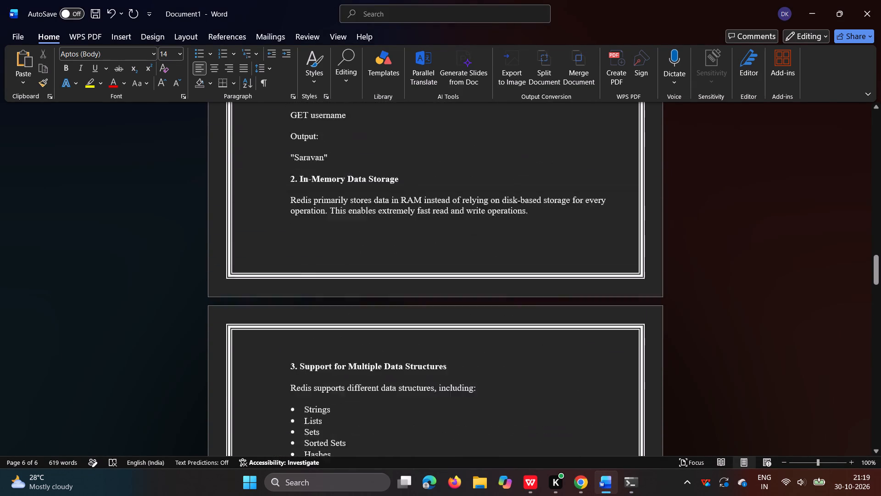
pyautogui.scroll(6, 658, 342)
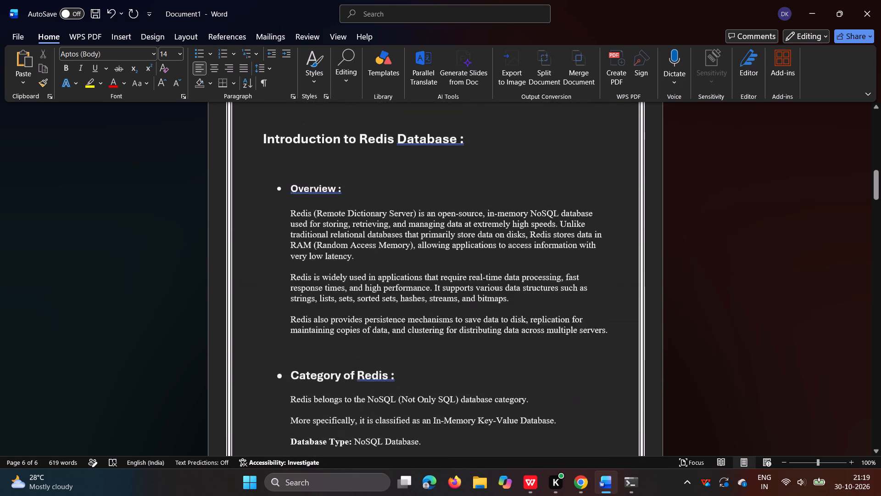
pyautogui.scroll(1, 658, 342)
pyautogui.scroll(-3, 659, 395)
pyautogui.scroll(3, 659, 395)
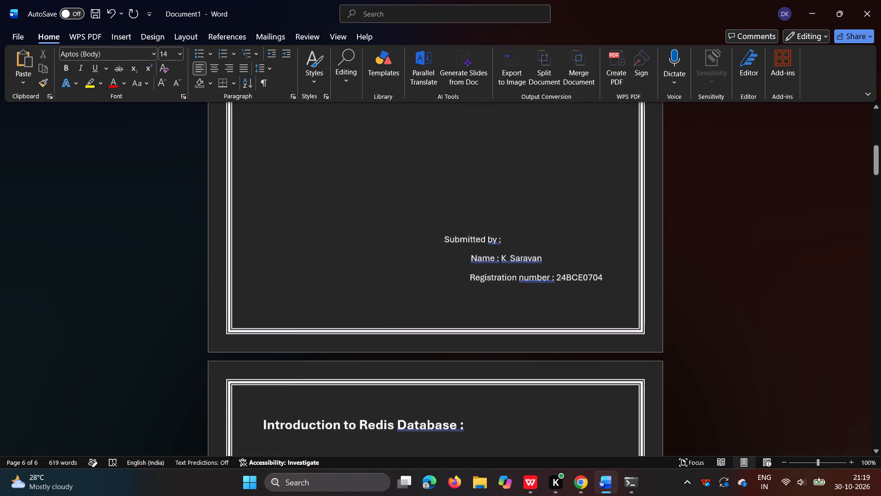
pyautogui.scroll(5, 659, 395)
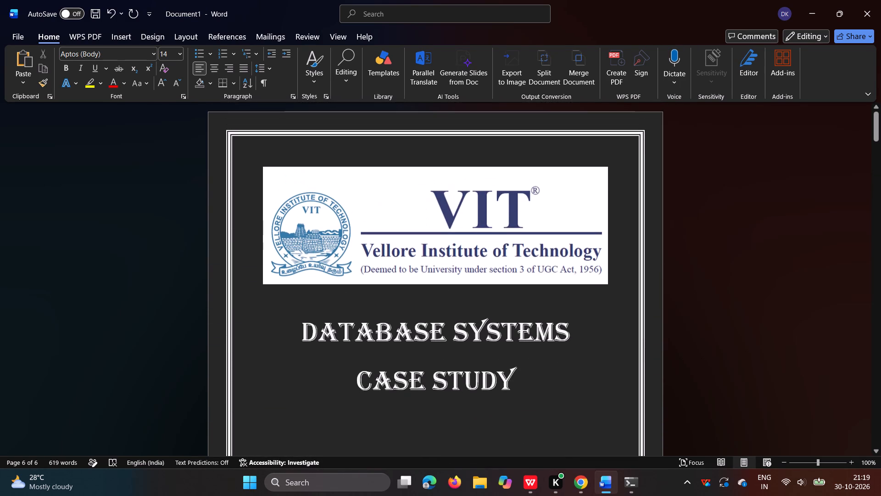
# Review the report from the cover page through the Overview and Category of Redis sections to the Applications of Redis page.
pyautogui.scroll(-6, 659, 395)
pyautogui.scroll(1, 659, 395)
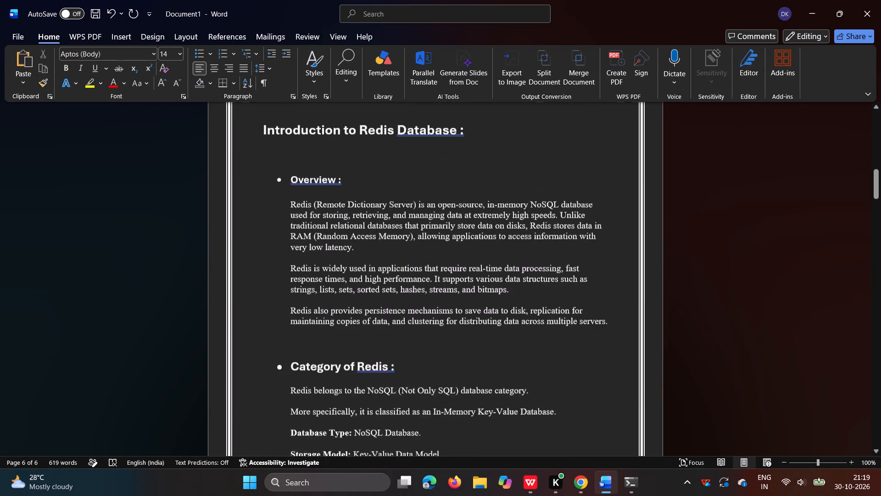
pyautogui.scroll(1, 659, 395)
pyautogui.scroll(-4, 688, 434)
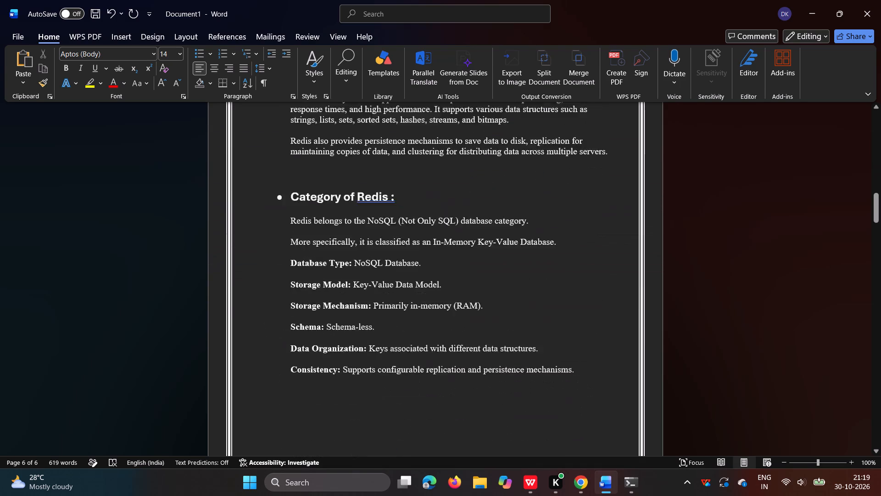
pyautogui.scroll(3, 688, 434)
pyautogui.scroll(-1, 688, 434)
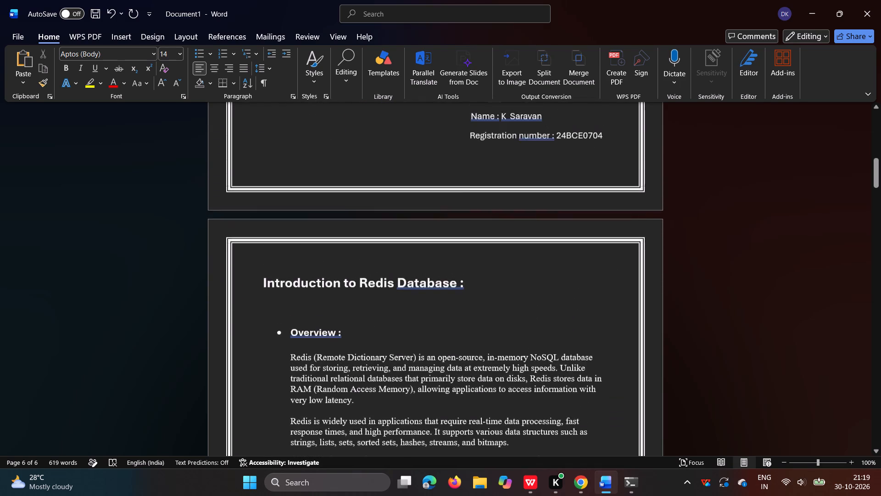
pyautogui.scroll(-2, 688, 434)
pyautogui.scroll(-2, 565, 261)
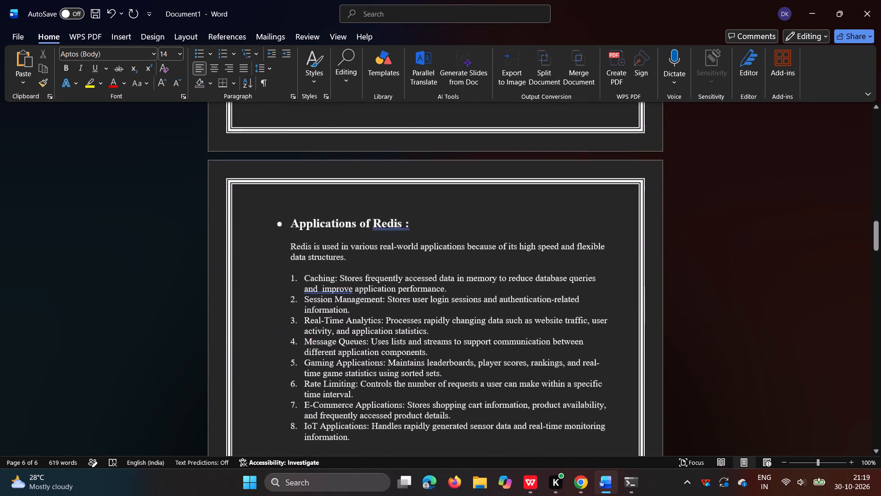
# Review the Applications of Redis and Underlying Principles of Redis sections, down to the Scalability principle and back.
pyautogui.scroll(-3, 565, 261)
pyautogui.scroll(2, 565, 261)
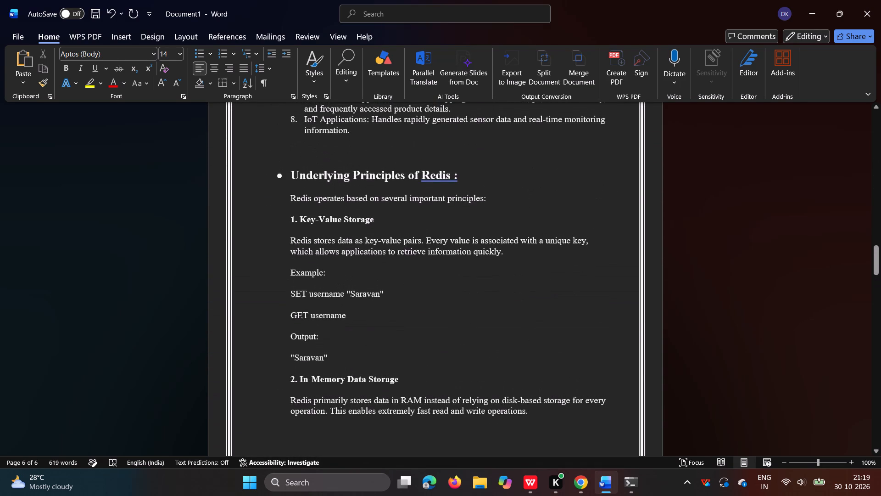
pyautogui.scroll(-3, 574, 326)
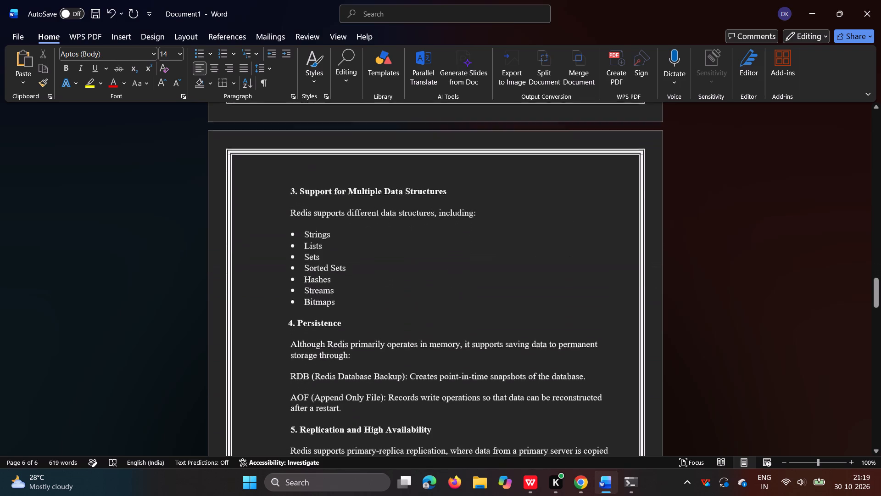
pyautogui.scroll(-4, 574, 326)
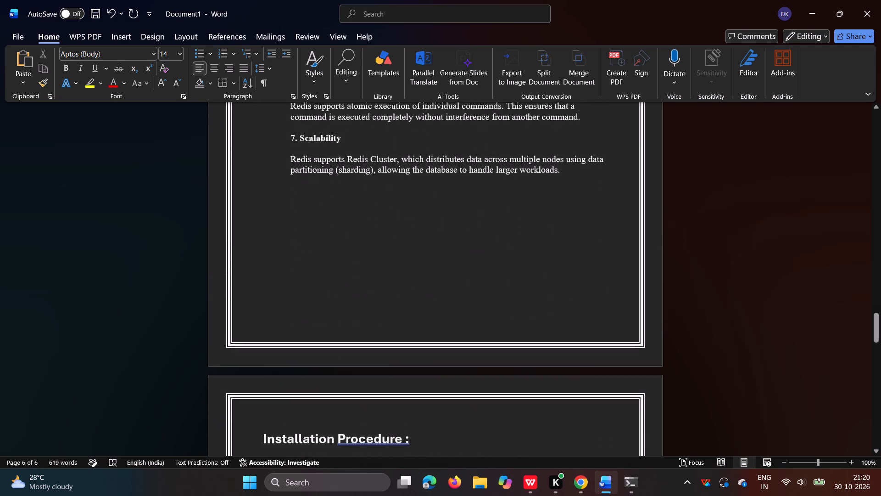
pyautogui.scroll(-1, 574, 326)
pyautogui.scroll(2, 579, 175)
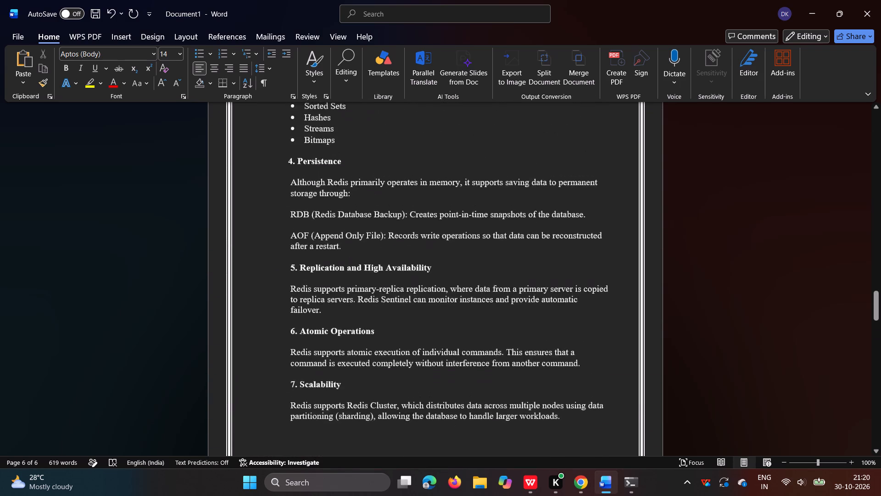
pyautogui.scroll(5, 579, 175)
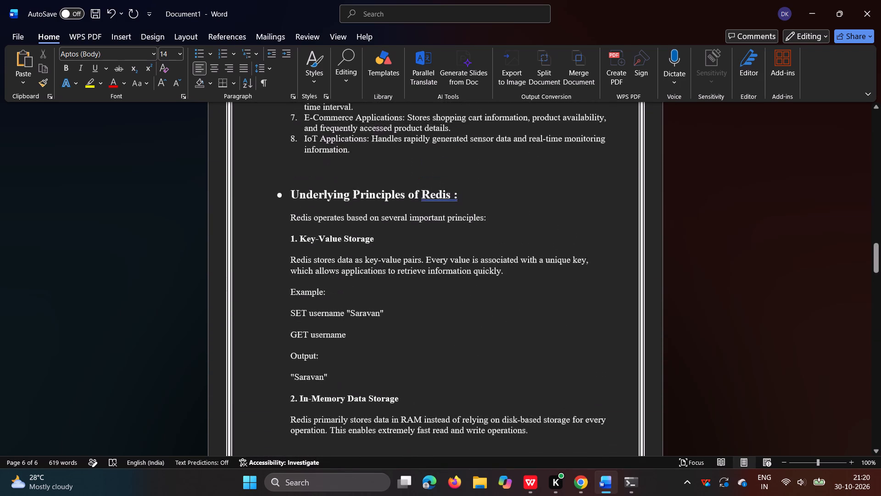
pyautogui.scroll(1, 579, 175)
pyautogui.scroll(1, 477, 283)
# Review the document from the Underlying Principles of Redis through the Installation Procedure to the Step 6 version screenshot.
pyautogui.scroll(-2, 506, 387)
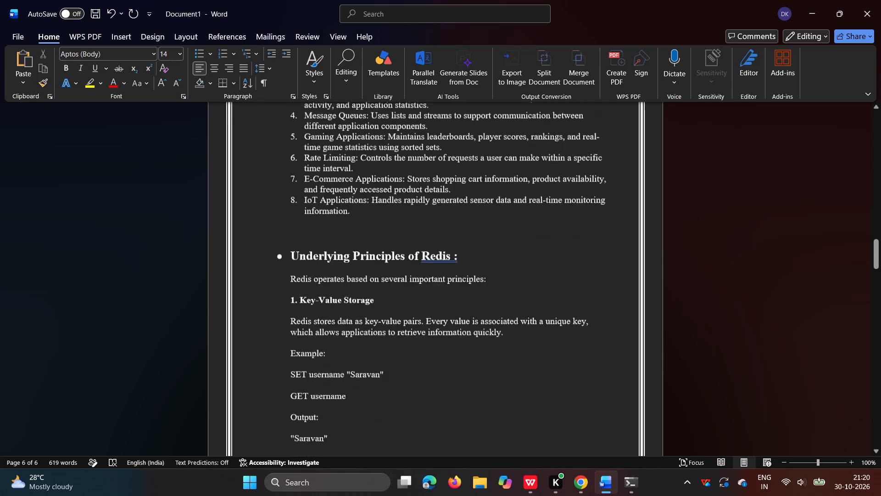
pyautogui.scroll(-10, 506, 387)
pyautogui.scroll(-2, 655, 362)
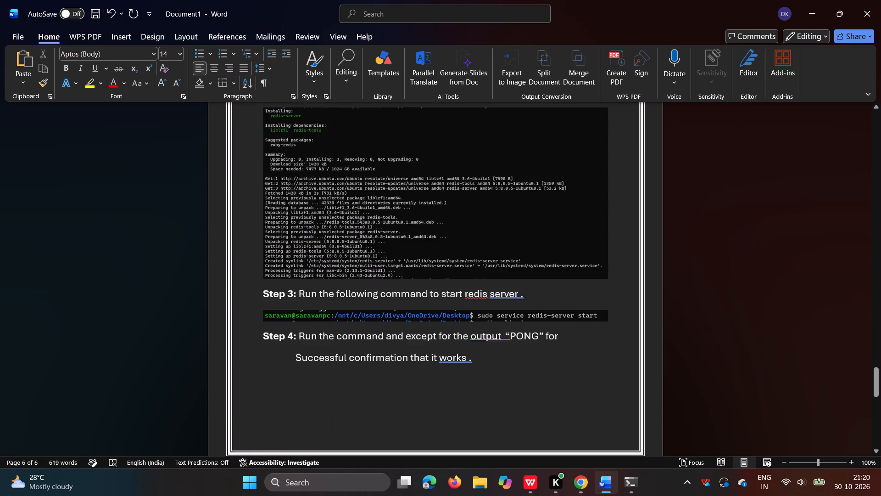
pyautogui.scroll(-3, 655, 362)
pyautogui.scroll(1, 617, 314)
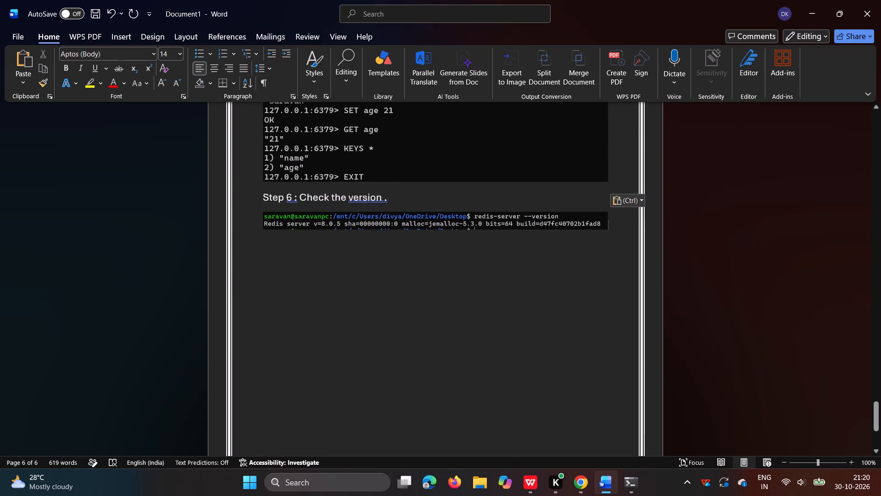
# Add nine blank lines below the redis-server --version screenshot under Step 6.
pyautogui.press('Return')
pyautogui.press('Return')
pyautogui.press('Return')
pyautogui.press('Return')
pyautogui.press('Return')
pyautogui.press('Return')
pyautogui.press('Return')
pyautogui.press('Return')
pyautogui.press('Return')
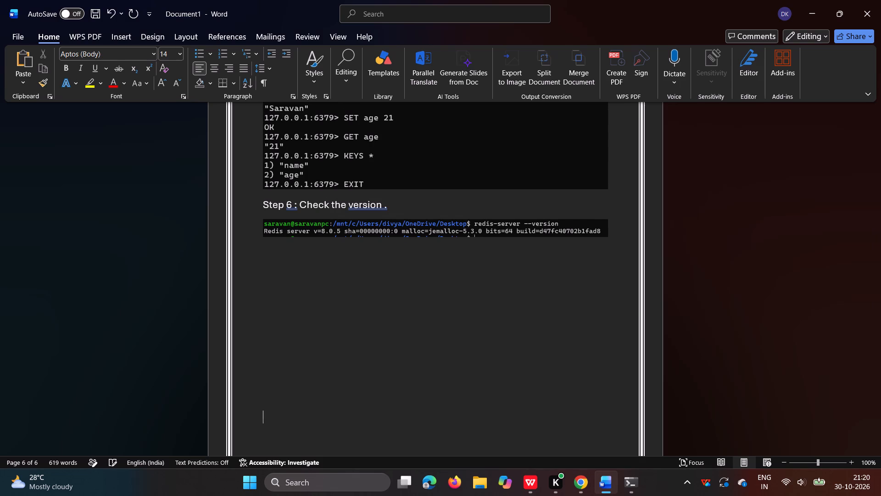
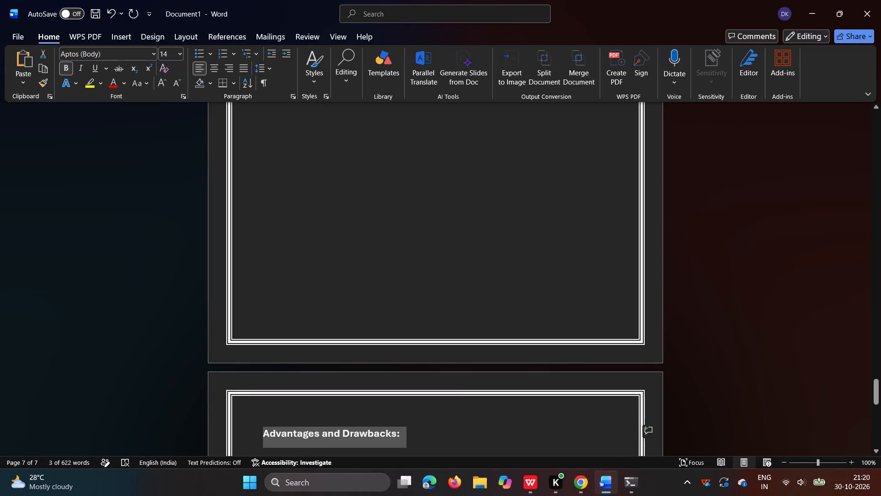
# Set the font size of the "Advantages and Drawbacks:" heading to 18.
pyautogui.click(182, 52)
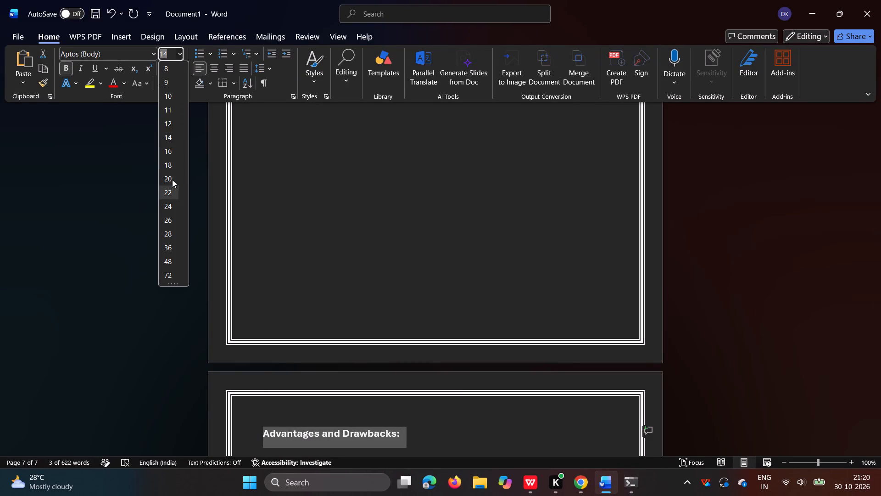
pyautogui.click(166, 165)
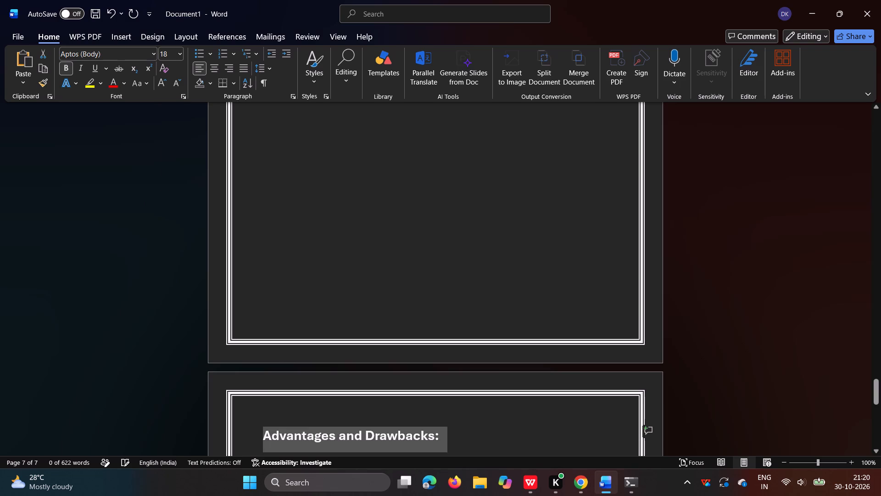
# Replace the words "and Drawbacks" with "of" in the "Advantages and Drawbacks:" heading, keeping the colon.
pyautogui.click(466, 435)
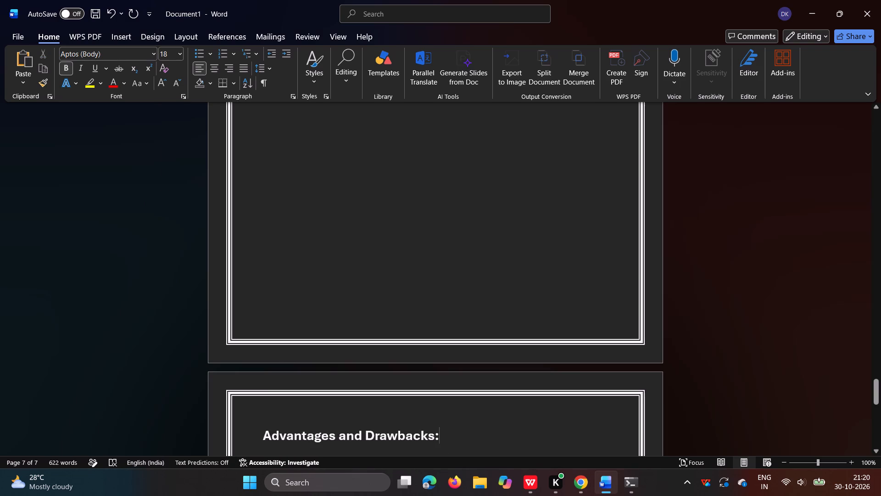
pyautogui.click(434, 437)
pyautogui.press('BackSpace')
pyautogui.press('BackSpace')
pyautogui.press('BackSpace')
pyautogui.press('BackSpace')
pyautogui.press('BackSpace')
pyautogui.press('BackSpace')
pyautogui.press('BackSpace')
pyautogui.press('BackSpace')
pyautogui.press('BackSpace')
pyautogui.press('BackSpace')
pyautogui.press('BackSpace')
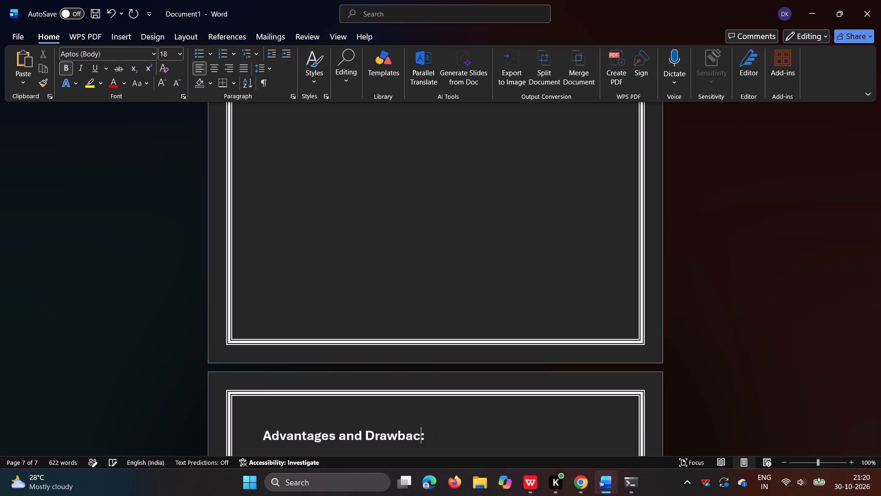
pyautogui.press('BackSpace')
pyautogui.press('BackSpace')
pyautogui.write('of')
pyautogui.press('space')
pyautogui.press('BackSpace')
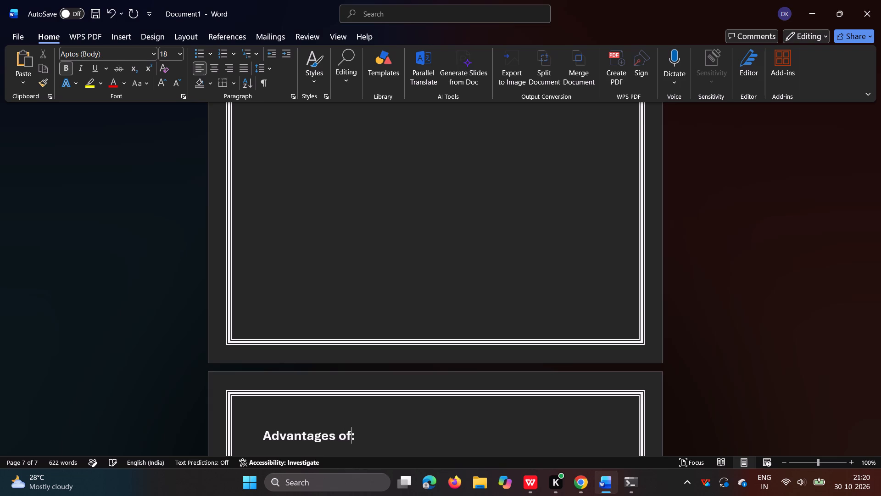
pyautogui.press('BackSpace')
pyautogui.press('BackSpace')
pyautogui.write('of')
pyautogui.press('space')
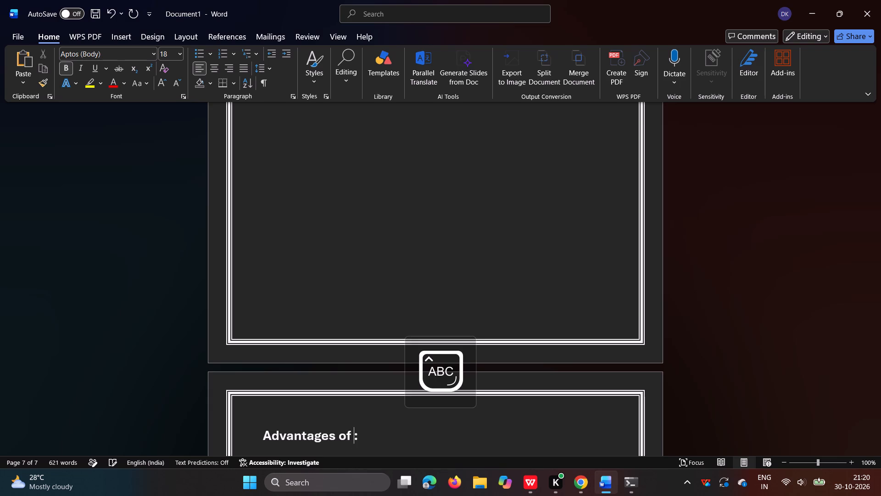
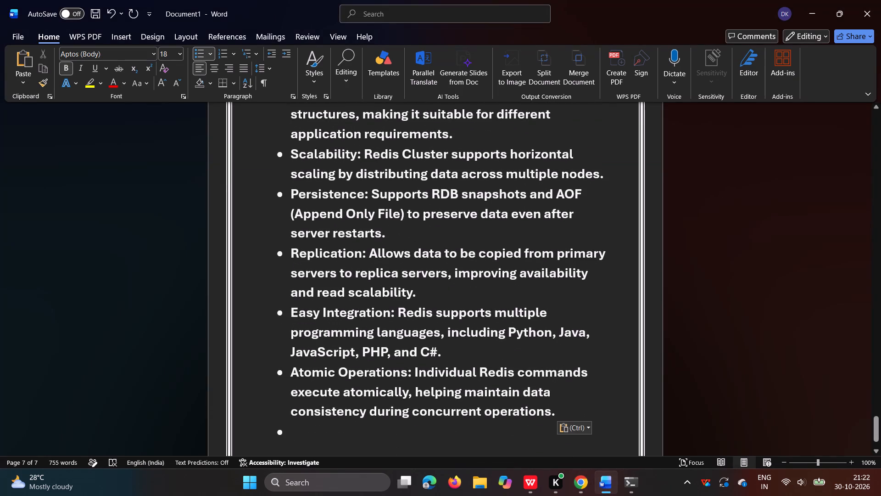
# Set the font size of all the pasted advantages bullets to 12, leaving out the heading.
pyautogui.moveTo(573, 413); pyautogui.dragTo(329, 185)
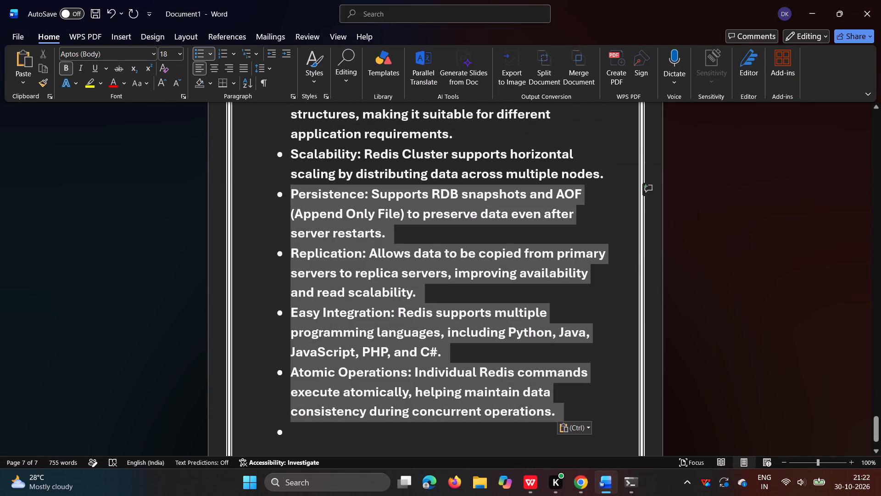
pyautogui.moveTo(329, 185); pyautogui.dragTo(313, 84)
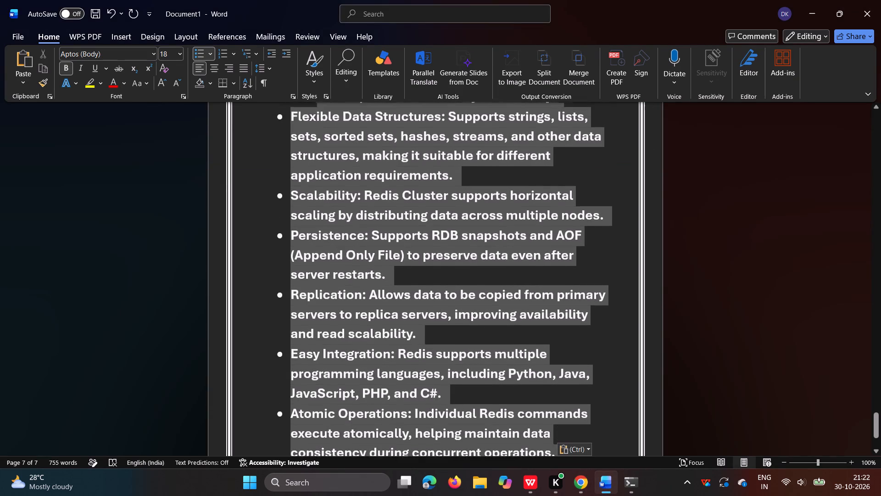
pyautogui.moveTo(313, 84); pyautogui.dragTo(290, 315)
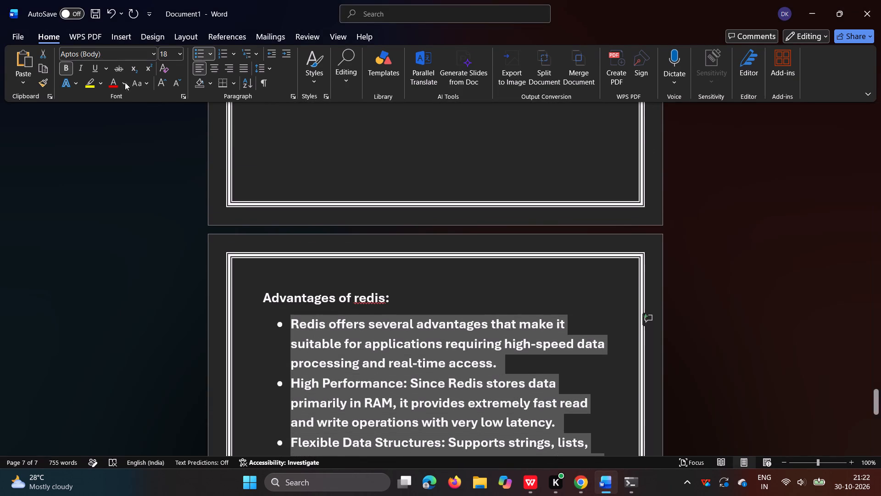
pyautogui.click(177, 56)
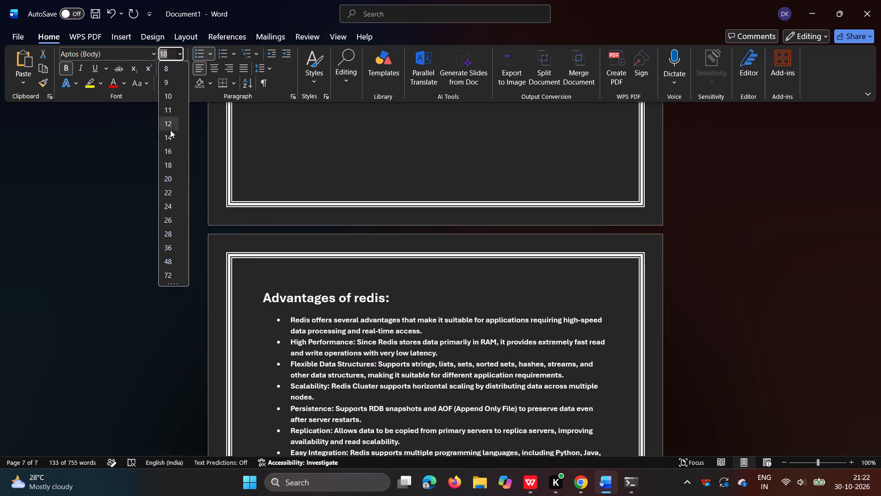
pyautogui.click(176, 123)
# Remove the bullet from the empty line after the Atomic Operations item.
pyautogui.scroll(-1, 342, 231)
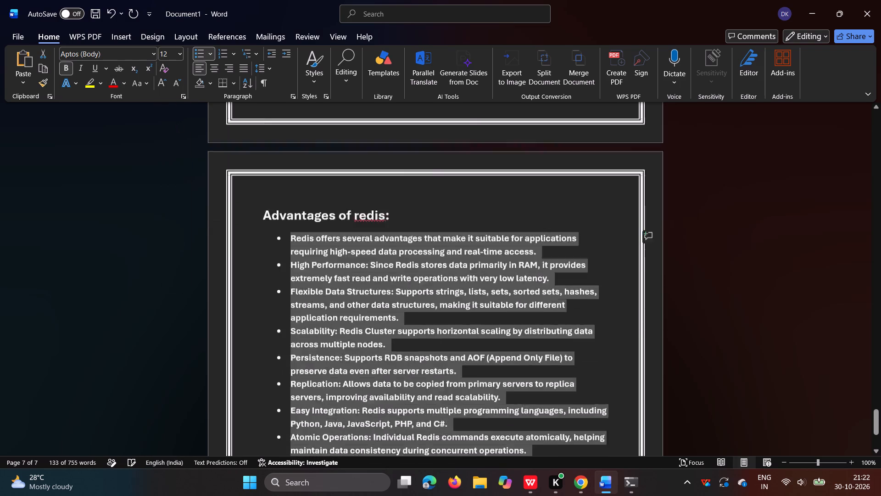
pyautogui.scroll(-1, 342, 231)
pyautogui.click(318, 220)
pyautogui.press('BackSpace')
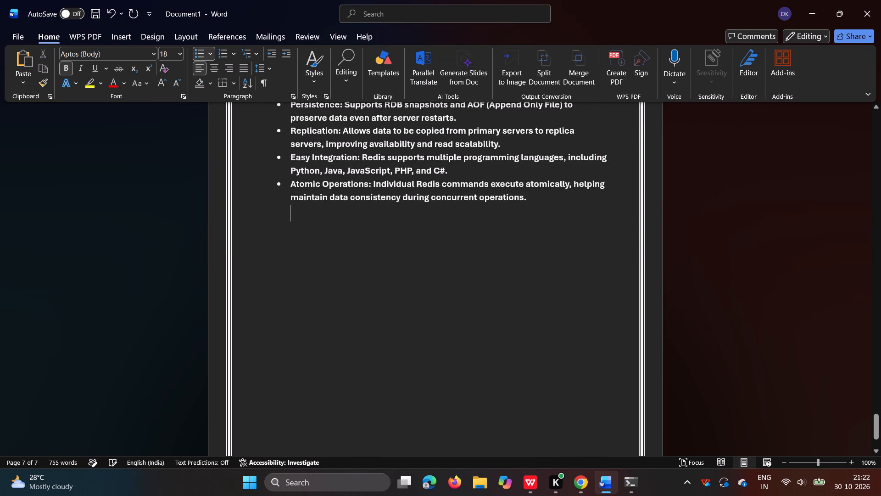
# Add the heading "Drawbacks of redis :" below the Atomic Operations bullet, aligned with the advantages heading, and start a new line under it.
pyautogui.scroll(1, 318, 220)
pyautogui.scroll(1, 487, 302)
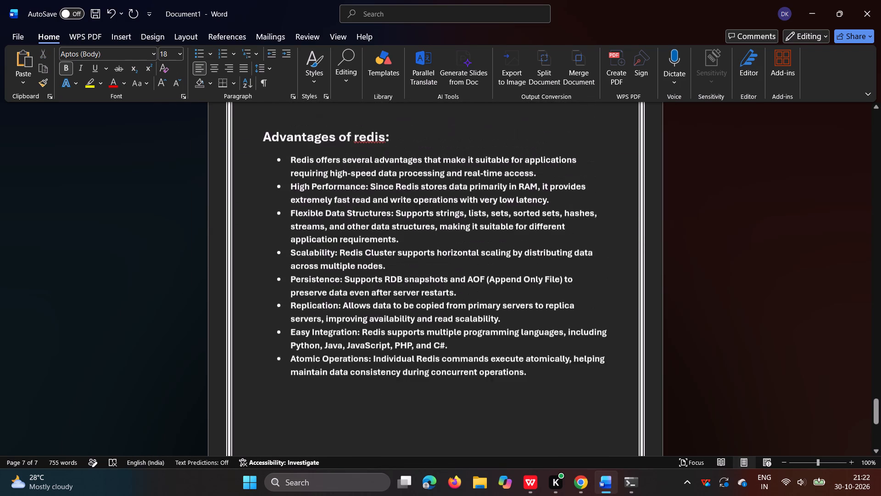
pyautogui.scroll(1, 487, 302)
pyautogui.scroll(-3, 468, 346)
pyautogui.press('Return')
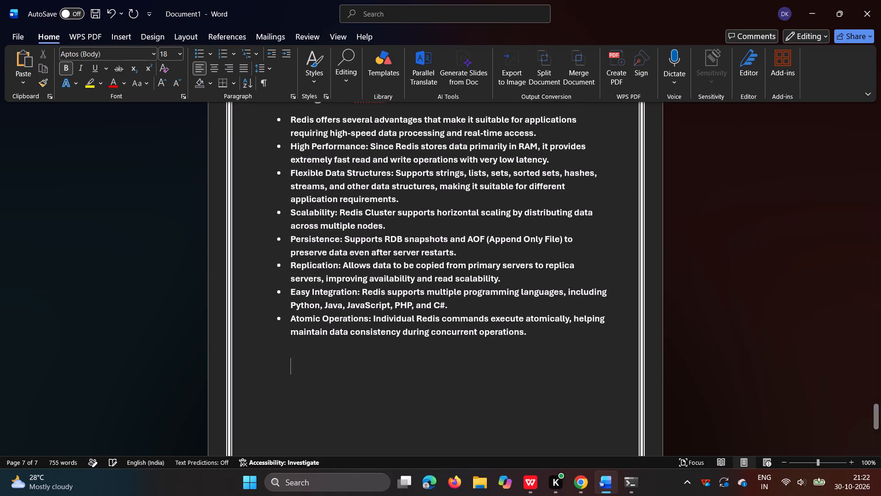
pyautogui.press('BackSpace')
pyautogui.press('Return')
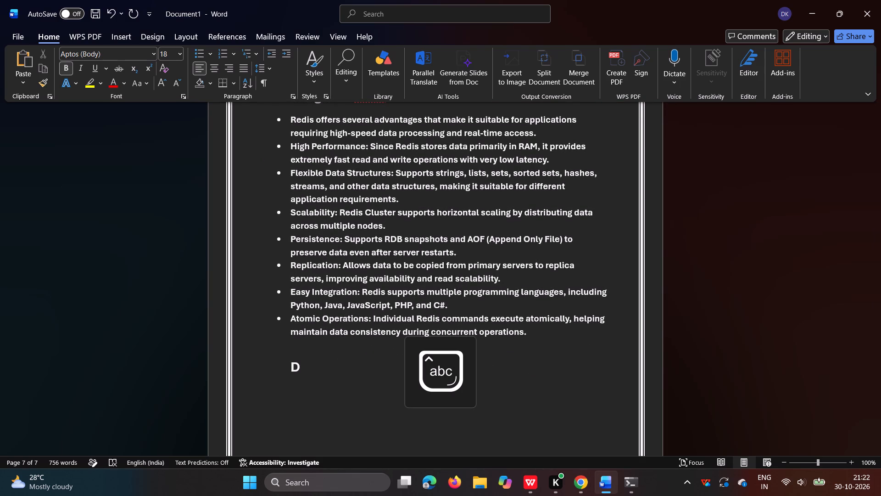
pyautogui.write('raw')
pyautogui.press('Left')
pyautogui.press('Left')
pyautogui.press('Left')
pyautogui.press('Left')
pyautogui.press('BackSpace')
pyautogui.scroll(3, 468, 346)
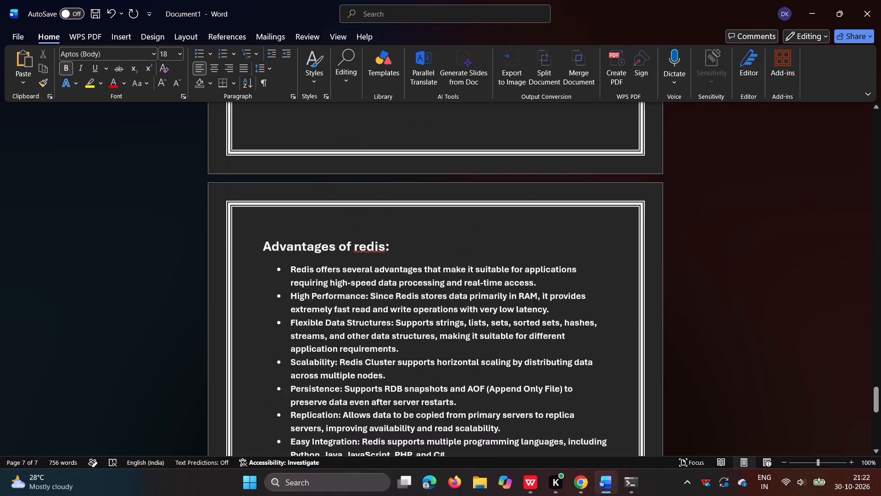
pyautogui.scroll(-8, 468, 346)
pyautogui.scroll(1, 516, 354)
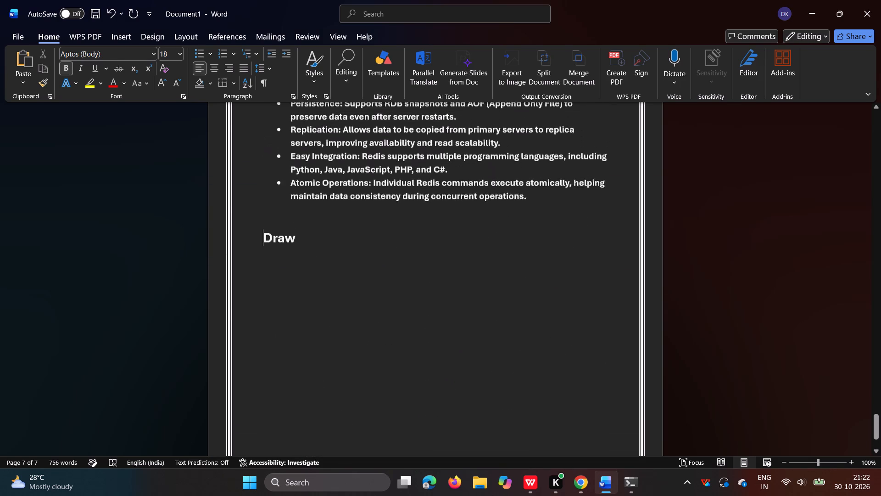
pyautogui.scroll(1, 516, 354)
pyautogui.scroll(1, 414, 325)
pyautogui.scroll(-1, 464, 399)
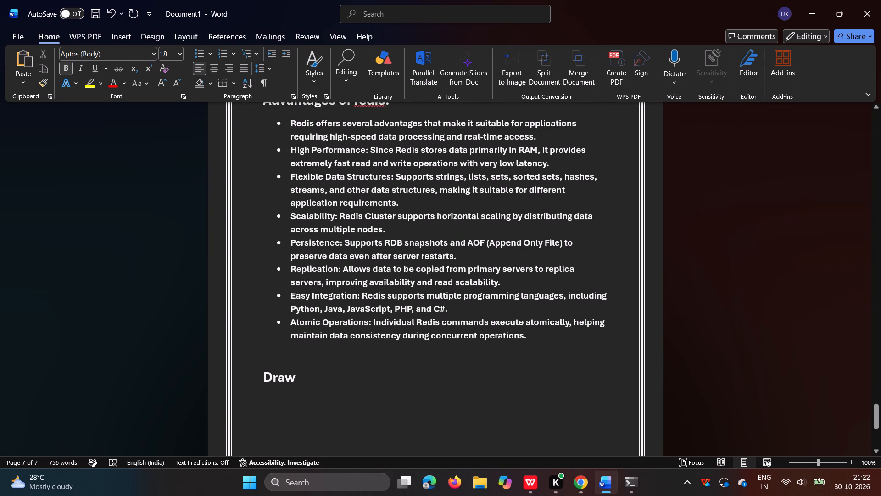
pyautogui.click(353, 379)
pyautogui.write('backs of redis :')
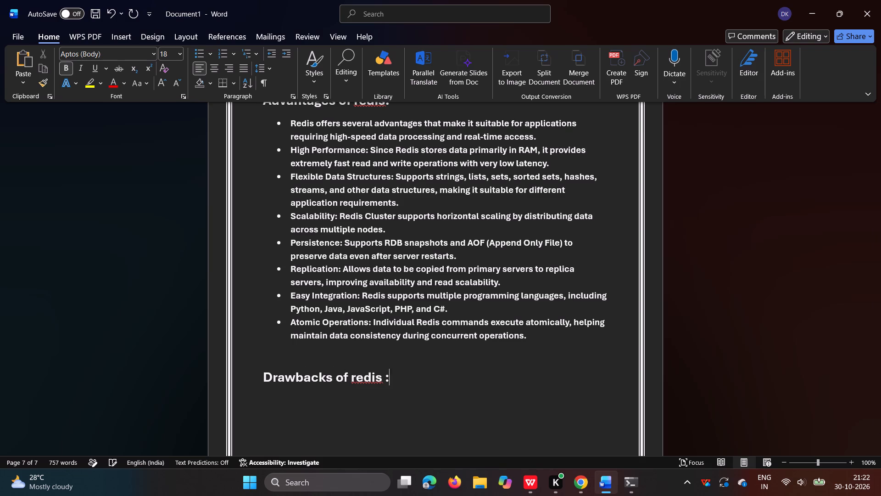
pyautogui.press('Return')
# In ChatGPT, copy section 3.2's text from "Despite its advantages" through the "Not Ideal for Every Workload" item.
pyautogui.scroll(1, 439, 392)
pyautogui.scroll(-1, 439, 392)
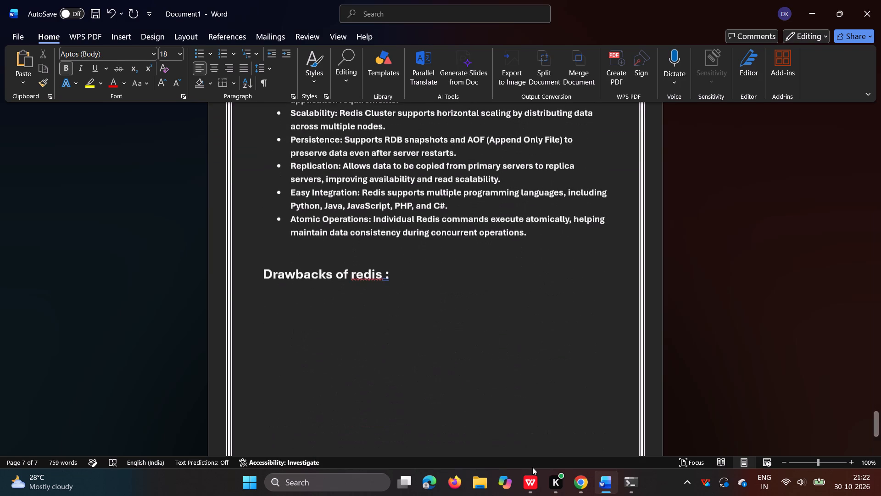
pyautogui.click(578, 487)
pyautogui.scroll(-2, 523, 304)
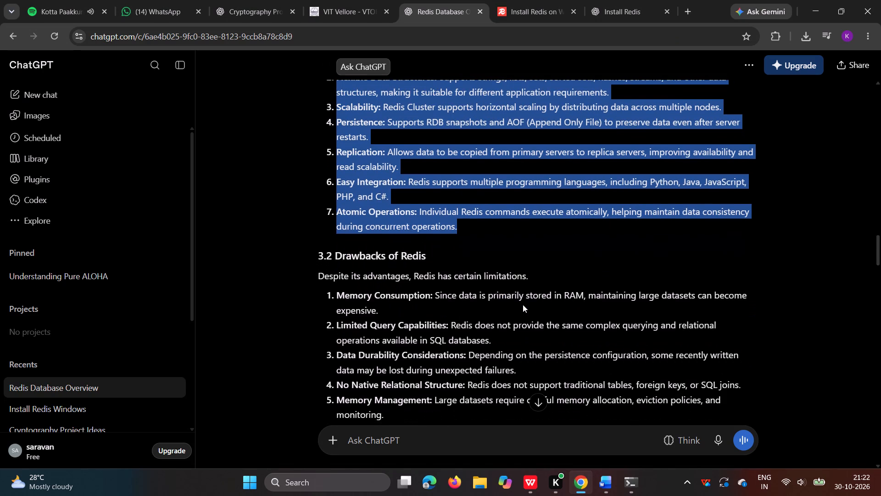
pyautogui.scroll(-1, 433, 277)
pyautogui.scroll(-1, 346, 219)
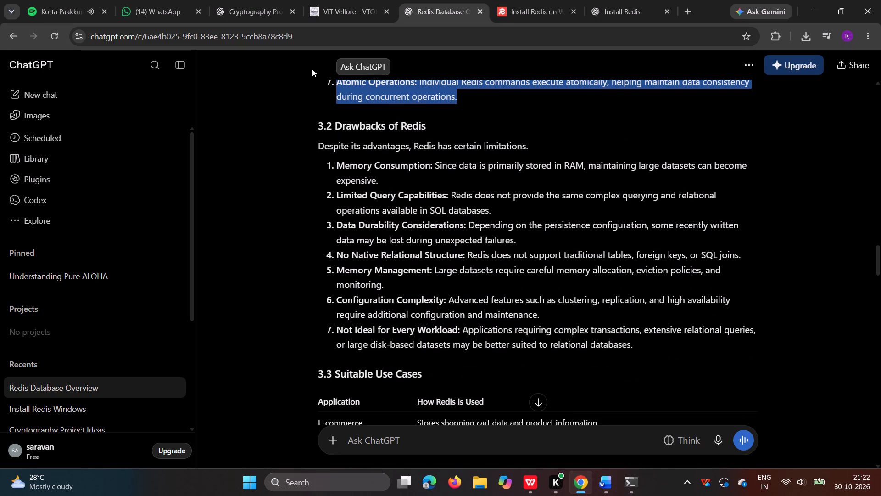
pyautogui.moveTo(318, 147); pyautogui.dragTo(557, 336)
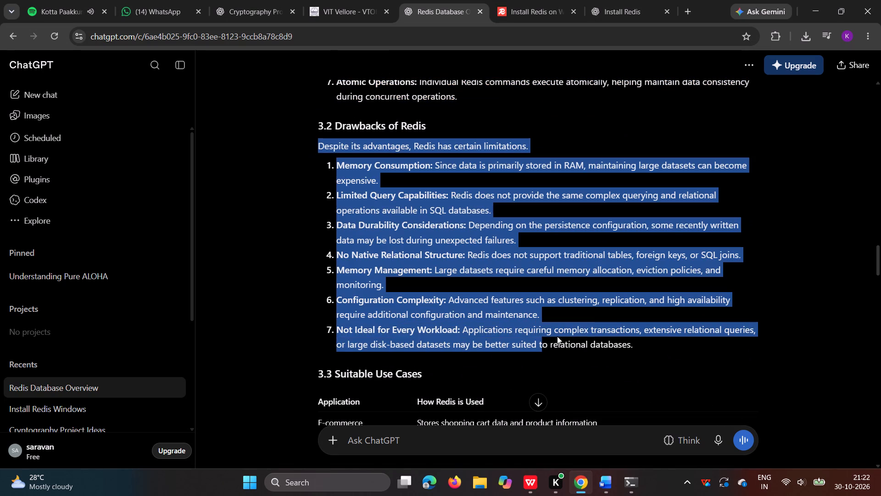
pyautogui.moveTo(557, 336); pyautogui.dragTo(640, 339)
pyautogui.hotkey('ctrl', 'c')
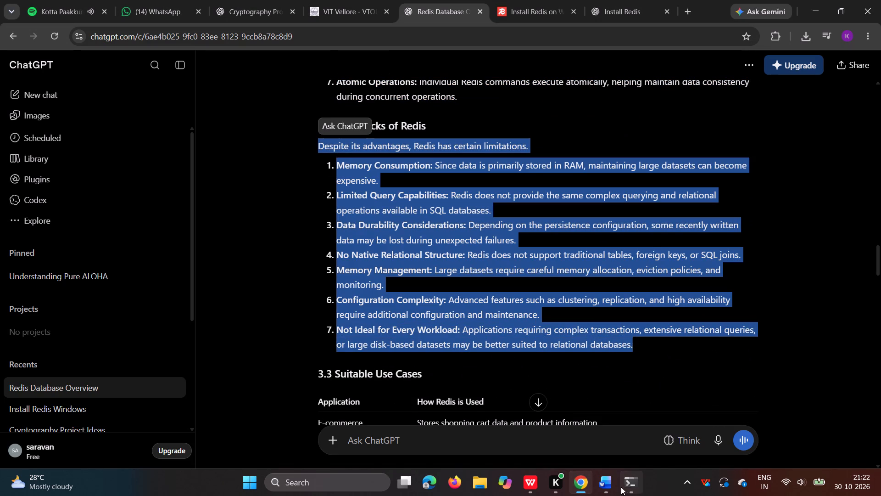
# Paste the copied drawbacks text under the "Drawbacks of redis :" heading in Word.
pyautogui.click(603, 480)
pyautogui.hotkey('ctrl', 'v')
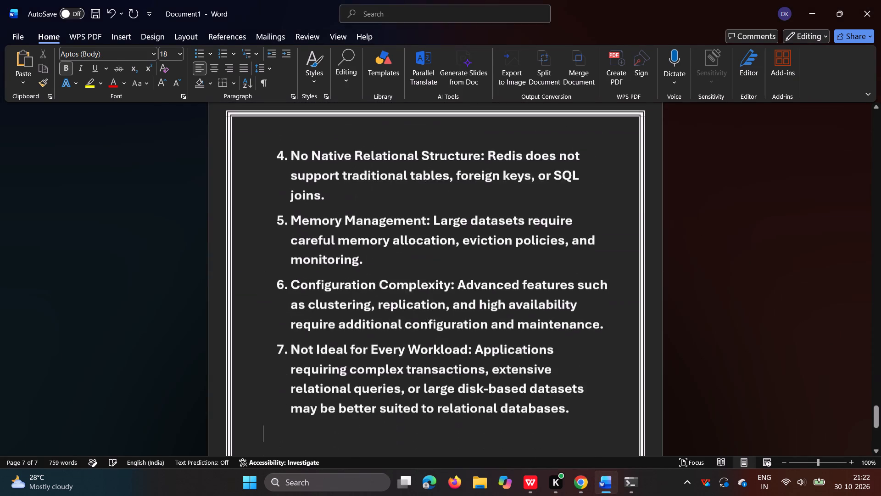
# Set the font size of the pasted drawbacks introduction and all numbered items to 14, leaving out the heading.
pyautogui.scroll(1, 480, 307)
pyautogui.scroll(-2, 480, 338)
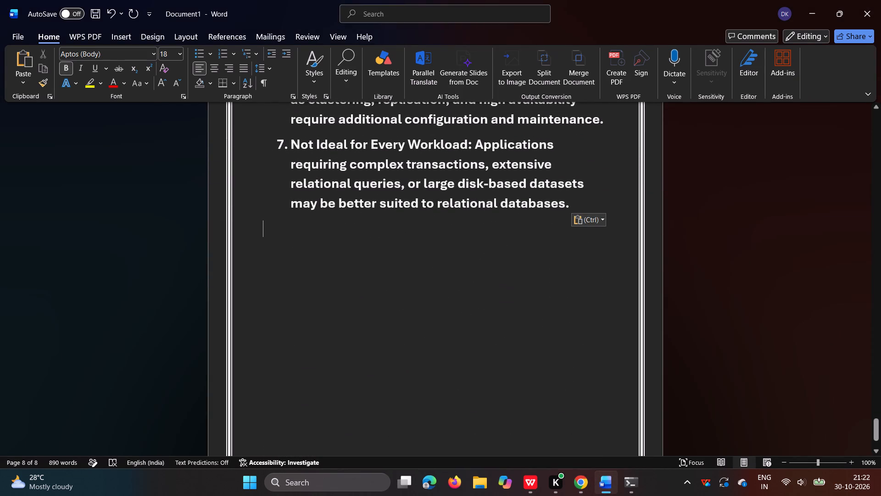
pyautogui.moveTo(574, 203); pyautogui.dragTo(325, 95)
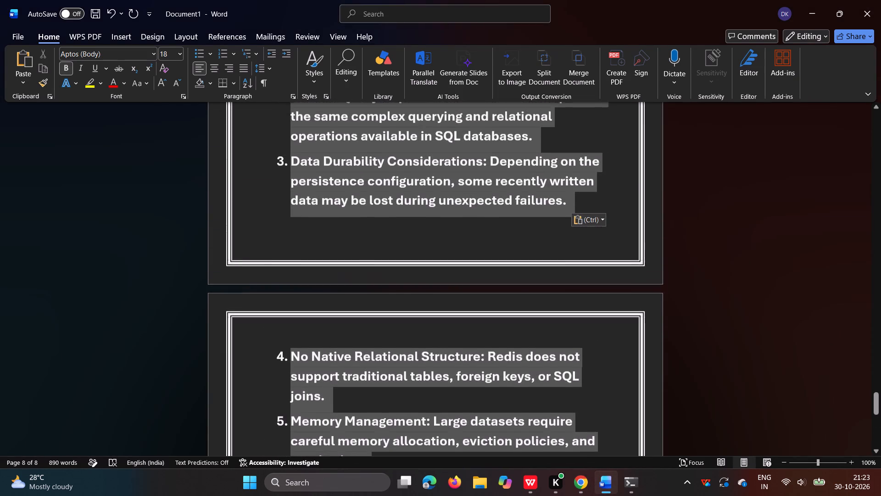
pyautogui.moveTo(325, 95); pyautogui.dragTo(282, 178)
pyautogui.click(178, 52)
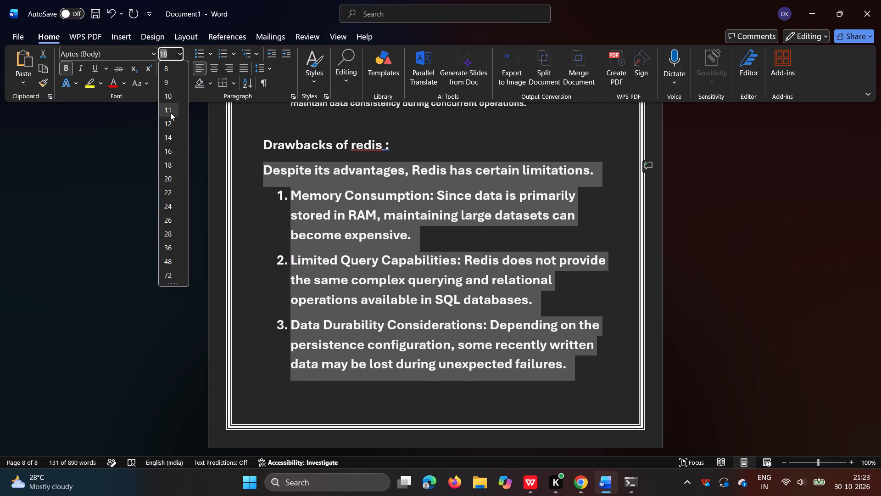
pyautogui.click(168, 134)
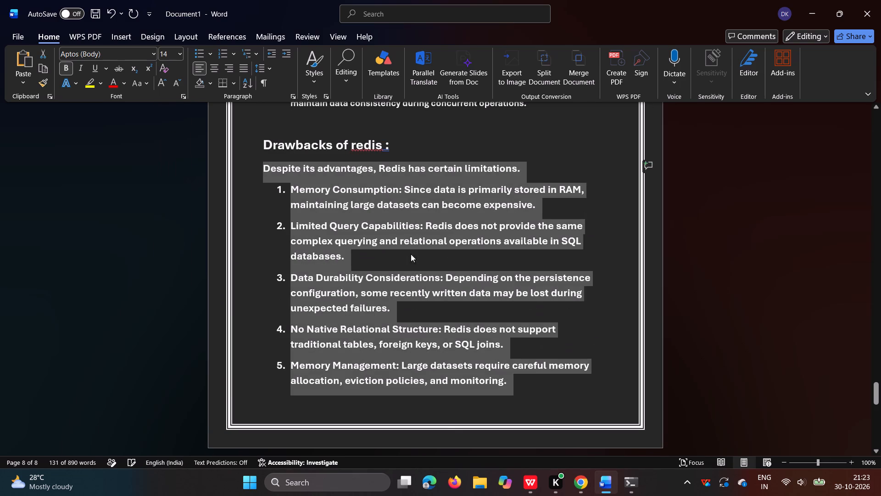
# Remove the bold formatting from the drawbacks introduction and numbered items.
pyautogui.scroll(-1, 448, 278)
pyautogui.scroll(1, 426, 237)
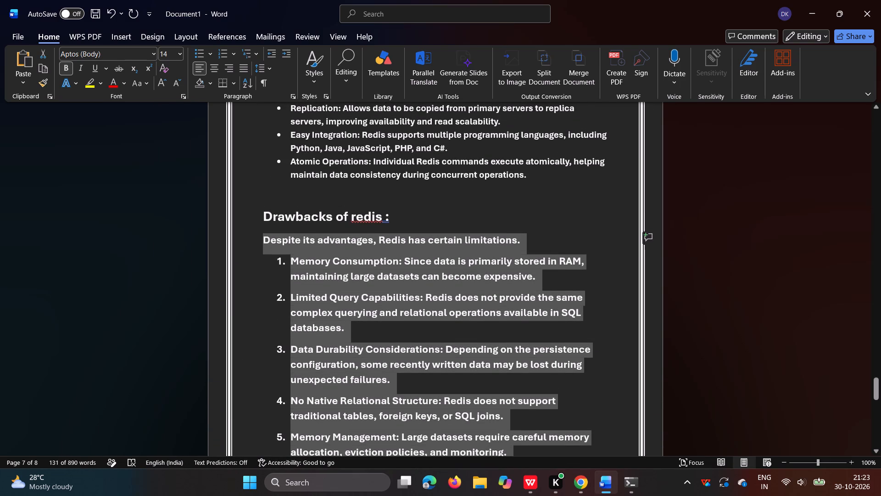
pyautogui.click(68, 70)
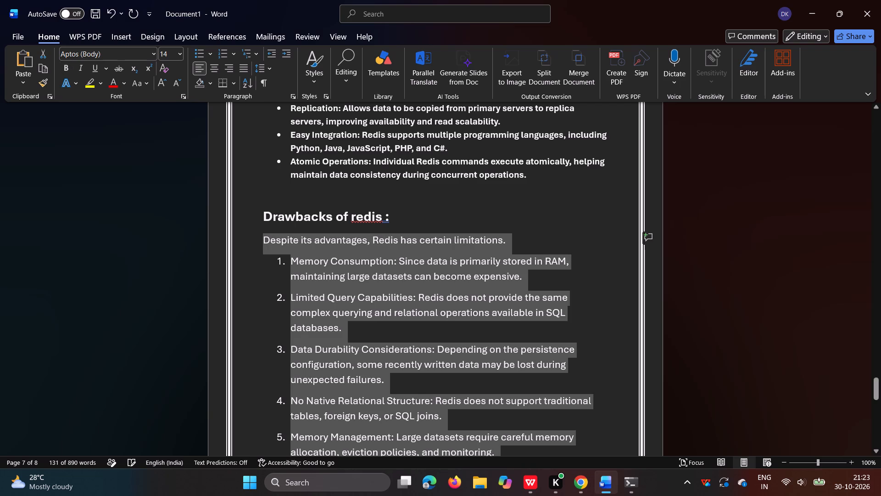
# Delete drawback items 6 and 7, Configuration Complexity and Not Ideal for Every Workload, from the last page.
pyautogui.scroll(1, 413, 184)
pyautogui.scroll(-2, 537, 236)
pyautogui.scroll(1, 616, 259)
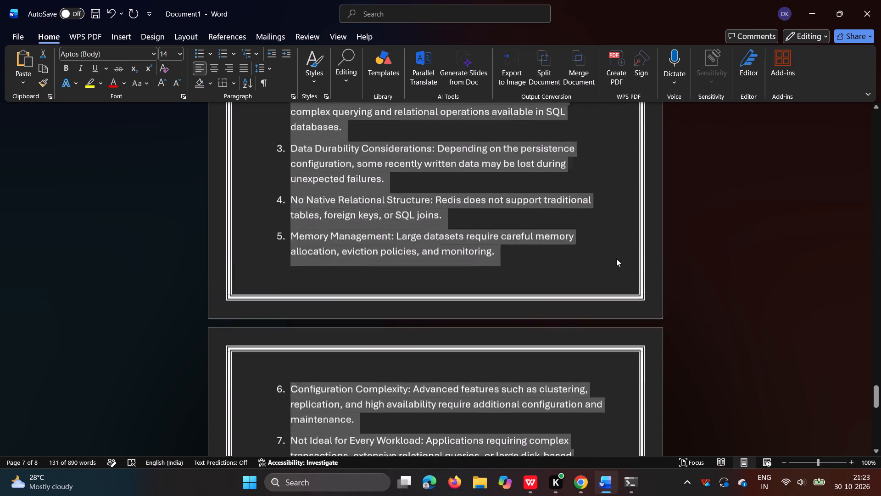
pyautogui.scroll(1, 616, 259)
pyautogui.scroll(-1, 540, 367)
pyautogui.scroll(-1, 479, 353)
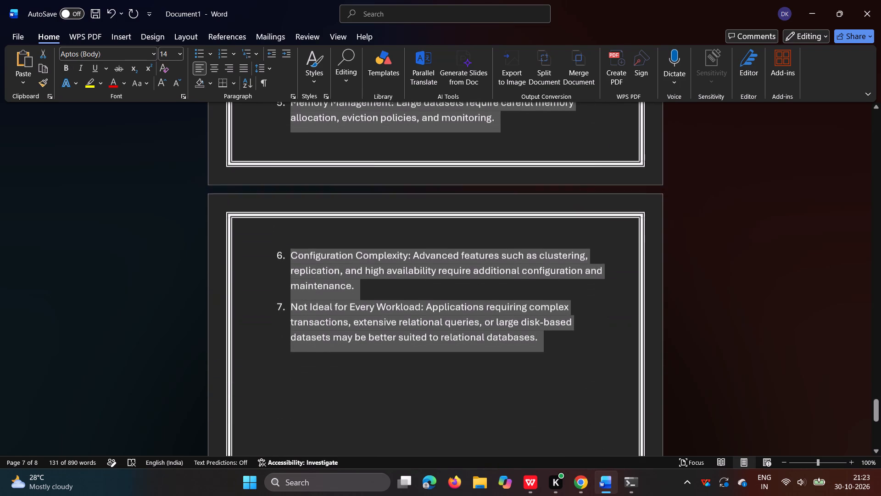
pyautogui.moveTo(552, 351); pyautogui.dragTo(274, 251)
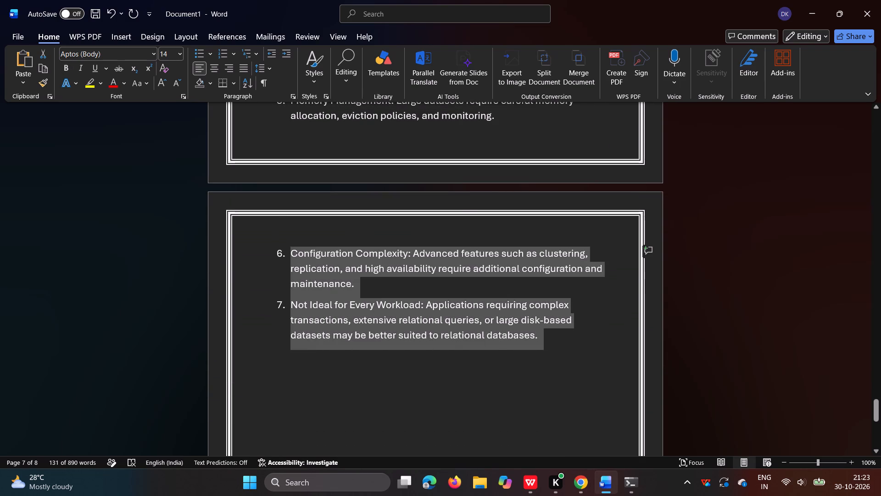
pyautogui.moveTo(274, 251); pyautogui.dragTo(273, 254)
pyautogui.press('BackSpace')
# Review the layout and text of the advantages and drawbacks sections.
pyautogui.scroll(1, 273, 254)
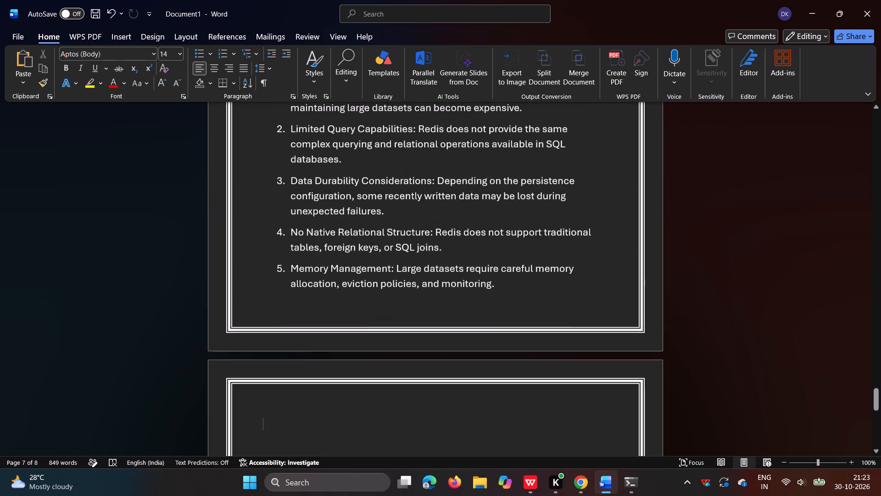
pyautogui.scroll(2, 409, 370)
pyautogui.scroll(-1, 515, 330)
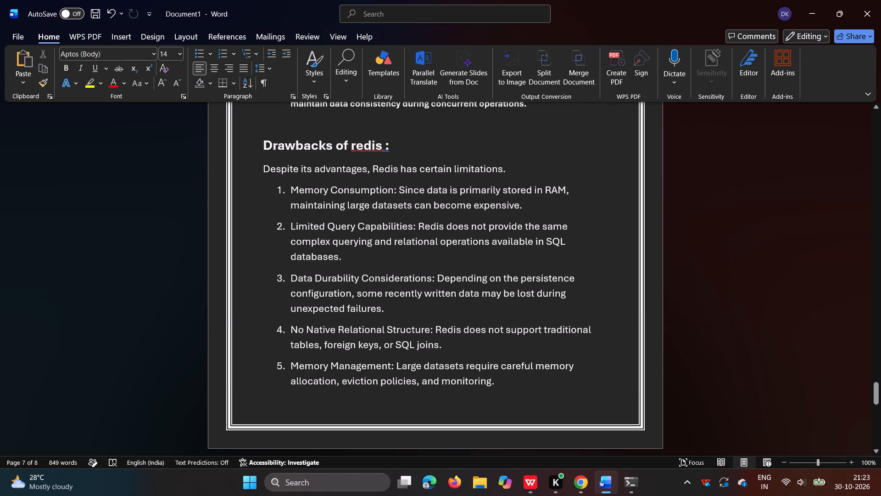
pyautogui.scroll(1, 533, 233)
pyautogui.scroll(2, 446, 183)
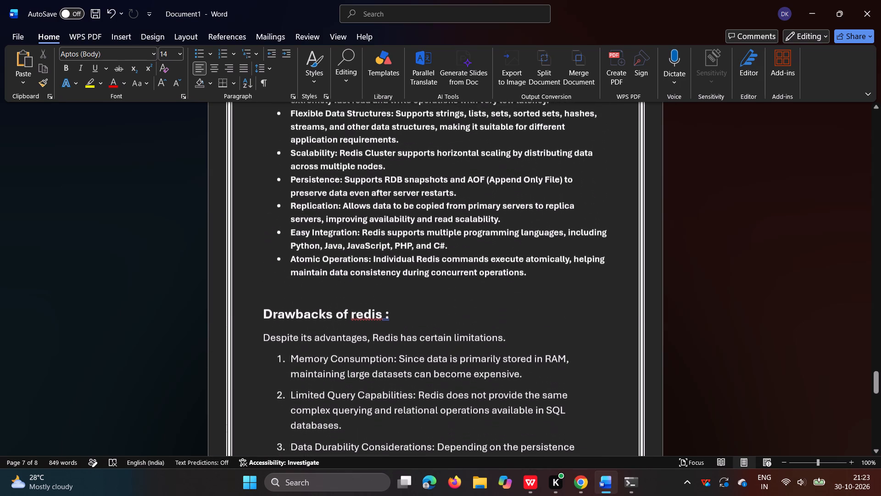
pyautogui.scroll(-1, 447, 303)
pyautogui.scroll(1, 447, 303)
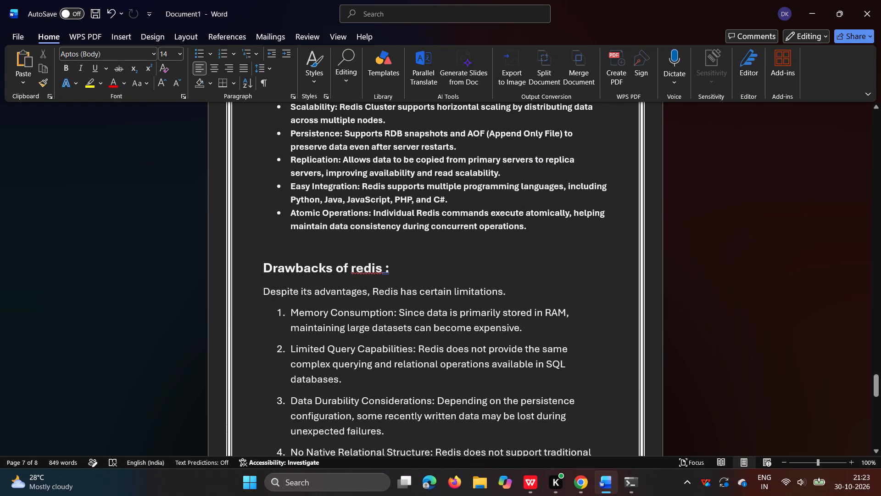
pyautogui.scroll(2, 453, 318)
pyautogui.scroll(-3, 510, 422)
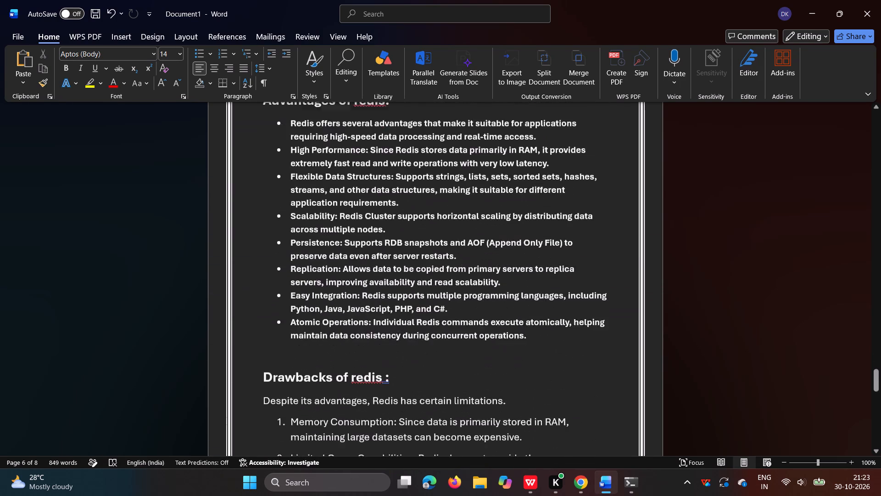
pyautogui.scroll(-1, 510, 422)
pyautogui.scroll(-1, 495, 315)
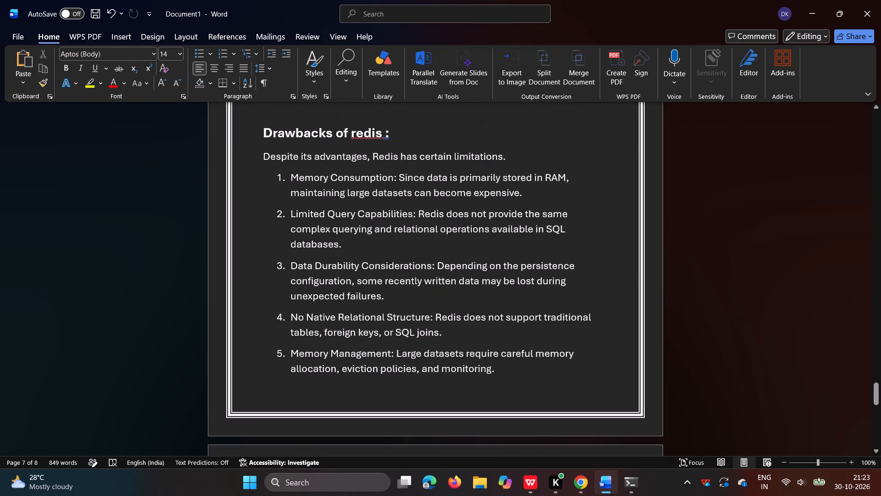
# Add an empty, unnumbered and unindented line after the Memory Management item.
pyautogui.click(512, 374)
pyautogui.press('Return')
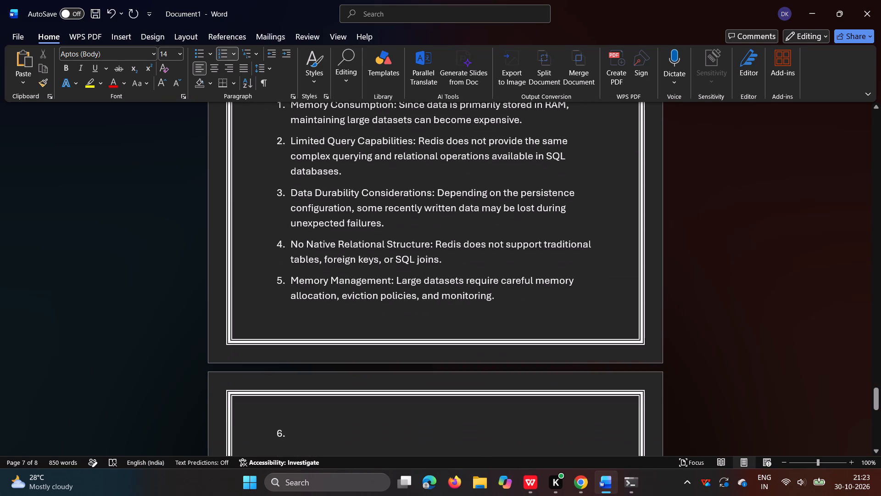
pyautogui.press('BackSpace')
pyautogui.press('BackSpace')
# Review the report's earlier pages, from the advantages section back to the start of the Installation Procedure.
pyautogui.scroll(3, 718, 313)
pyautogui.scroll(2, 580, 310)
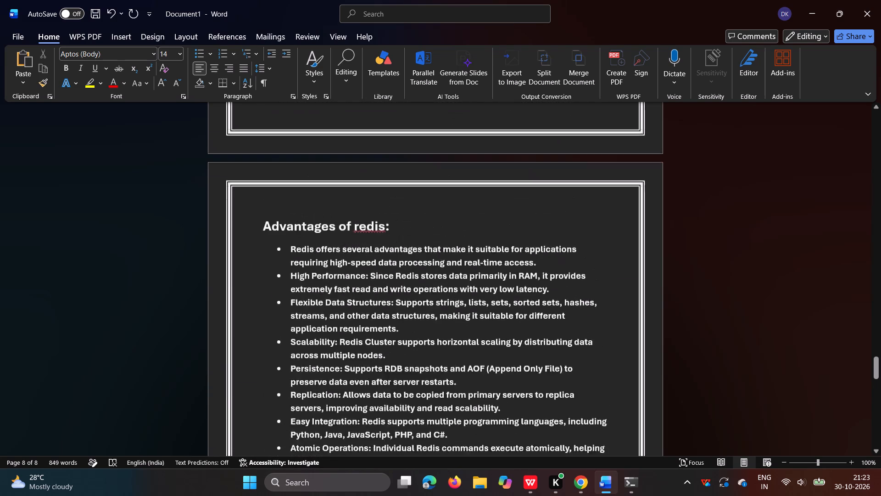
pyautogui.scroll(4, 580, 310)
pyautogui.scroll(-3, 580, 310)
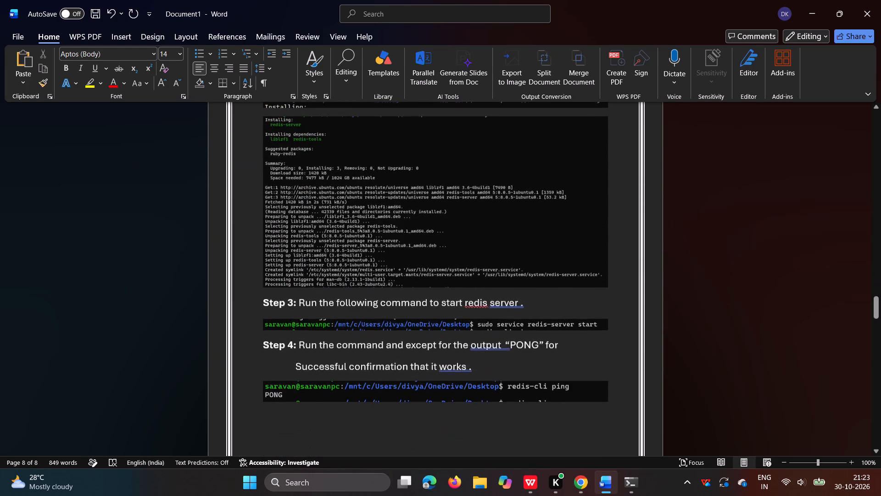
pyautogui.scroll(-3, 580, 310)
pyautogui.scroll(3, 580, 310)
pyautogui.scroll(-5, 580, 310)
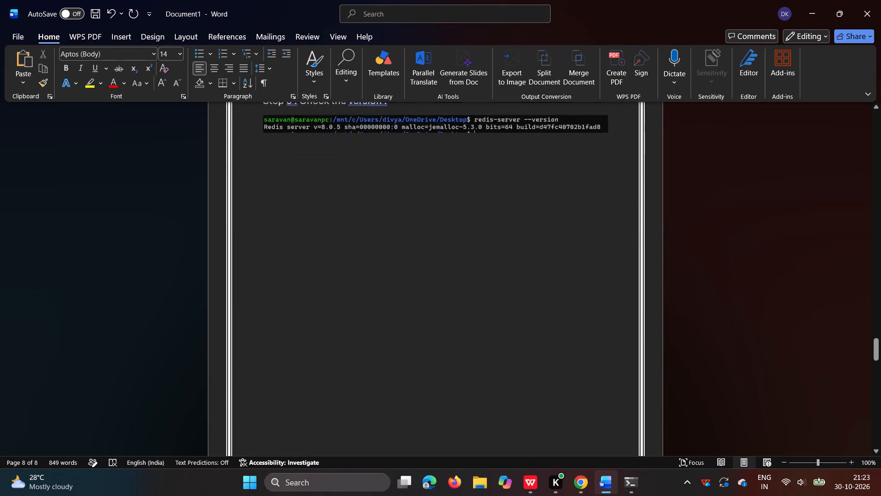
pyautogui.scroll(-2, 580, 310)
pyautogui.scroll(9, 580, 310)
pyautogui.scroll(-2, 580, 310)
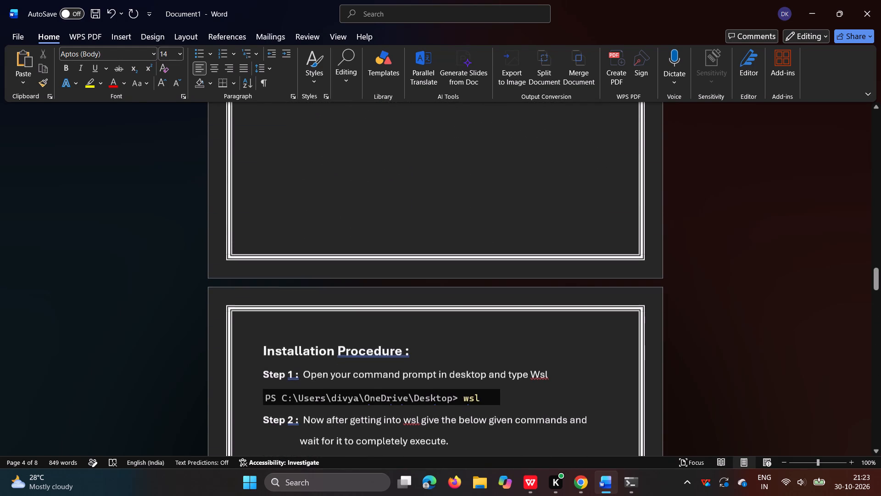
# Add an empty line below the Installation Procedure heading.
pyautogui.click(448, 346)
pyautogui.press('Return')
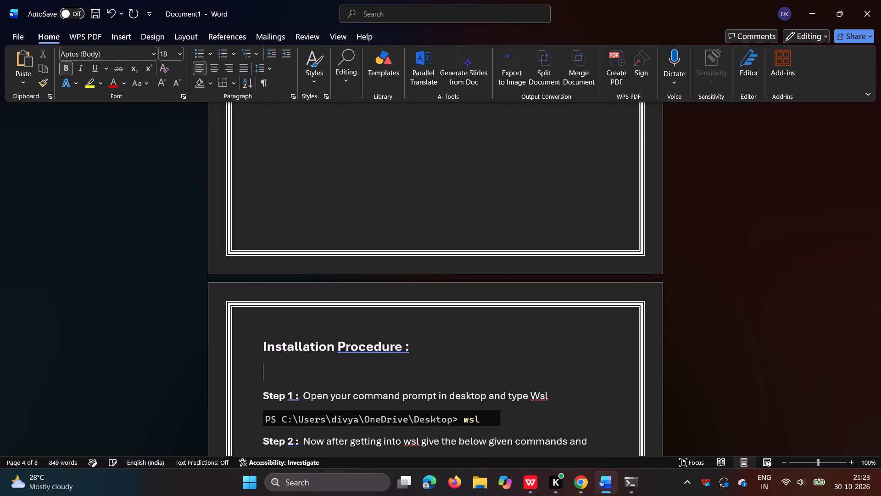
# Delete the empty line above Step 5, "Open CLI and test", at the start of its page.
pyautogui.scroll(-4, 476, 365)
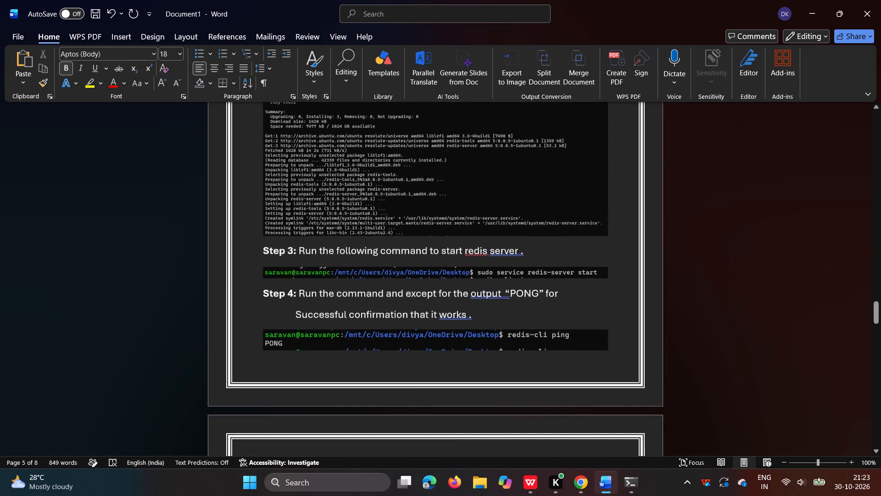
pyautogui.scroll(-1, 476, 365)
pyautogui.scroll(1, 476, 365)
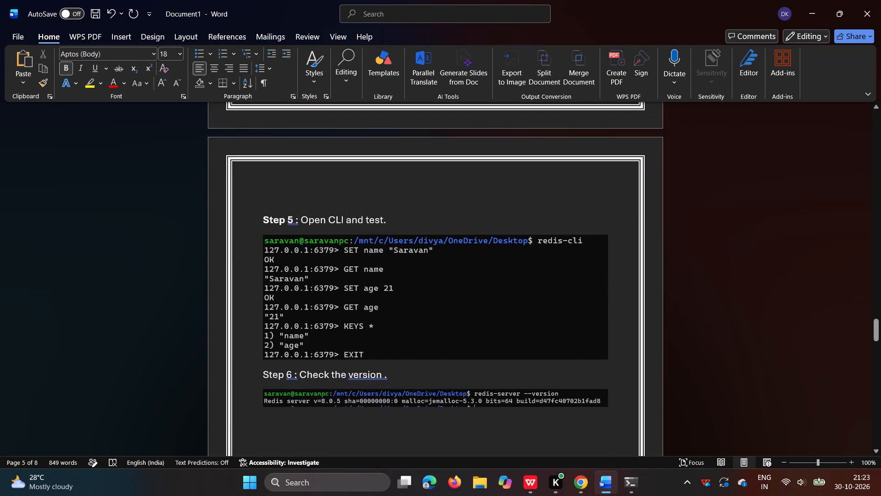
pyautogui.click(256, 191)
pyautogui.press('BackSpace')
# Insert an empty line after the wsl screenshot of Step 1 and after the sudo apt upgrade screenshot of Step 2.
pyautogui.scroll(1, 449, 255)
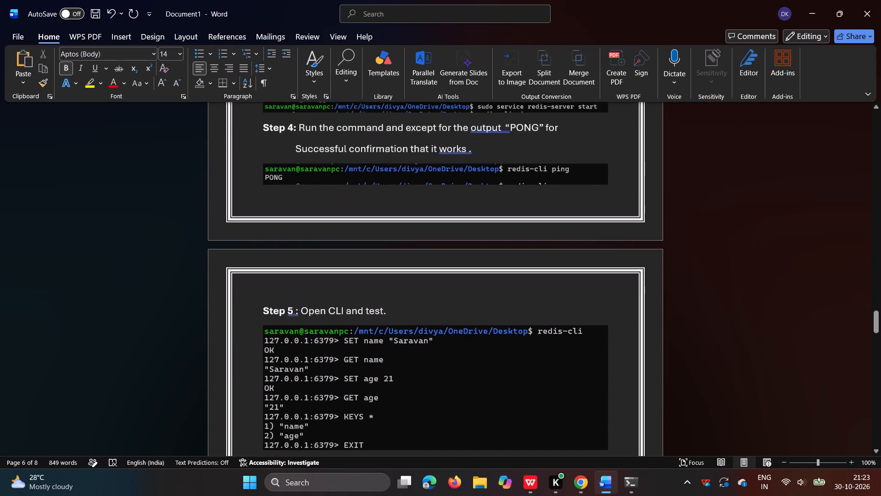
pyautogui.scroll(1, 449, 255)
pyautogui.scroll(-2, 449, 255)
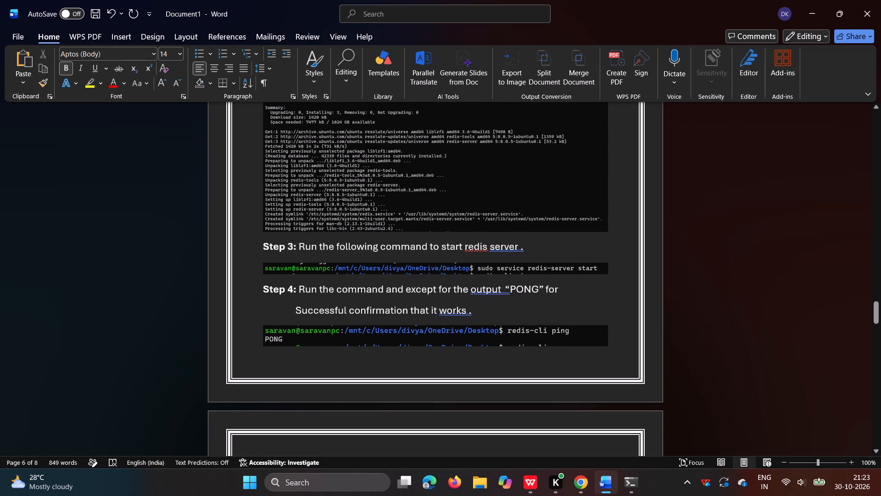
pyautogui.scroll(1, 477, 214)
pyautogui.scroll(2, 516, 283)
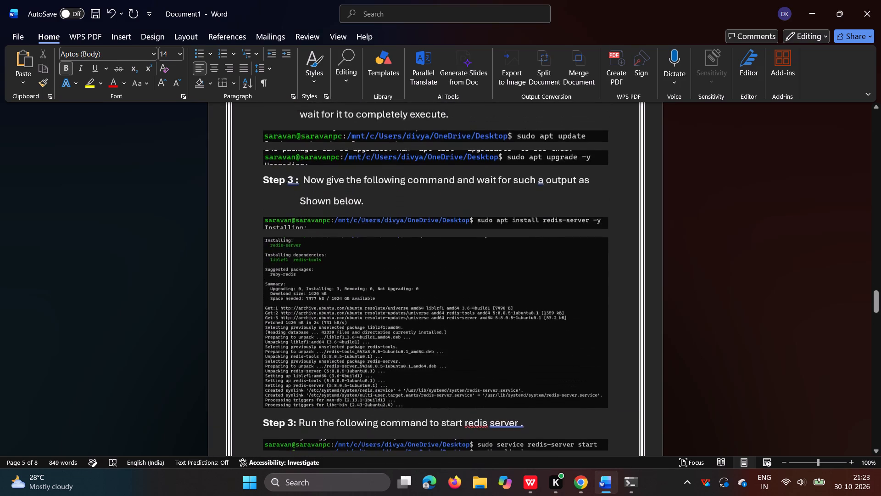
pyautogui.scroll(1, 516, 283)
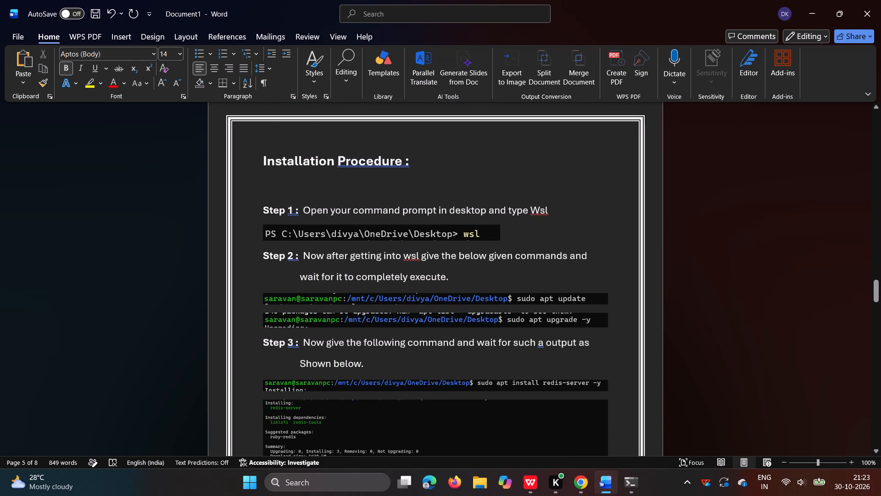
pyautogui.click(533, 243)
pyautogui.press('Return')
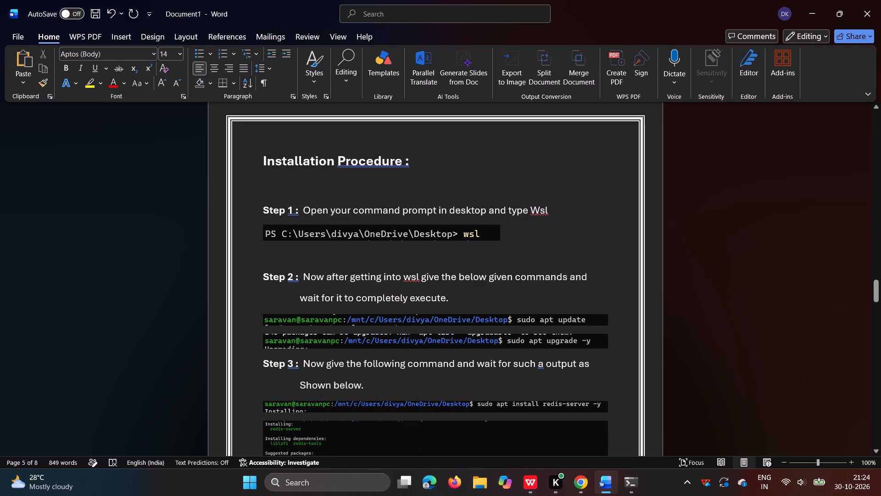
pyautogui.click(614, 344)
pyautogui.press('Return')
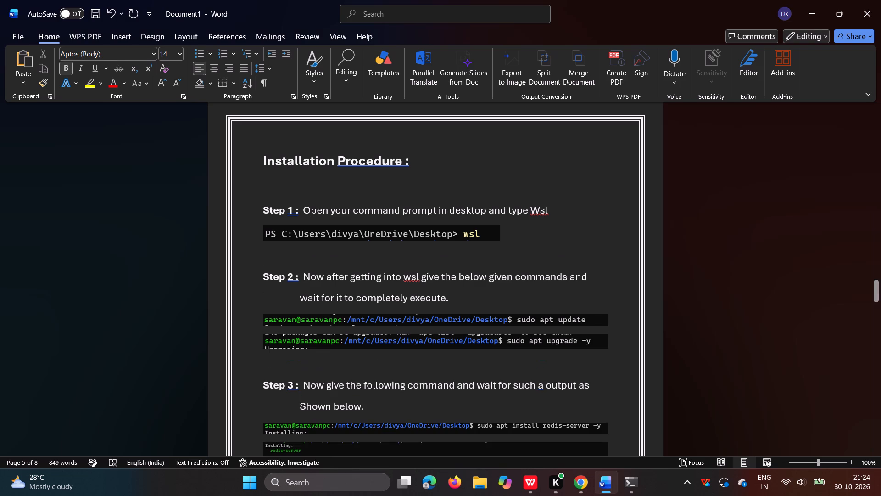
# Insert an empty line after the redis-server installation output, above the step that starts the redis server.
pyautogui.hscroll(-1, 616, 379)
pyautogui.scroll(-1, 613, 379)
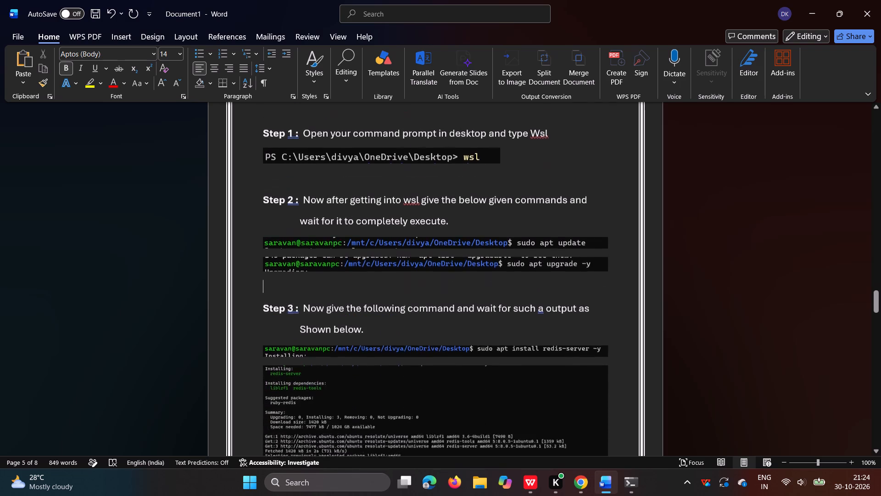
pyautogui.scroll(-1, 613, 379)
pyautogui.scroll(1, 477, 214)
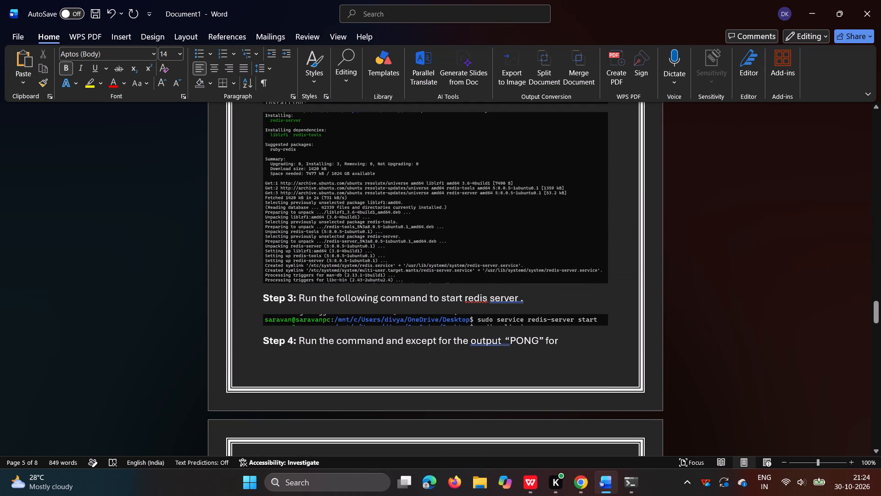
pyautogui.click(620, 263)
pyautogui.press('Return')
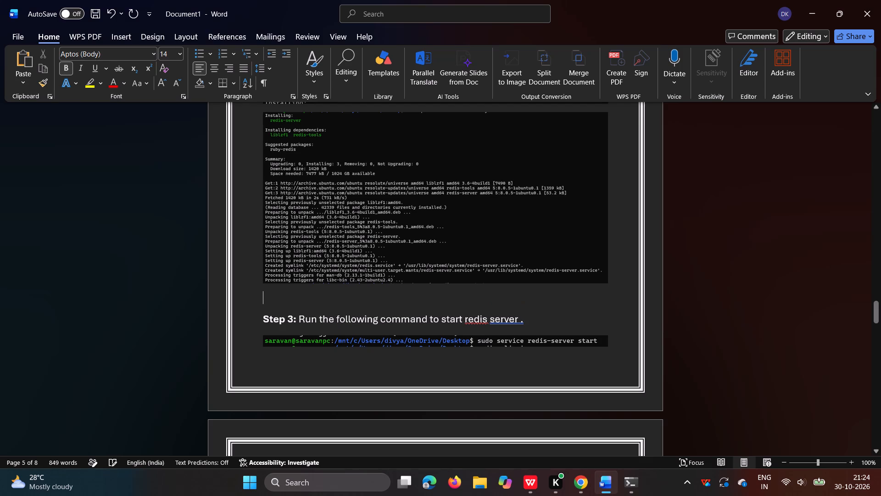
# Insert an empty line after the PONG screenshot, above Step 5, and another after the CLI test screenshot, above Step 6.
pyautogui.scroll(-2, 646, 310)
pyautogui.scroll(-2, 504, 312)
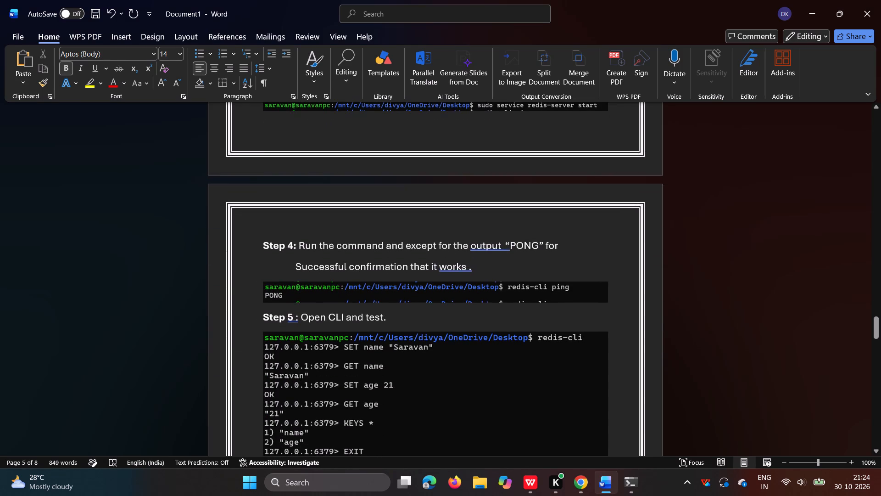
pyautogui.click(619, 288)
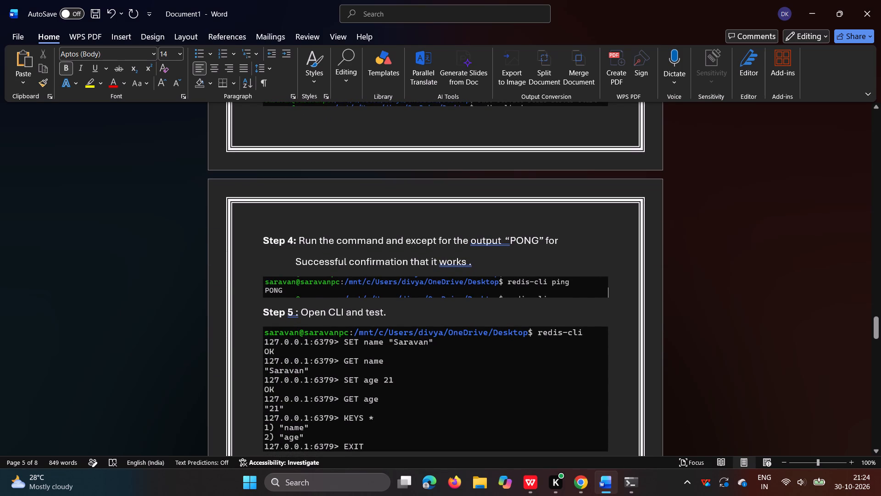
pyautogui.press('Return')
pyautogui.scroll(-1, 627, 302)
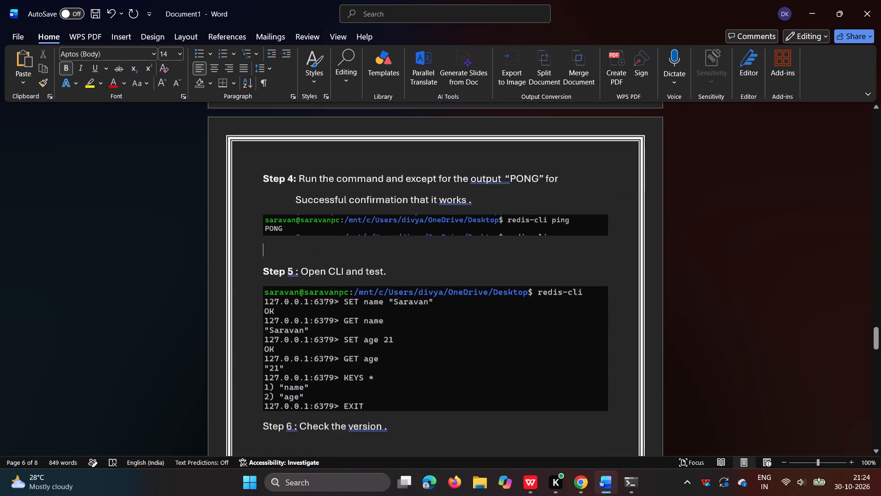
pyautogui.scroll(-1, 627, 302)
pyautogui.scroll(1, 581, 362)
pyautogui.click(614, 279)
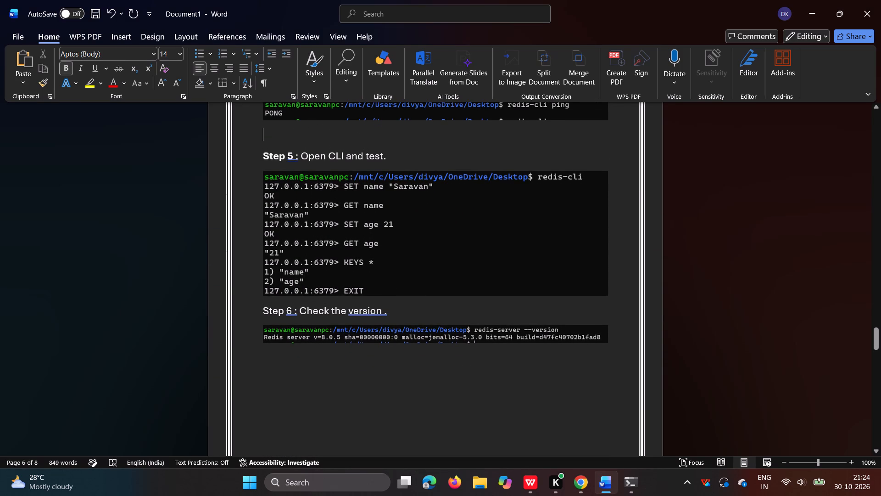
pyautogui.press('Return')
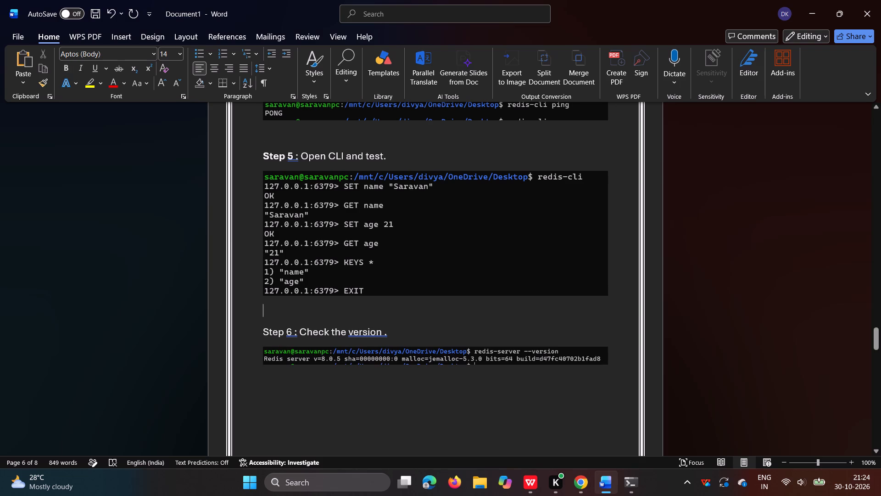
# Add a second empty line above Step 2 and above the Step 3 that installs redis-server.
pyautogui.scroll(5, 616, 279)
pyautogui.scroll(-1, 451, 392)
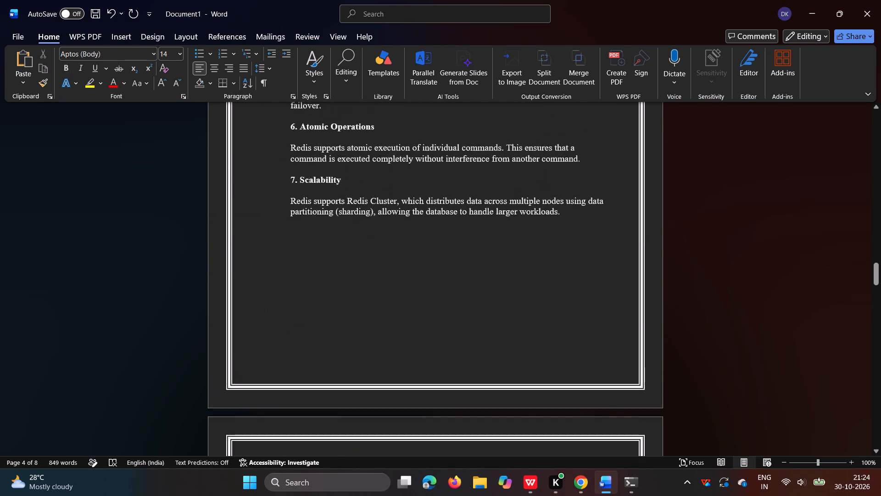
pyautogui.scroll(-1, 451, 392)
pyautogui.click(452, 287)
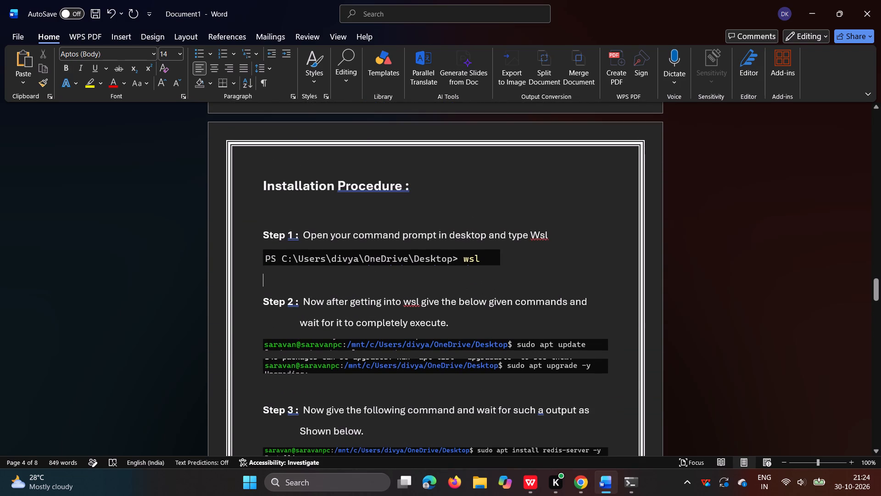
pyautogui.press('Return')
pyautogui.scroll(-1, 452, 287)
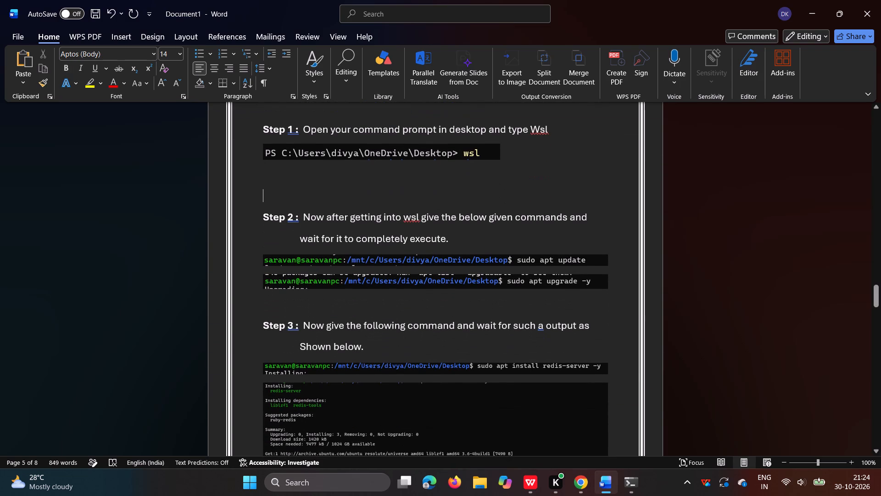
pyautogui.click(436, 310)
pyautogui.press('Return')
# Insert two empty lines between the redis-server start screenshot and Step 4.
pyautogui.scroll(-1, 440, 312)
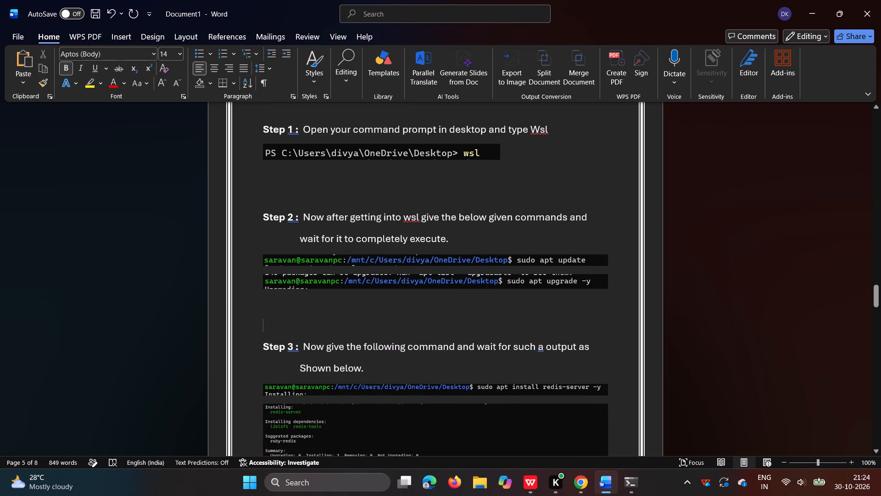
pyautogui.scroll(-5, 440, 312)
pyautogui.scroll(1, 440, 312)
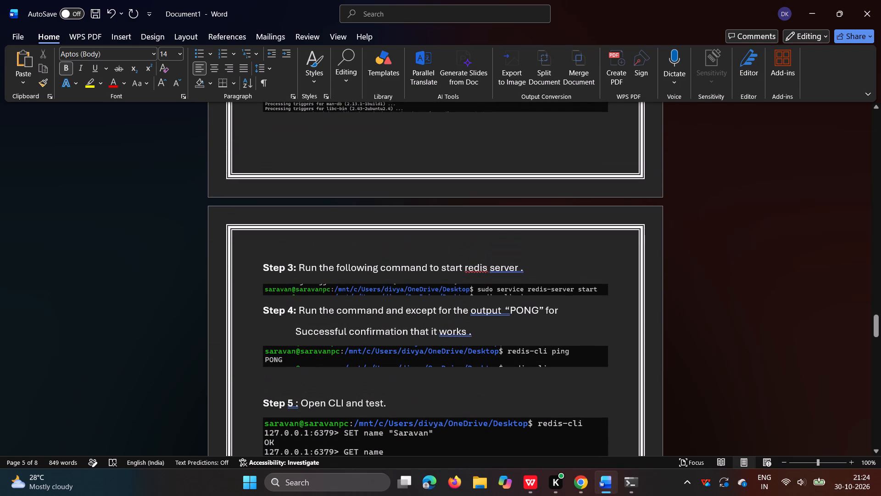
pyautogui.click(619, 287)
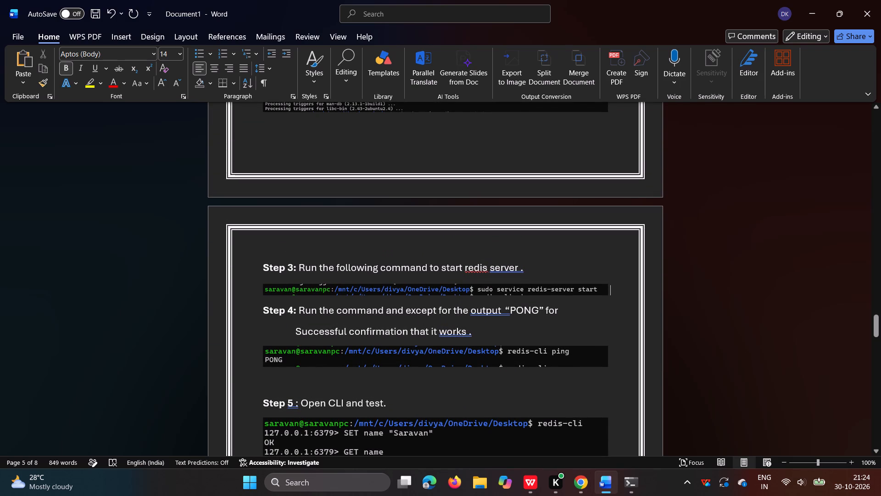
pyautogui.press('Return')
pyautogui.press('Return')
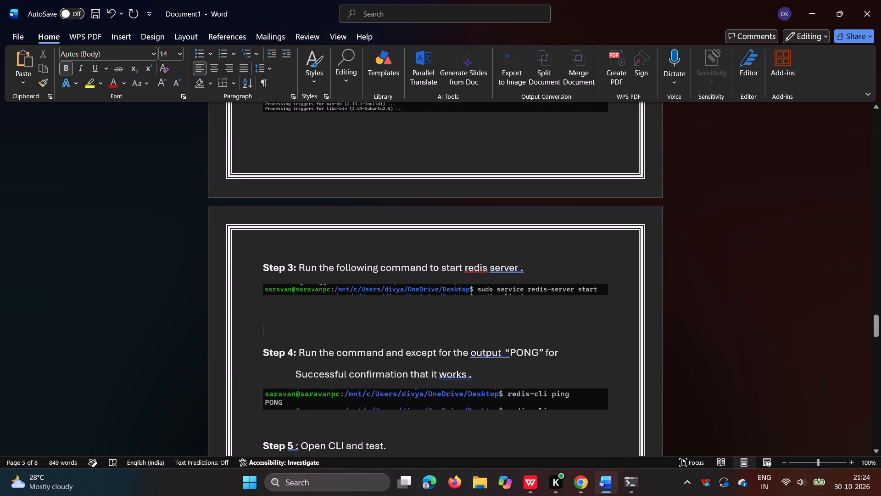
# Add a second empty line above Step 5 and above Step 6, "Check the version".
pyautogui.click(494, 431)
pyautogui.press('Return')
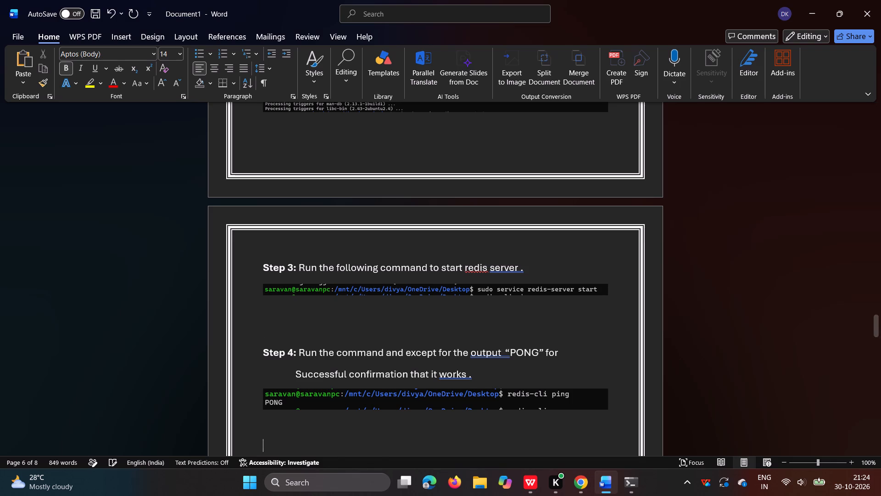
pyautogui.press('Return')
pyautogui.press('BackSpace')
pyautogui.keyDown('ctrl'); pyautogui.scroll(-1, 553, 439); pyautogui.keyUp('ctrl')
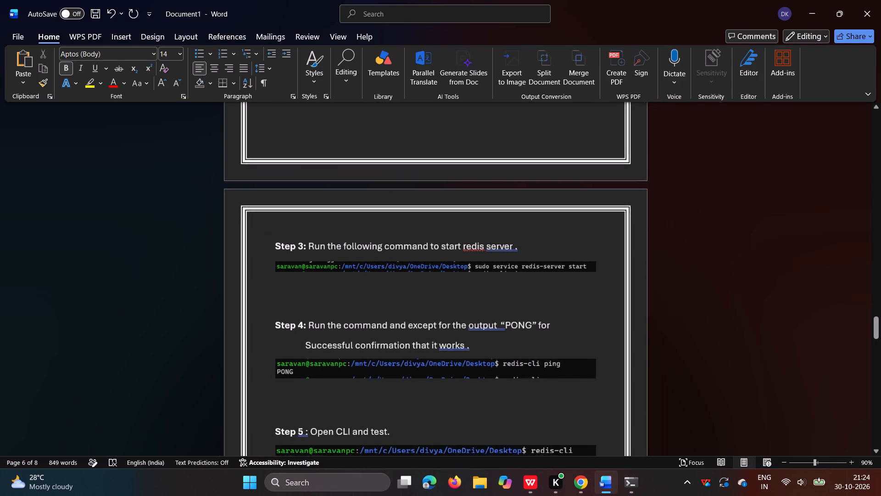
pyautogui.keyDown('ctrl'); pyautogui.scroll(4, 351, 284); pyautogui.keyUp('ctrl')
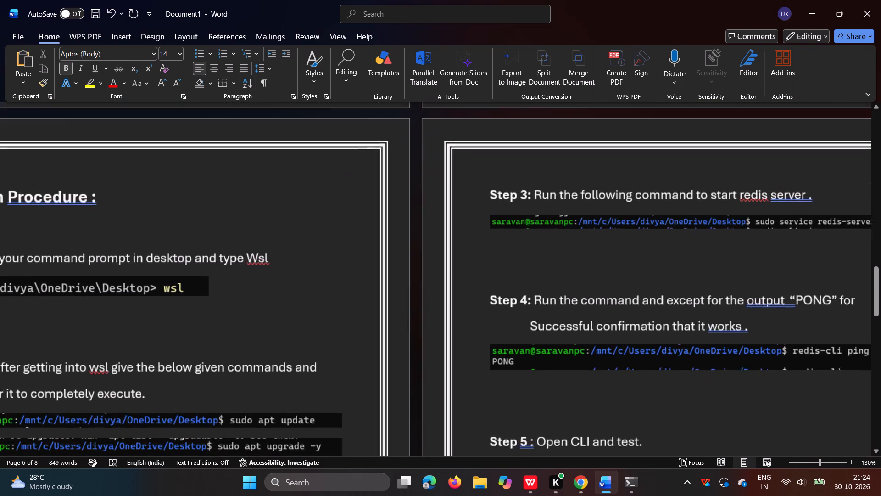
pyautogui.scroll(-8, 406, 315)
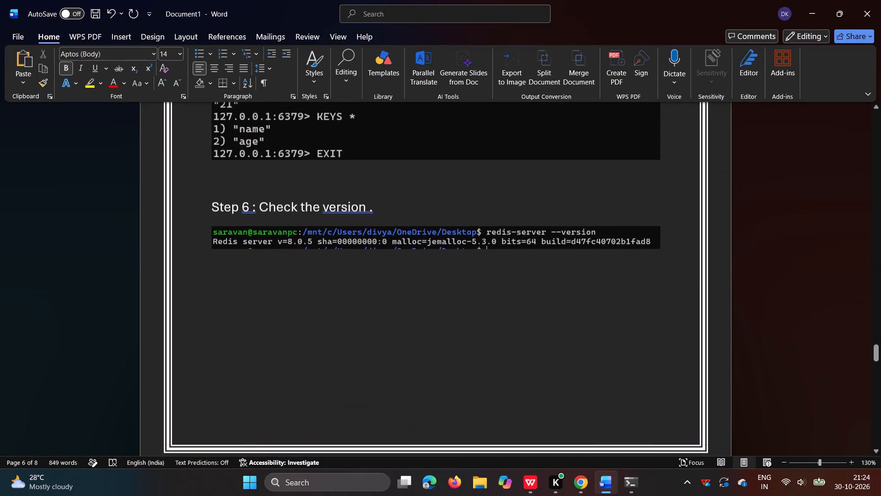
pyautogui.click(332, 179)
pyautogui.press('Return')
# Review the spacing of the installation steps and the surrounding pages, from the Redis features list to the advantages section.
pyautogui.scroll(1, 336, 180)
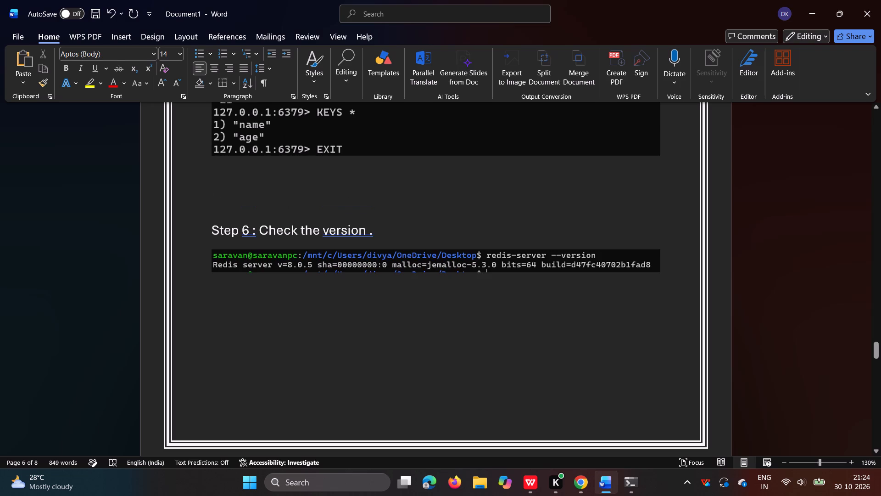
pyautogui.scroll(6, 336, 180)
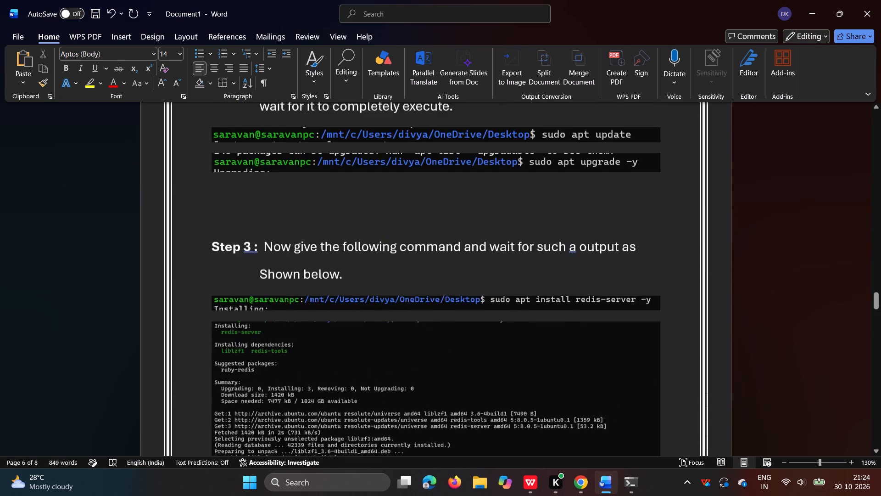
pyautogui.scroll(1, 336, 180)
pyautogui.scroll(-2, 453, 313)
pyautogui.keyDown('ctrl'); pyautogui.scroll(1, 453, 313); pyautogui.keyUp('ctrl')
pyautogui.keyDown('ctrl'); pyautogui.scroll(-3, 453, 313); pyautogui.keyUp('ctrl')
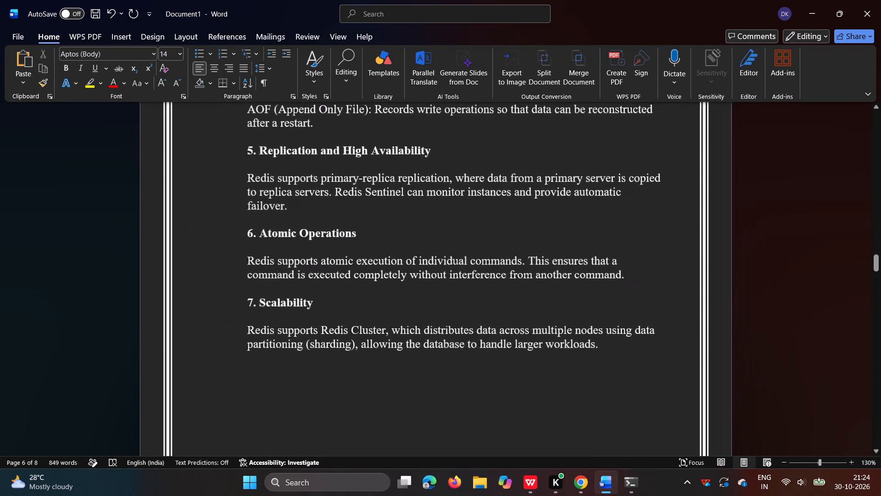
pyautogui.scroll(-7, 453, 313)
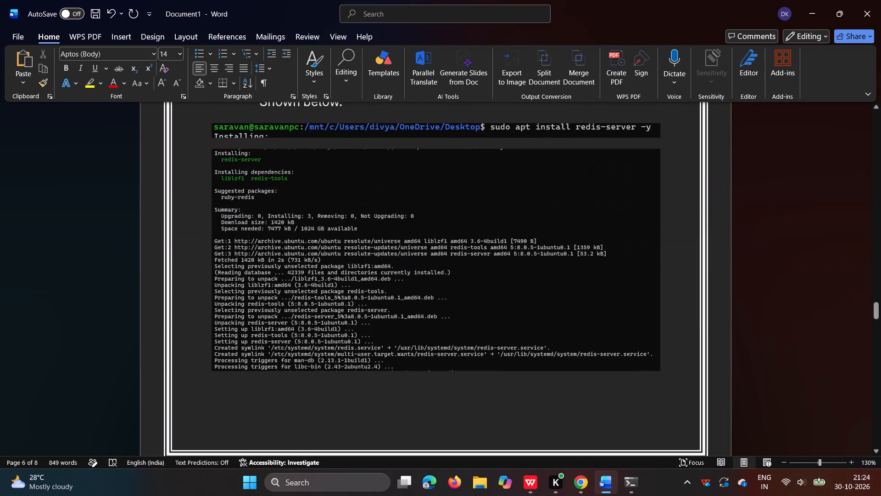
pyautogui.scroll(-7, 674, 374)
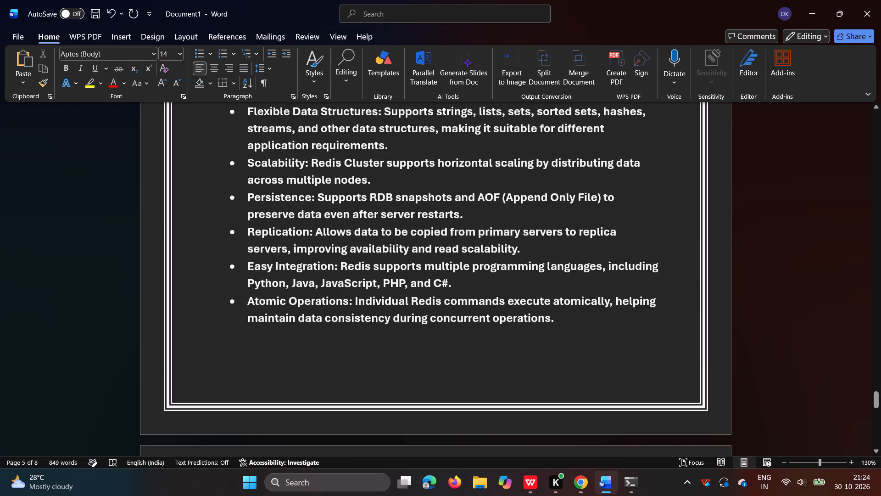
# Delete the run of empty lines above the "Advantages of redis:" heading, moving the heading to the top of its page.
pyautogui.scroll(2, 509, 276)
pyautogui.click(297, 313)
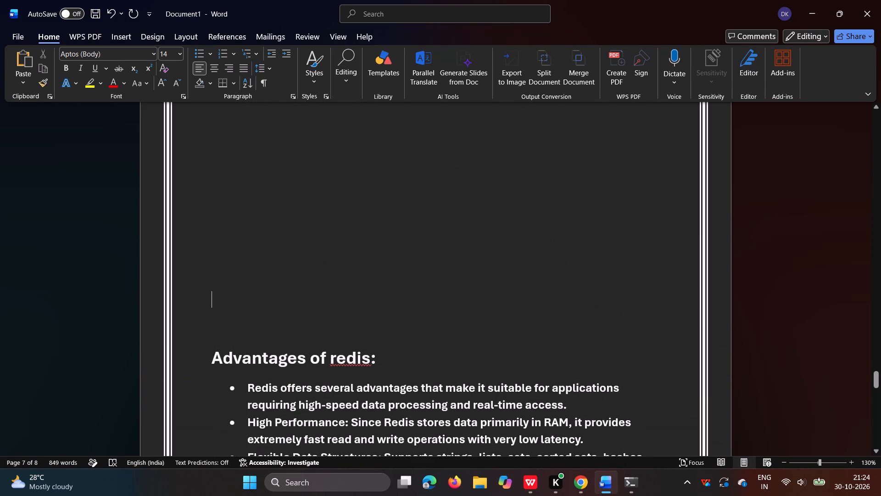
pyautogui.press('Down')
pyautogui.press('BackSpace')
pyautogui.press('BackSpace')
pyautogui.press('BackSpace')
pyautogui.press('BackSpace')
pyautogui.press('BackSpace')
pyautogui.press('BackSpace')
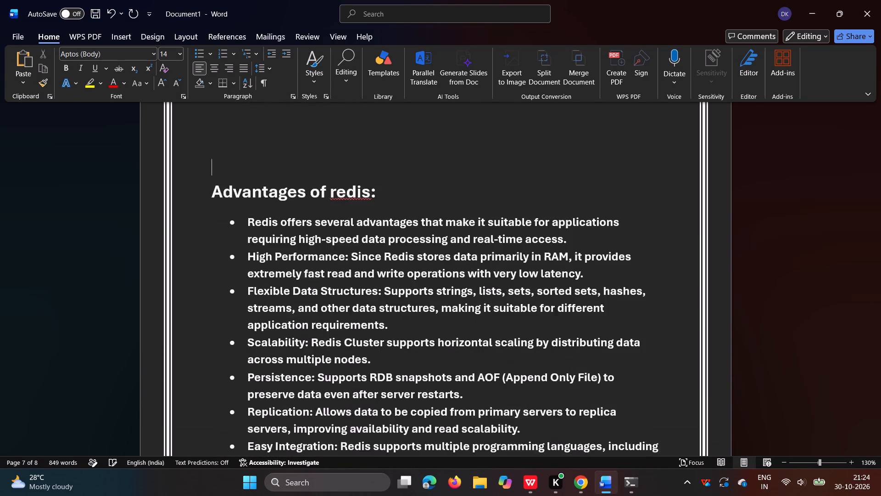
pyautogui.press('BackSpace')
pyautogui.press('BackSpace')
pyautogui.scroll(3, 297, 313)
pyautogui.press('BackSpace')
pyautogui.press('BackSpace')
pyautogui.press('BackSpace')
pyautogui.press('BackSpace')
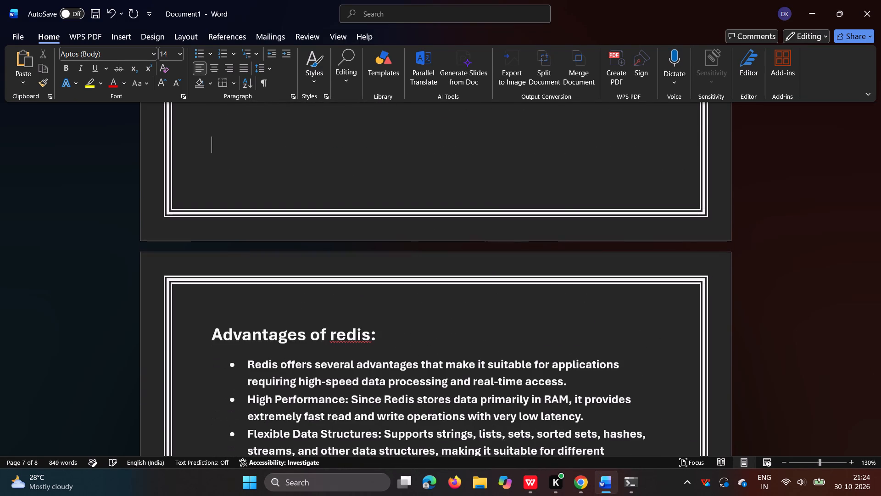
# Add an empty, unnumbered line after the "Memory Management" item that ends the Drawbacks list.
pyautogui.scroll(1, 297, 313)
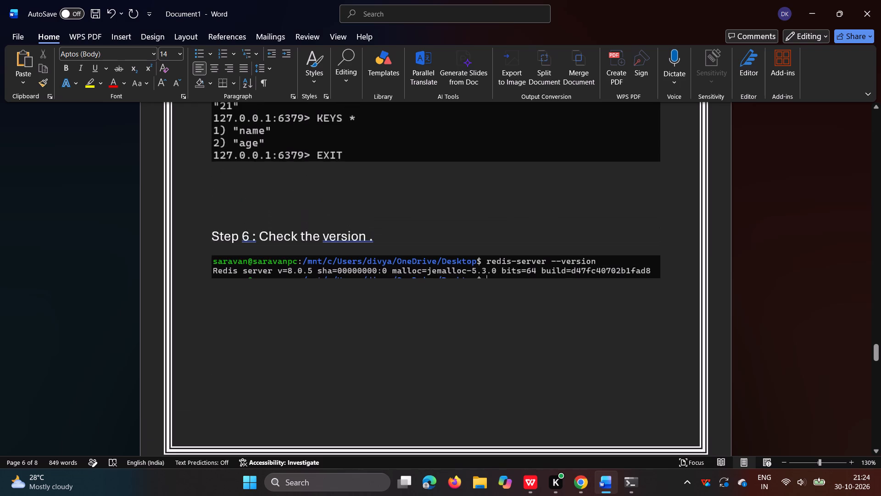
pyautogui.scroll(-4, 439, 434)
pyautogui.keyDown('ctrl'); pyautogui.scroll(-4, 433, 344); pyautogui.keyUp('ctrl')
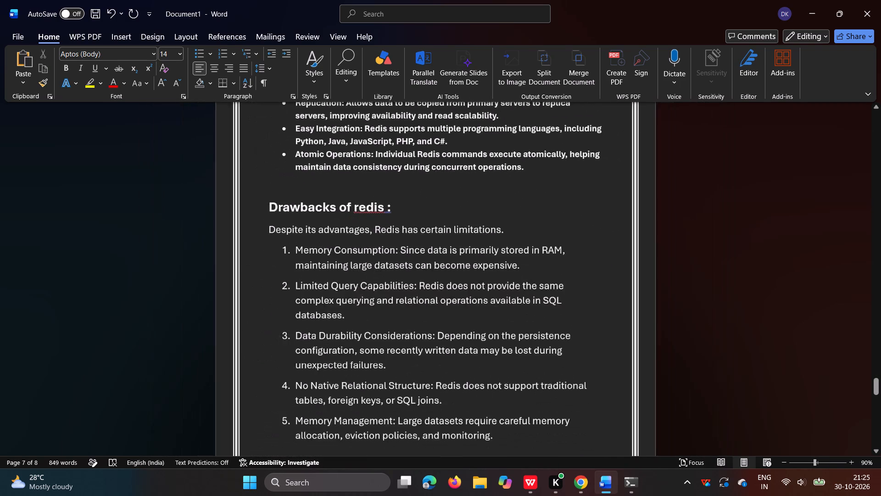
pyautogui.scroll(1, 393, 245)
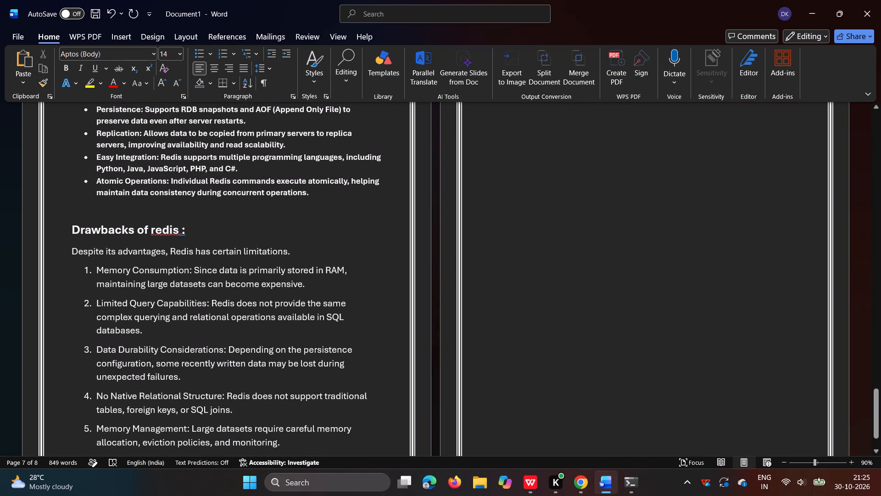
pyautogui.keyDown('ctrl'); pyautogui.scroll(2, 393, 245); pyautogui.keyUp('ctrl')
pyautogui.scroll(-2, 500, 338)
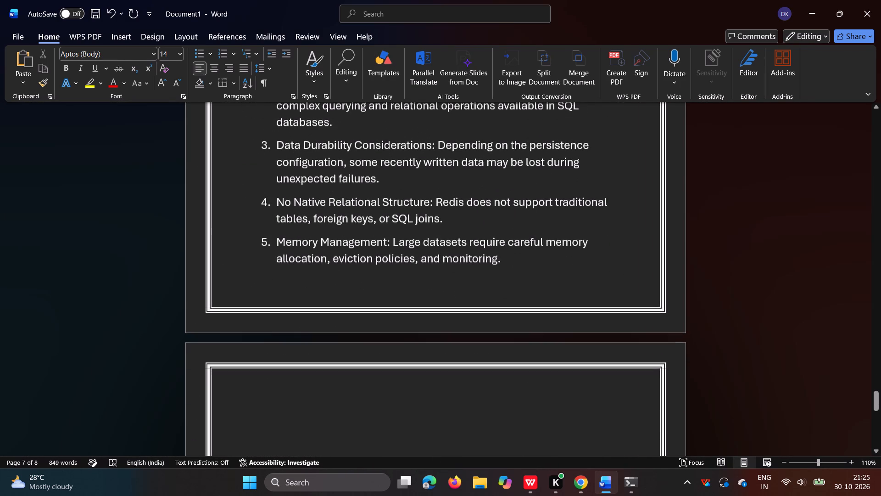
pyautogui.click(534, 256)
pyautogui.press('Return')
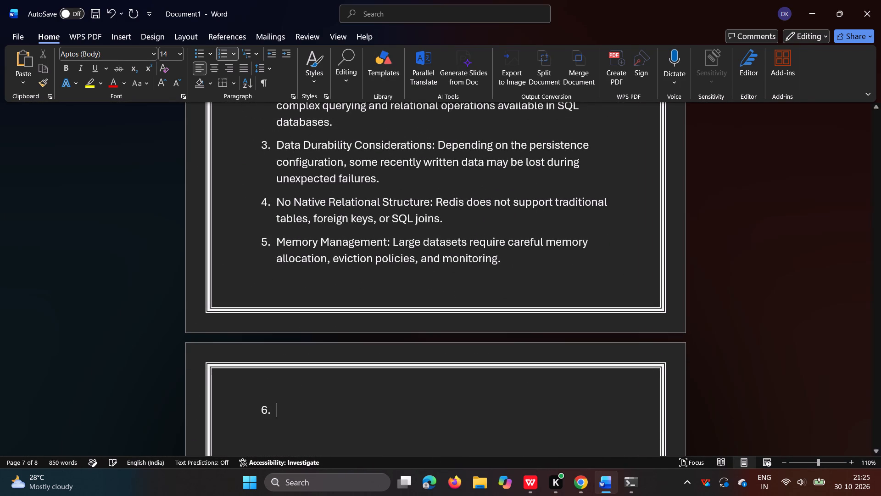
pyautogui.press('BackSpace')
pyautogui.press('BackSpace')
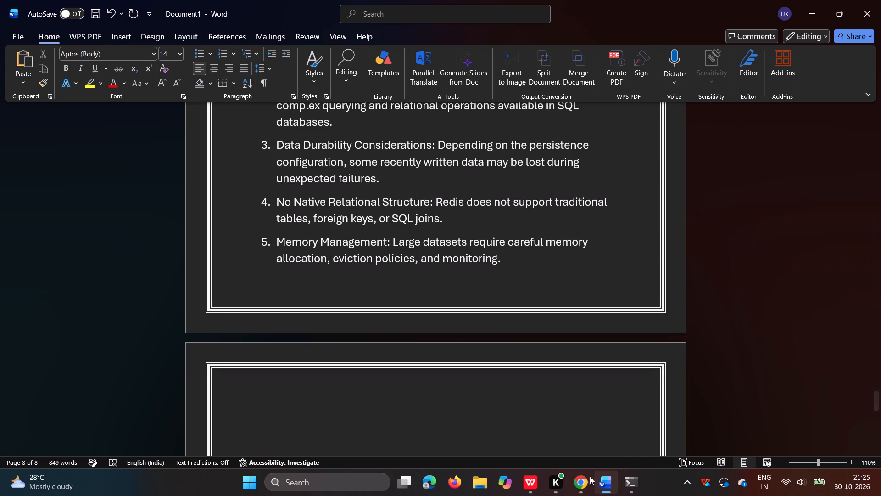
# Switch to Chrome and find the "3.3 Suitable Use Cases" section in the Redis Database Overview chat.
pyautogui.click(580, 484)
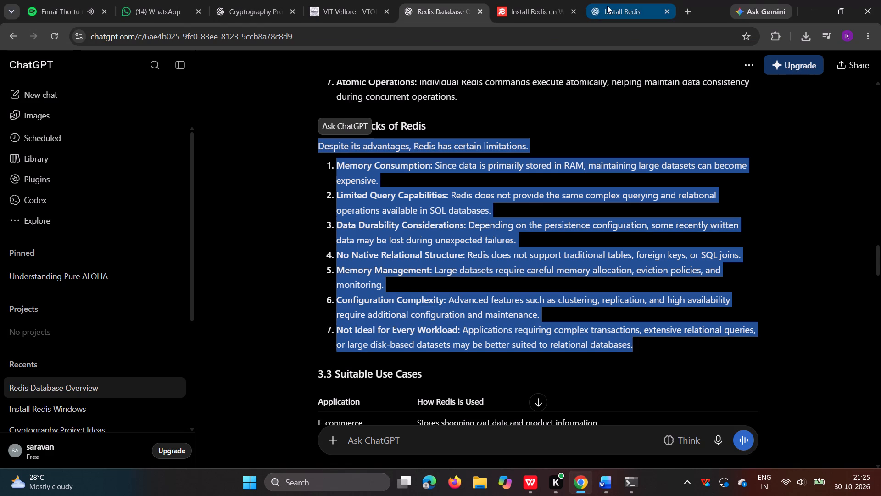
pyautogui.click(607, 6)
pyautogui.click(420, 13)
pyautogui.scroll(-2, 487, 197)
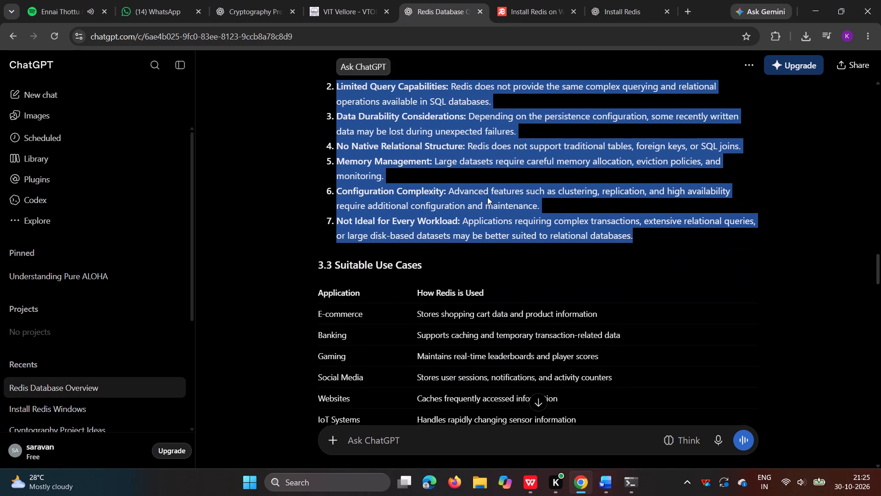
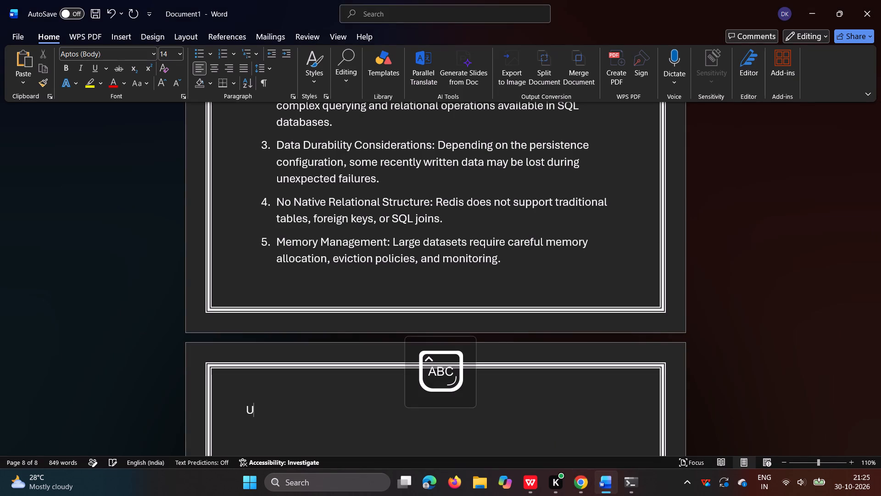
pyautogui.write('ses cases :')
pyautogui.press('Return')
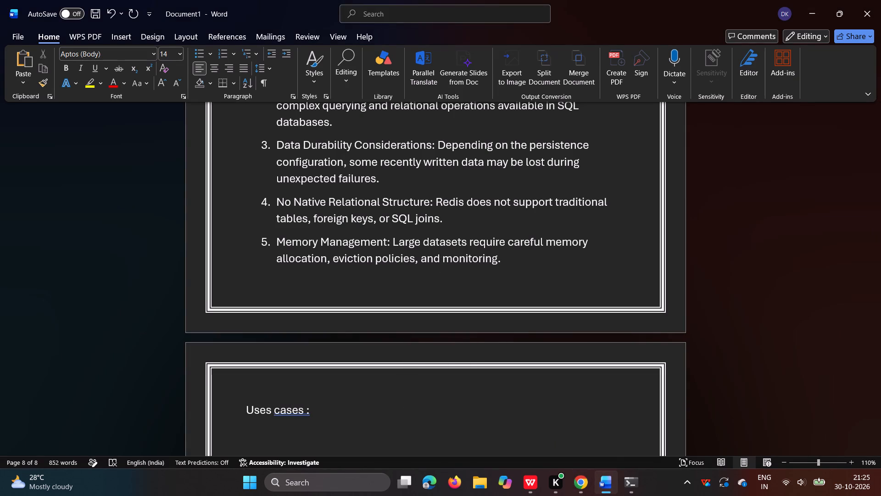
pyautogui.hotkey('ctrl', 'v')
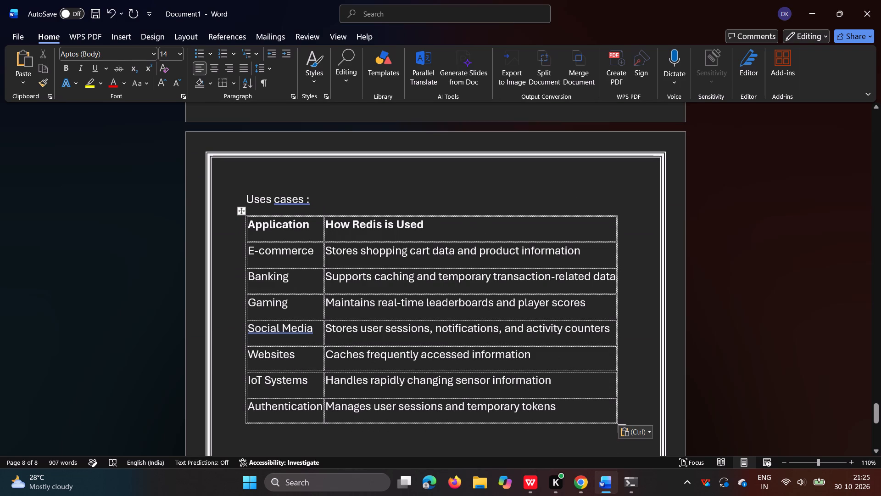
# Apply all borders to the whole use cases table and set their style to a single solid line.
pyautogui.moveTo(250, 225); pyautogui.dragTo(571, 413)
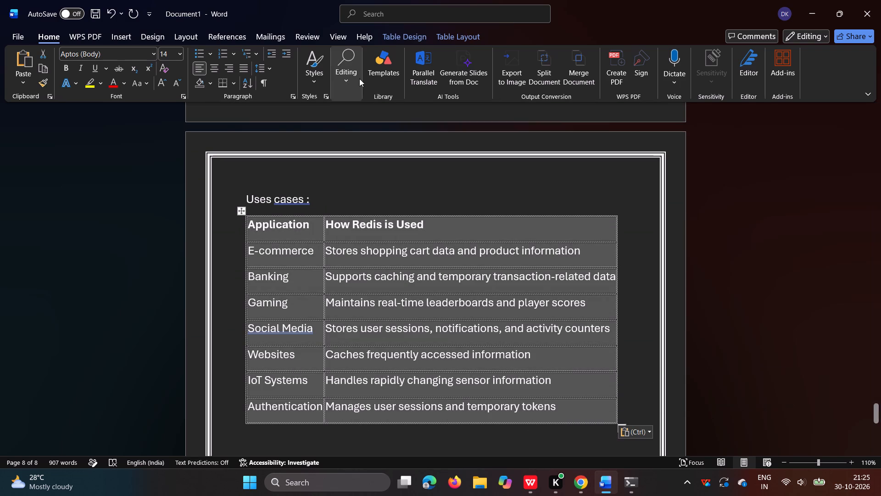
pyautogui.click(221, 82)
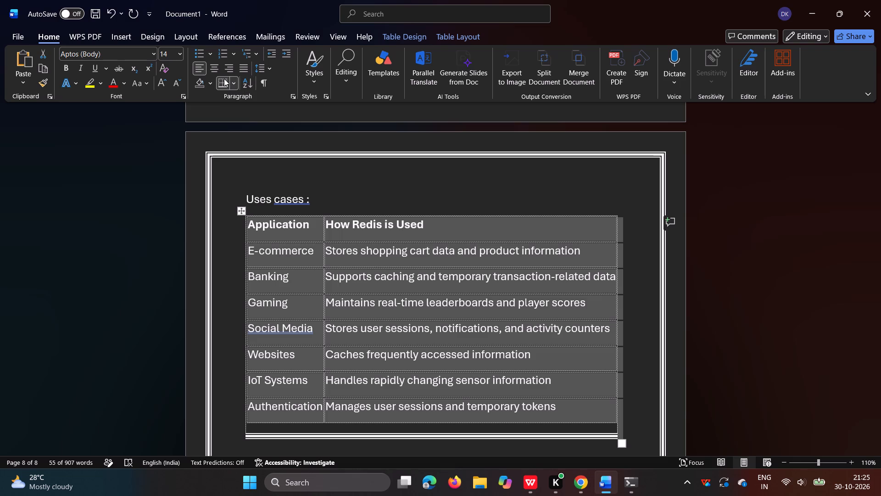
pyautogui.click(224, 79)
pyautogui.click(234, 85)
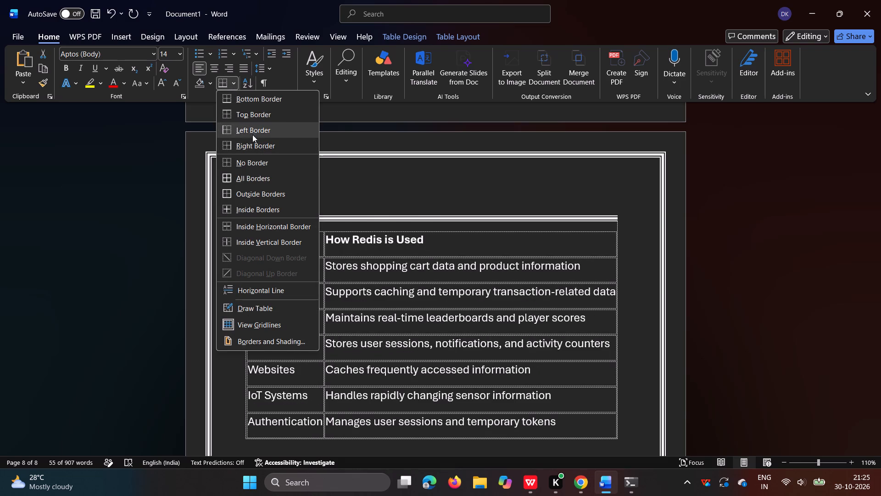
pyautogui.click(264, 176)
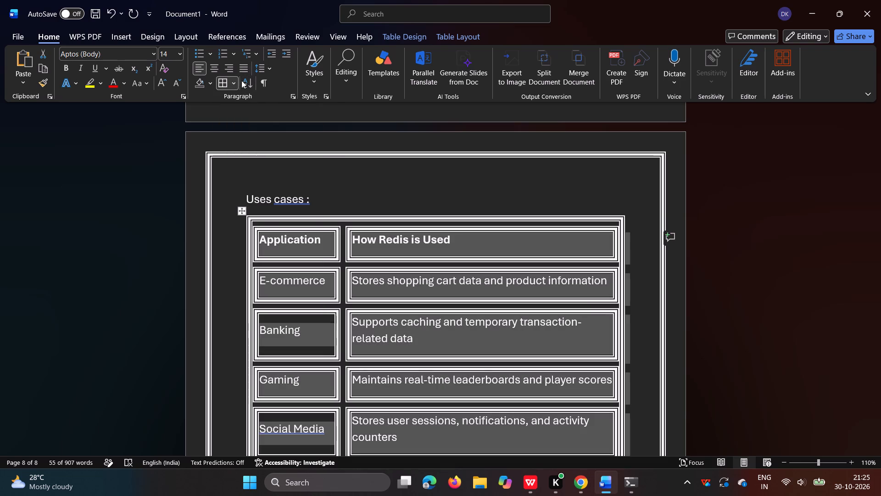
pyautogui.click(235, 82)
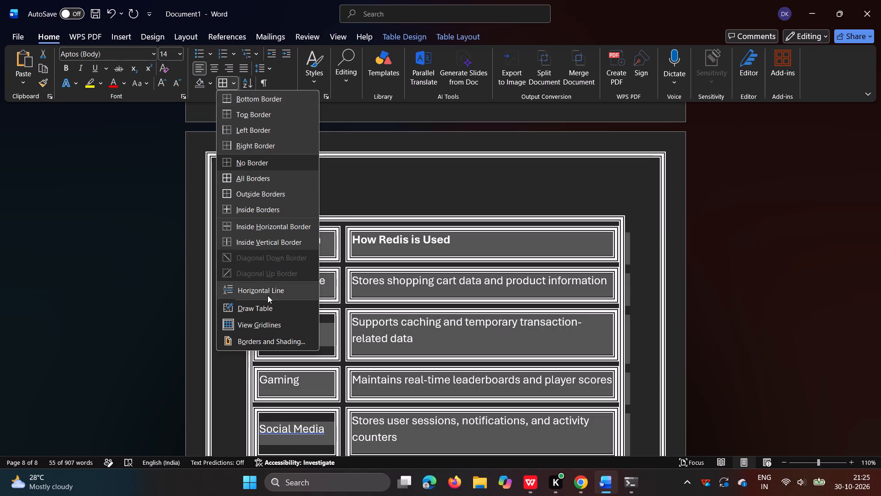
pyautogui.click(266, 341)
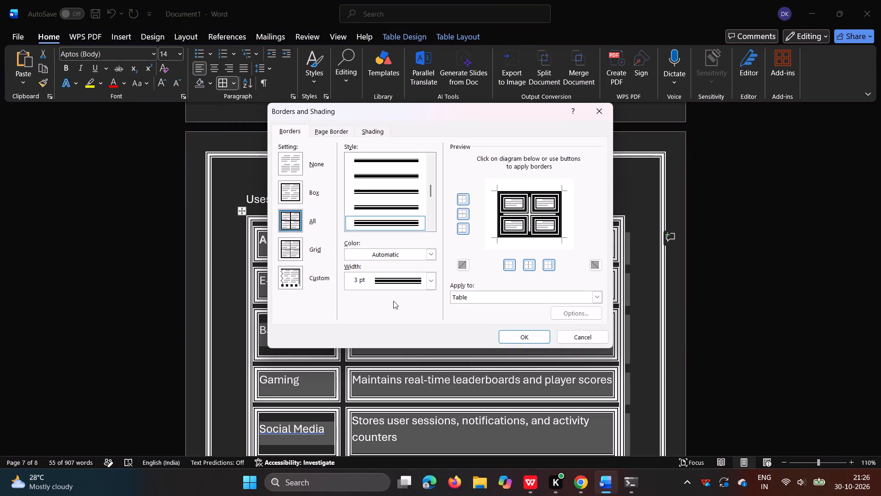
pyautogui.moveTo(429, 193); pyautogui.dragTo(431, 158)
pyautogui.click(374, 160)
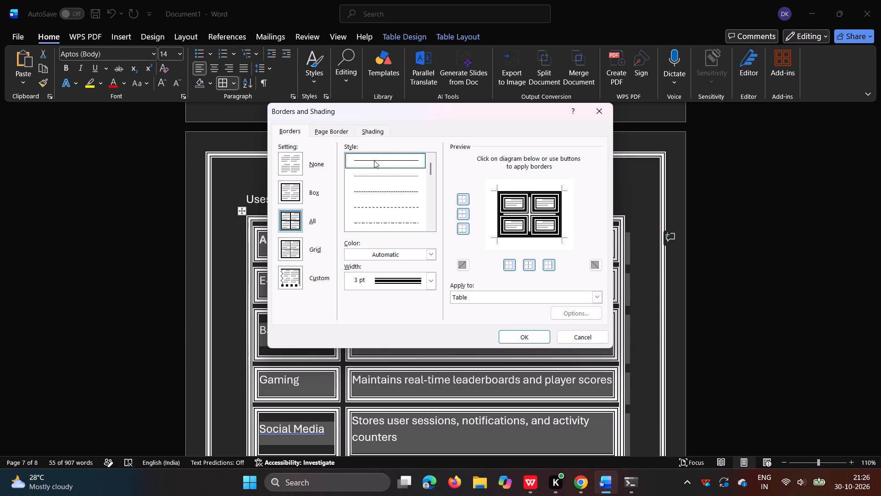
pyautogui.click(533, 344)
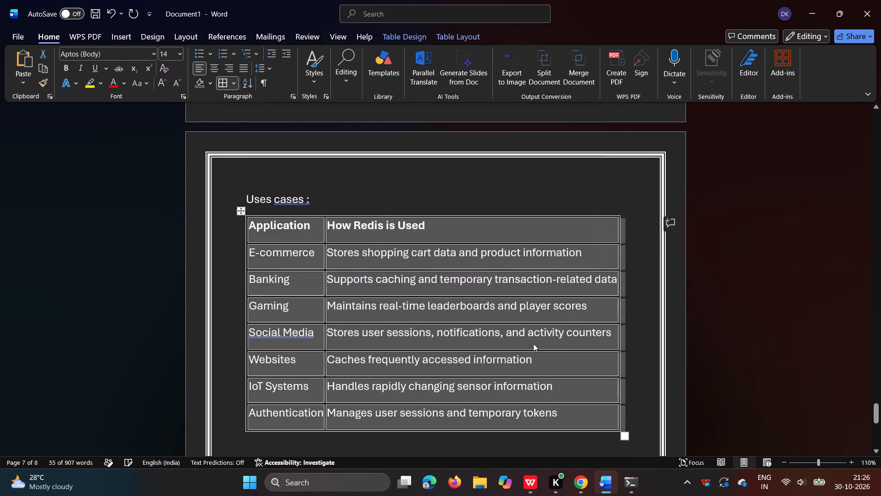
pyautogui.click(775, 325)
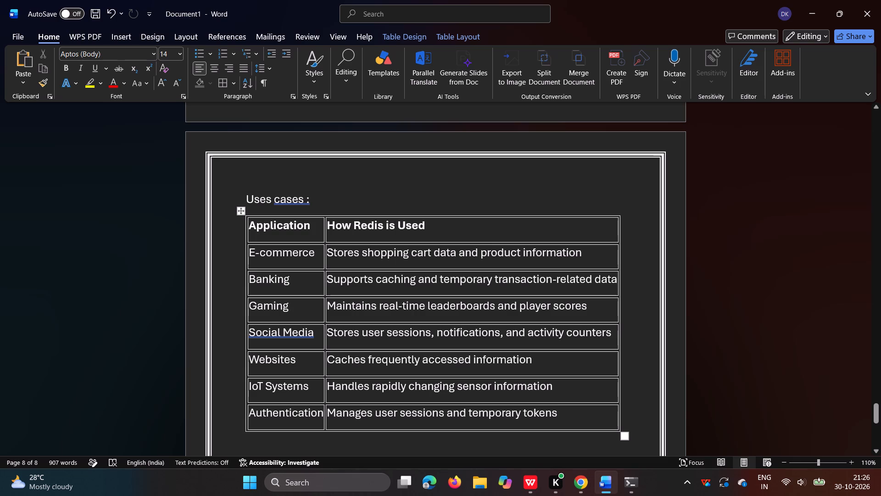
# Format the "Uses cases :" heading as 18 pt bold.
pyautogui.moveTo(317, 198); pyautogui.dragTo(226, 198)
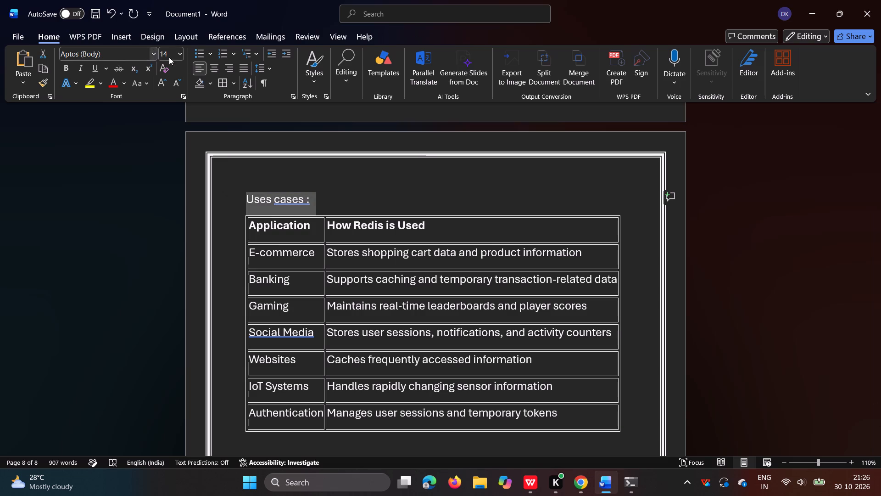
pyautogui.click(180, 56)
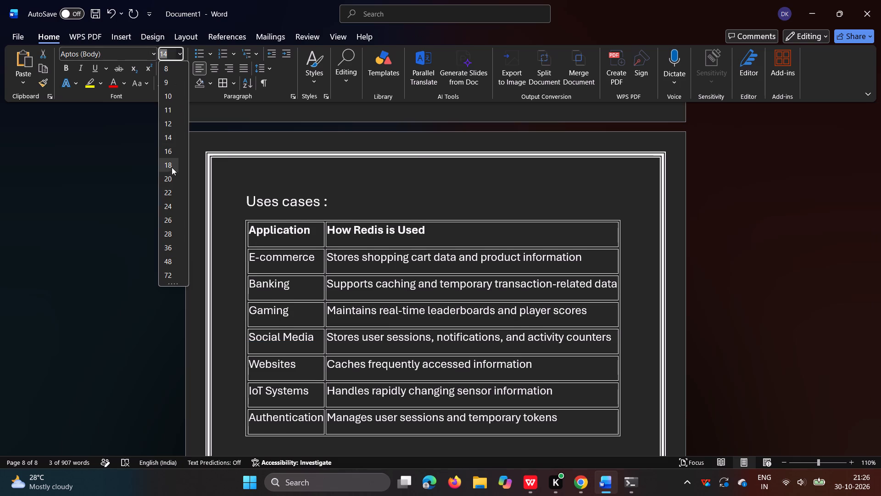
pyautogui.click(170, 162)
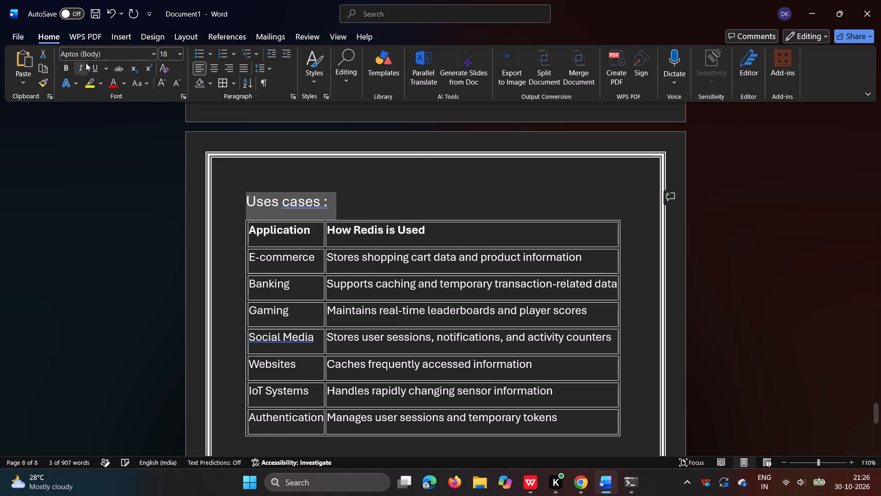
pyautogui.click(65, 69)
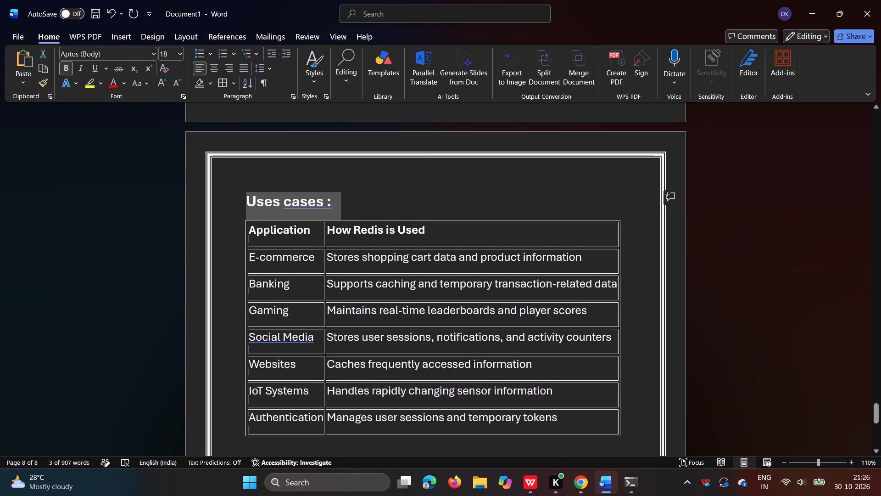
pyautogui.click(776, 297)
# Switch to the ChatGPT page in Chrome and read the Practical Implementation of Redis section through its command summary and result.
pyautogui.scroll(-1, 610, 271)
pyautogui.scroll(1, 610, 271)
pyautogui.scroll(1, 512, 260)
pyautogui.scroll(-1, 478, 349)
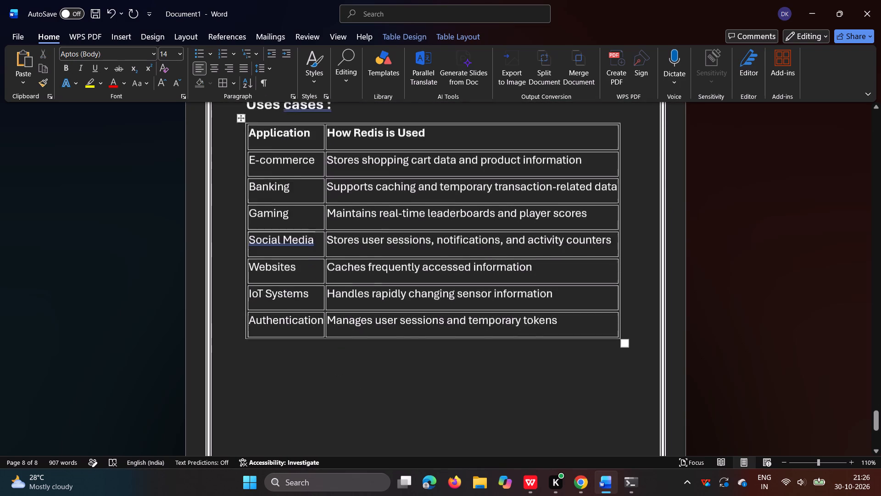
pyautogui.click(578, 482)
pyautogui.scroll(-1, 464, 292)
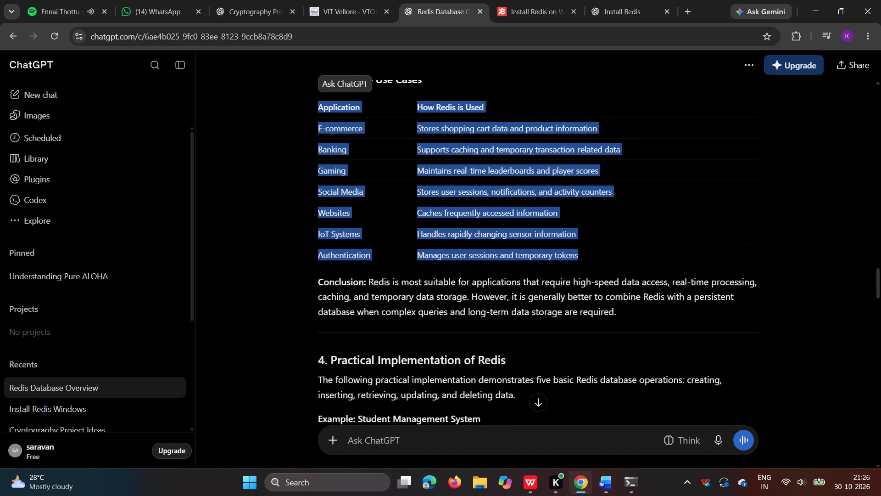
pyautogui.scroll(-1, 597, 361)
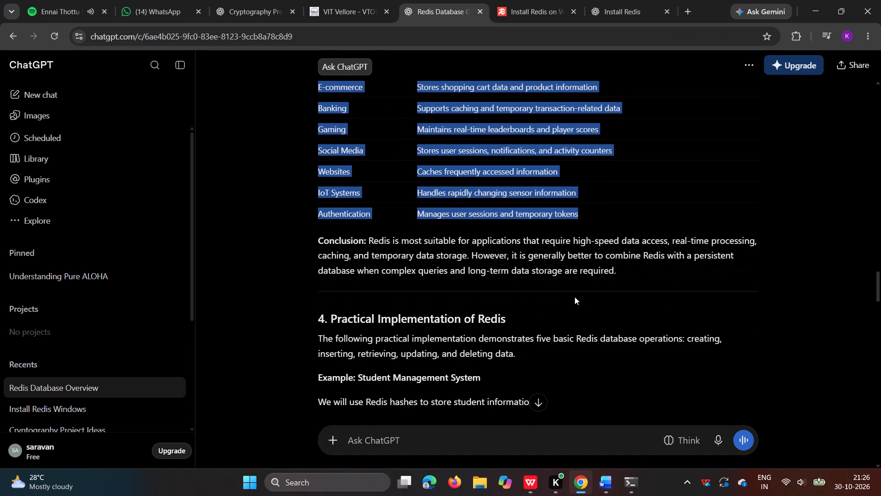
pyautogui.scroll(-1, 574, 297)
pyautogui.scroll(-1, 572, 386)
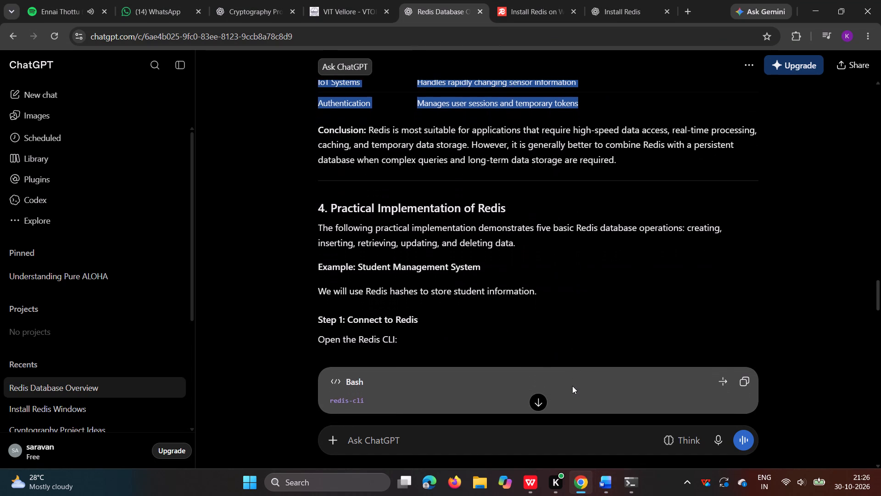
pyautogui.scroll(-1, 546, 315)
pyautogui.scroll(-1, 590, 412)
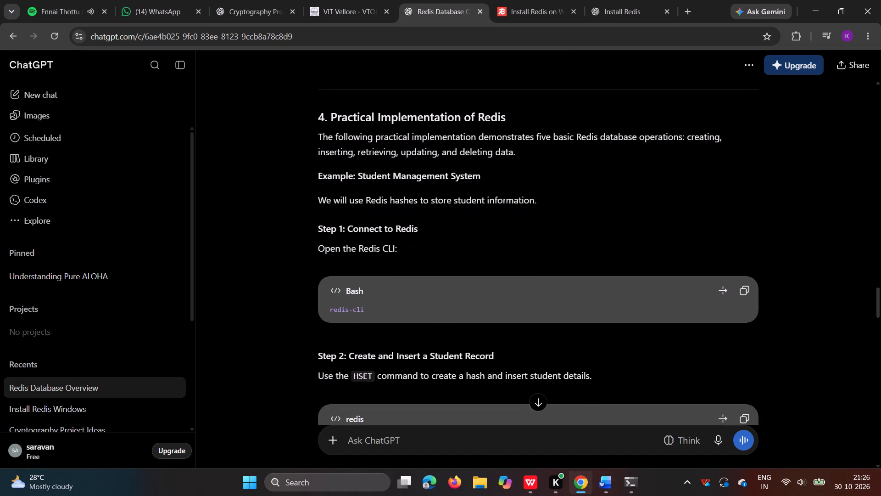
pyautogui.moveTo(335, 119); pyautogui.dragTo(351, 119)
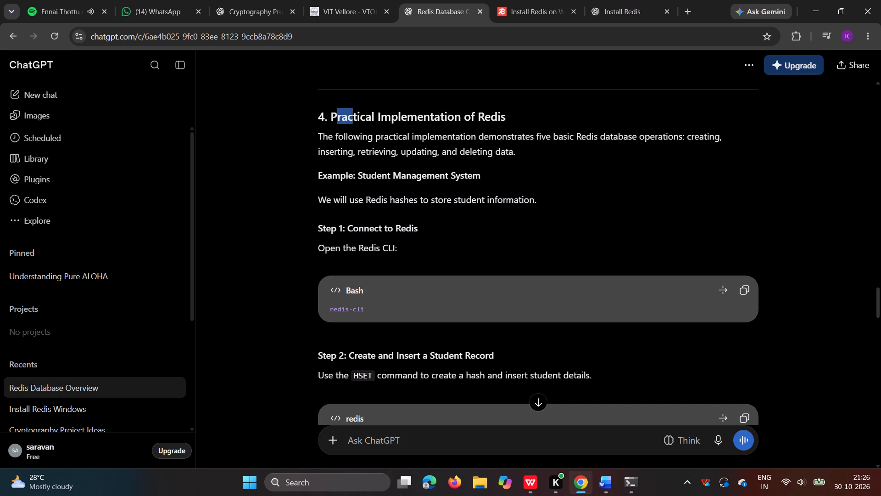
pyautogui.moveTo(351, 119); pyautogui.dragTo(491, 111)
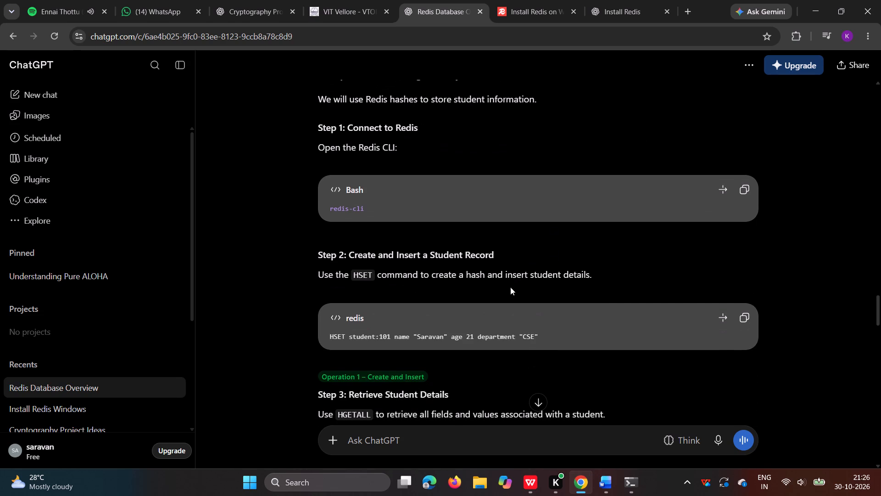
pyautogui.scroll(-4, 510, 287)
pyautogui.scroll(-1, 603, 236)
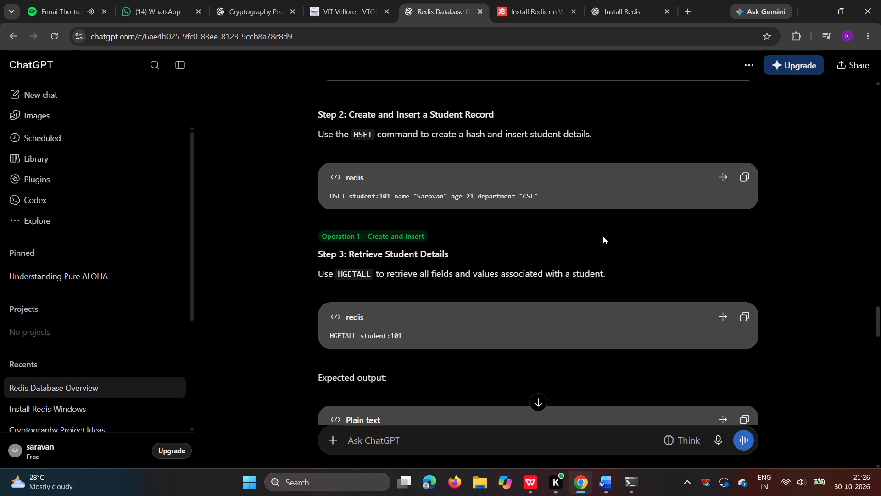
pyautogui.scroll(-2, 603, 236)
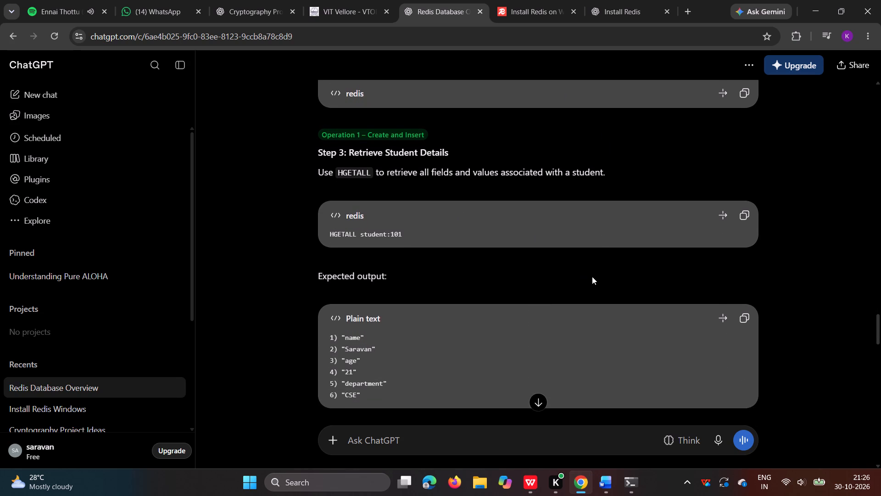
pyautogui.scroll(-8, 592, 276)
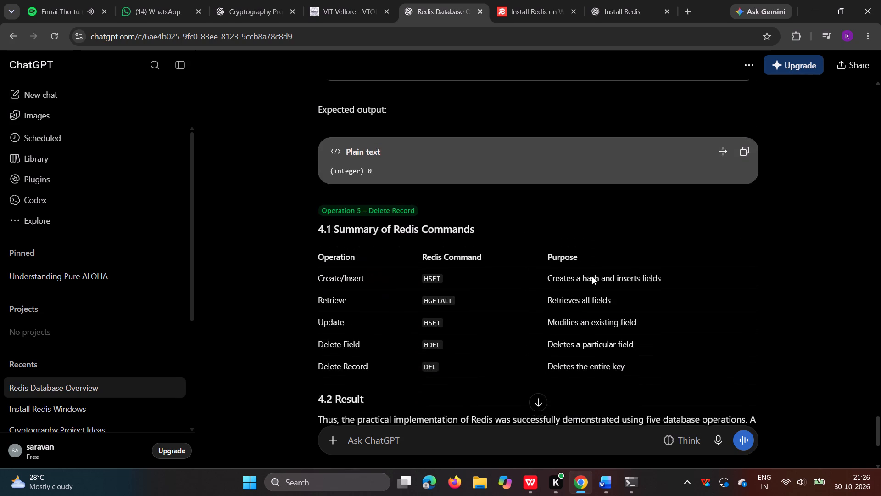
pyautogui.scroll(-1, 592, 276)
pyautogui.scroll(1, 473, 204)
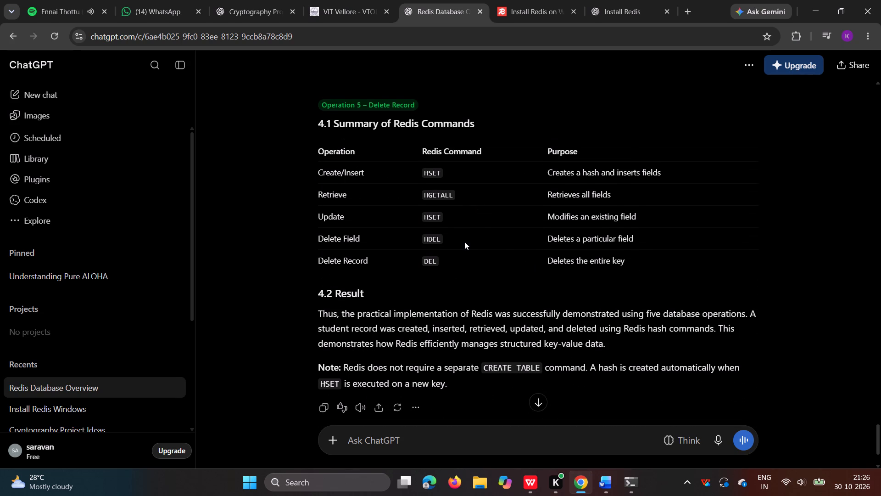
pyautogui.scroll(-1, 464, 242)
pyautogui.scroll(4, 464, 242)
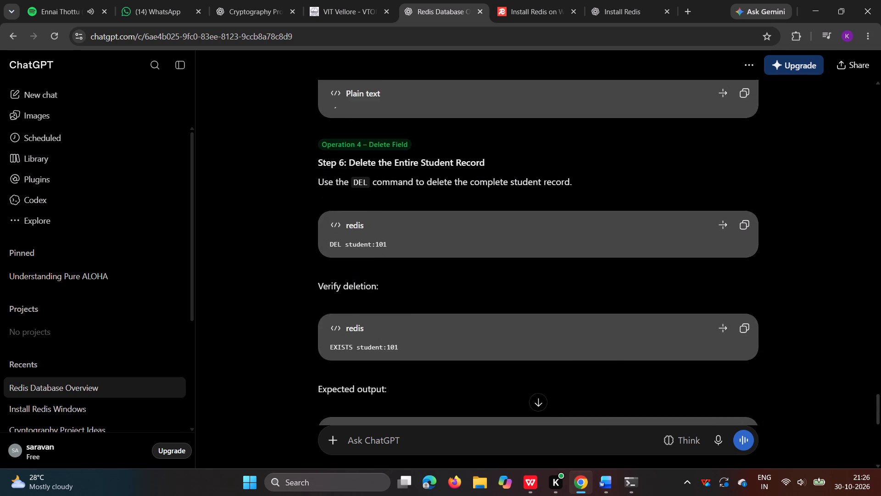
pyautogui.scroll(5, 464, 242)
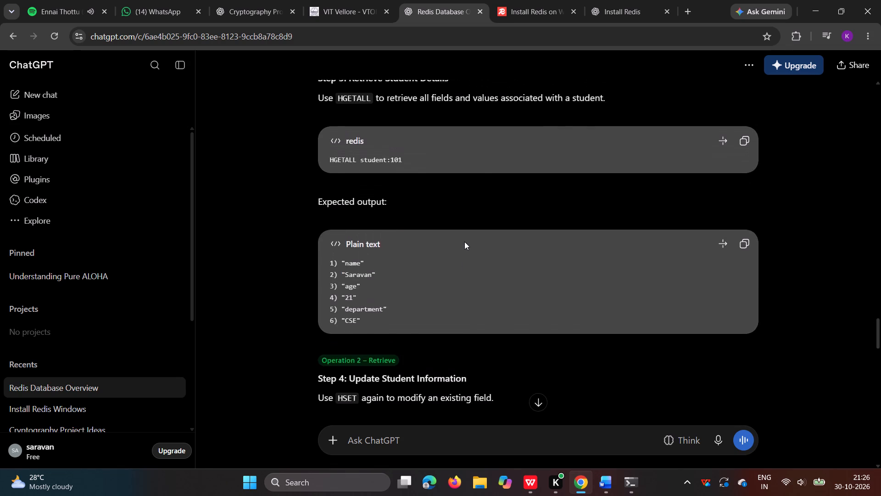
pyautogui.scroll(1, 464, 242)
pyautogui.scroll(3, 426, 203)
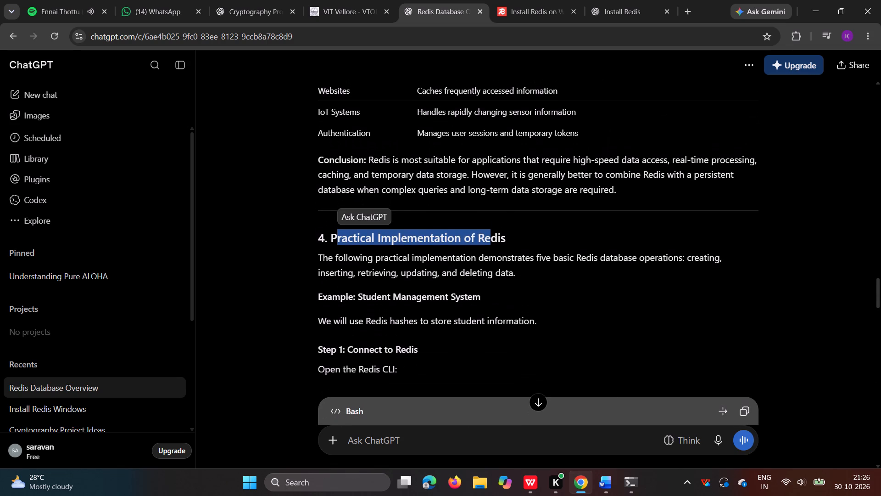
# Copy the heading "Practical Implementation of Redis" from ChatGPT and paste it below the use cases table in the Word report.
pyautogui.moveTo(332, 234); pyautogui.dragTo(491, 242)
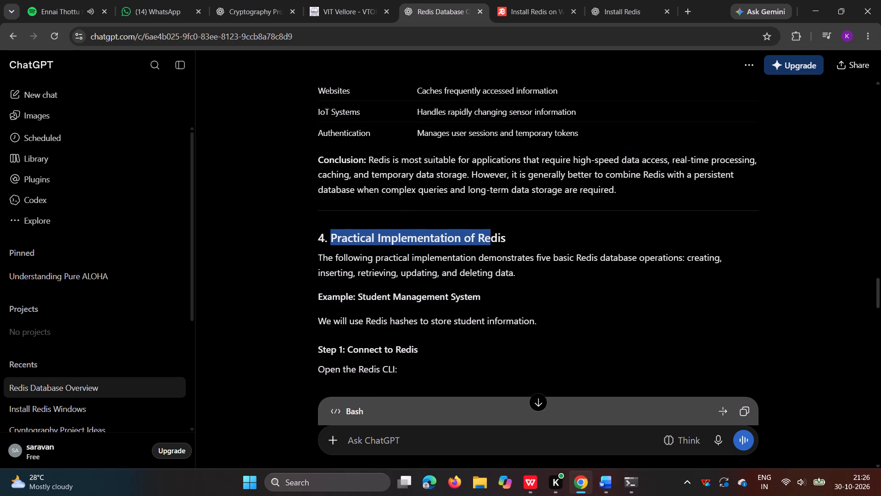
pyautogui.moveTo(491, 242); pyautogui.dragTo(508, 242)
pyautogui.hotkey('ctrl', 'c')
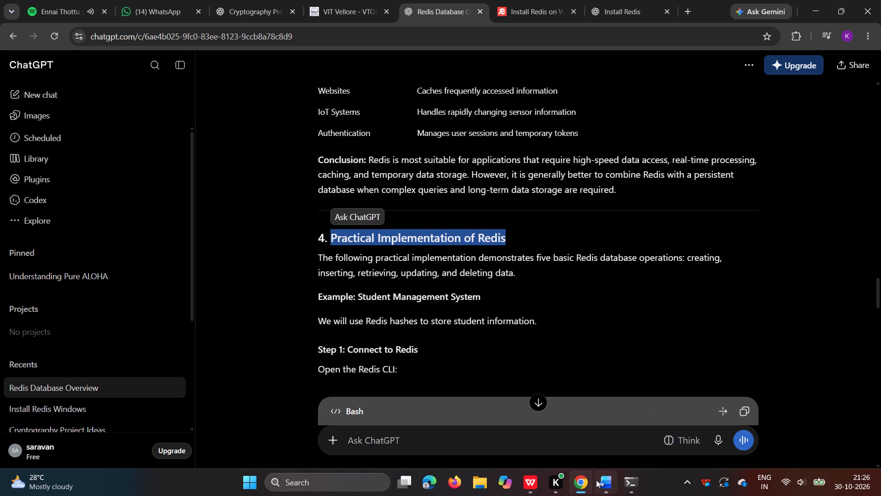
pyautogui.click(601, 484)
pyautogui.scroll(1, 410, 369)
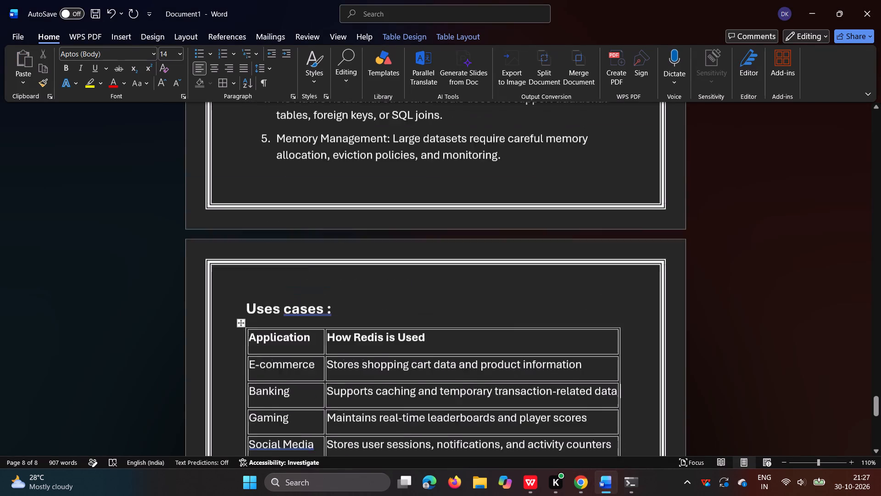
pyautogui.scroll(-2, 410, 369)
pyautogui.click(368, 241)
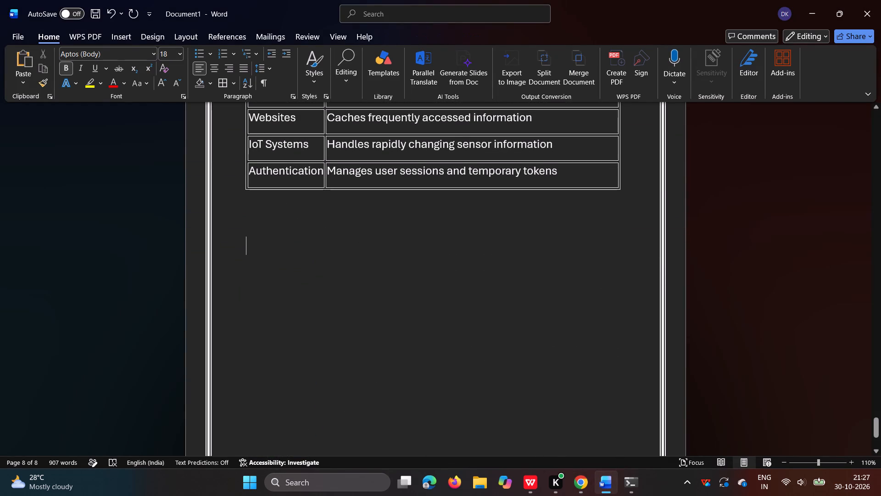
pyautogui.hotkey('ctrl', 'v')
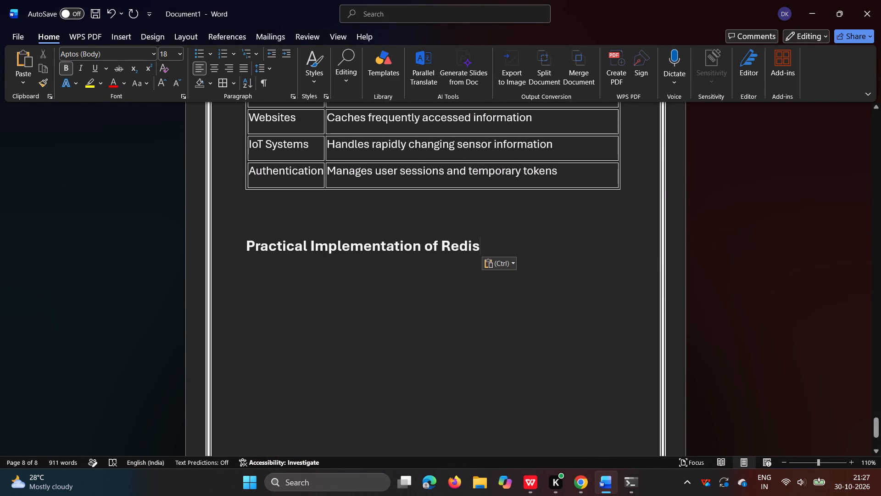
# Add a space and colon after the "Practical Implementation of Redis" heading.
pyautogui.press('space')
pyautogui.write(':')
# Review the report's preceding pages, from the advantages and drawbacks sections down to the practical implementation heading.
pyautogui.scroll(-1, 456, 237)
pyautogui.scroll(4, 465, 310)
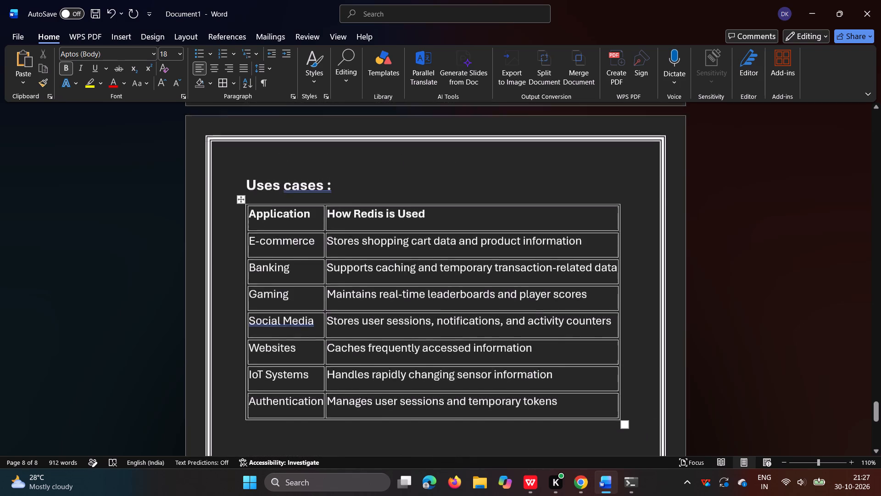
pyautogui.scroll(6, 465, 310)
pyautogui.scroll(-3, 475, 356)
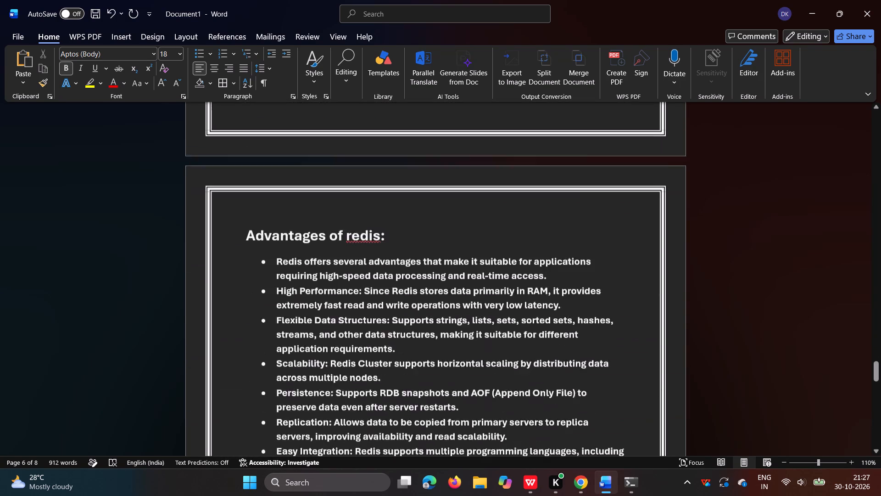
pyautogui.scroll(-3, 396, 204)
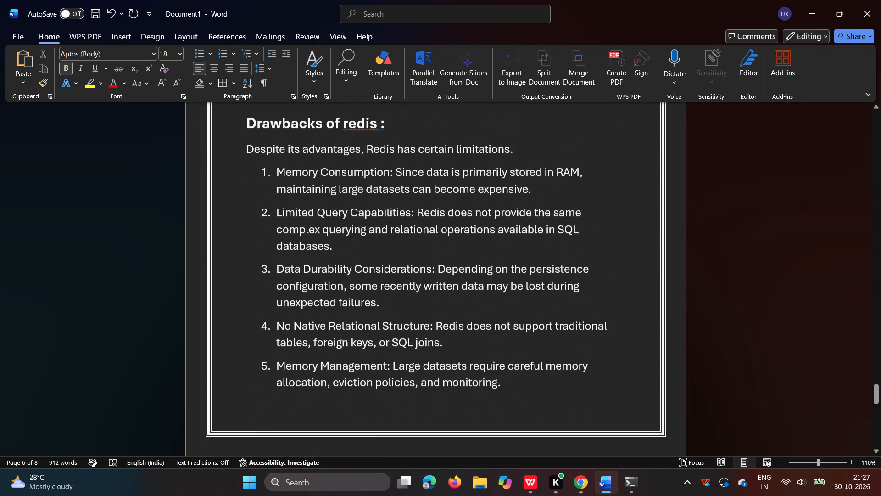
pyautogui.scroll(-12, 398, 327)
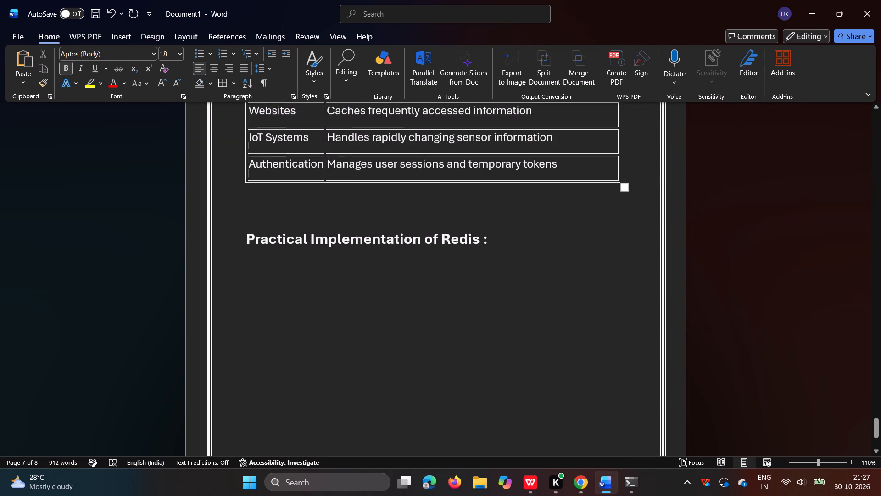
# Start a numbered item "1)" below the "Practical Implementation of Redis :" heading, leaving a blank line between them.
pyautogui.press('Return')
pyautogui.press('Return')
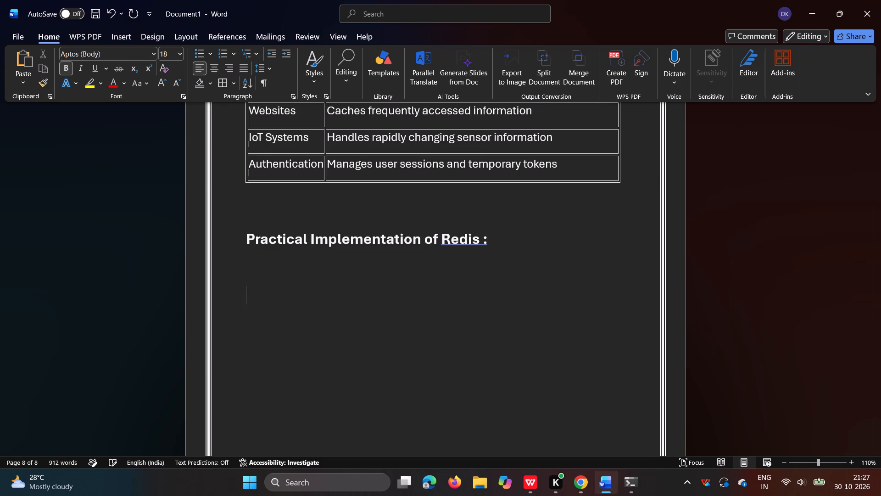
pyautogui.write('1)')
# Switch to the ChatGPT page in Chrome and read the practical implementation steps on connecting to Redis and creating a student record.
pyautogui.scroll(-3, 485, 301)
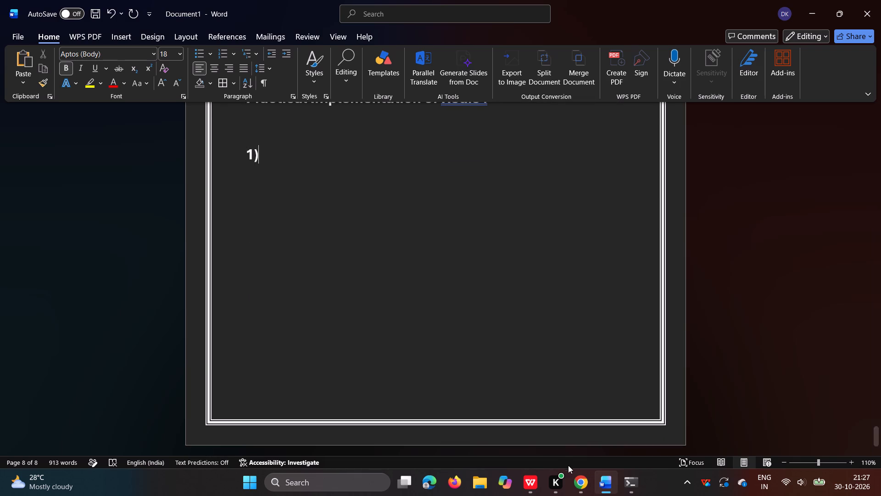
pyautogui.click(576, 473)
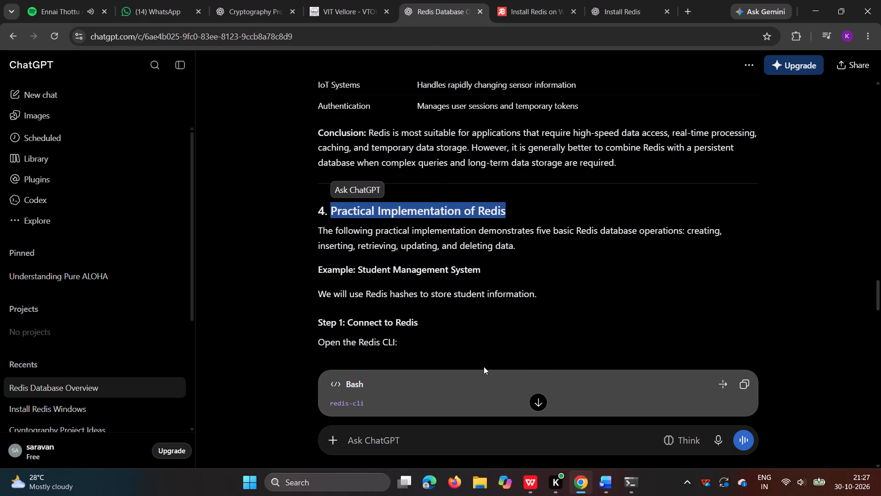
pyautogui.scroll(-5, 484, 366)
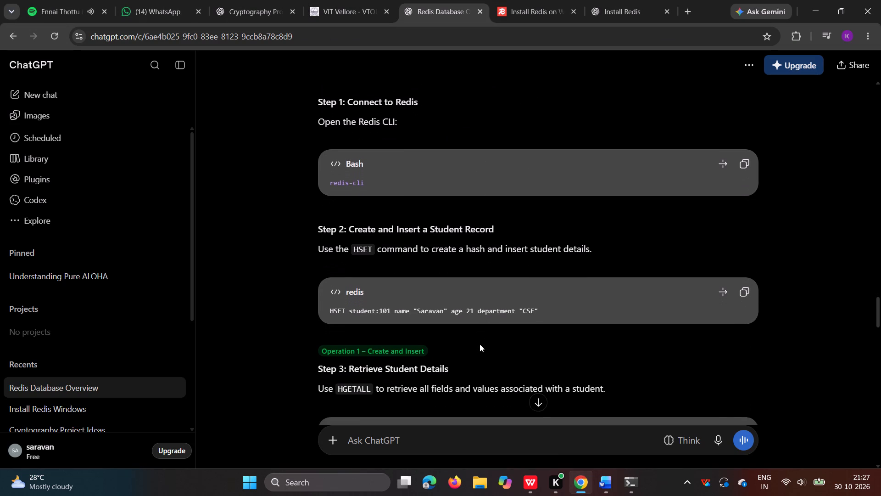
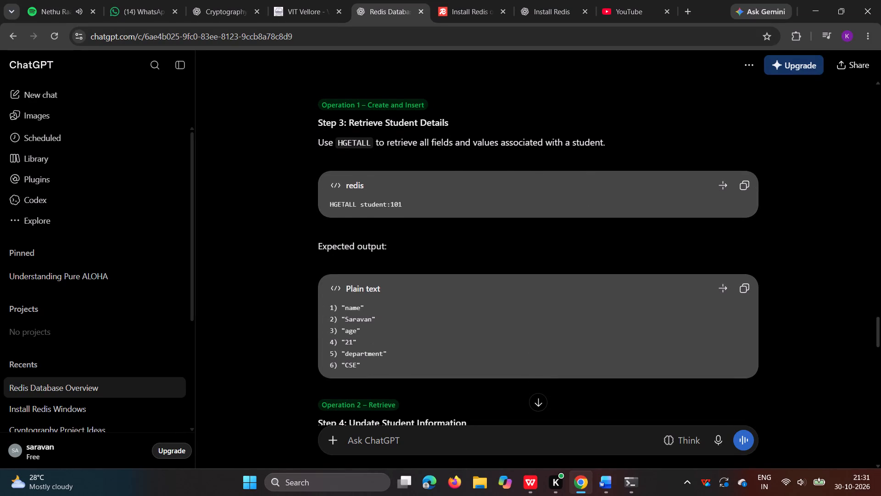
pyautogui.moveTo(362, 99); pyautogui.dragTo(370, 100)
pyautogui.click(370, 100)
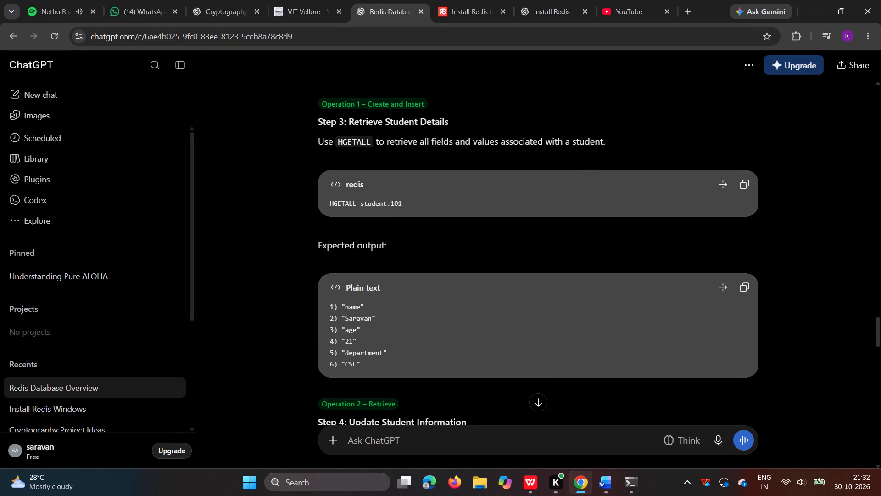
pyautogui.moveTo(368, 103); pyautogui.dragTo(411, 105)
pyautogui.moveTo(411, 105); pyautogui.dragTo(373, 100)
pyautogui.moveTo(322, 105); pyautogui.dragTo(435, 98)
pyautogui.hotkey('ctrl', 'c')
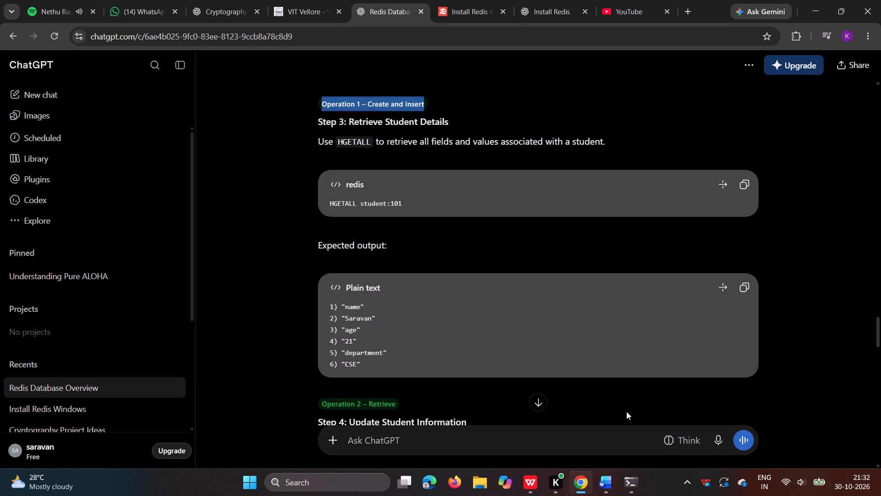
# Switch to the Word document and paste "Operation 1 – Create and Insert" as item 1) below the "Practical Implementation of Redis" heading.
pyautogui.click(603, 480)
pyautogui.hotkey('ctrl', 'v')
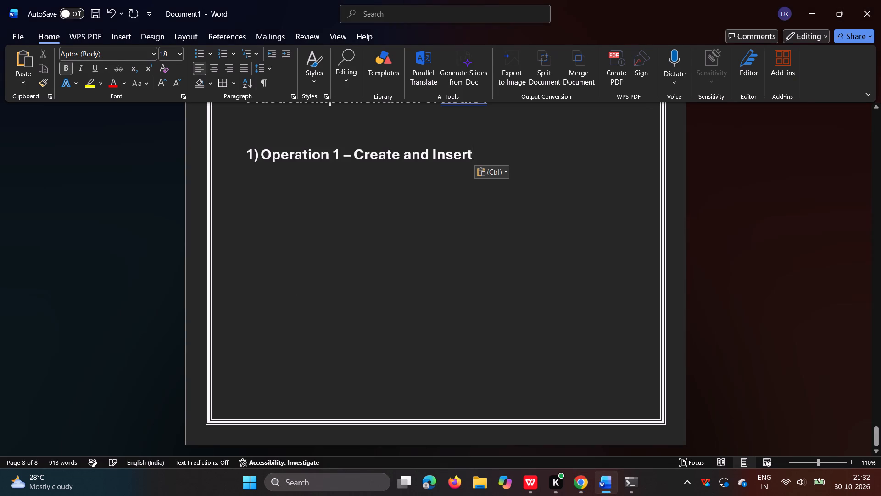
# Format the "1) Operation 1 – Create and Insert" line at font size 14 in bold.
pyautogui.moveTo(474, 152); pyautogui.dragTo(373, 163)
pyautogui.moveTo(373, 163); pyautogui.dragTo(223, 147)
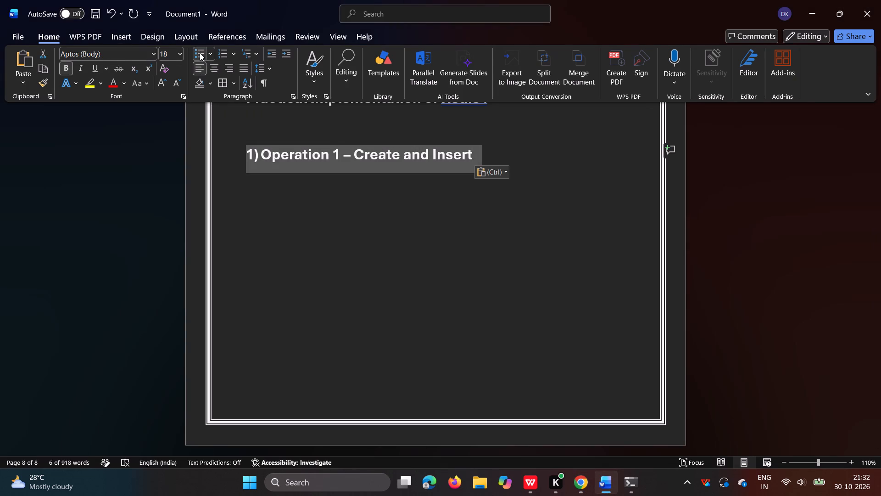
pyautogui.click(74, 45)
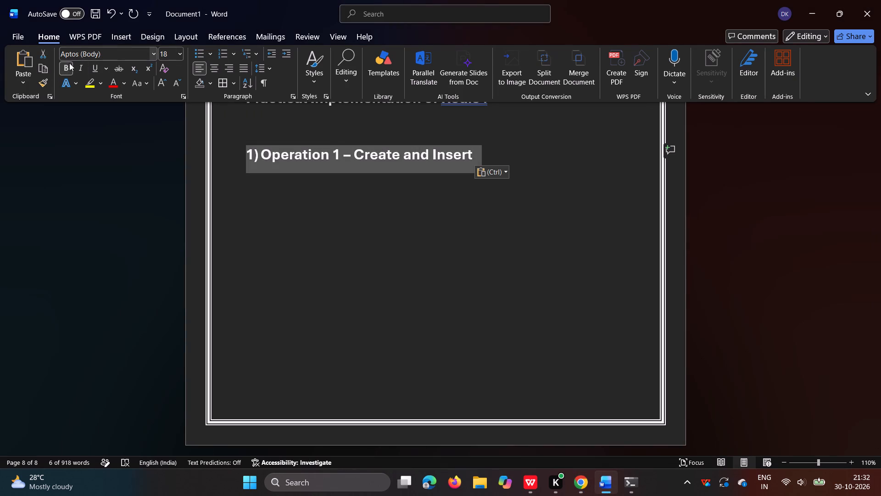
pyautogui.click(69, 68)
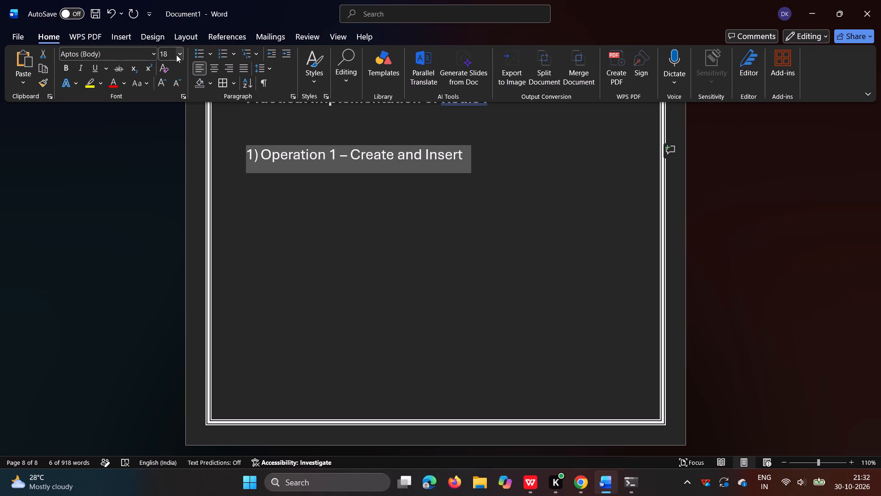
pyautogui.click(176, 55)
pyautogui.click(177, 140)
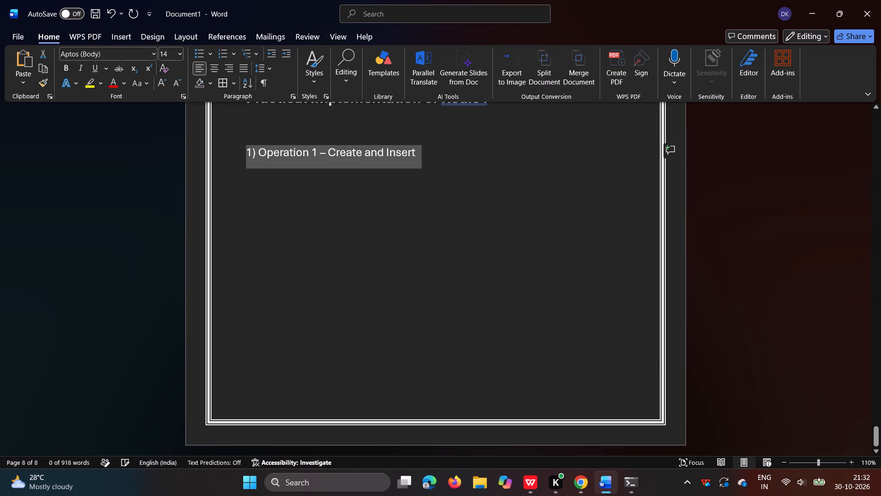
pyautogui.click(64, 67)
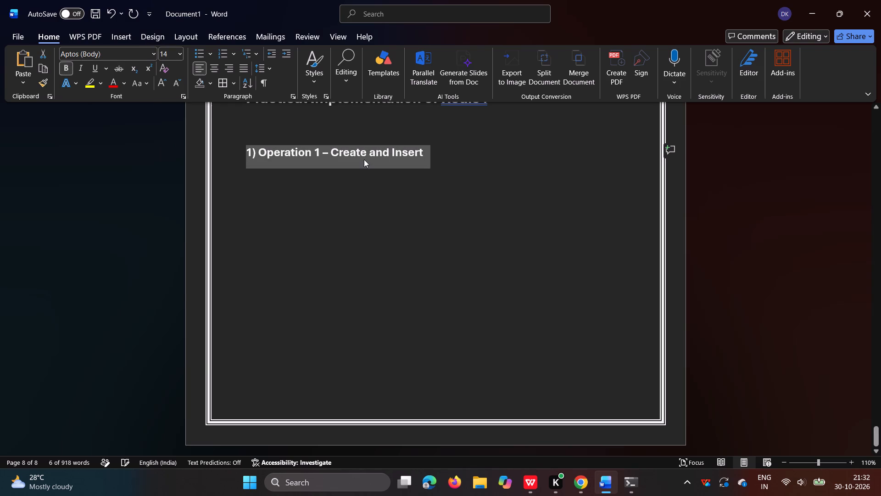
# Remove the blank line between the "Practical Implementation of Redis :" heading and the "Operation 1 – Create and Insert" line.
pyautogui.scroll(1, 364, 159)
pyautogui.click(448, 328)
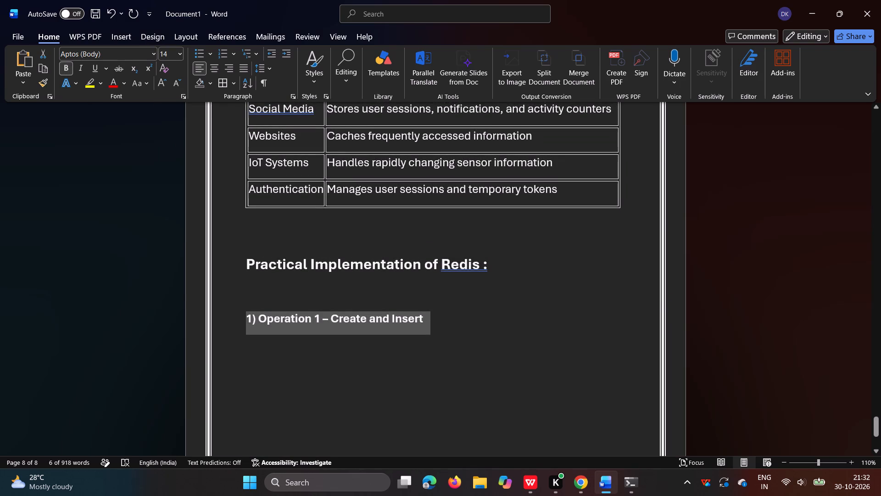
pyautogui.press('Up')
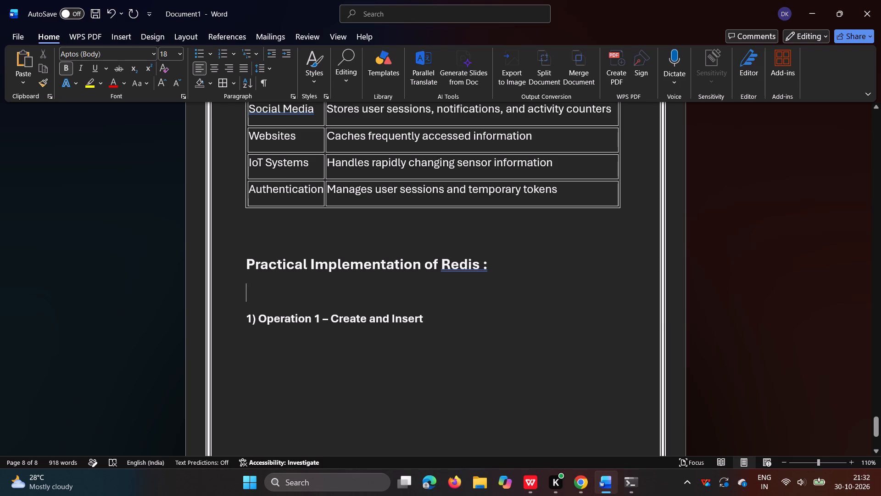
pyautogui.press('BackSpace')
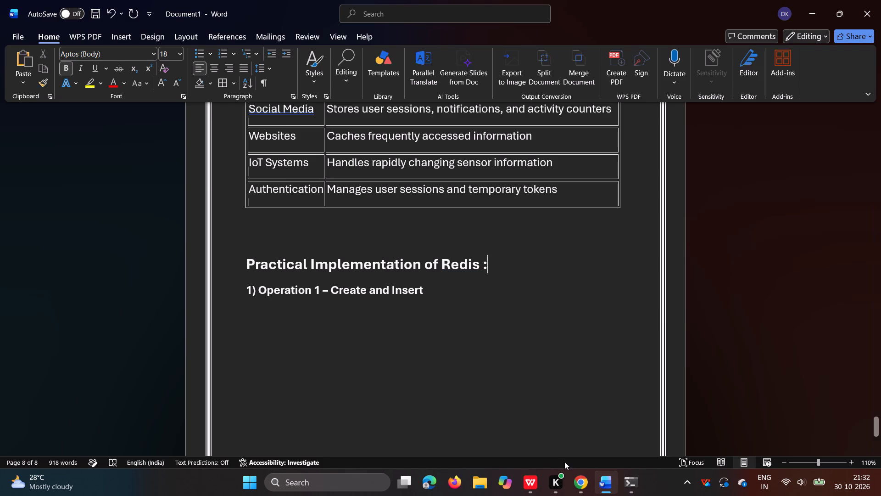
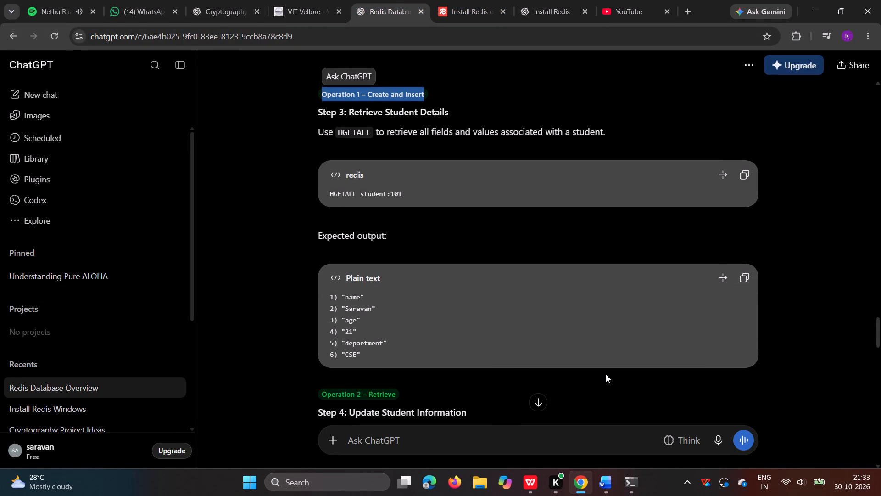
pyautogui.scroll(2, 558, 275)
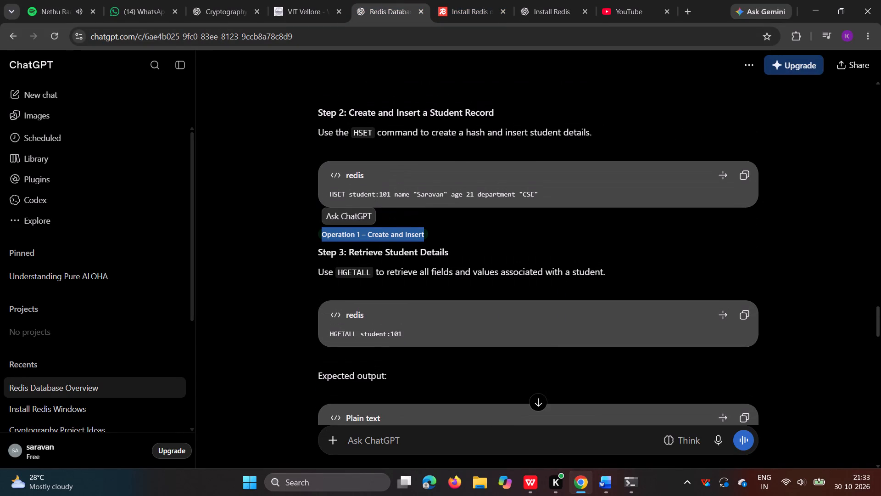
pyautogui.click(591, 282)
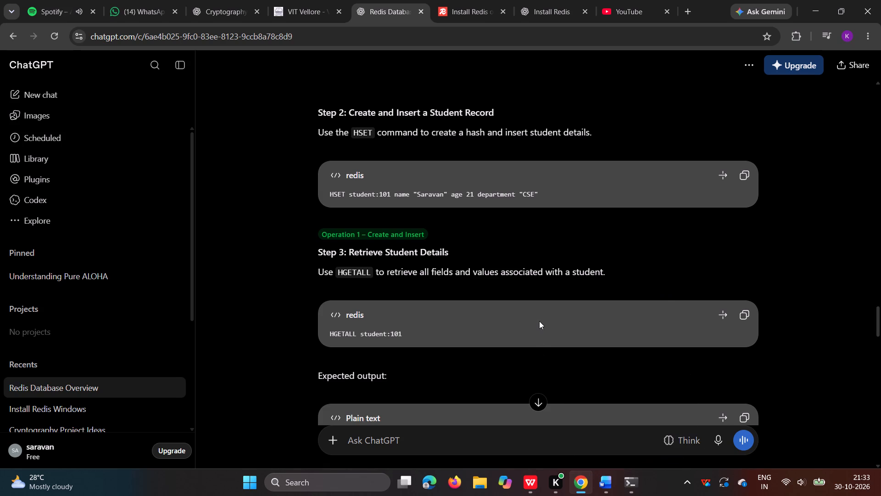
# Switch to the terminal and start the Redis client with redis-cli, following Step 1 of the Redis Database Overview chat.
pyautogui.scroll(2, 539, 321)
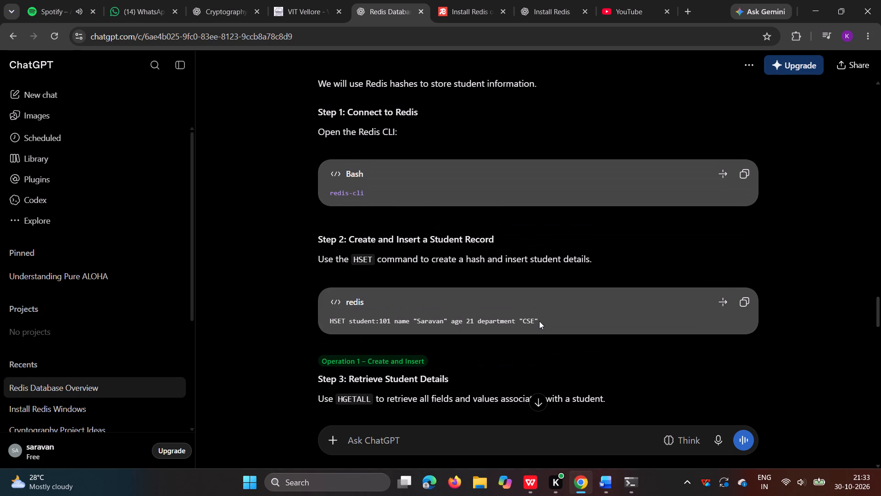
pyautogui.scroll(1, 539, 321)
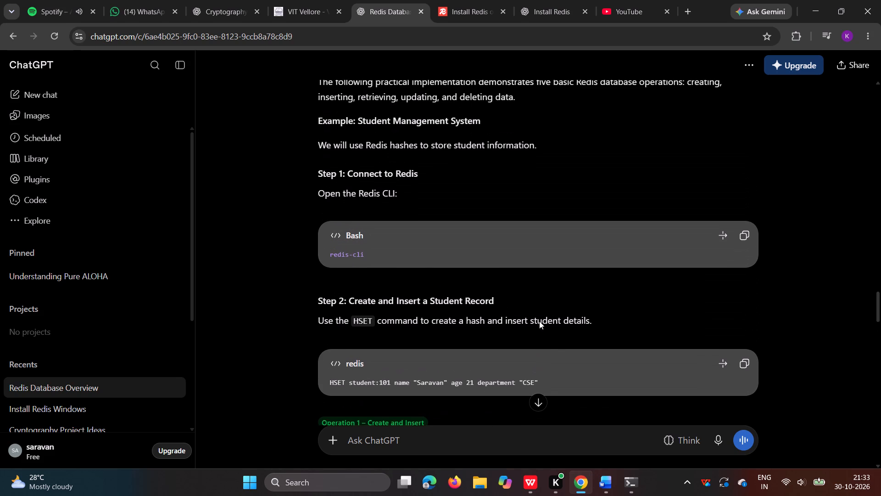
pyautogui.click(631, 482)
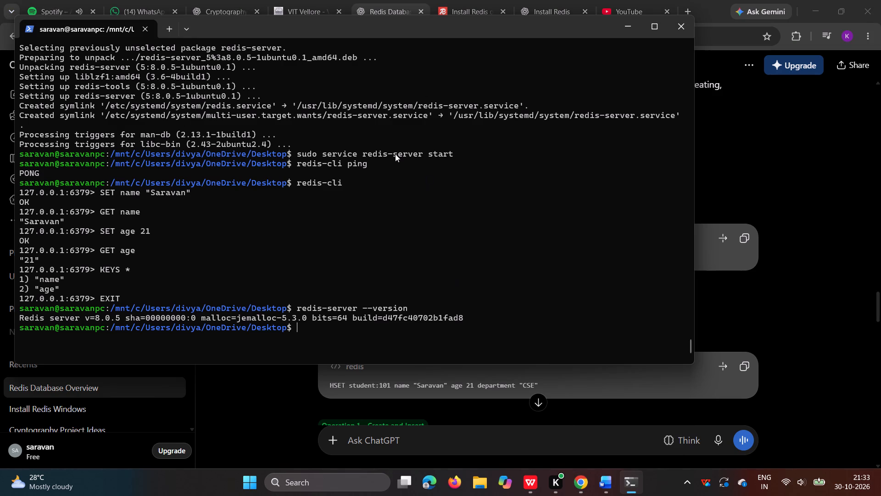
pyautogui.write('redis')
pyautogui.write('-cli')
pyautogui.press('Return')
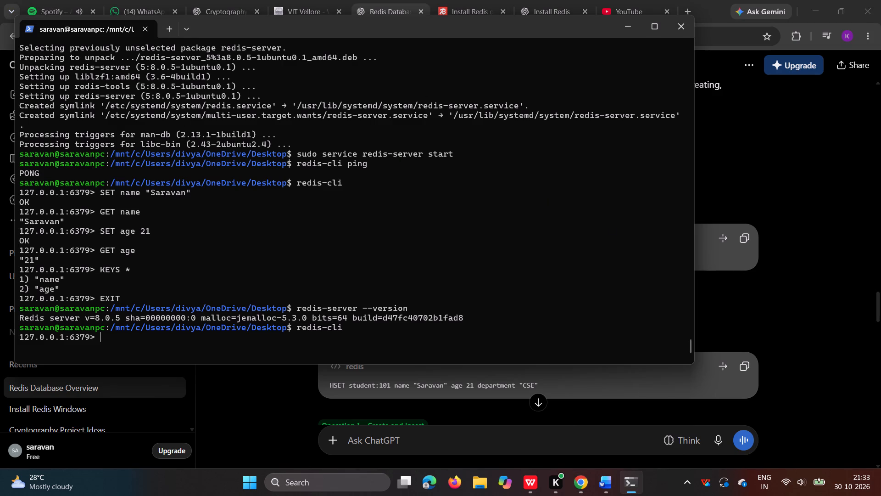
# Bring Step 2: Create and Insert a Student Record into view in the chat and reposition the terminal window over the page.
pyautogui.moveTo(494, 34); pyautogui.dragTo(722, 258)
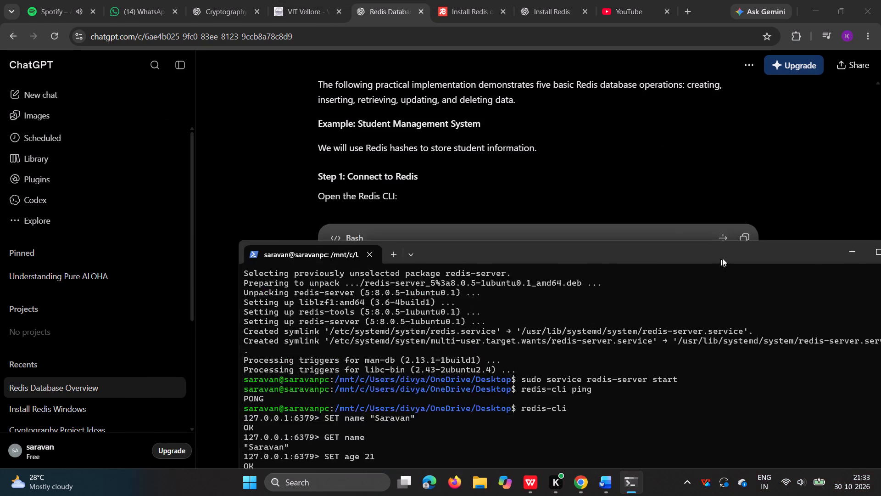
pyautogui.moveTo(722, 258); pyautogui.dragTo(617, 243)
pyautogui.scroll(-1, 535, 156)
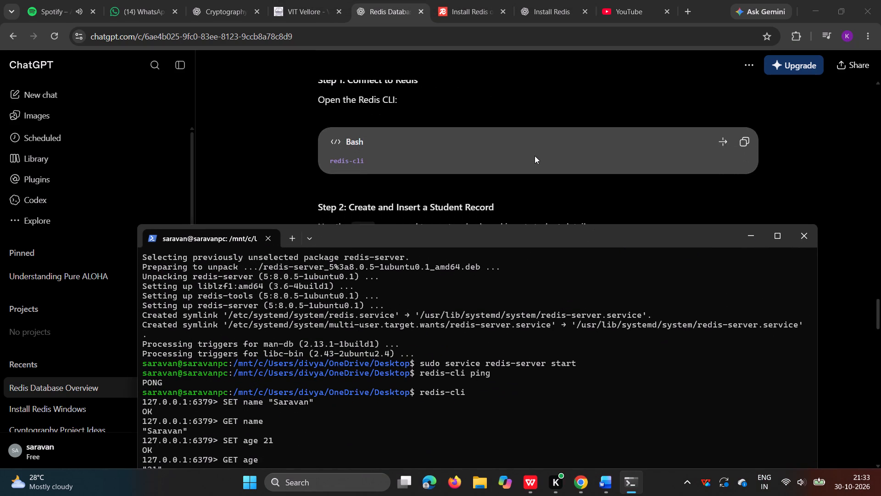
pyautogui.scroll(-2, 535, 156)
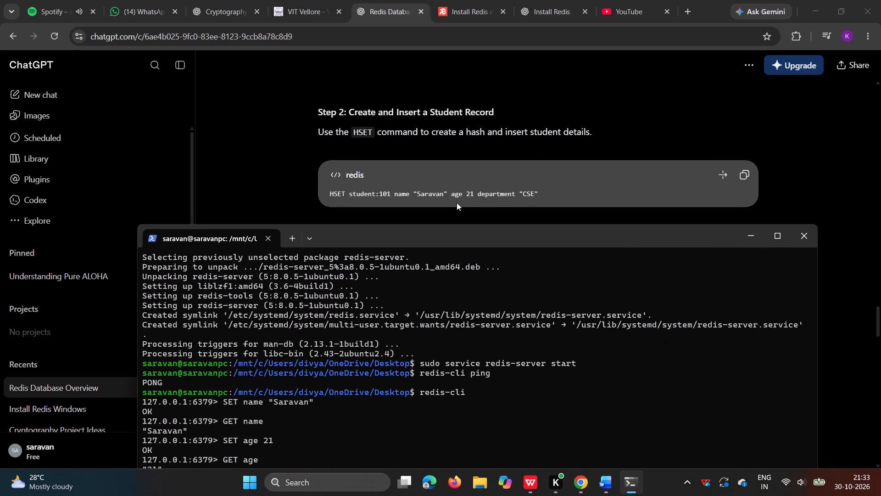
pyautogui.scroll(-1, 457, 203)
pyautogui.scroll(1, 499, 225)
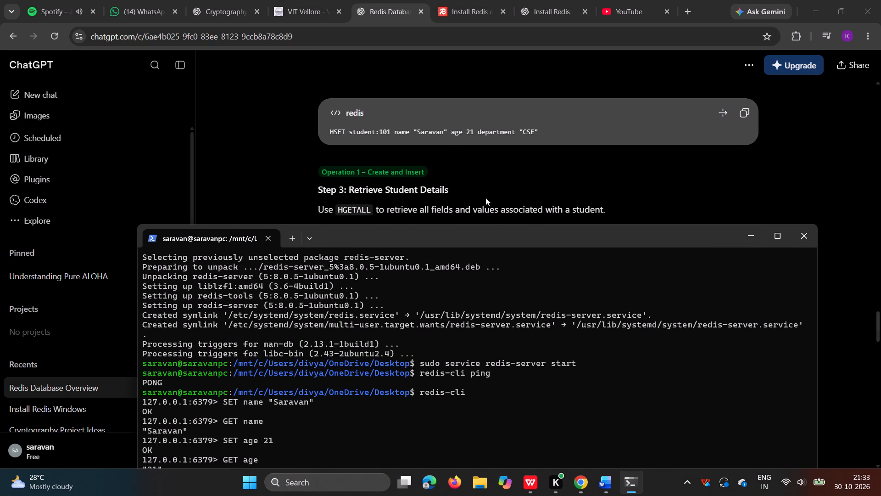
pyautogui.scroll(1, 475, 172)
pyautogui.rightClick(475, 172)
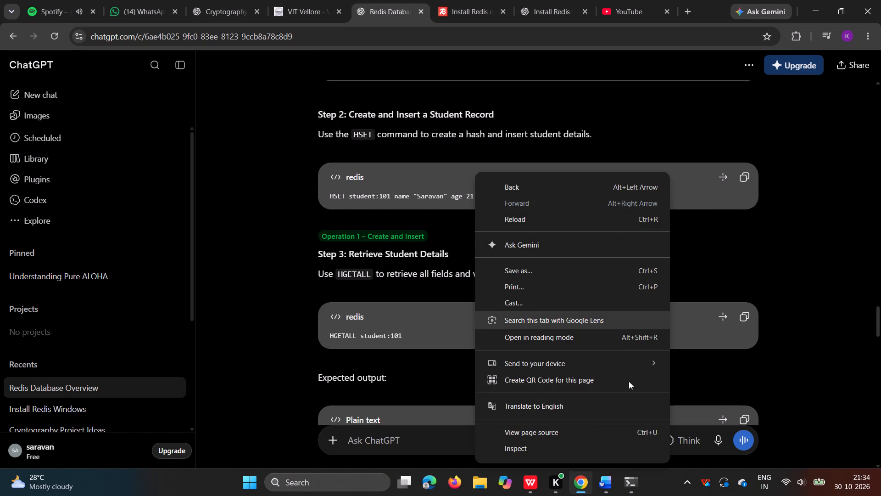
pyautogui.click(635, 485)
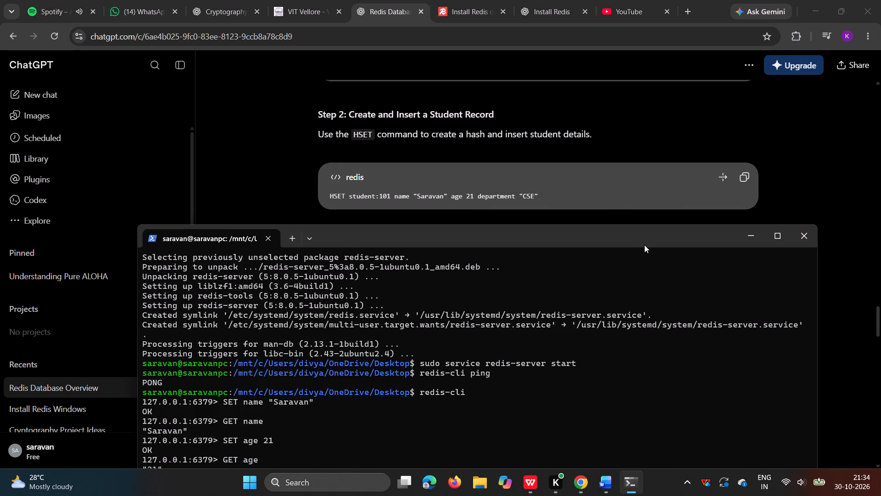
pyautogui.moveTo(644, 245); pyautogui.dragTo(592, 107)
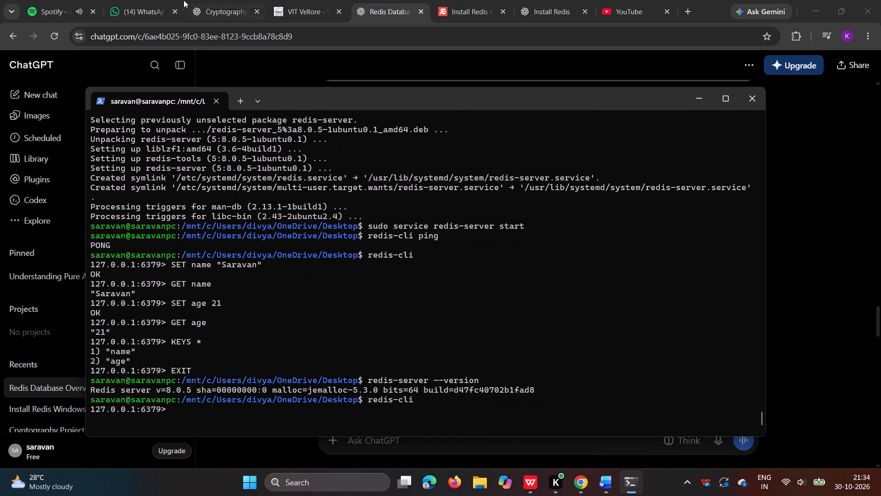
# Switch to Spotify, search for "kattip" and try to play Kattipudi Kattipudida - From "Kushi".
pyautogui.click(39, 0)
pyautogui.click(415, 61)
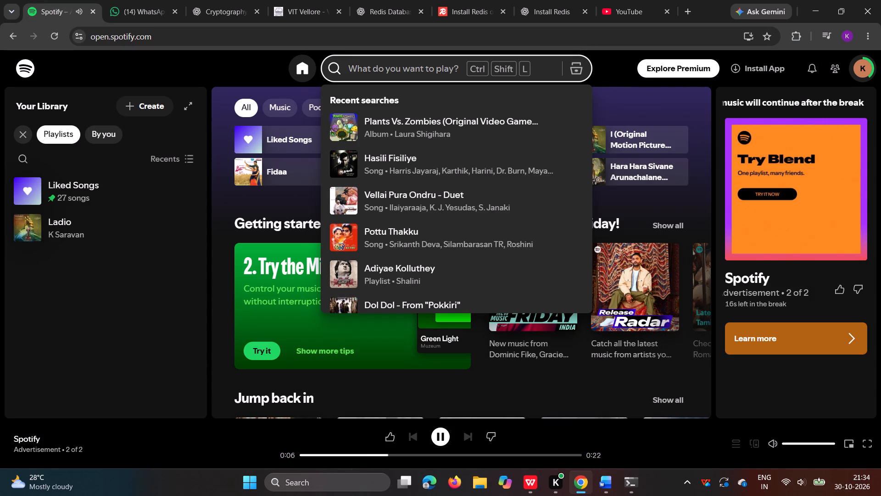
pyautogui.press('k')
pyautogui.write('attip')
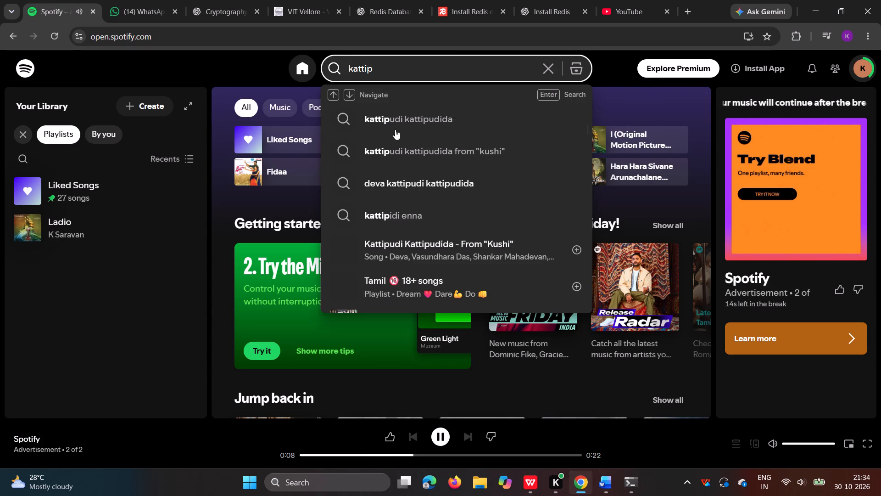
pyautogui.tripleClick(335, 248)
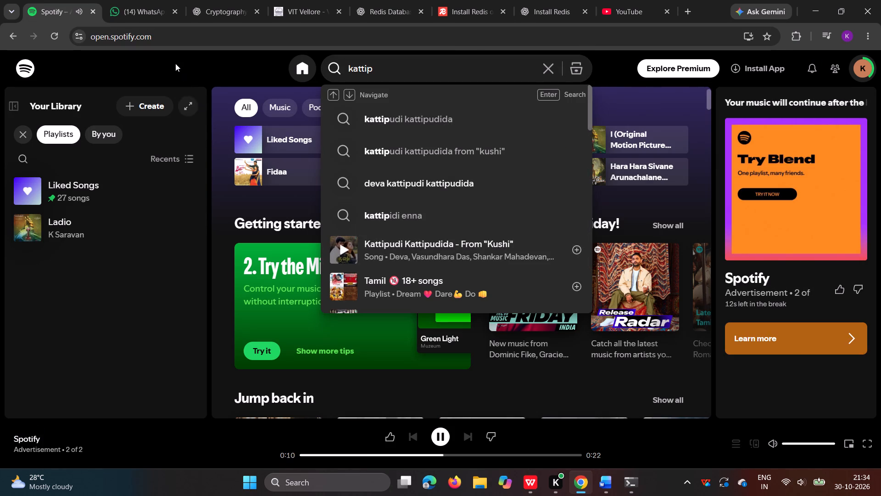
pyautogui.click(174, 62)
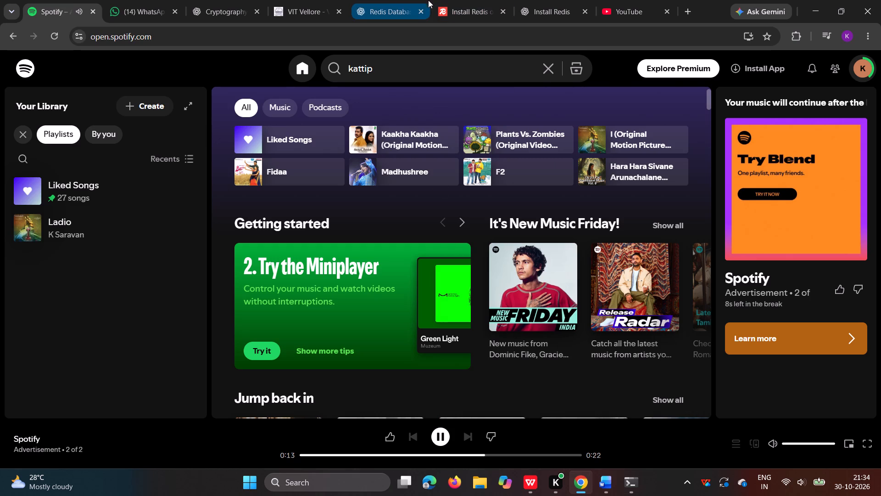
# Return to the Redis Database Overview chat and shrink the terminal window over it to roughly half its width.
pyautogui.click(394, 0)
pyautogui.click(632, 473)
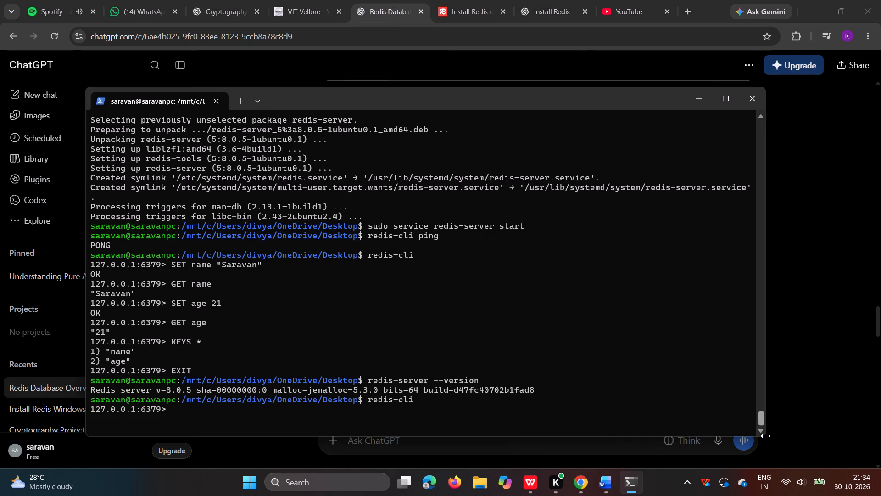
pyautogui.moveTo(764, 438); pyautogui.dragTo(435, 324)
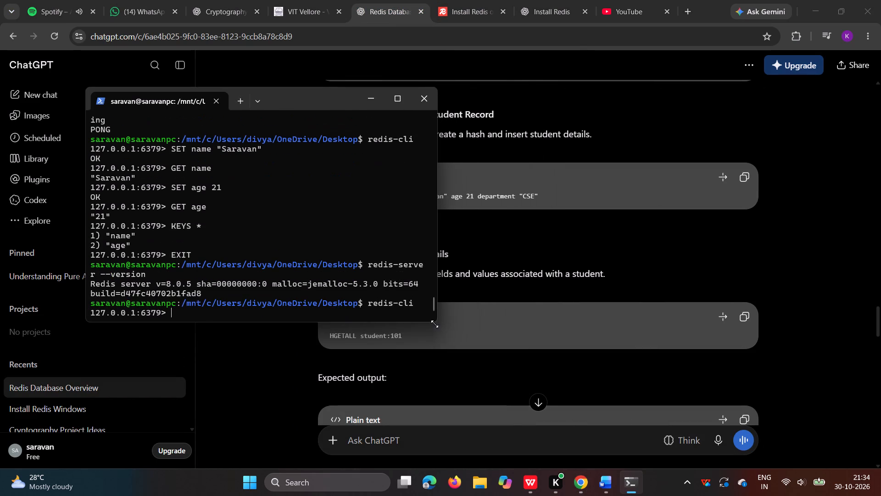
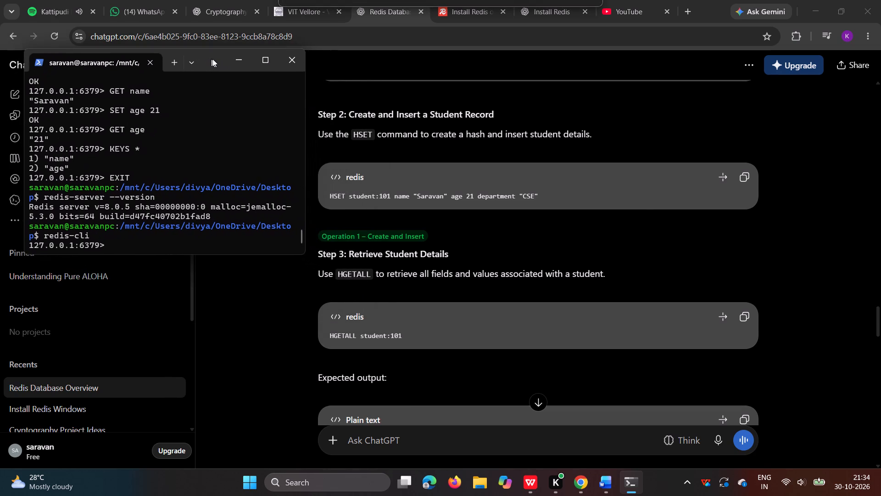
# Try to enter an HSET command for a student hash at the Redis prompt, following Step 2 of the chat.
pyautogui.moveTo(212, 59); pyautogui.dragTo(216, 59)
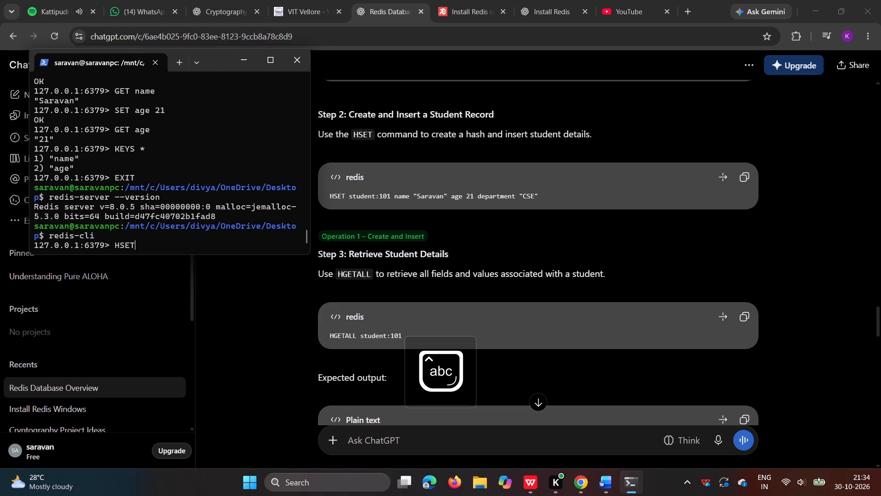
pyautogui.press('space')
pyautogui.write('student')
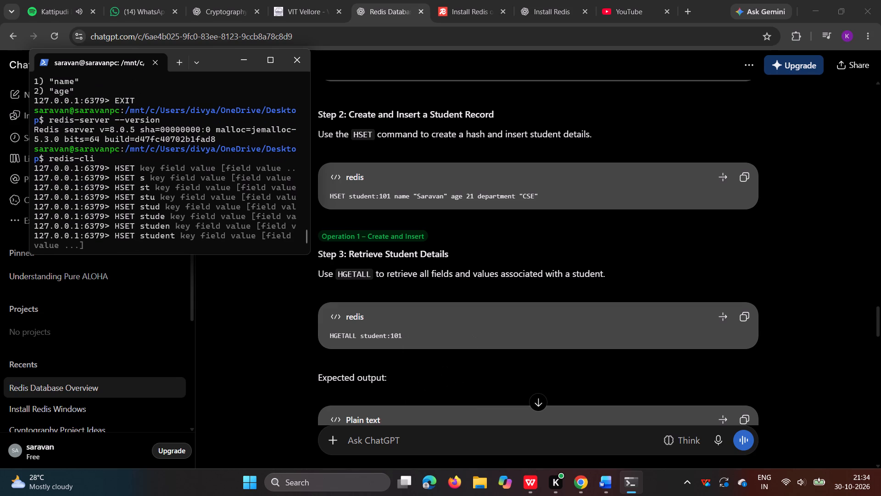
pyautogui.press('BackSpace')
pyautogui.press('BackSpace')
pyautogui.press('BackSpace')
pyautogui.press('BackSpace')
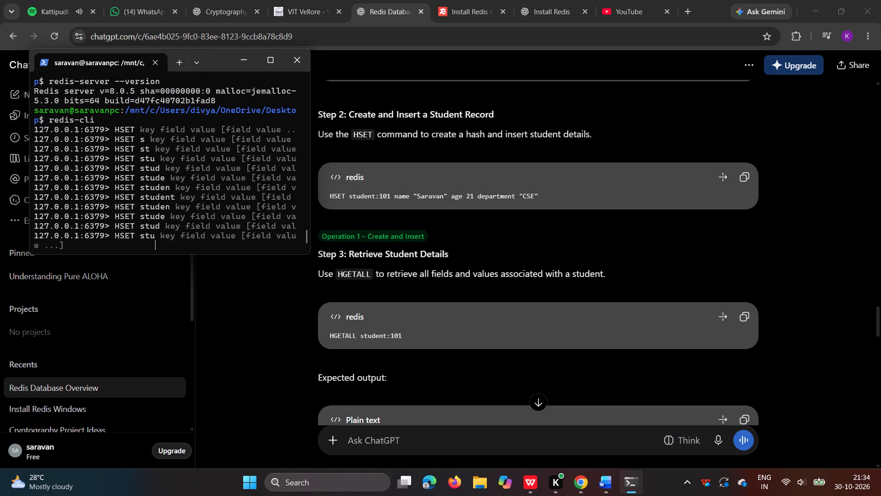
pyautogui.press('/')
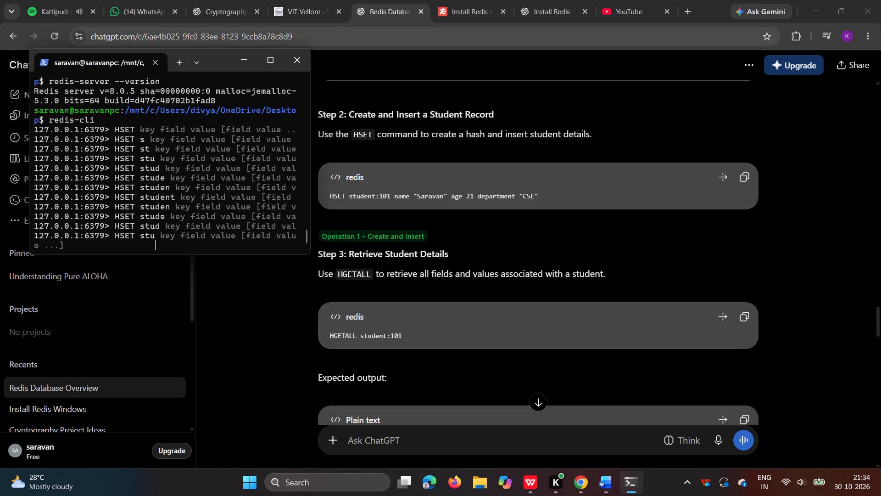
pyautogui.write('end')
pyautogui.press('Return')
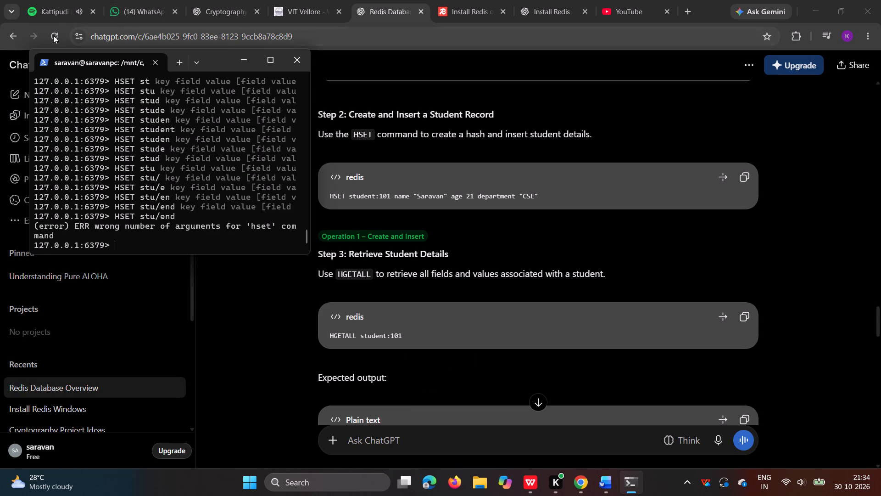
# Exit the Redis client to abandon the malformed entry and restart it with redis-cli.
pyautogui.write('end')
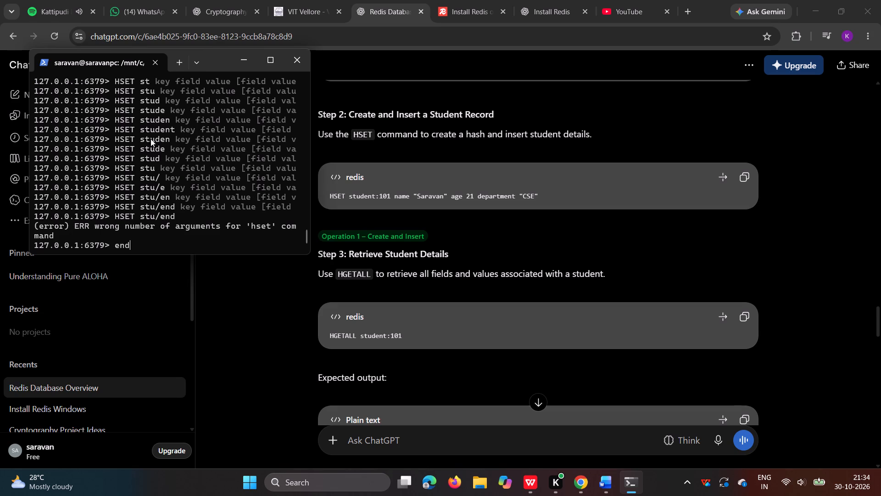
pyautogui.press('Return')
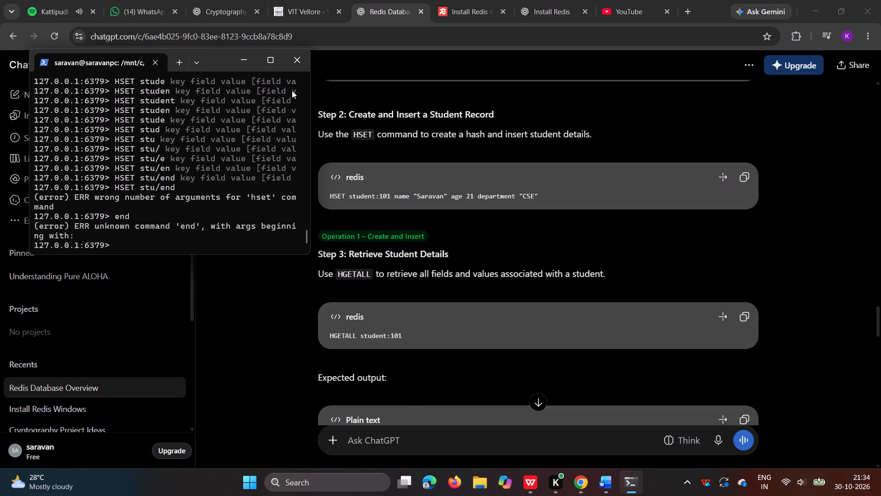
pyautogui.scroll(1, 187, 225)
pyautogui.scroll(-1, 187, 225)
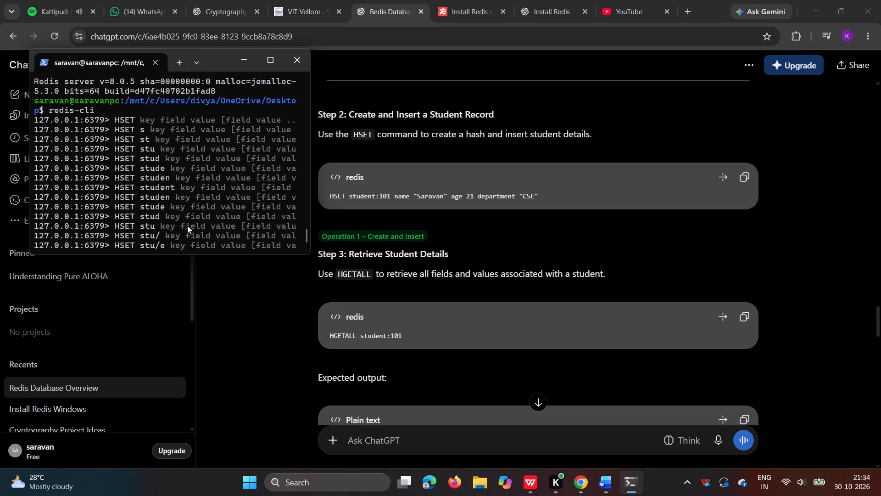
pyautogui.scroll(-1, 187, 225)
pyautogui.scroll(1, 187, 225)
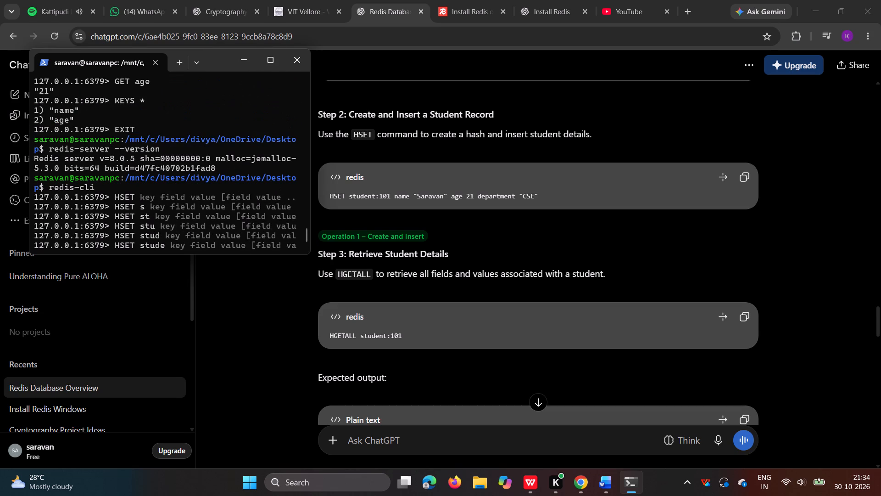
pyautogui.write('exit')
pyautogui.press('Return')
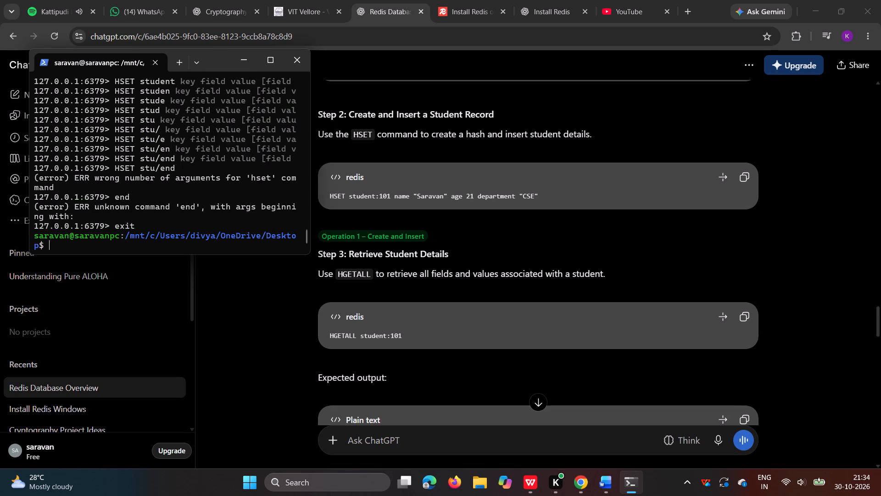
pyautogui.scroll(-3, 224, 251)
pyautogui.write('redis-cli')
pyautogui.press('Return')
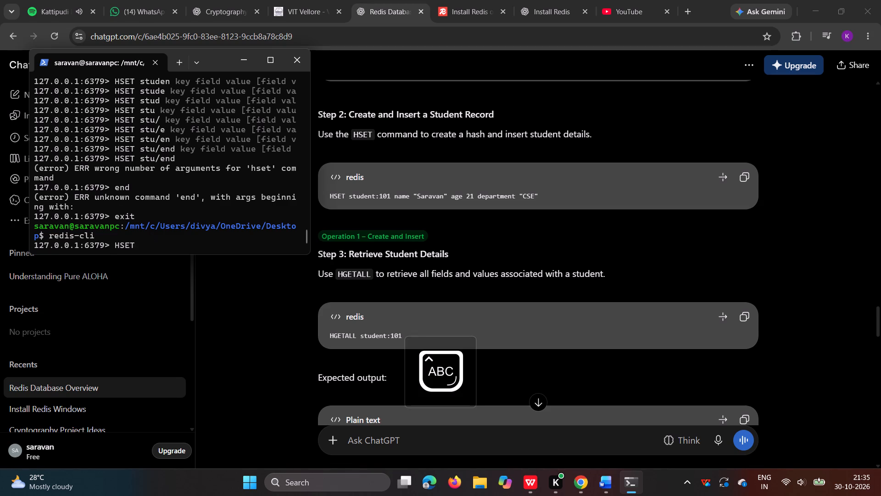
# Run HSET Student:101 name "Saravan" age 21 department "CSE" at the Redis prompt, maximizing the terminal window before executing it.
pyautogui.press('space')
pyautogui.write('S')
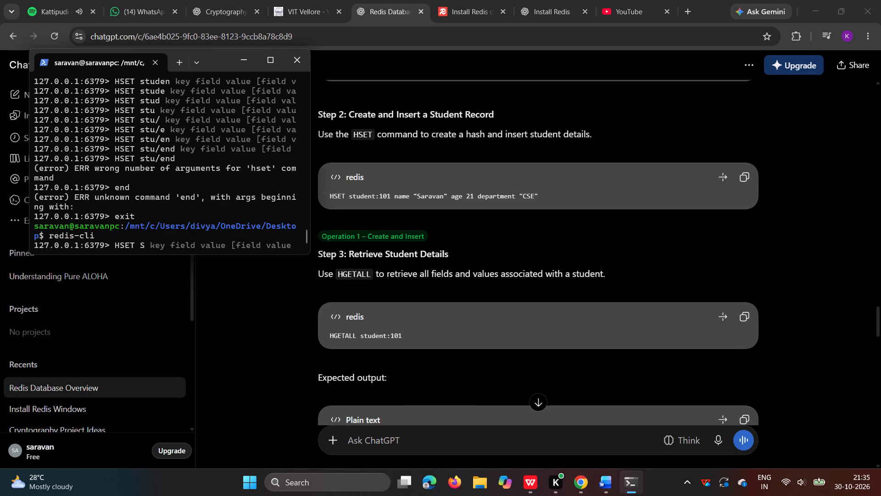
pyautogui.write('tudent')
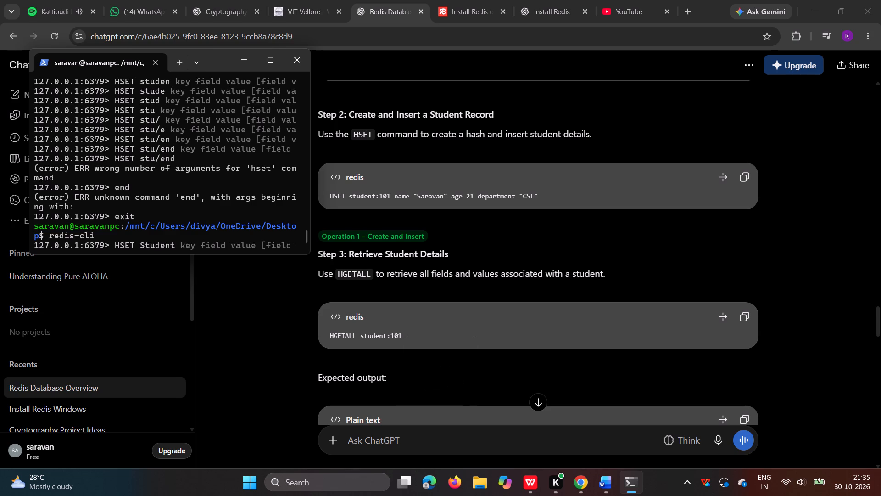
pyautogui.hotkey('shift', ':')
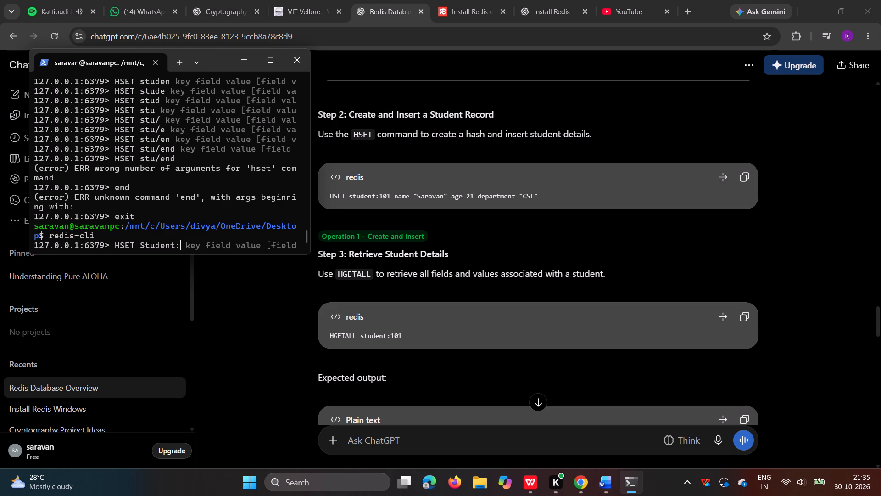
pyautogui.write('101')
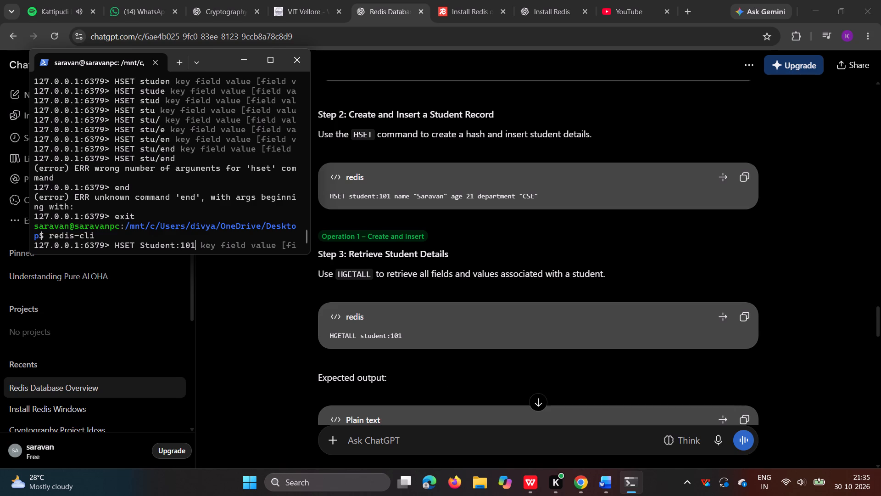
pyautogui.press('space')
pyautogui.write('name')
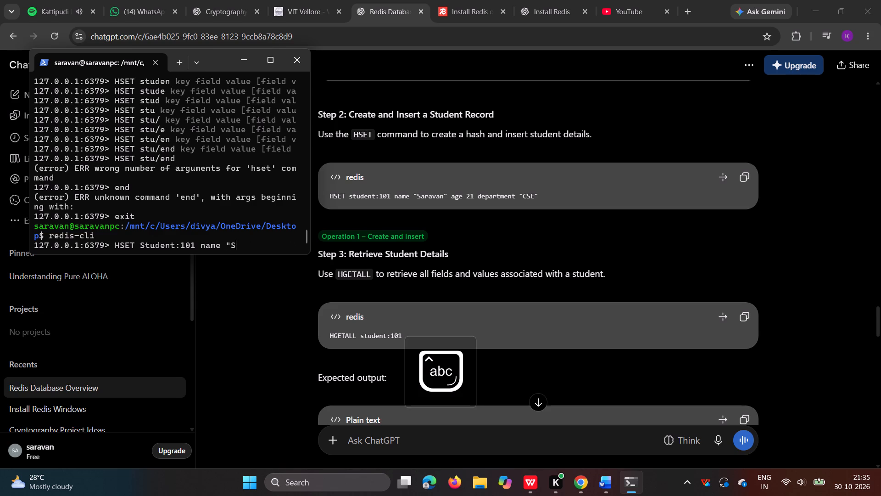
pyautogui.write('aravan')
pyautogui.hotkey('shift', '"')
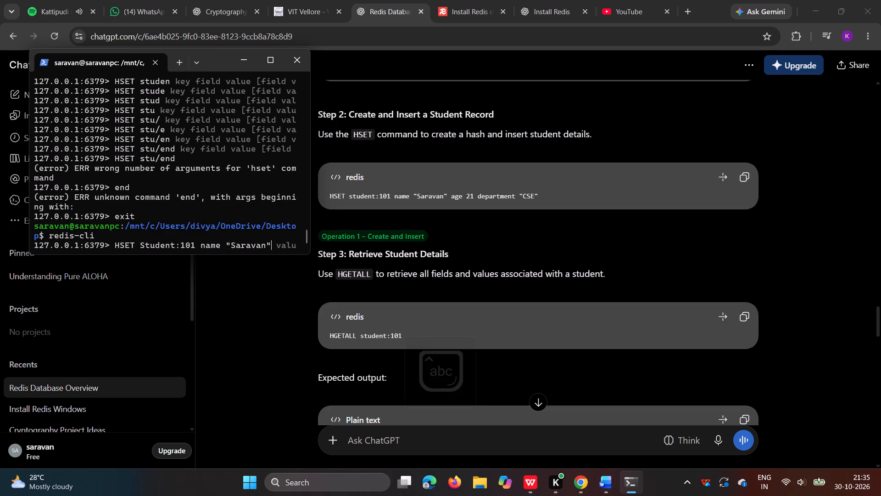
pyautogui.press('space')
pyautogui.write('age')
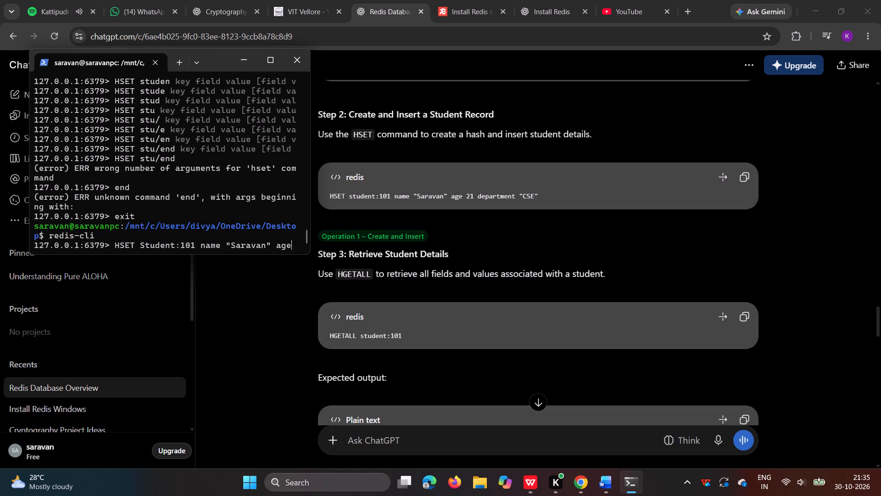
pyautogui.press('space')
pyautogui.write('21 dp')
pyautogui.press('BackSpace')
pyautogui.press('e')
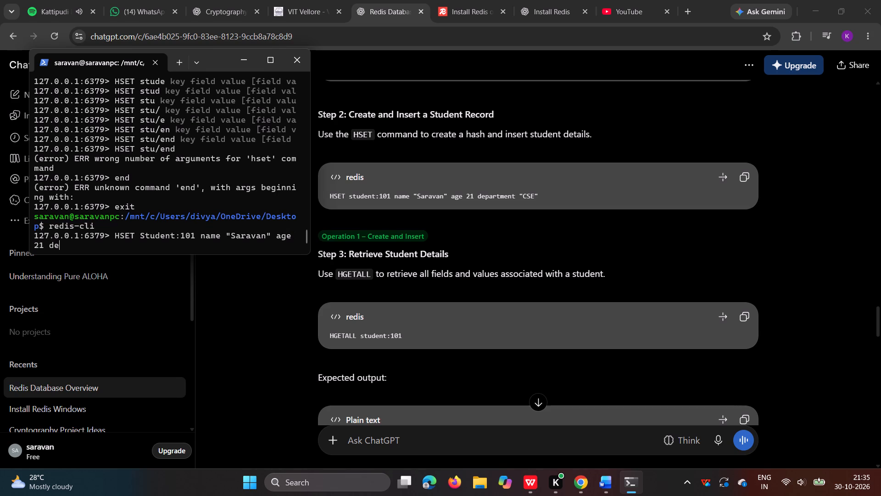
pyautogui.write('partment')
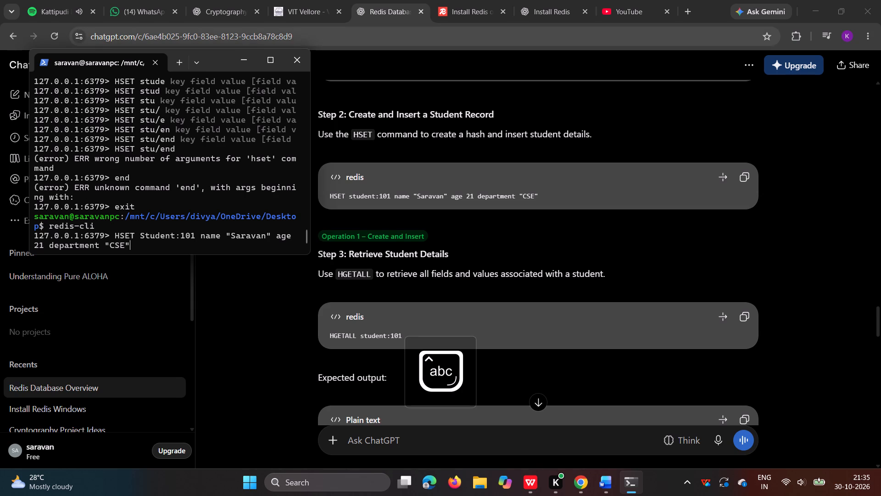
pyautogui.click(267, 56)
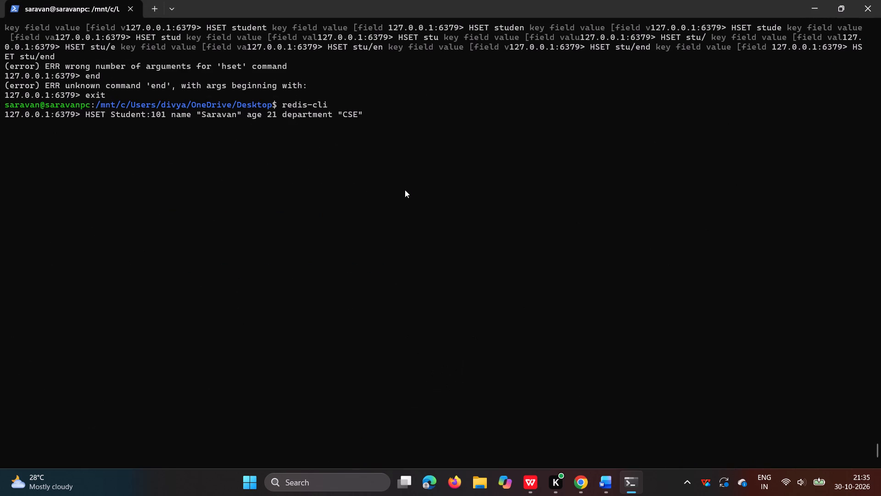
pyautogui.press('Return')
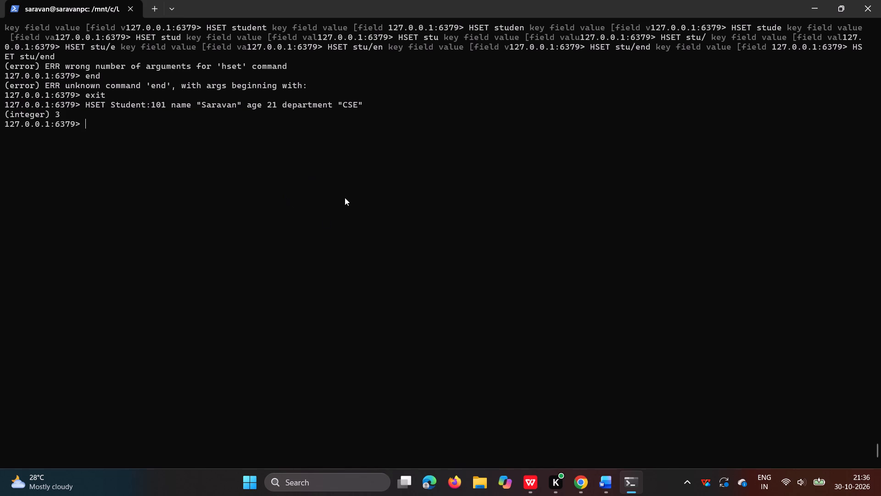
# Exit the Redis client and start a fresh session with redis-cli.
pyautogui.scroll(1, 427, 202)
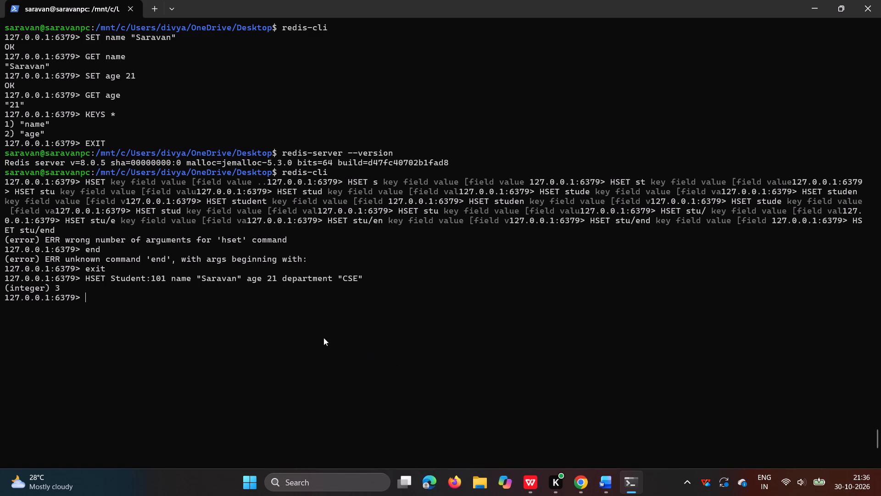
pyautogui.scroll(-1, 281, 326)
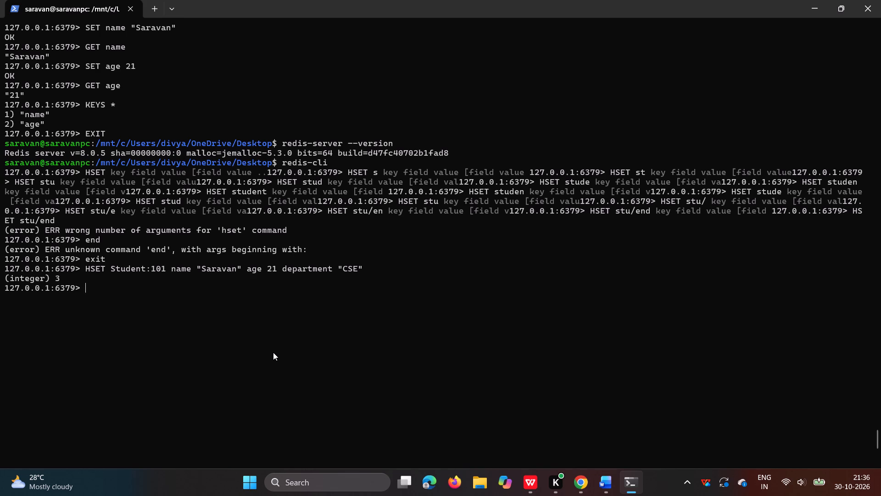
pyautogui.press('e')
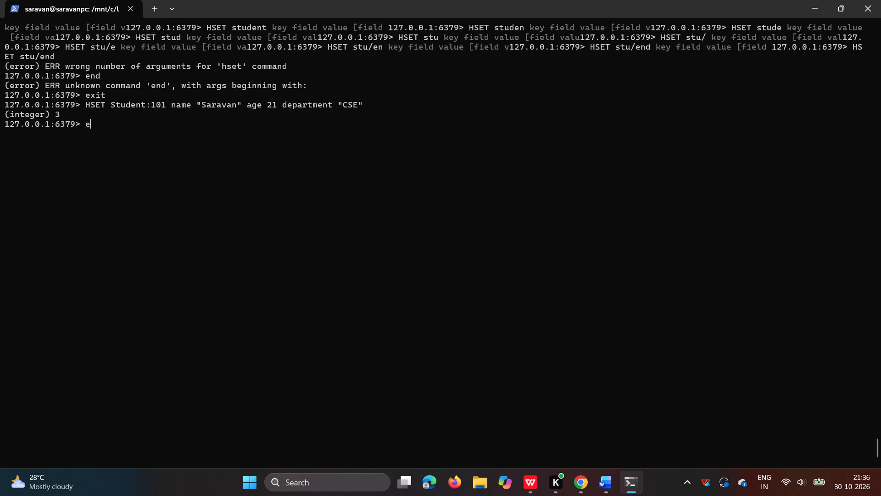
pyautogui.write('xi')
pyautogui.press('t')
pyautogui.press('Return')
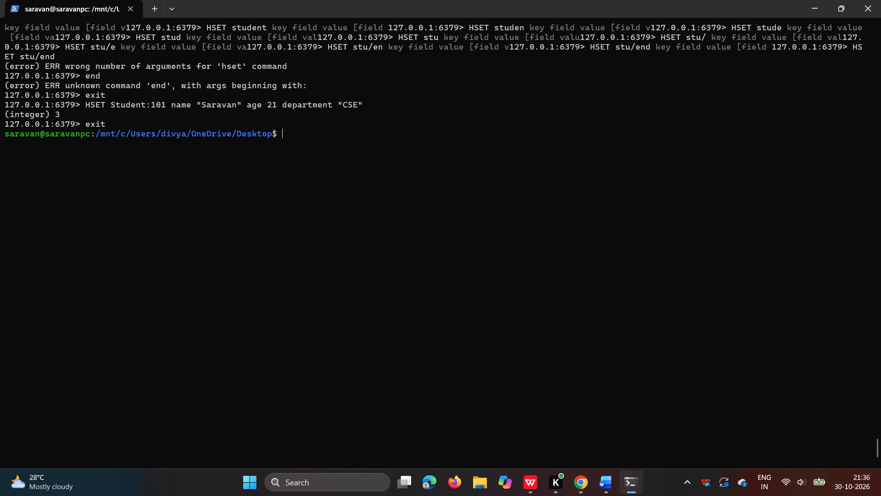
pyautogui.write('redic')
pyautogui.press('BackSpace')
pyautogui.write('s-cli')
pyautogui.press('Return')
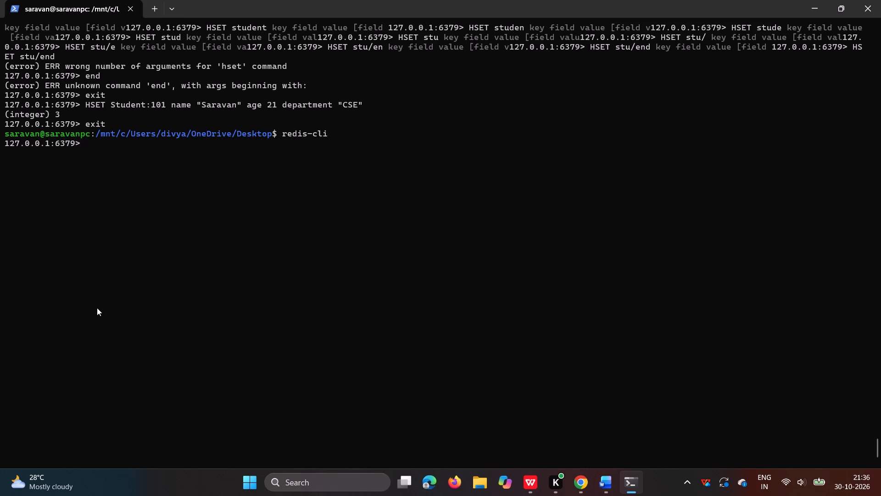
# Copy the earlier HSET Student:101 name "Saravan" age 21 department "CSE" command and run it again at the new Redis prompt.
pyautogui.moveTo(87, 105); pyautogui.dragTo(106, 107)
pyautogui.moveTo(106, 107); pyautogui.dragTo(361, 102)
pyautogui.hotkey('ctrl', 'c')
pyautogui.hotkey('ctrl', 'v')
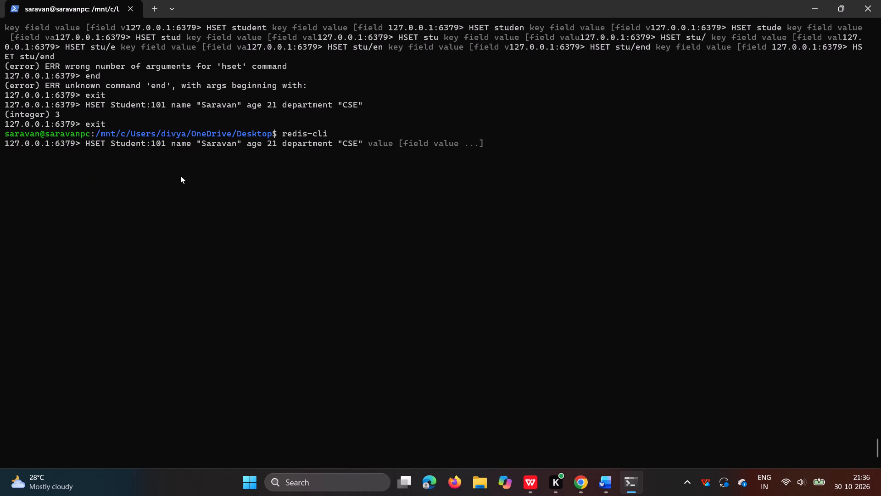
pyautogui.press('Return')
pyautogui.scroll(-1, 303, 251)
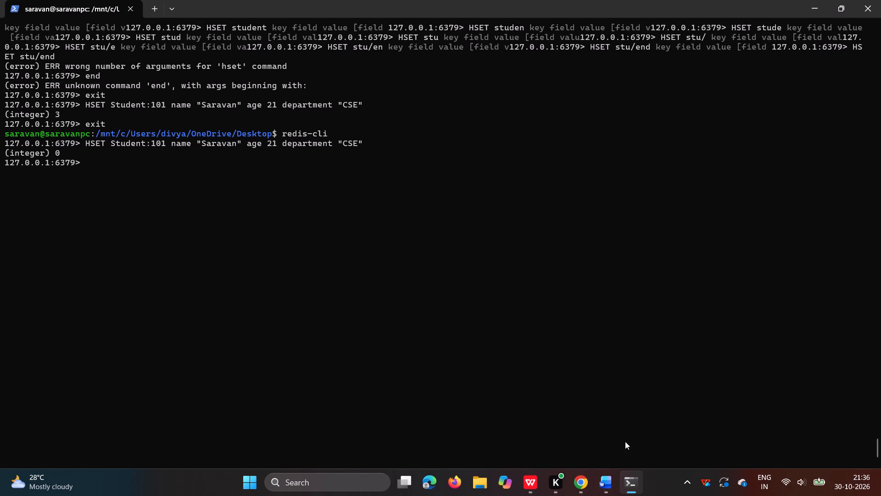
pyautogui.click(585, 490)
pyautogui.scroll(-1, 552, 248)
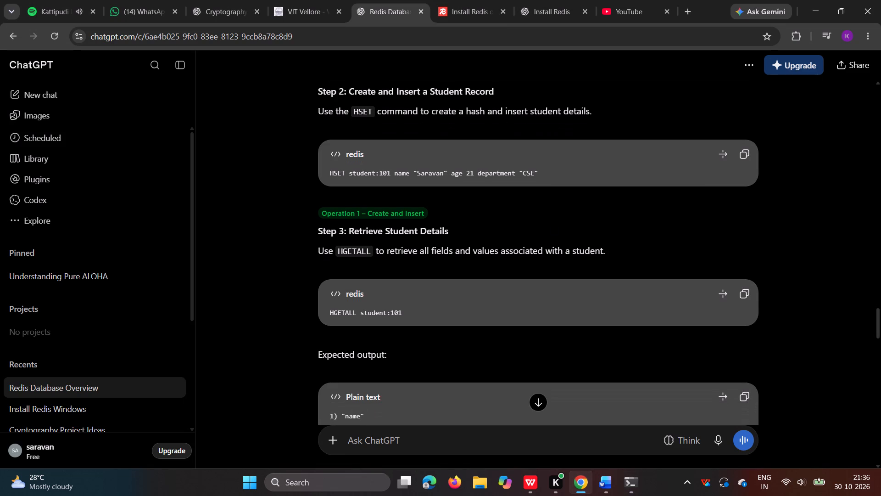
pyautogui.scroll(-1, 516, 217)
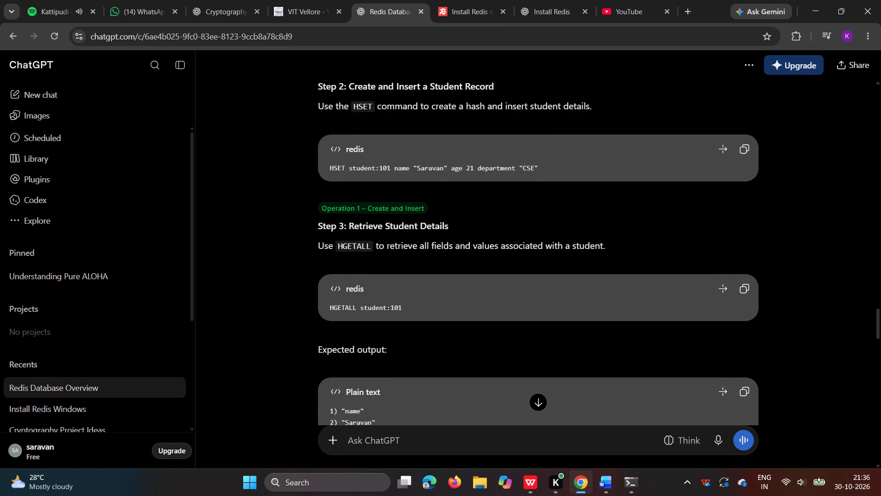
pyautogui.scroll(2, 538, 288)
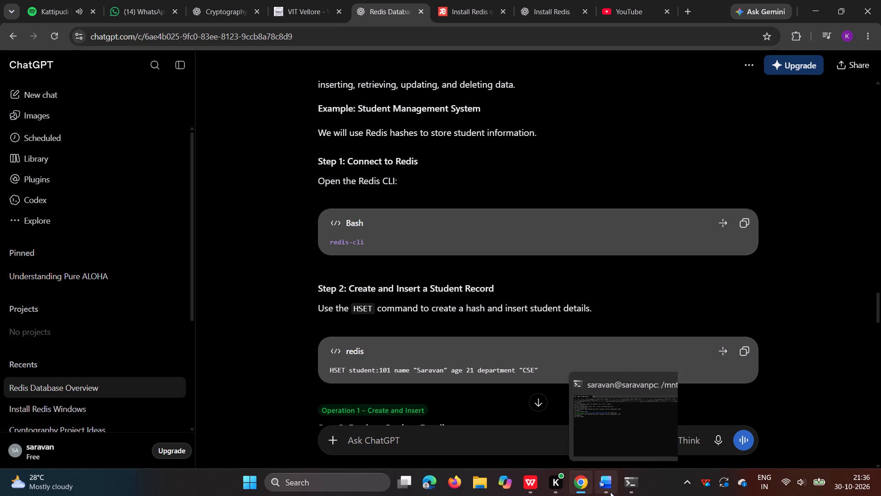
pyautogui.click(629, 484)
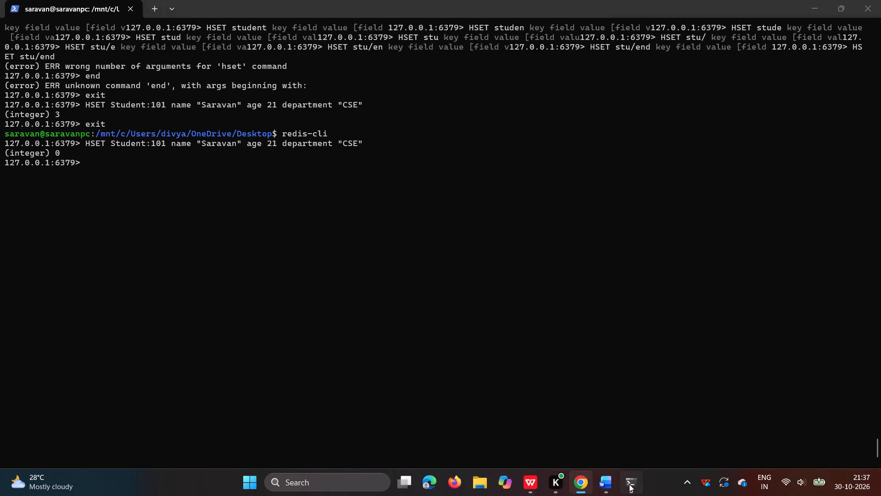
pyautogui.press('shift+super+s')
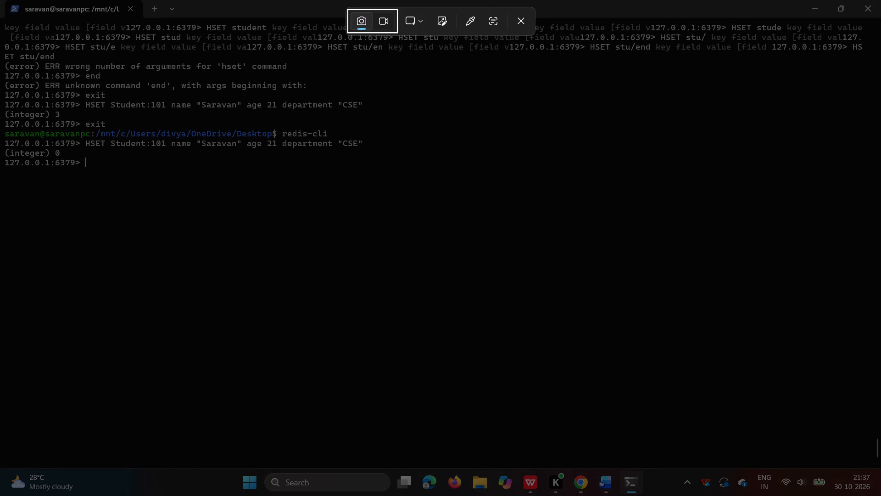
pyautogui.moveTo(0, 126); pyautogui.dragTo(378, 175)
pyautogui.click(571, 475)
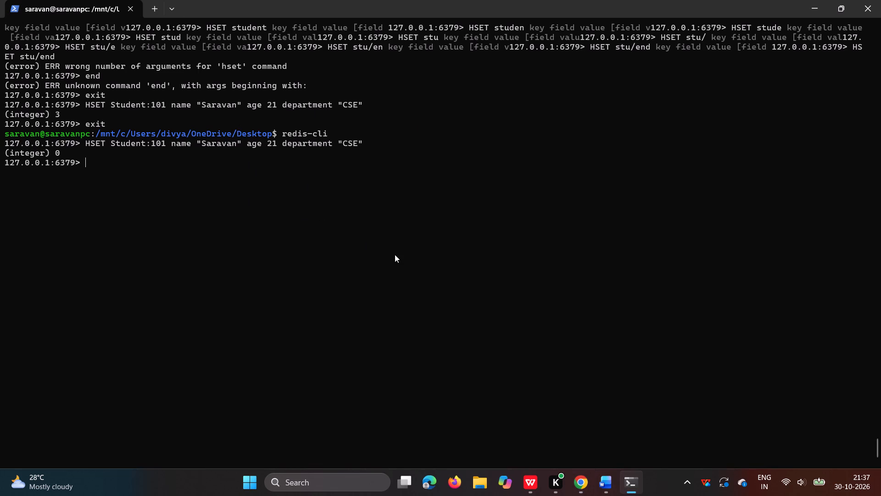
pyautogui.press('shift+super+s')
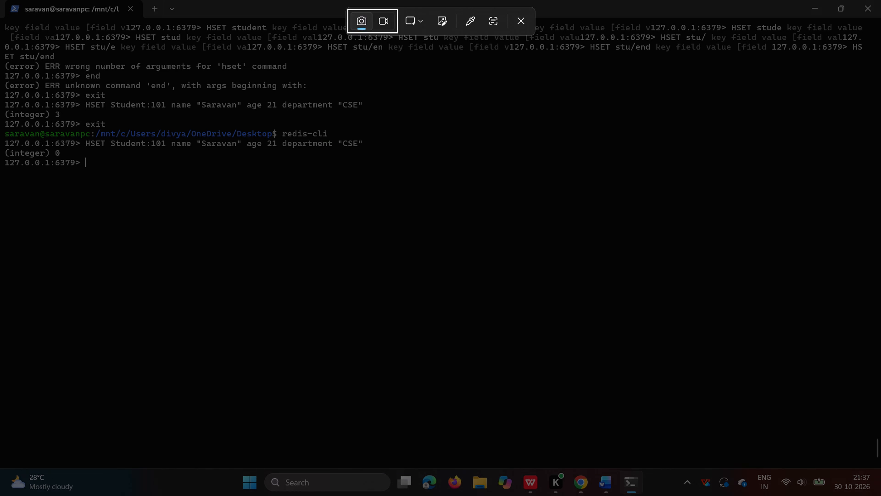
pyautogui.moveTo(0, 97); pyautogui.dragTo(353, 107)
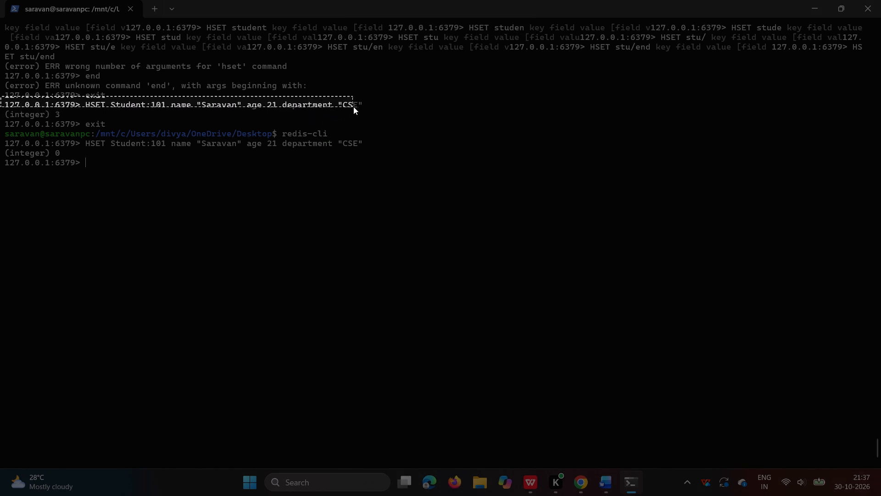
pyautogui.moveTo(353, 107); pyautogui.dragTo(373, 113)
# In the Word report, add a "Code :" label under Operation 1 – Create and Insert and paste the command screenshot below it.
pyautogui.click(606, 468)
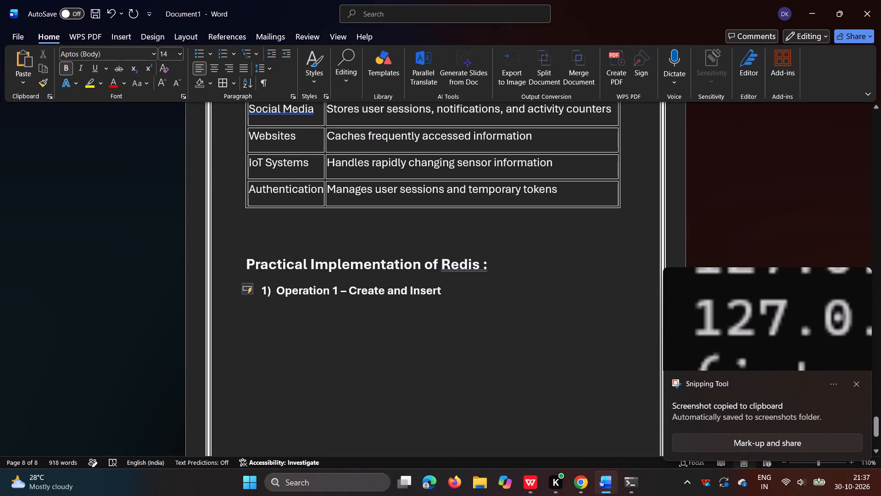
pyautogui.press('Return')
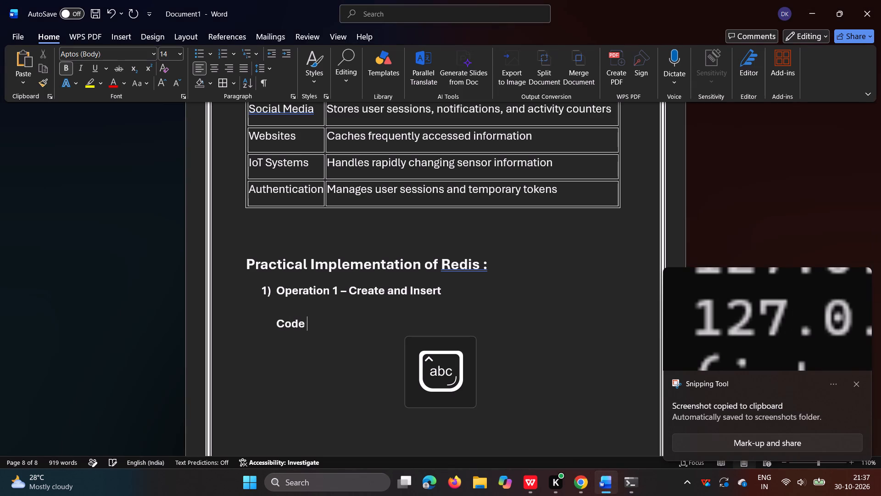
pyautogui.press(';')
pyautogui.press('Return')
pyautogui.press('BackSpace')
pyautogui.press('BackSpace')
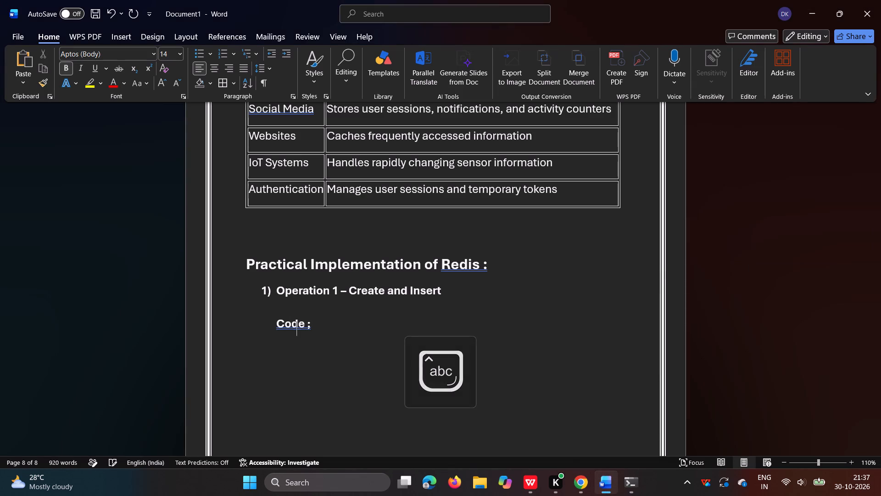
pyautogui.press('BackSpace')
pyautogui.hotkey('shift', ':')
pyautogui.press('Return')
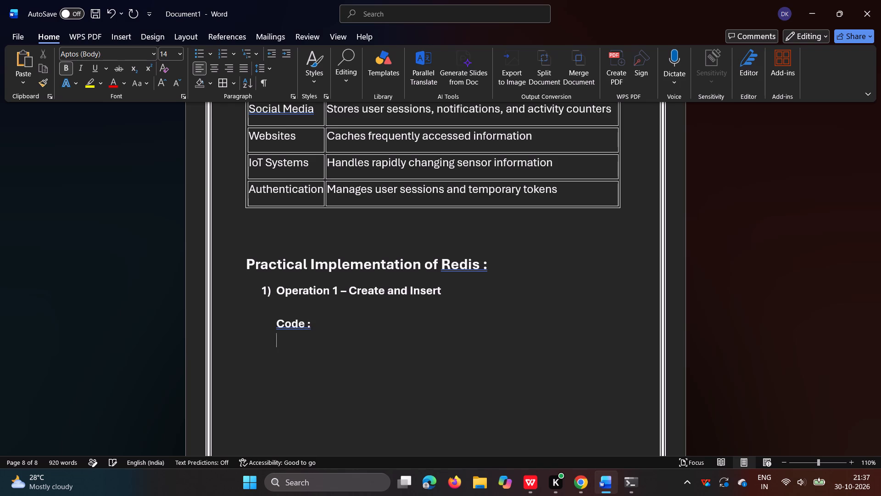
pyautogui.hotkey('ctrl', 'v')
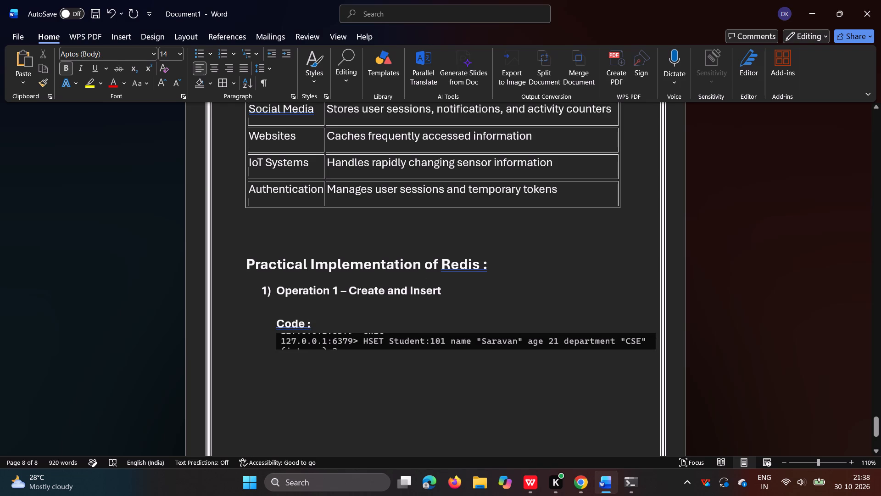
# Resize the pasted HSET screenshot so it is slightly narrower, within the page border, and about twice as tall.
pyautogui.click(346, 337)
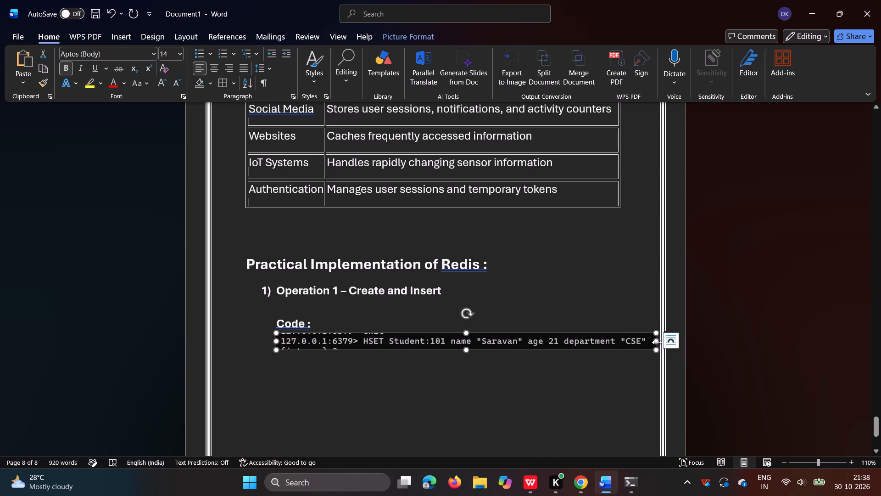
pyautogui.moveTo(657, 342); pyautogui.dragTo(583, 340)
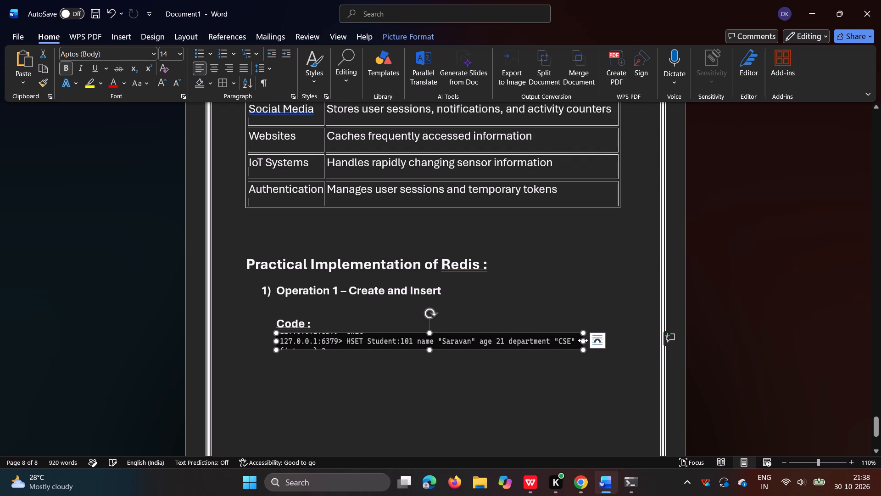
pyautogui.click(585, 353)
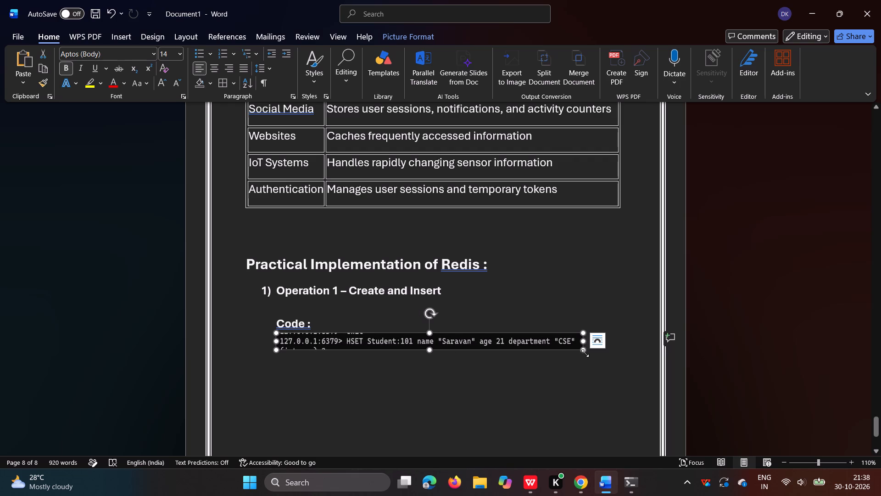
pyautogui.click(585, 352)
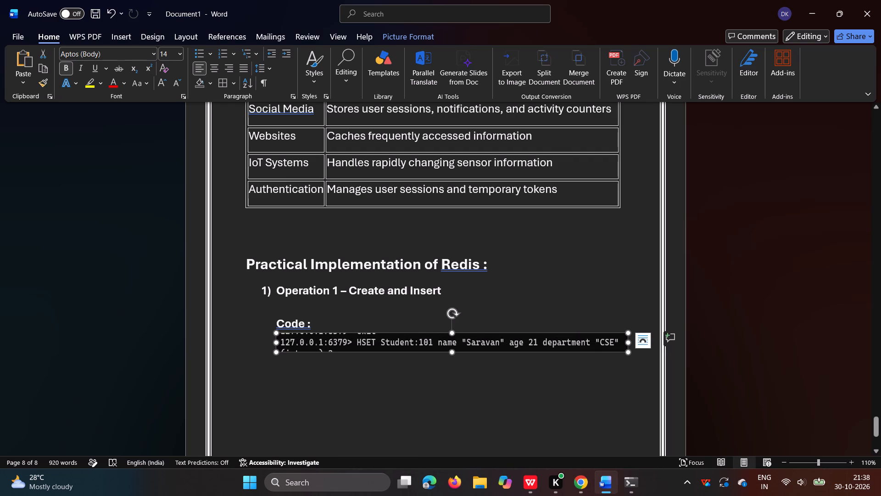
pyautogui.moveTo(562, 344); pyautogui.dragTo(561, 356)
pyautogui.moveTo(629, 355); pyautogui.dragTo(536, 344)
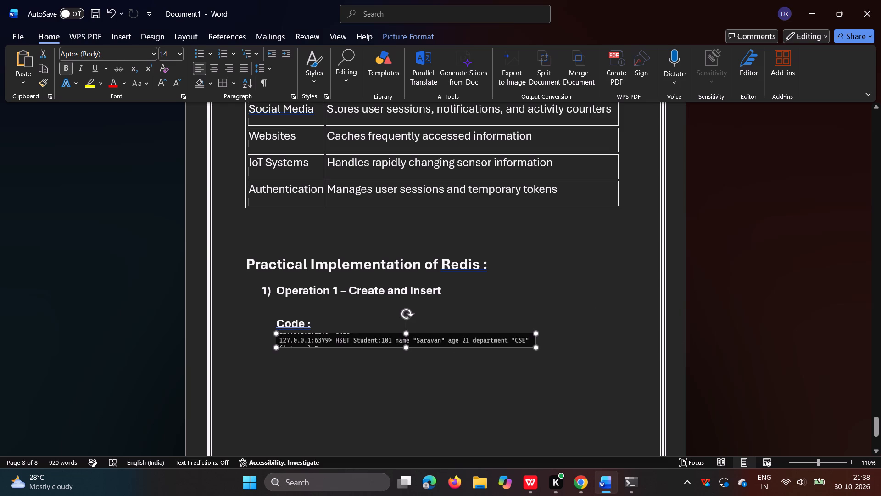
pyautogui.moveTo(536, 344); pyautogui.dragTo(554, 351)
pyautogui.click(452, 356)
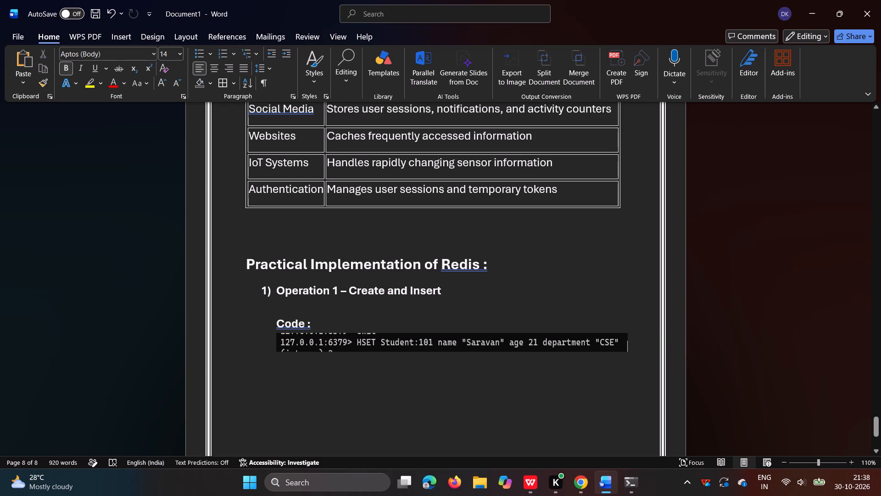
pyautogui.click(452, 351)
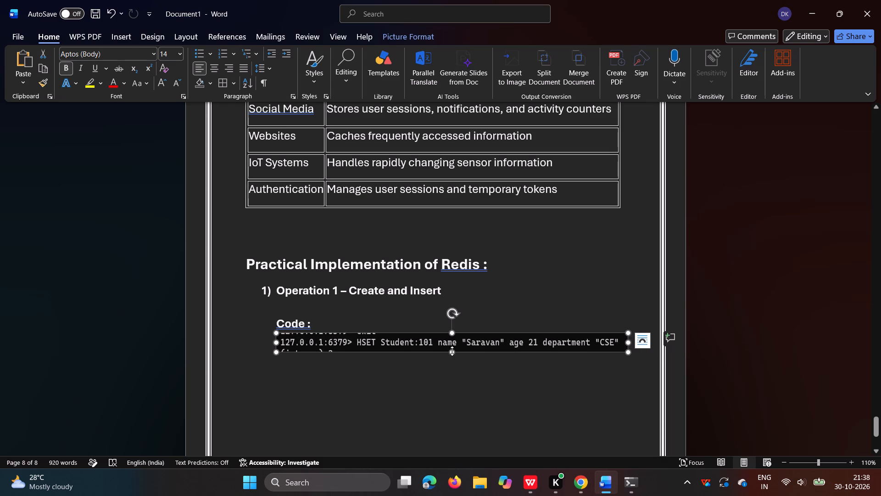
pyautogui.moveTo(452, 351); pyautogui.dragTo(454, 367)
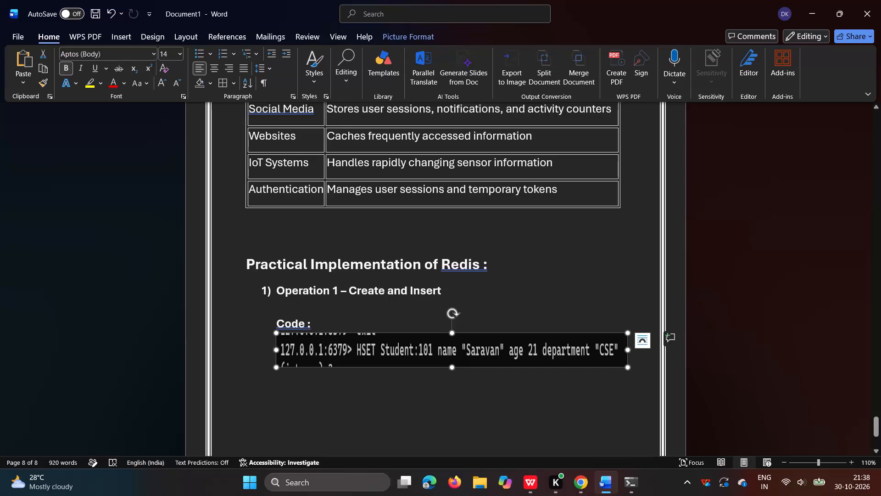
# Insert a blank line between the "Code :" label and the screenshot, and add two new lines below the screenshot.
pyautogui.click(351, 322)
pyautogui.press('Return')
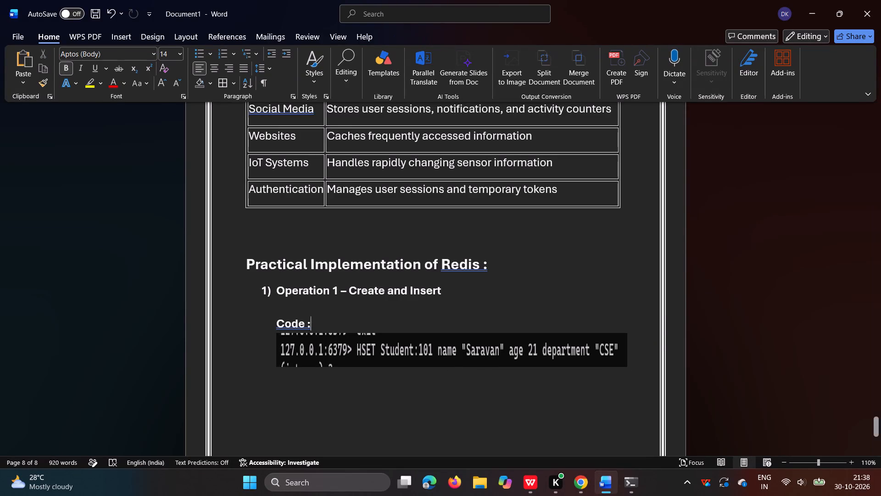
pyautogui.click(633, 370)
pyautogui.press('Return')
pyautogui.press('Return')
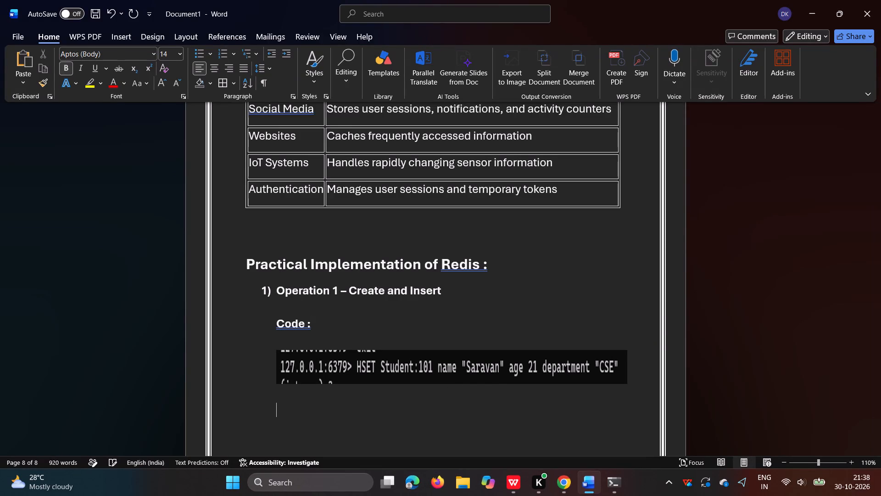
# Complete the "Output :" label below the HSET command screenshot and leave a blank line under it.
pyautogui.write('put :')
pyautogui.press('Return')
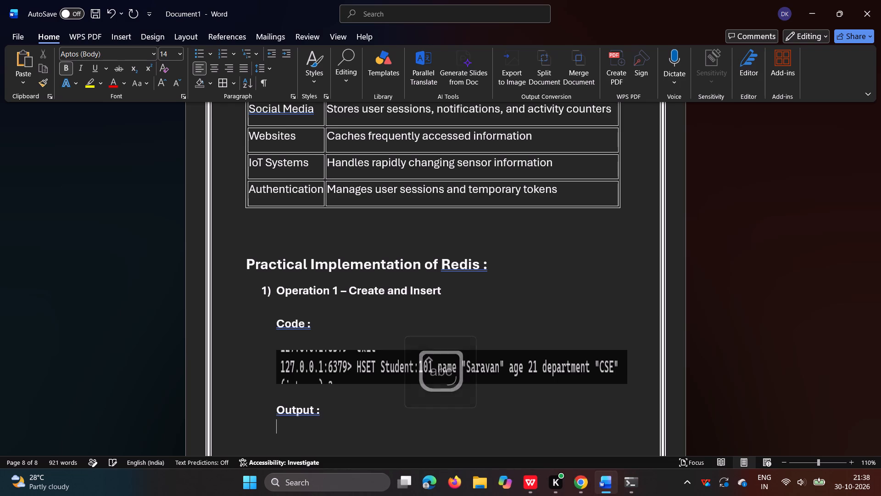
pyautogui.press('Return')
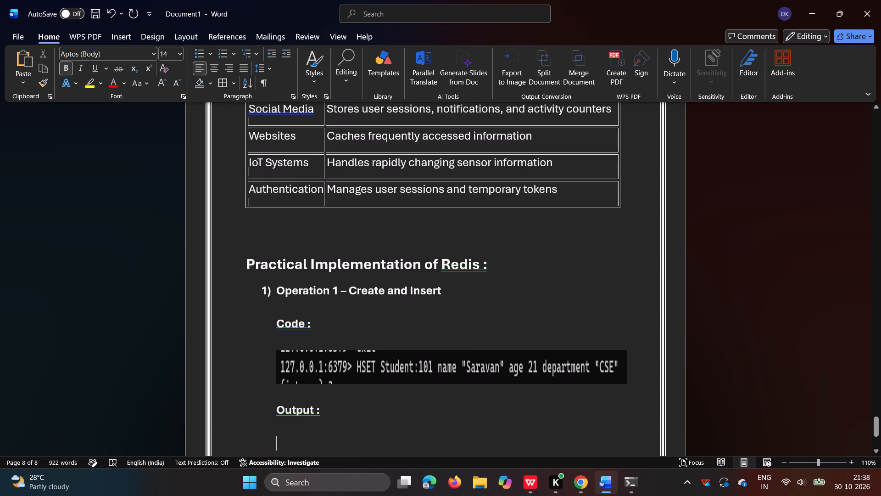
pyautogui.scroll(-1, 602, 369)
# Switch to the terminal and snip only the "(integer) 3" line below the first HSET Student:101 command.
pyautogui.click(632, 493)
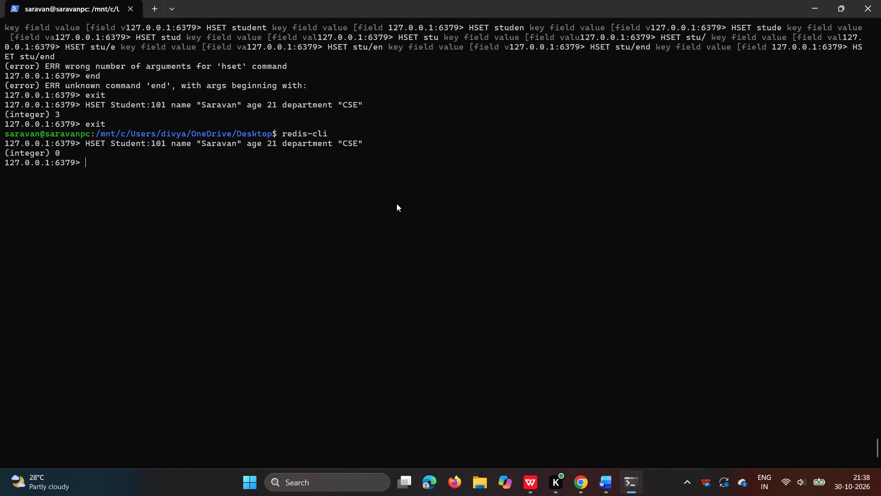
pyautogui.press('shift+super+s')
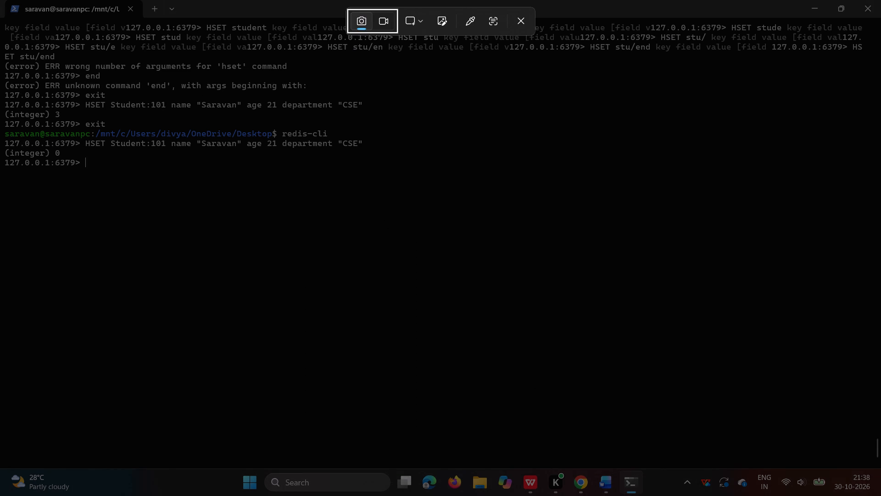
pyautogui.moveTo(1, 107); pyautogui.dragTo(144, 130)
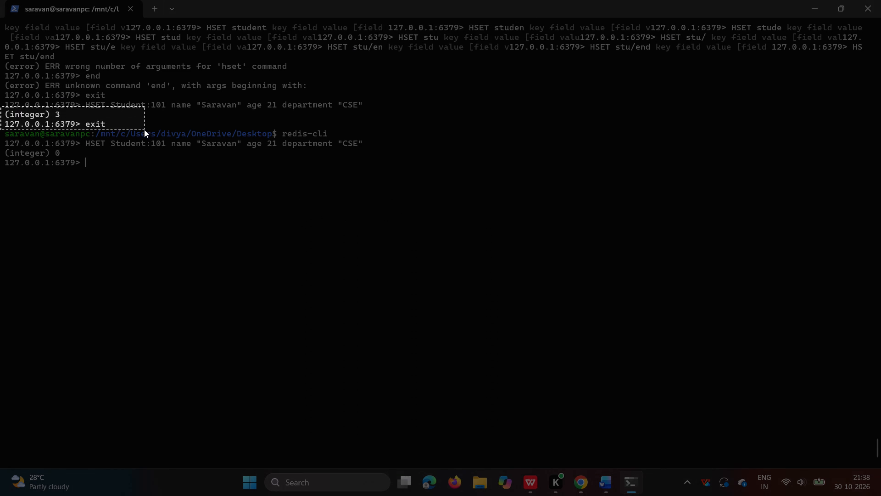
pyautogui.moveTo(144, 130); pyautogui.dragTo(75, 123)
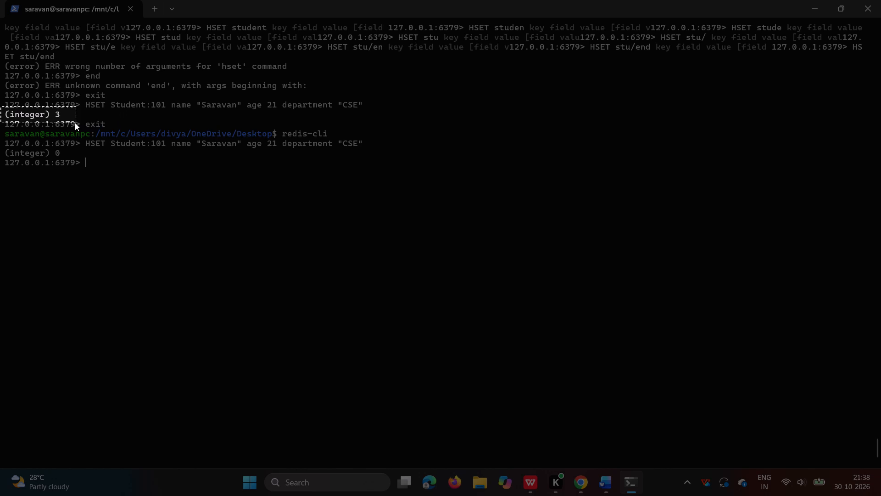
pyautogui.moveTo(75, 123); pyautogui.dragTo(71, 120)
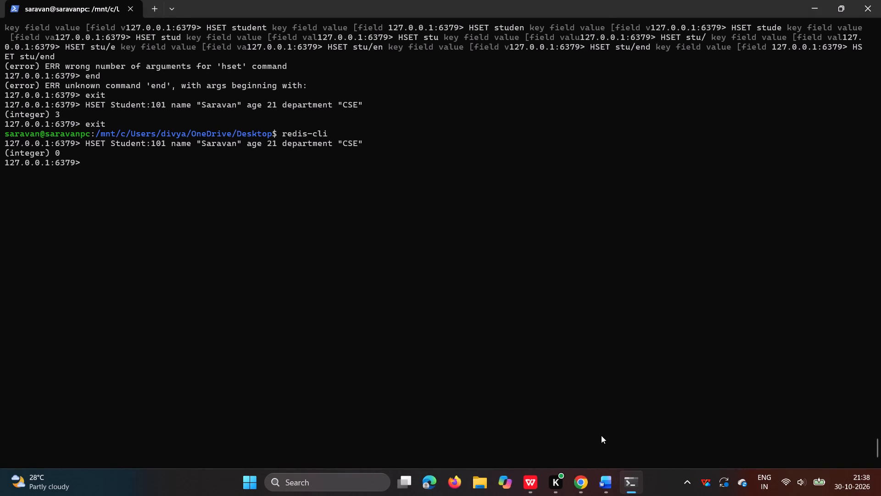
# In the Word report, paste the output snip under "Output :" and enlarge it proportionally to nearly twice its pasted size.
pyautogui.click(602, 483)
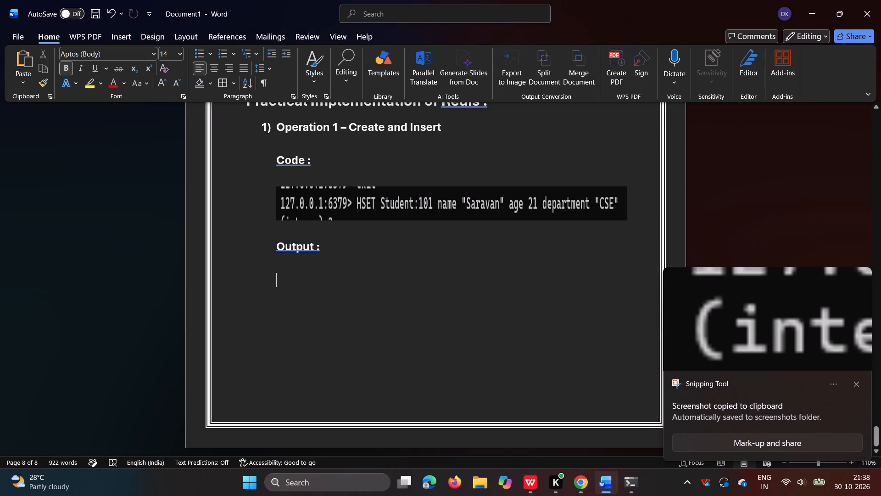
pyautogui.hotkey('ctrl', 'v')
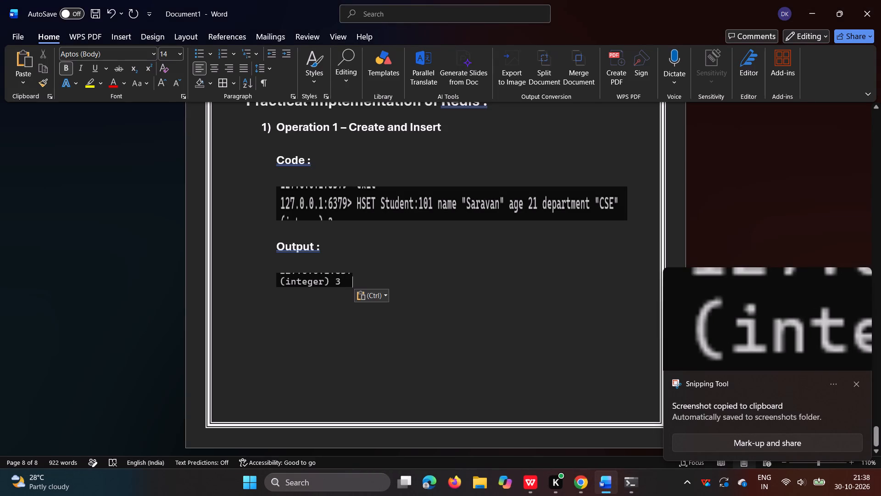
pyautogui.click(311, 276)
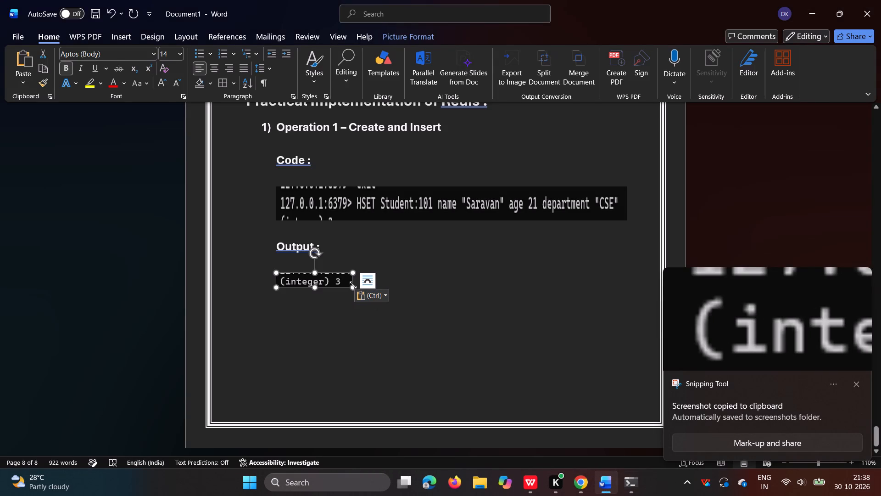
pyautogui.moveTo(351, 285); pyautogui.dragTo(385, 304)
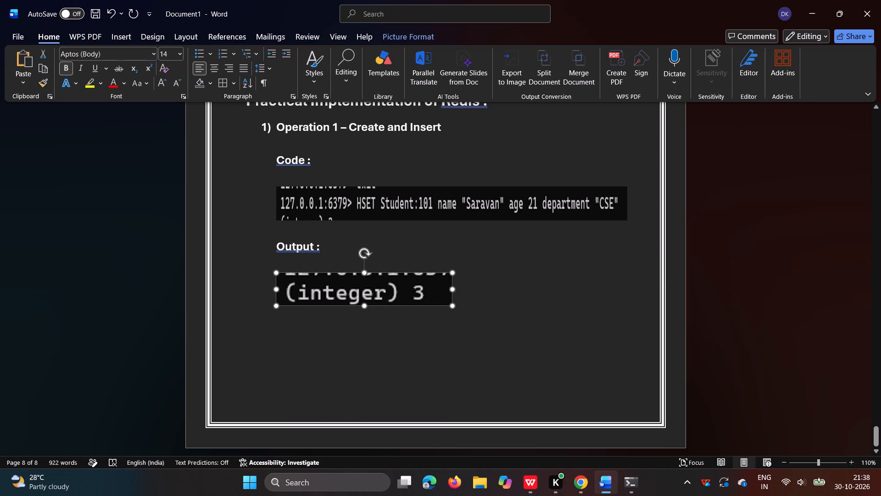
pyautogui.moveTo(385, 304); pyautogui.dragTo(374, 304)
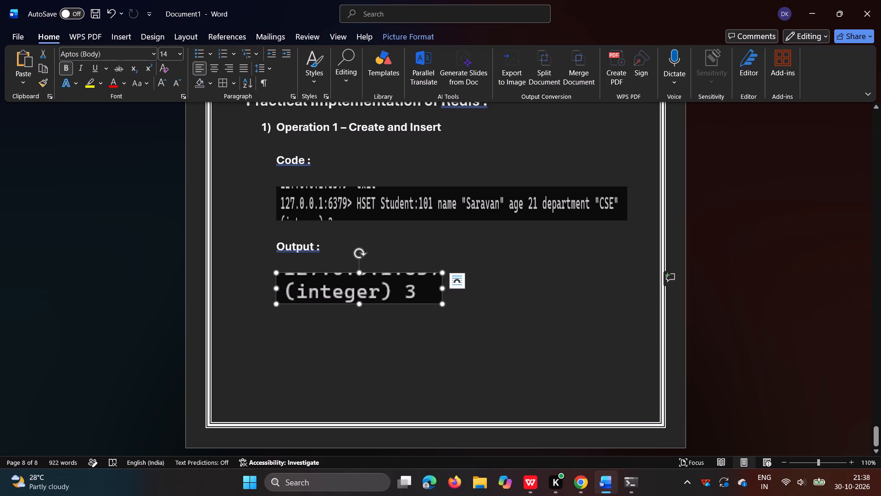
pyautogui.moveTo(441, 304); pyautogui.dragTo(416, 295)
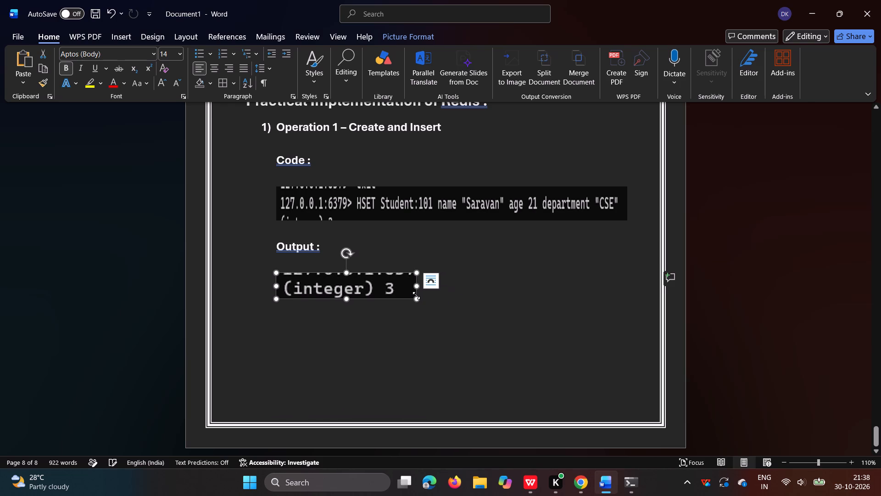
# Add the line "Indicating 3 entries ." below the output screenshot, separated by a blank line.
pyautogui.click(464, 296)
pyautogui.press('Return')
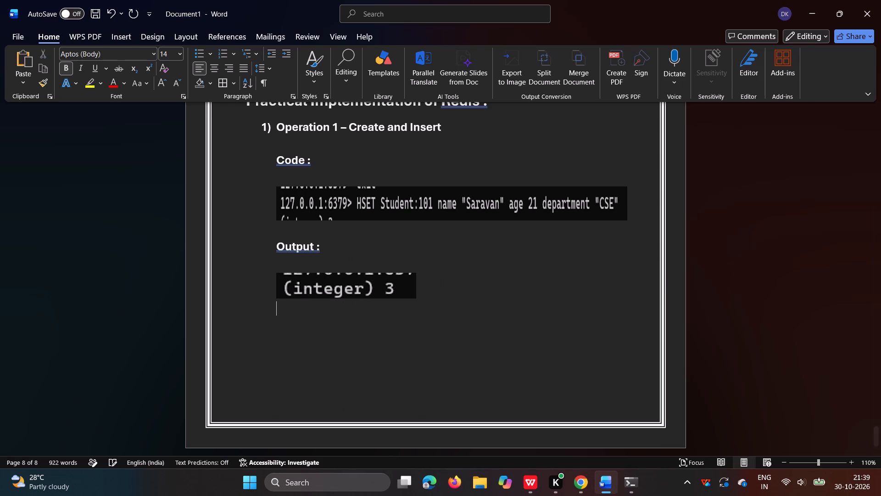
pyautogui.press('Return')
pyautogui.write('indicating')
pyautogui.press('space')
pyautogui.write('3 entries')
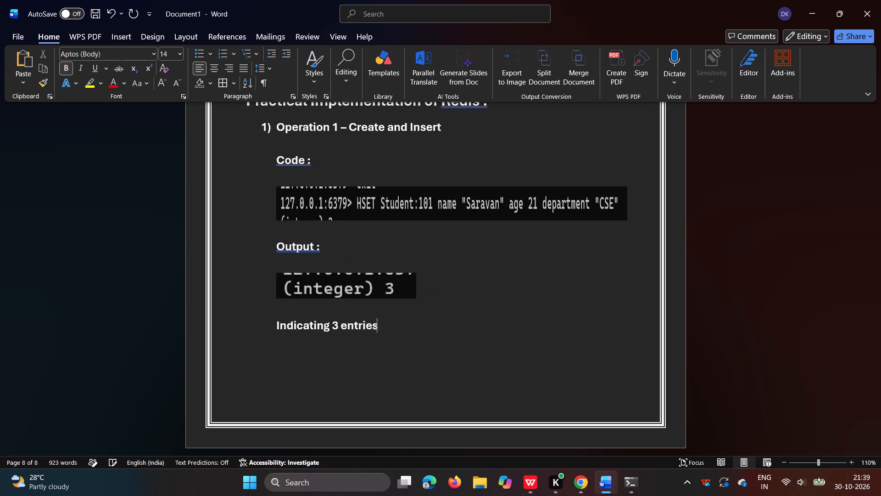
pyautogui.press('space')
pyautogui.press('.')
# Copy the Operation 1 block from its heading through the output screenshot and paste it at the top of a new page.
pyautogui.scroll(1, 503, 288)
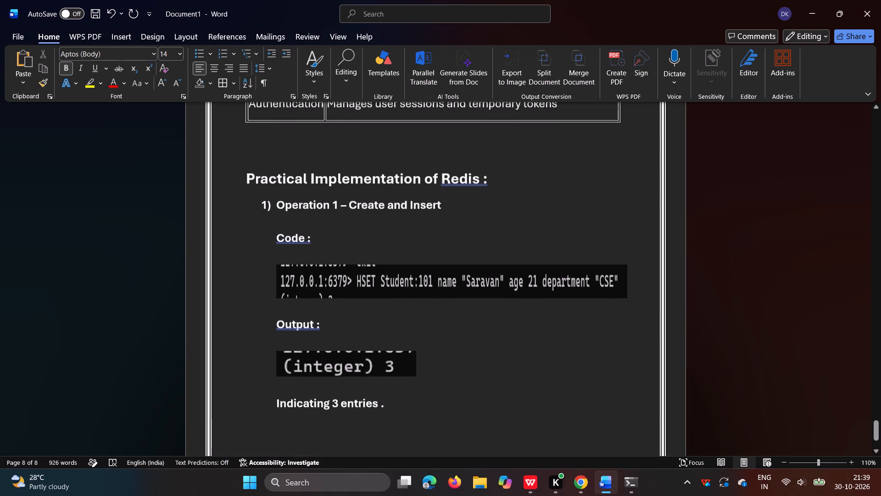
pyautogui.moveTo(259, 225); pyautogui.dragTo(433, 397)
pyautogui.hotkey('ctrl', 'c')
pyautogui.click(405, 431)
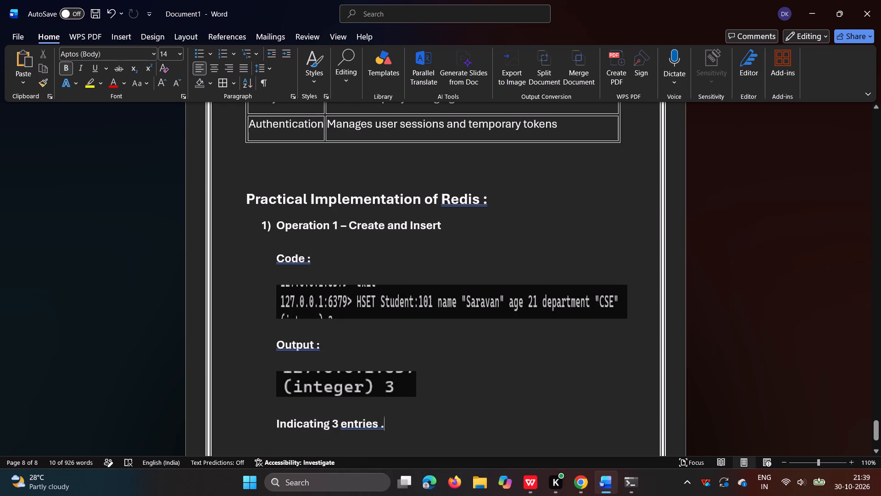
pyautogui.press('Return')
pyautogui.press('Return')
pyautogui.press('Return')
pyautogui.press('Return')
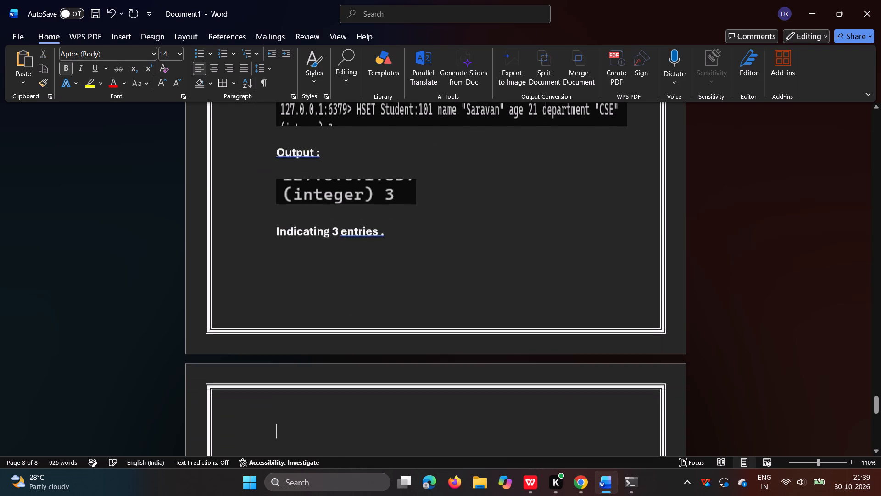
pyautogui.hotkey('ctrl', 'v')
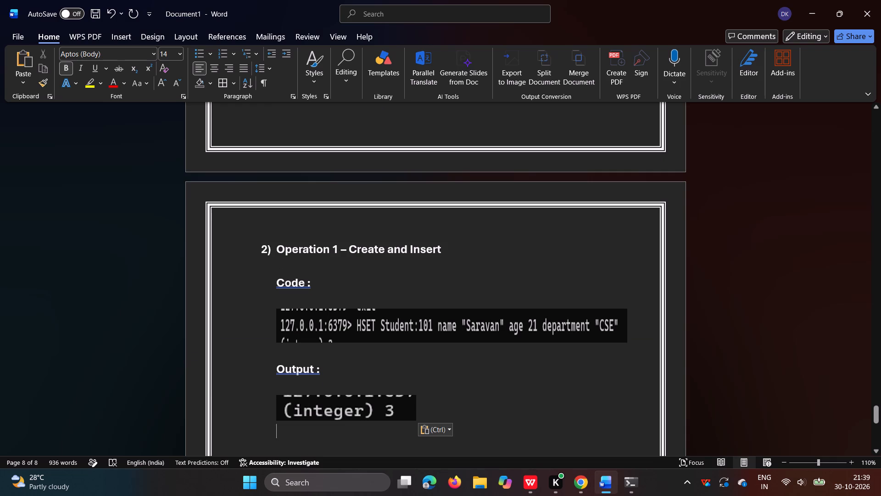
# Change the operation number in the pasted block's heading to 2.
pyautogui.click(339, 249)
pyautogui.press('BackSpace')
pyautogui.press('2')
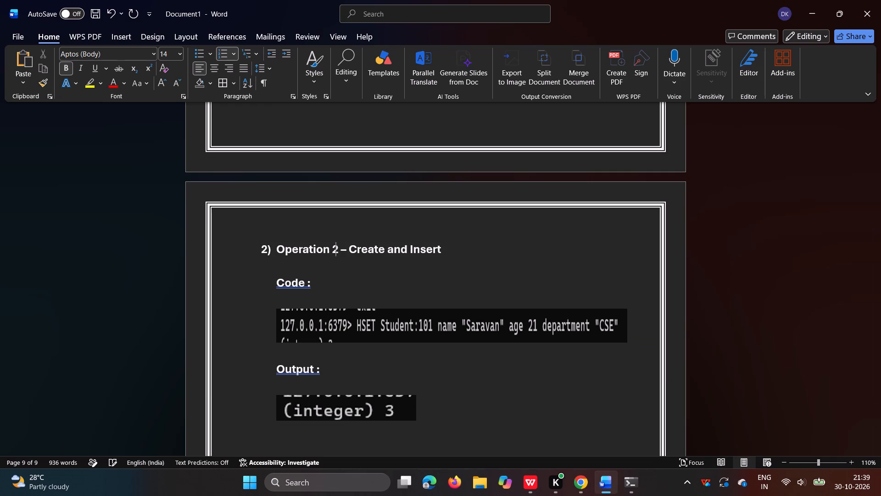
# Switch to the ChatGPT conversation in Chrome and copy the word "Retrieve" from the Operation 2 label.
pyautogui.click(580, 486)
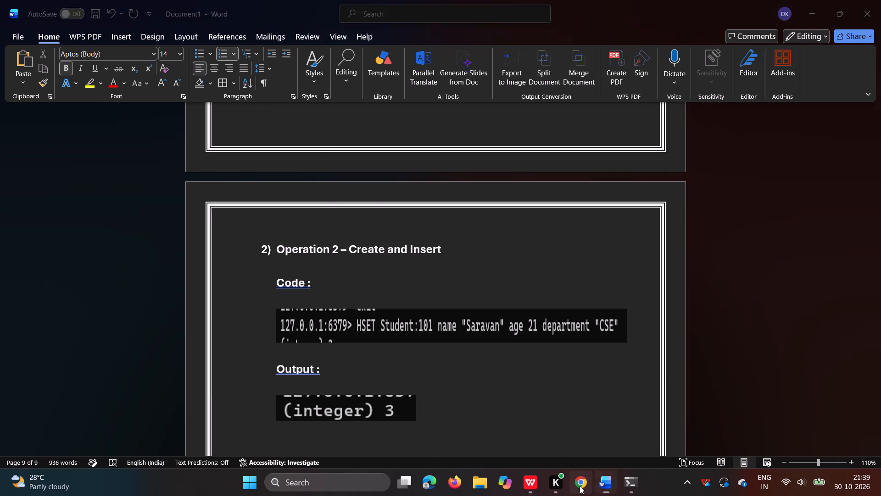
pyautogui.scroll(9, 416, 265)
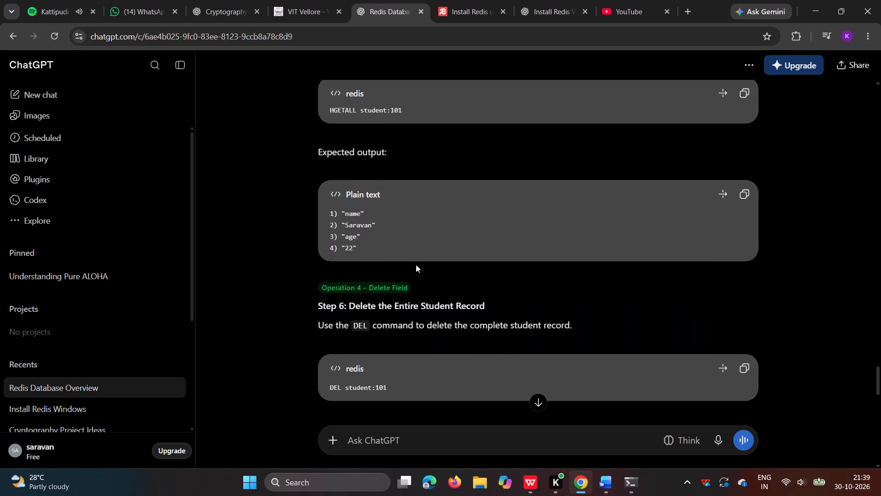
pyautogui.scroll(5, 416, 265)
pyautogui.scroll(3, 485, 200)
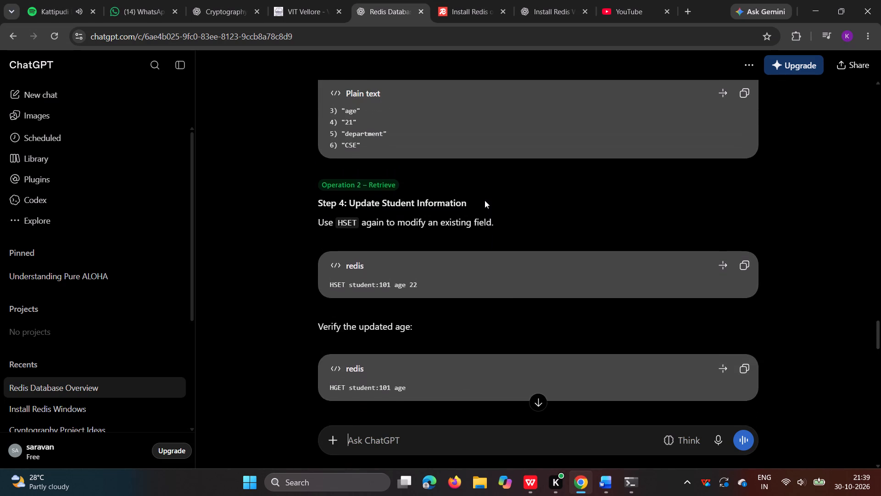
pyautogui.scroll(1, 485, 200)
pyautogui.scroll(-3, 459, 307)
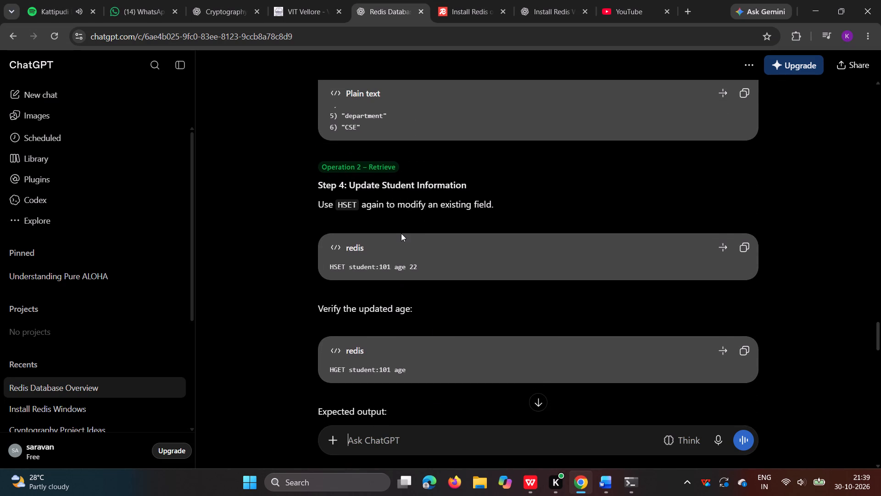
pyautogui.scroll(2, 401, 233)
pyautogui.scroll(2, 438, 365)
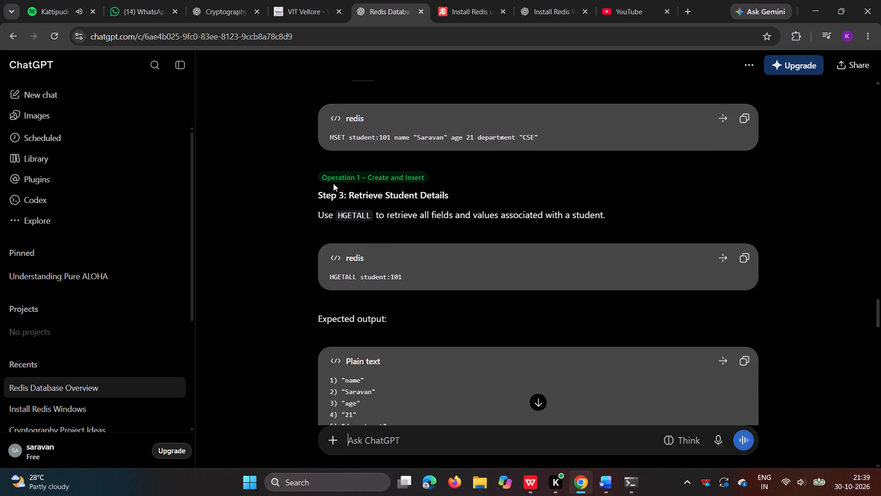
pyautogui.scroll(1, 333, 183)
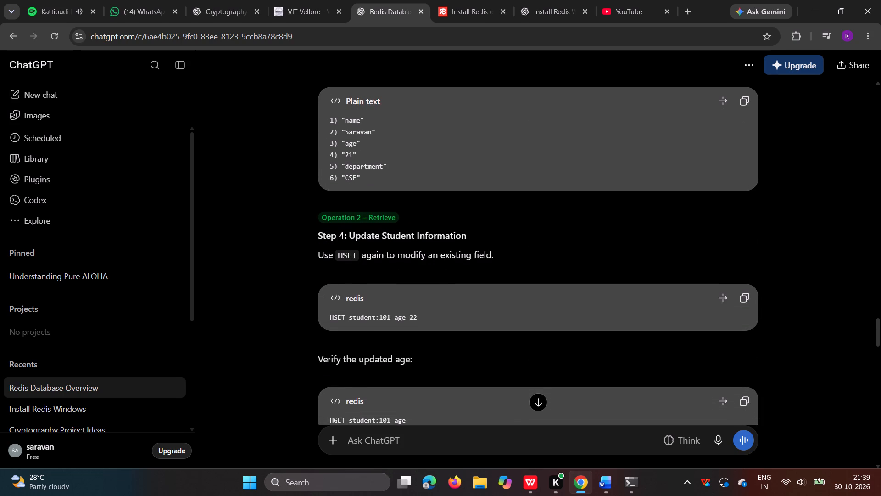
pyautogui.moveTo(370, 216); pyautogui.dragTo(408, 217)
pyautogui.hotkey('ctrl', 'c')
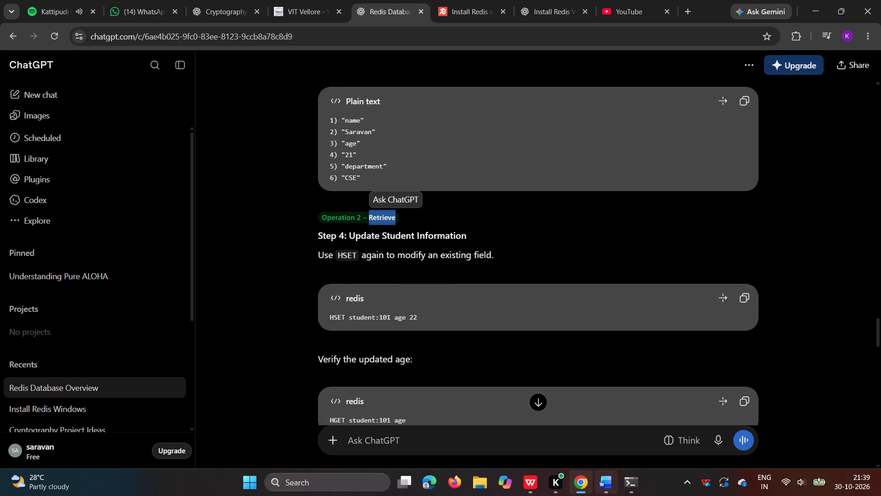
# In the Word report, replace "Create and Insert" in the Operation 2 heading with "Retrieve", keeping an unnumbered blank line before "Code :".
pyautogui.click(599, 480)
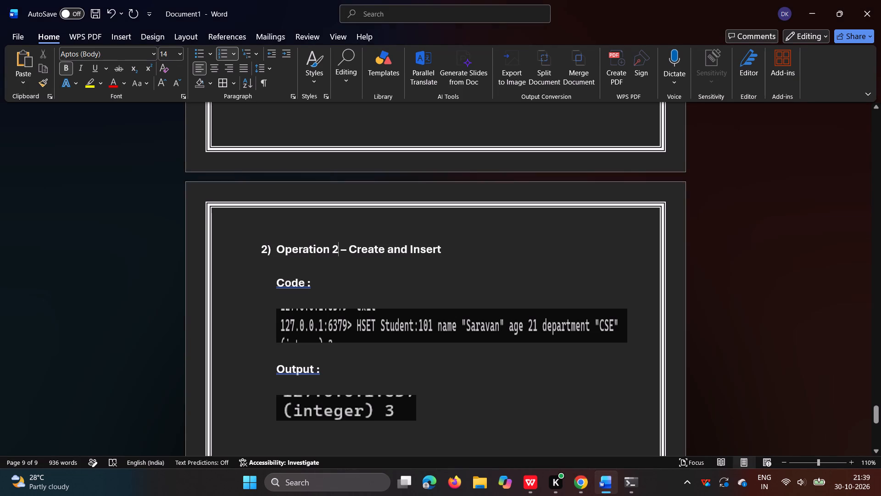
pyautogui.moveTo(348, 248); pyautogui.dragTo(453, 248)
pyautogui.hotkey('ctrl', 'v')
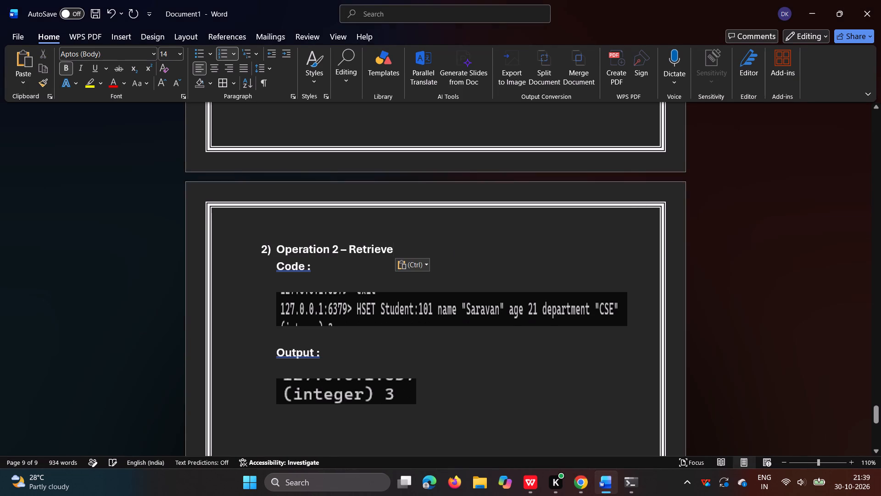
pyautogui.press('Return')
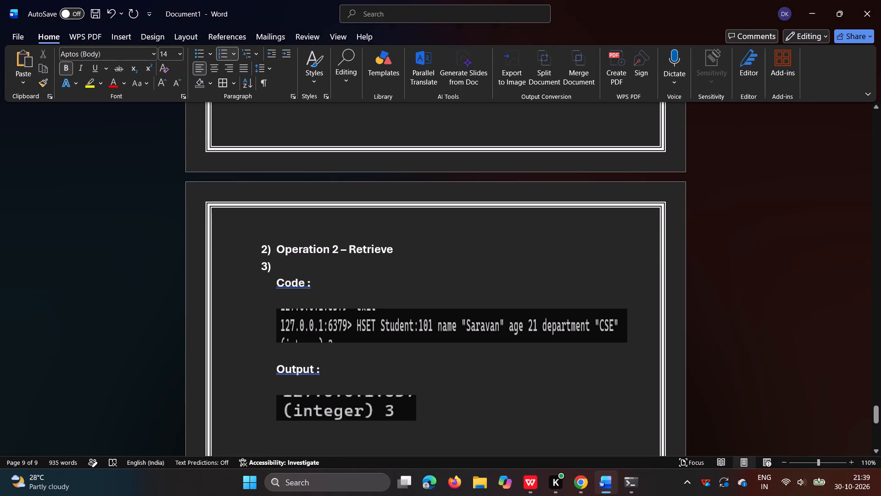
pyautogui.press('BackSpace')
# Switch to the Redis terminal, shrink its window over the ChatGPT conversation, and run HGETALL Student:101 following the retrieve step.
pyautogui.click(630, 490)
pyautogui.click(579, 482)
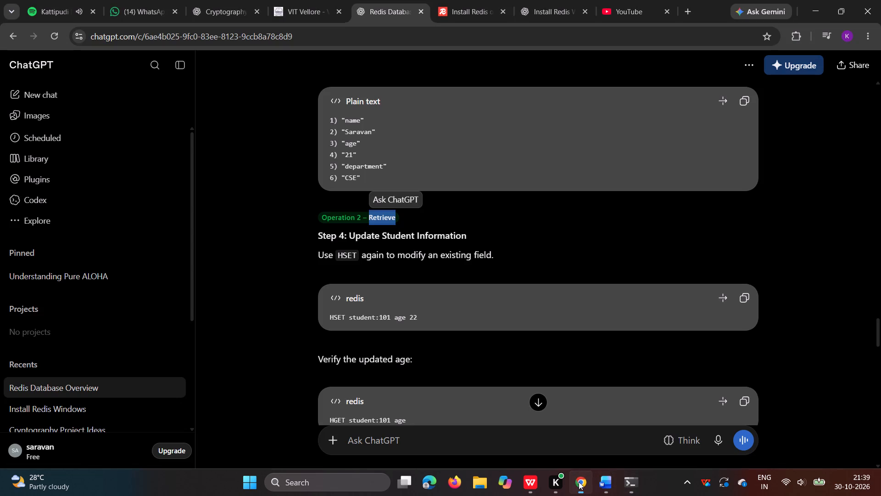
pyautogui.click(628, 491)
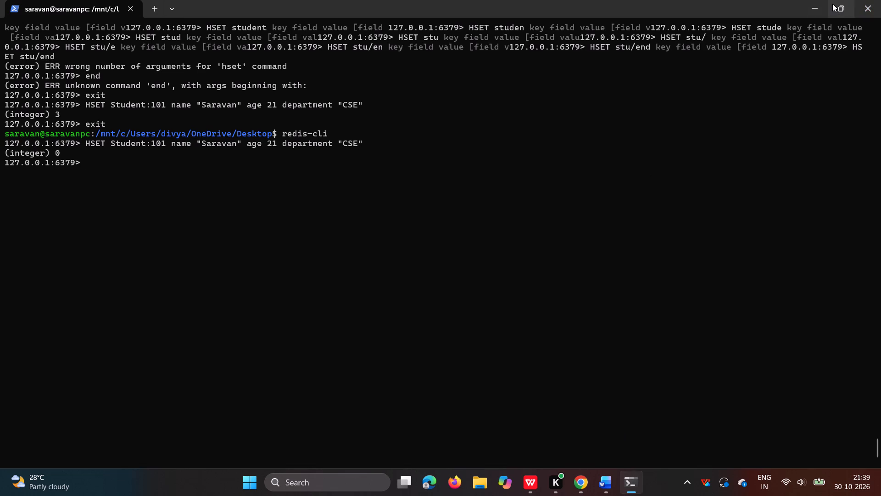
pyautogui.click(836, 7)
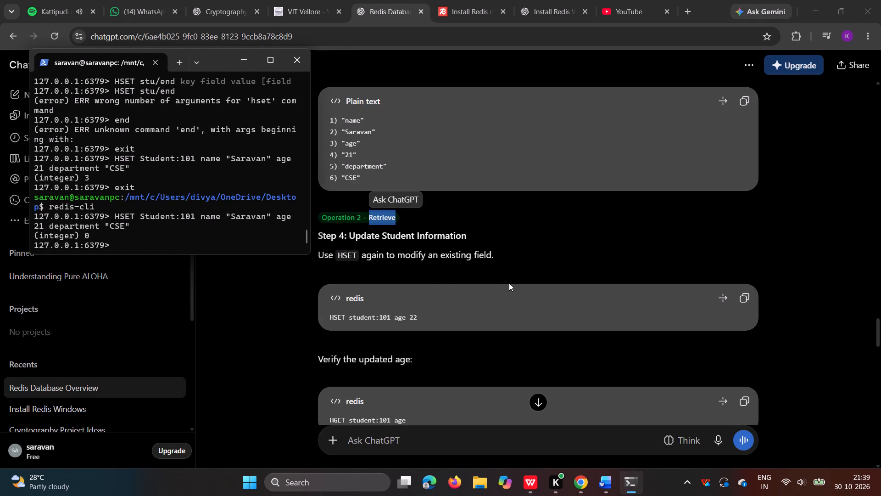
pyautogui.scroll(1, 446, 137)
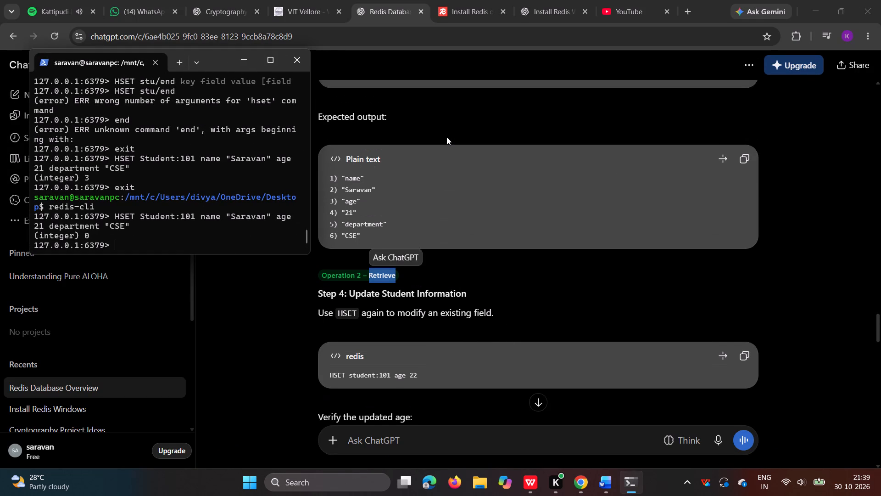
pyautogui.scroll(2, 446, 137)
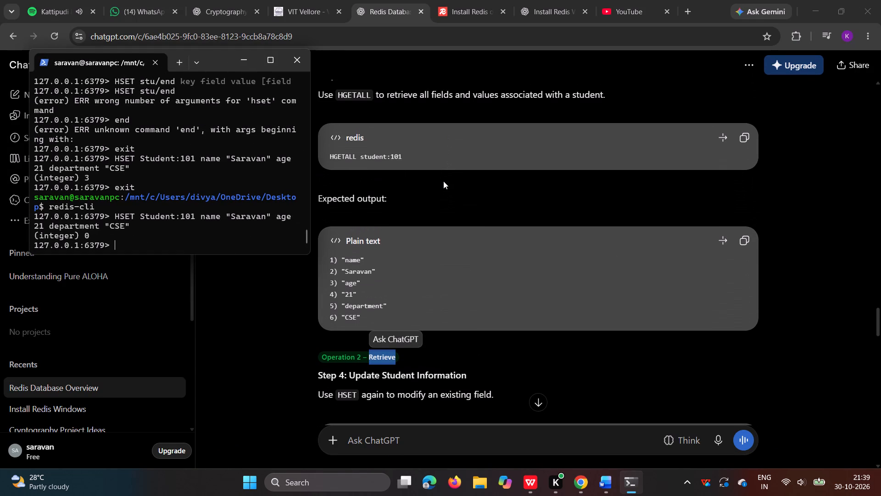
pyautogui.write('HGE')
pyautogui.write('TALL STU')
pyautogui.press('BackSpace')
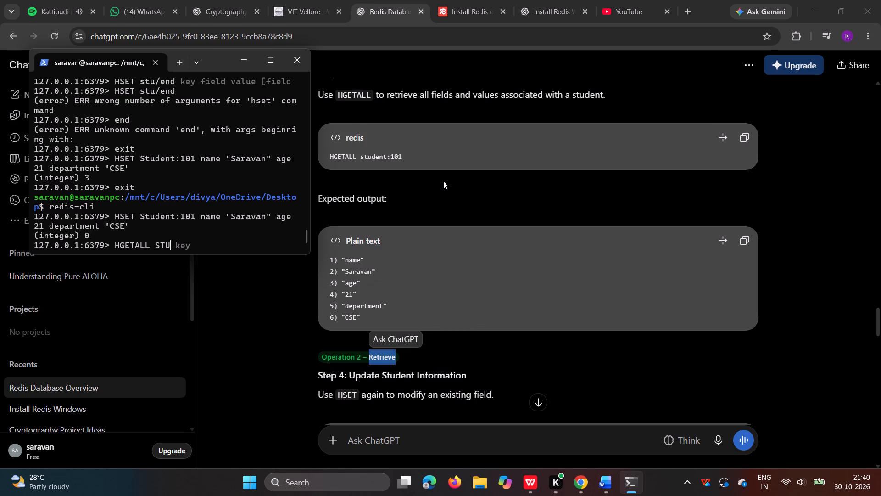
pyautogui.press('BackSpace')
pyautogui.write('tudent')
pyautogui.write(':1')
pyautogui.write('01')
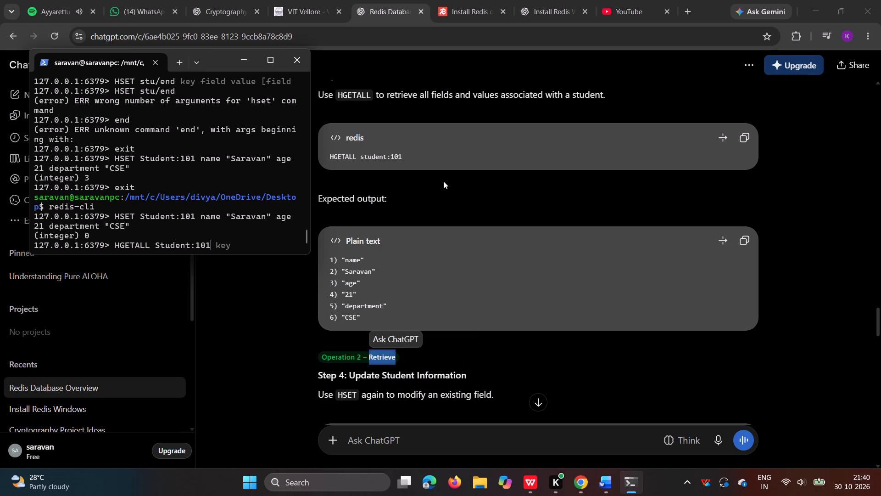
pyautogui.press('Return')
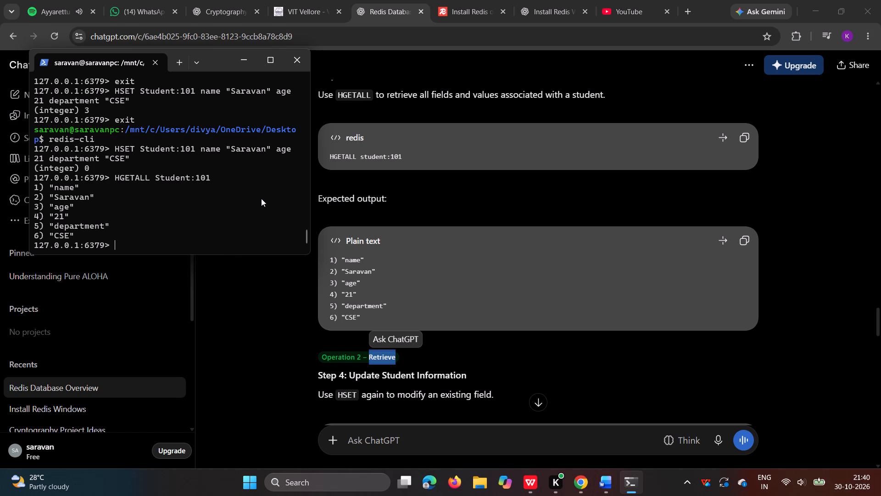
# Snip the HGETALL Student:101 command line and use it to replace the Operation 2 code screenshot in the Word report, enlarged proportionally.
pyautogui.press('shift+super+s')
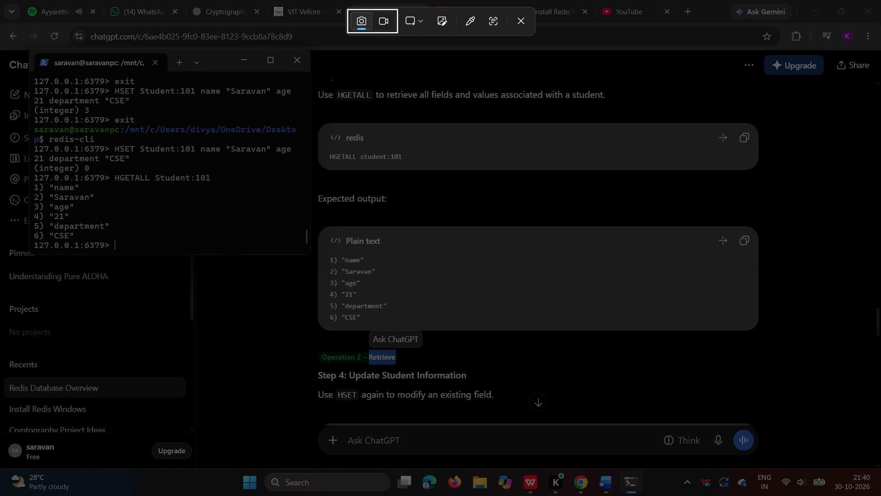
pyautogui.moveTo(33, 170); pyautogui.dragTo(217, 188)
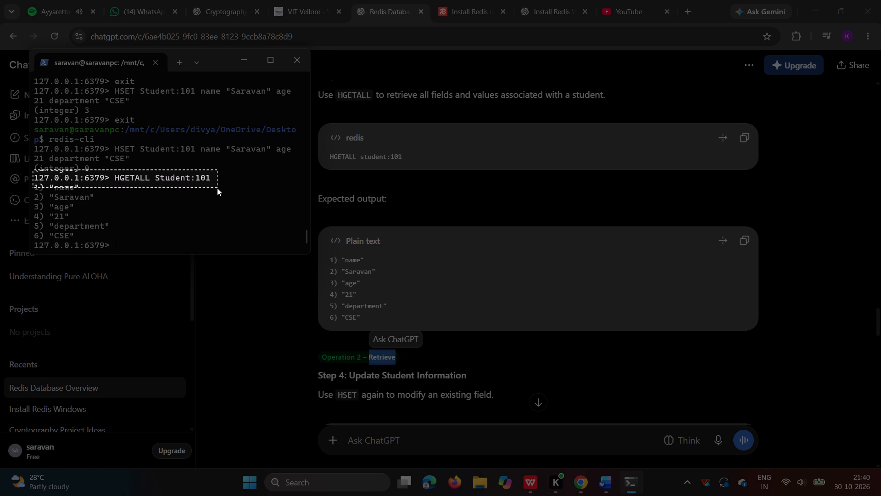
pyautogui.moveTo(217, 188); pyautogui.dragTo(222, 188)
pyautogui.moveTo(222, 188); pyautogui.dragTo(220, 187)
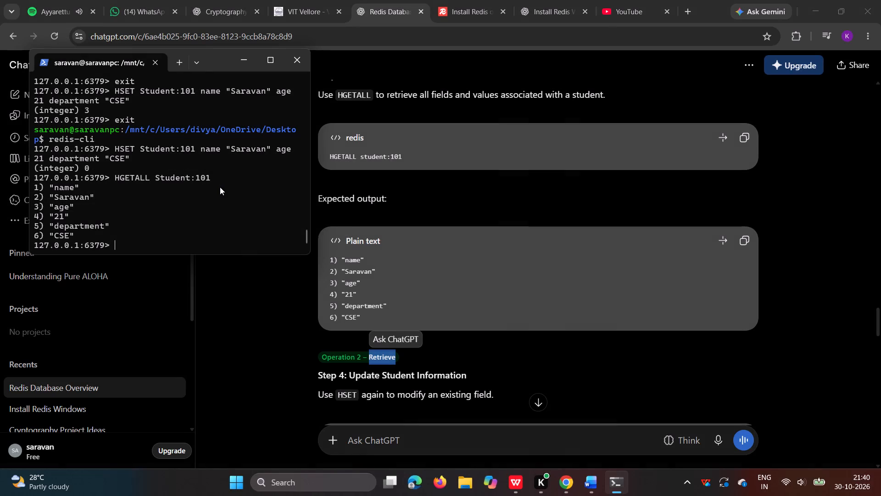
pyautogui.click(599, 495)
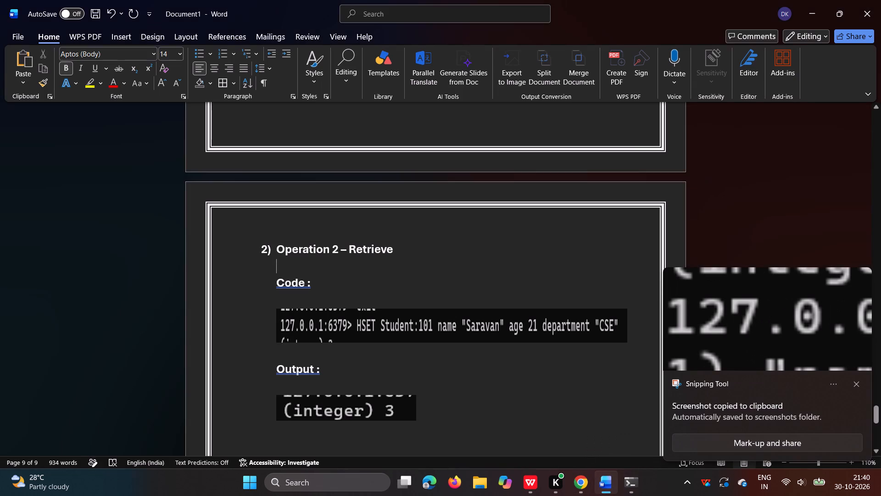
pyautogui.click(347, 320)
pyautogui.press('BackSpace')
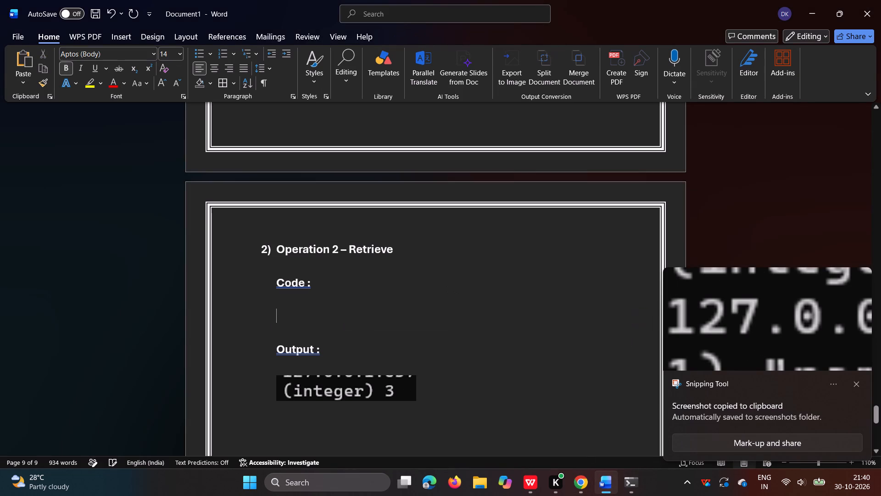
pyautogui.hotkey('ctrl', 'v')
pyautogui.click(446, 325)
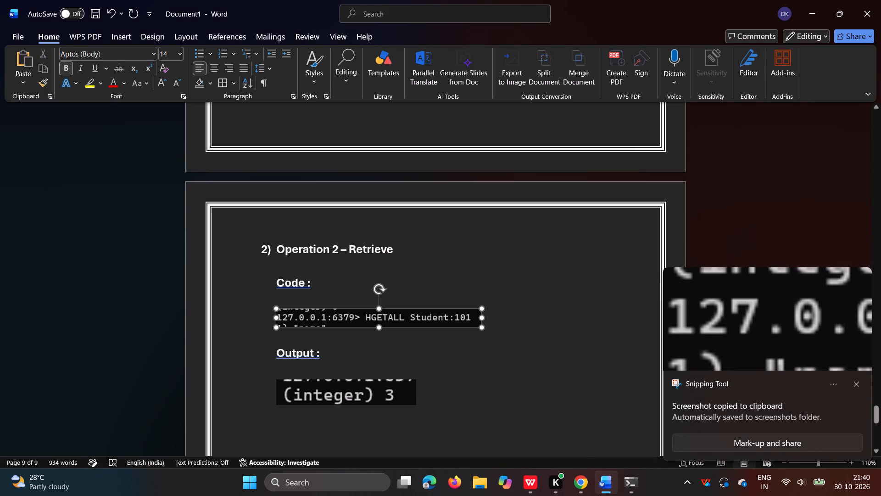
pyautogui.moveTo(480, 327); pyautogui.dragTo(564, 343)
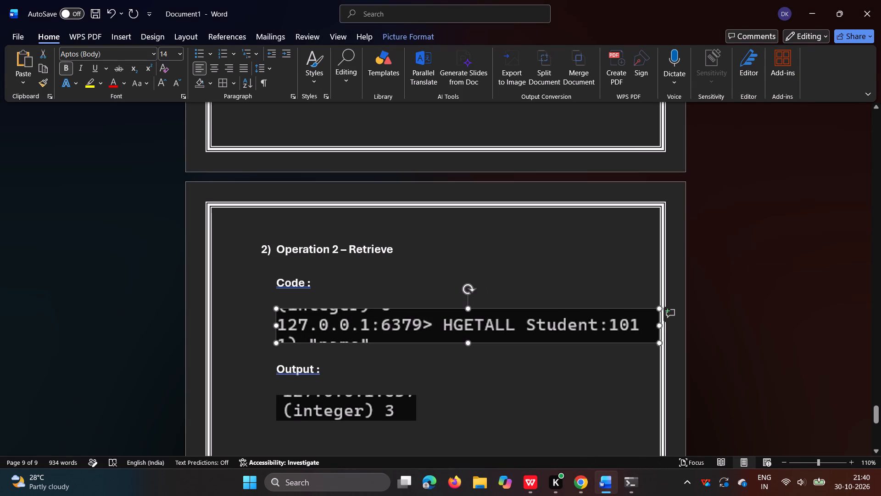
pyautogui.moveTo(564, 343); pyautogui.dragTo(538, 337)
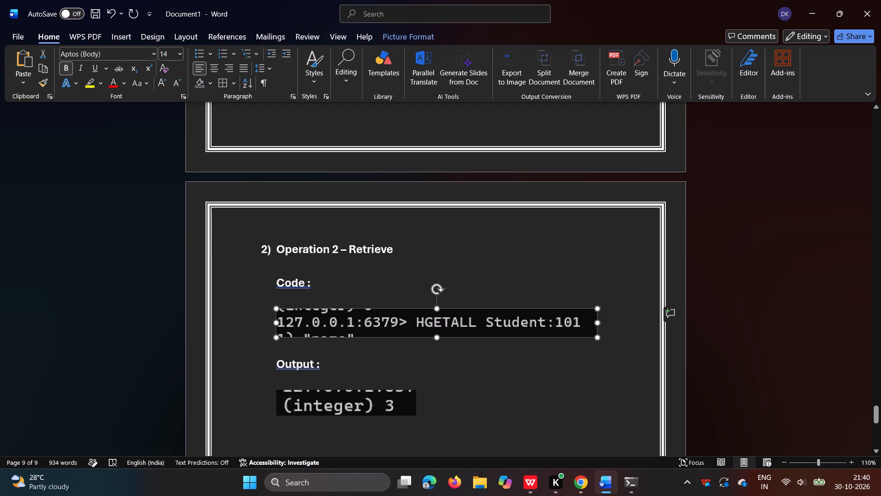
# Replace the old Operation 2 output screenshot with a proportionally enlarged snip of the six HGETALL result lines from the terminal.
pyautogui.click(367, 409)
pyautogui.press('BackSpace')
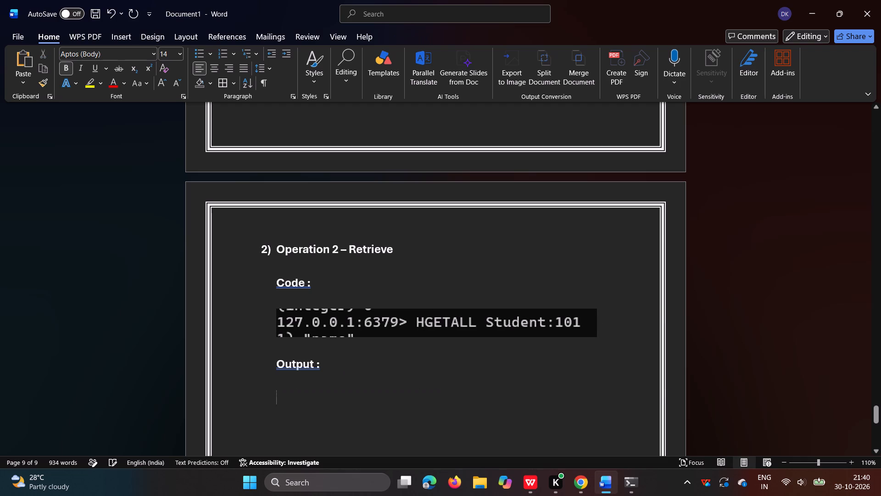
pyautogui.click(620, 479)
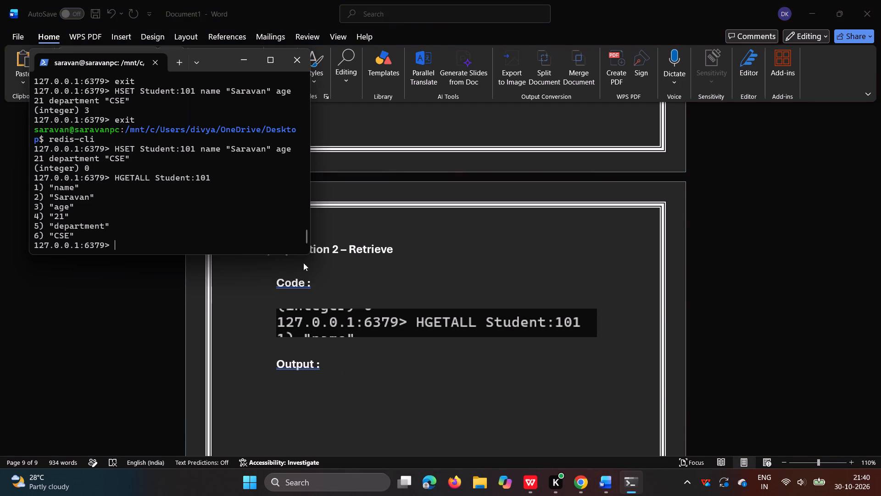
pyautogui.press('shift+super+s')
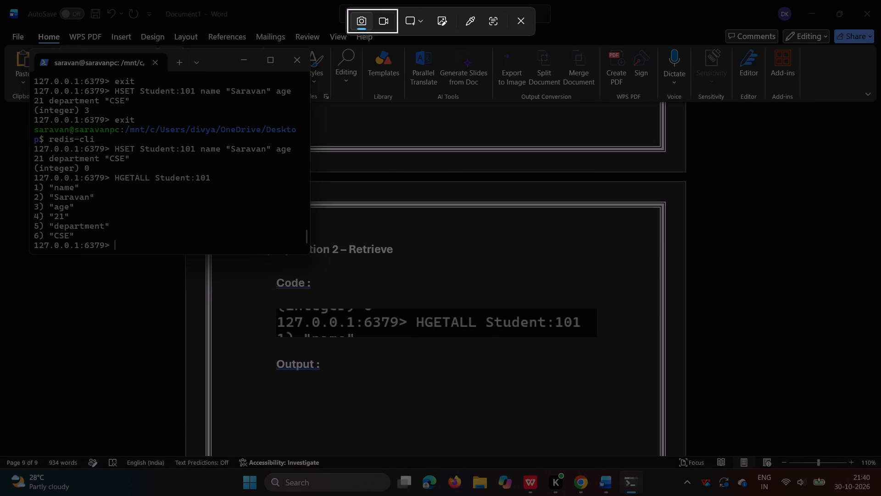
pyautogui.moveTo(33, 180); pyautogui.dragTo(180, 242)
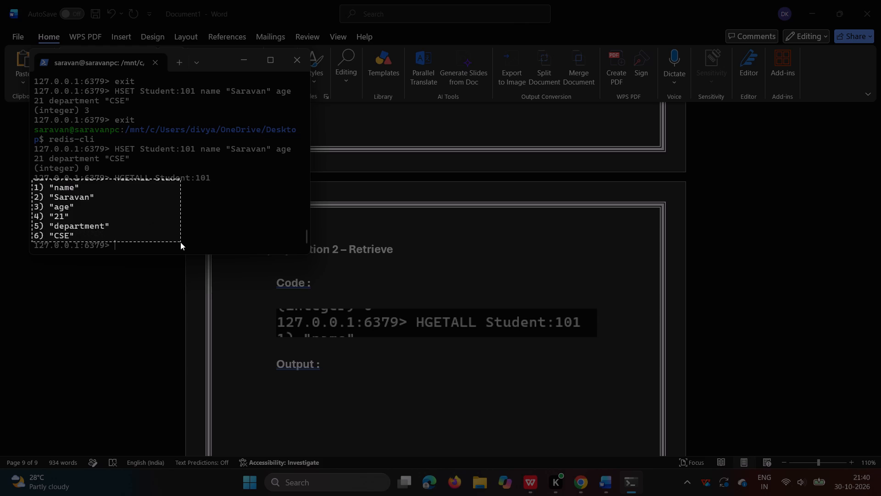
pyautogui.moveTo(180, 242); pyautogui.dragTo(163, 250)
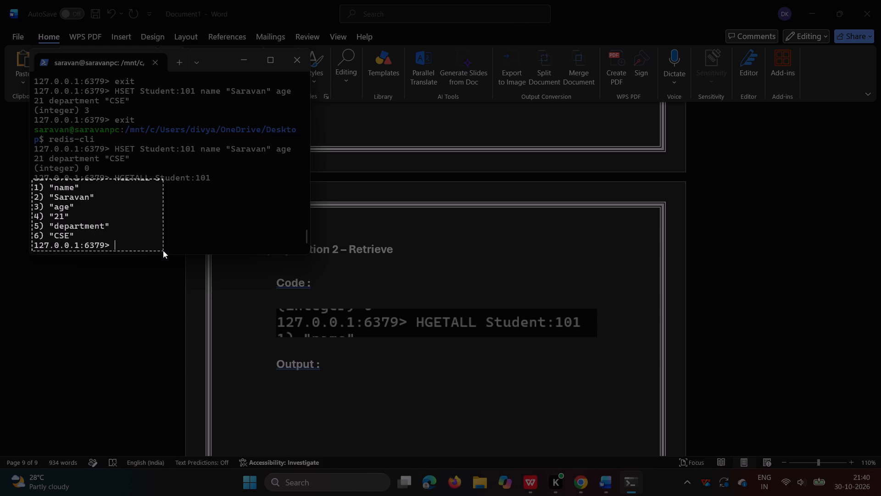
pyautogui.moveTo(163, 250); pyautogui.dragTo(151, 242)
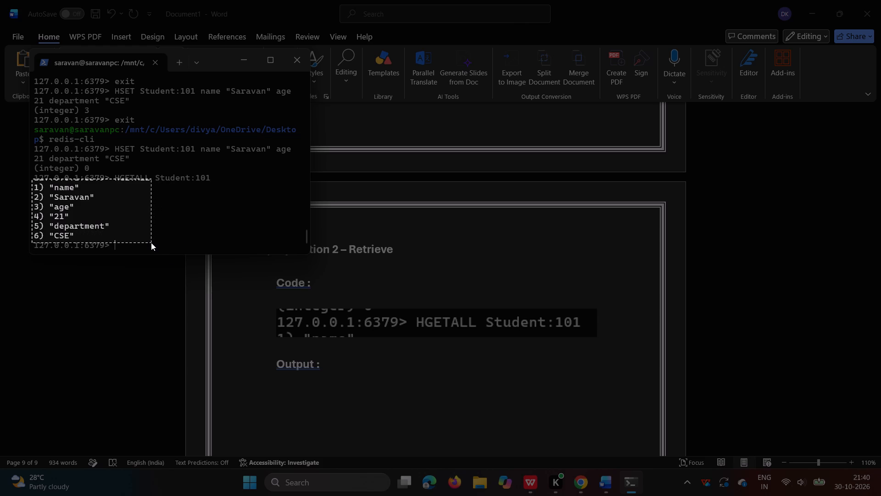
pyautogui.moveTo(151, 242); pyautogui.dragTo(151, 242)
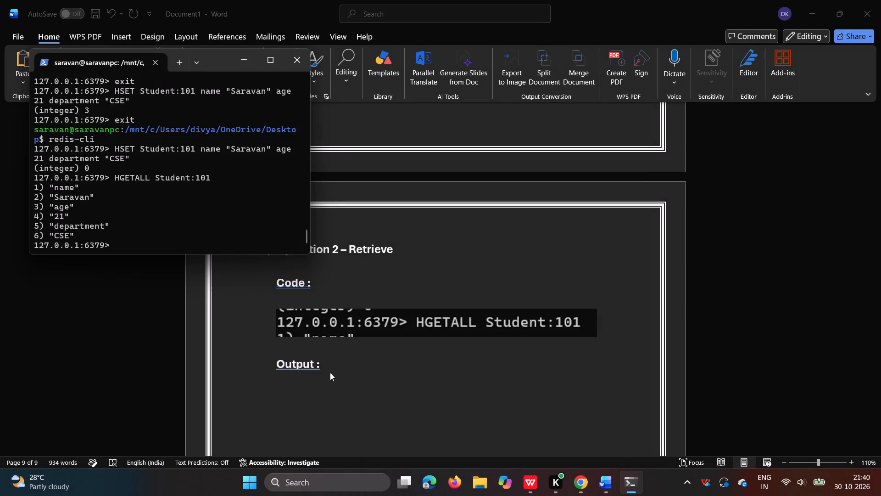
pyautogui.click(328, 373)
pyautogui.hotkey('ctrl', 'v')
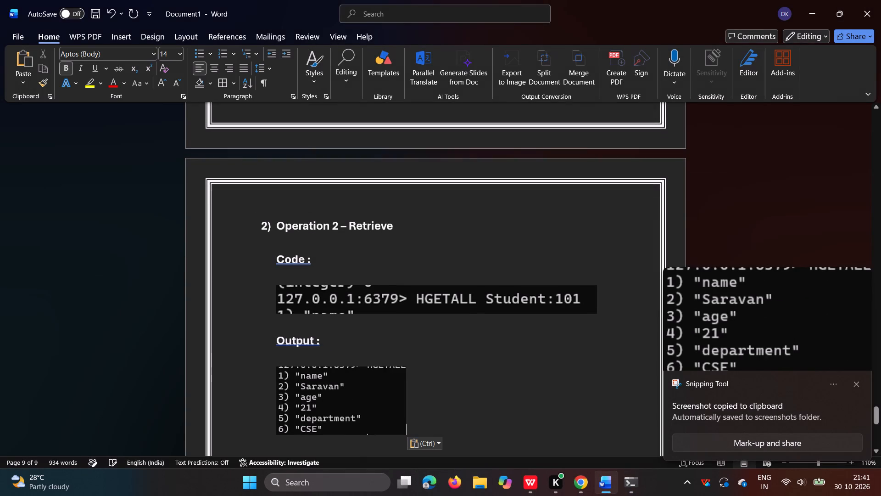
pyautogui.click(356, 390)
pyautogui.scroll(-1, 357, 391)
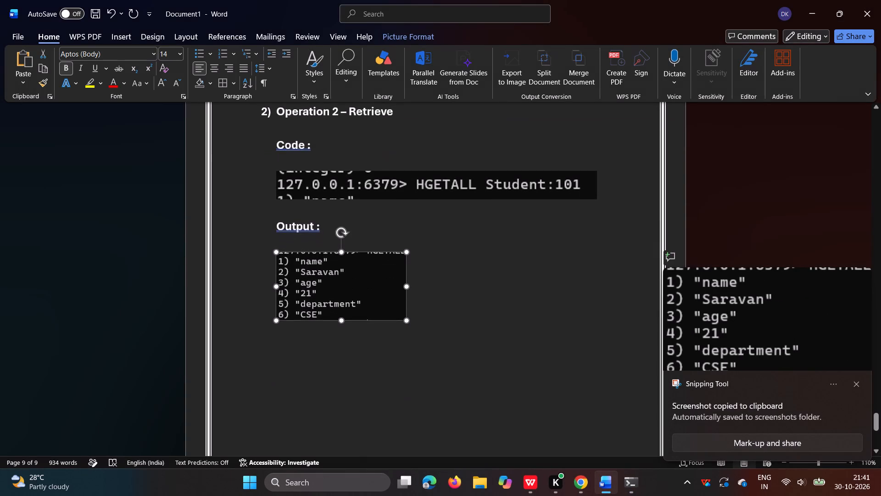
pyautogui.moveTo(406, 322); pyautogui.dragTo(493, 320)
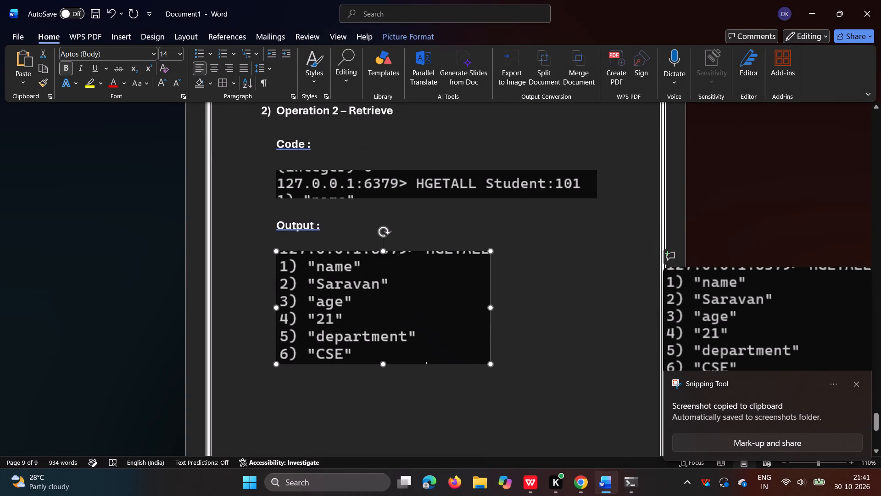
pyautogui.moveTo(493, 320); pyautogui.dragTo(496, 320)
pyautogui.click(527, 303)
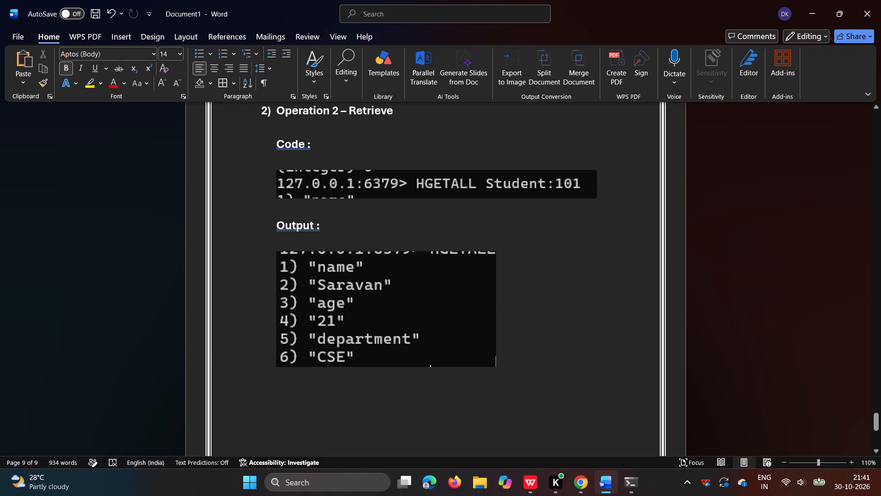
# Copy the Operation 2 block from its heading through the output screenshot and paste it below, leaving a blank gap.
pyautogui.scroll(1, 506, 365)
pyautogui.scroll(-1, 304, 313)
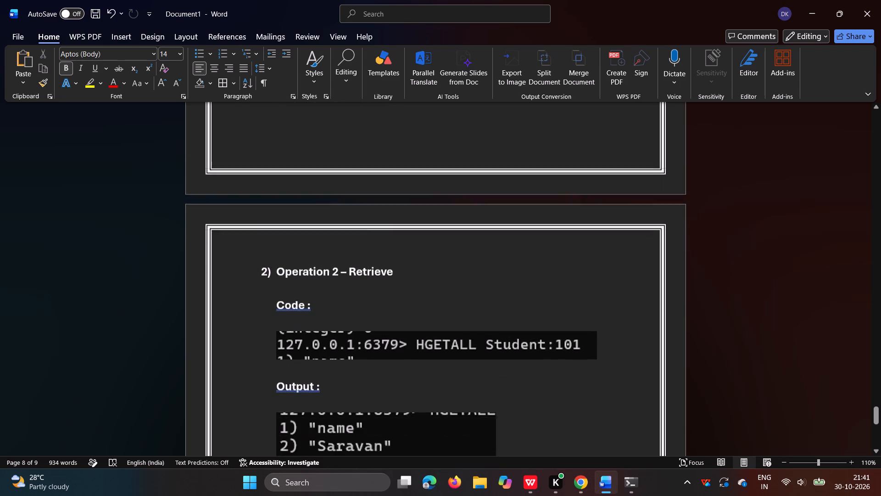
pyautogui.scroll(-1, 304, 313)
pyautogui.moveTo(259, 217); pyautogui.dragTo(464, 450)
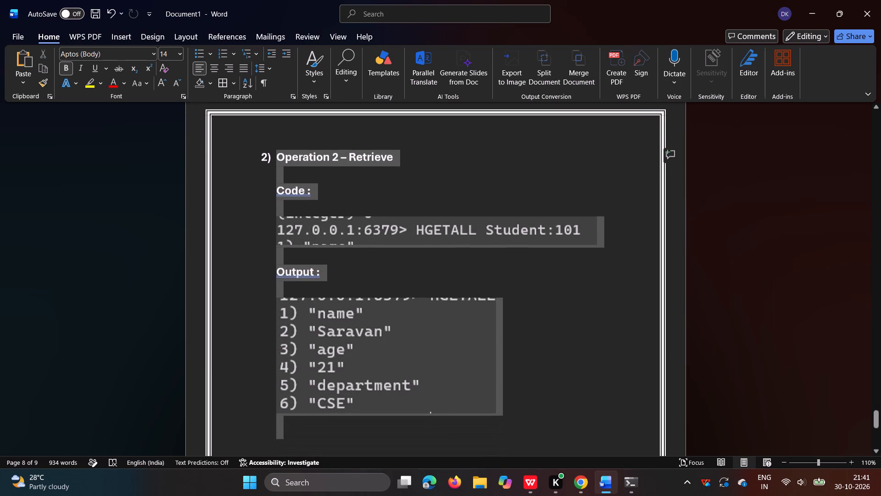
pyautogui.moveTo(464, 450); pyautogui.dragTo(474, 387)
pyautogui.hotkey('ctrl', 'c')
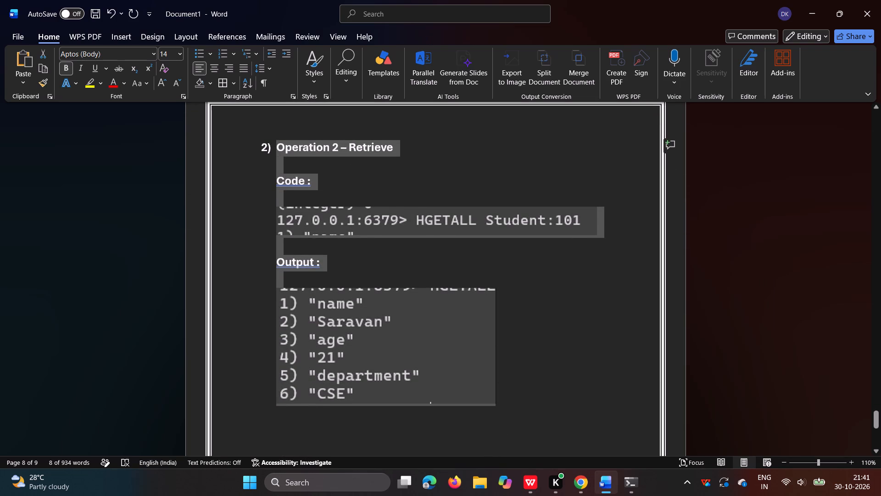
pyautogui.click(530, 378)
pyautogui.press('Return')
pyautogui.press('Return')
pyautogui.press('BackSpace')
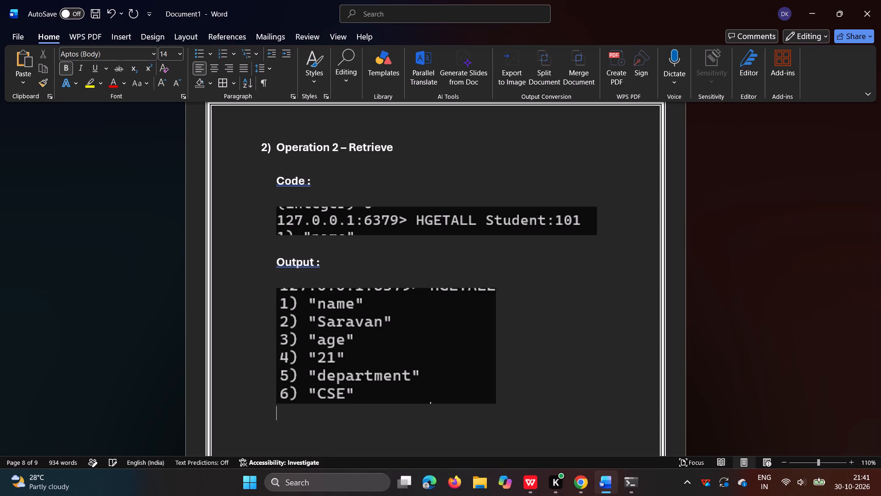
pyautogui.press('BackSpace')
pyautogui.press('Return')
pyautogui.hotkey('ctrl', 'v')
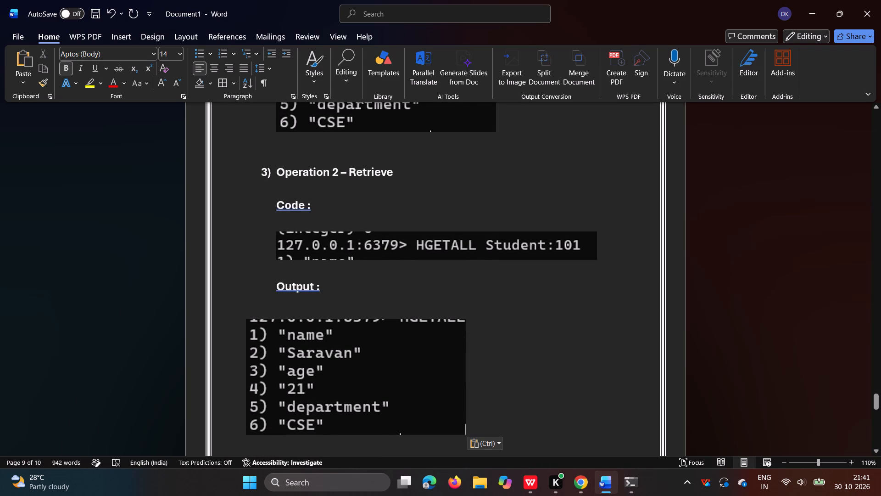
pyautogui.scroll(1, 390, 242)
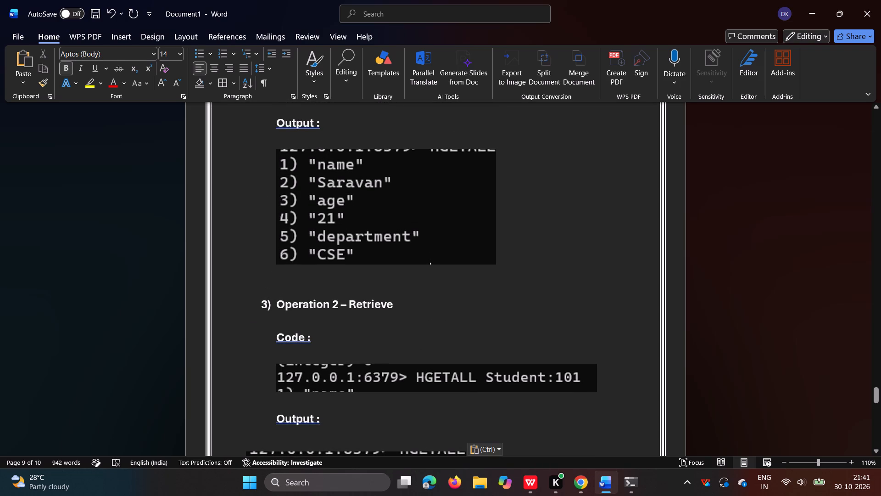
# Change the operation number in the pasted third block's heading to 3.
pyautogui.click(338, 306)
pyautogui.press('BackSpace')
pyautogui.press('3')
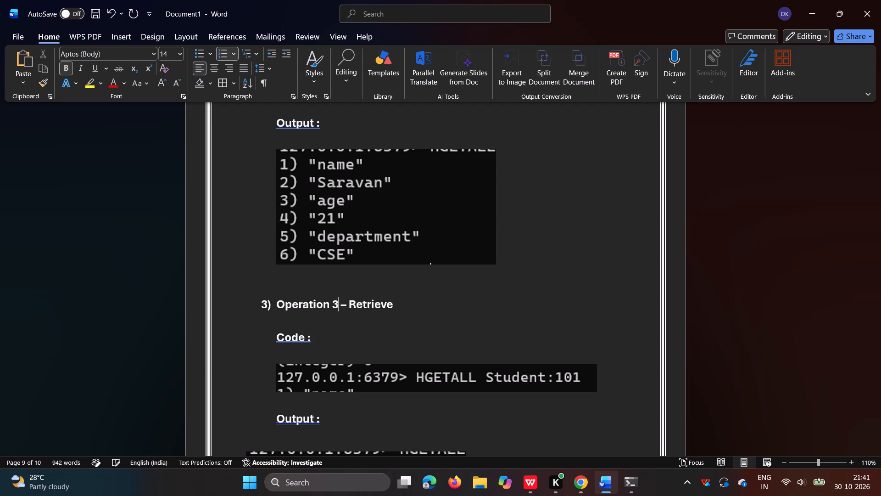
# Copy the word Update from ChatGPT's Operation 3 label and use it to replace Retrieve in the Word report's Operation 3 heading.
pyautogui.click(582, 495)
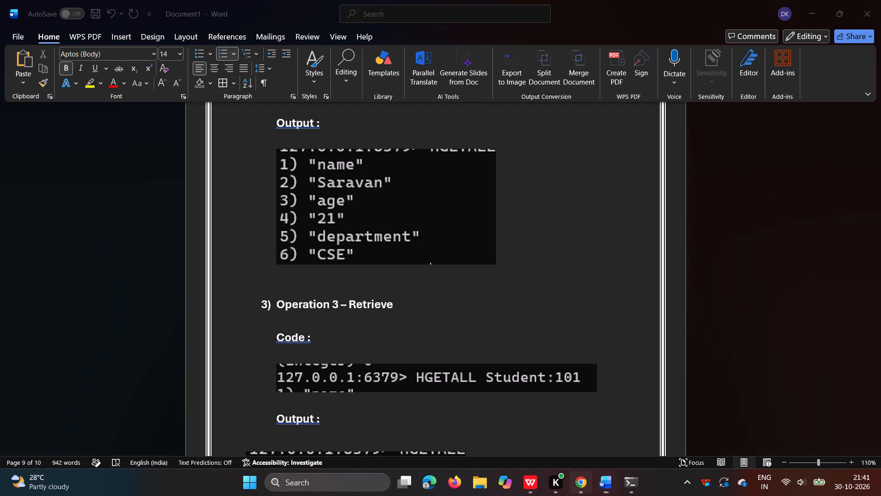
pyautogui.scroll(-4, 416, 331)
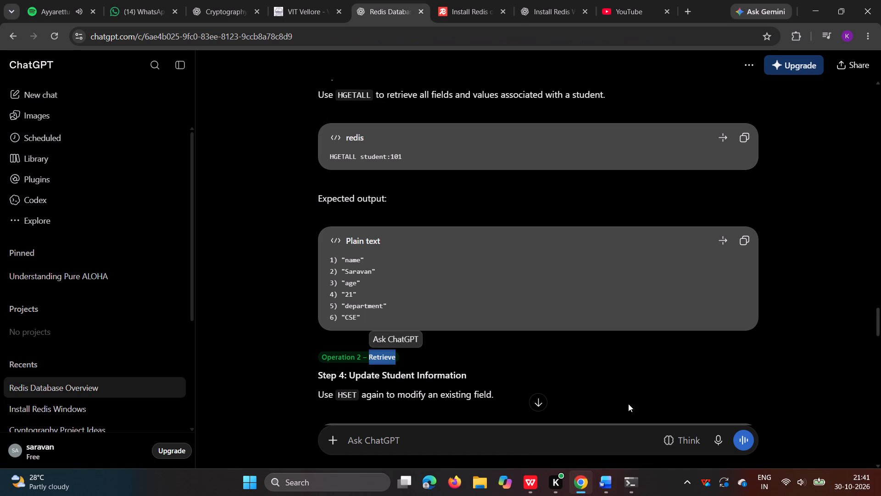
pyautogui.scroll(-4, 628, 404)
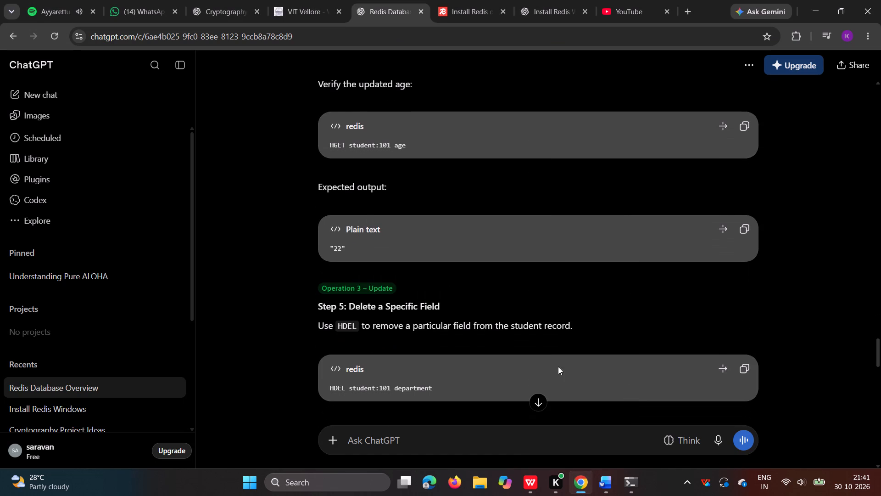
pyautogui.moveTo(368, 288); pyautogui.dragTo(402, 288)
pyautogui.hotkey('ctrl', 'c')
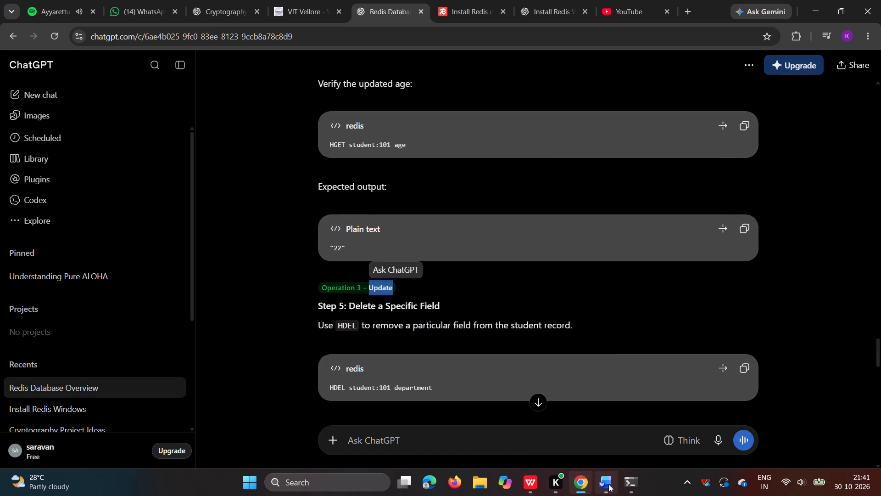
pyautogui.click(608, 484)
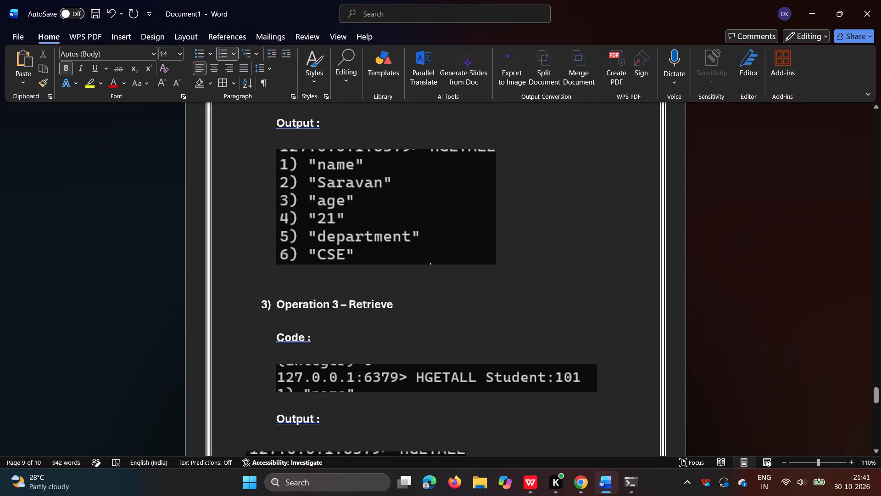
pyautogui.click(399, 304)
pyautogui.press('BackSpace')
pyautogui.press('BackSpace')
pyautogui.press('BackSpace')
pyautogui.press('BackSpace')
pyautogui.press('BackSpace')
pyautogui.press('BackSpace')
pyautogui.press('BackSpace')
pyautogui.press('BackSpace')
pyautogui.press('space')
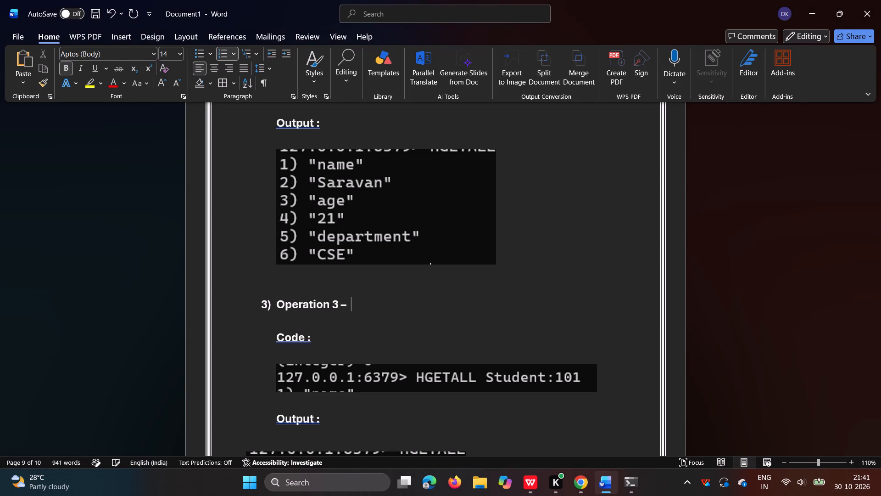
pyautogui.hotkey('ctrl', 'v')
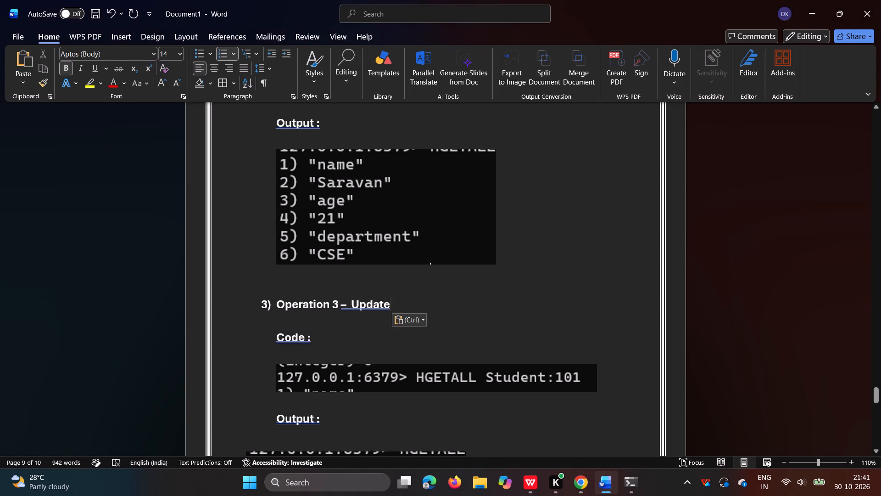
# Review the report from the use cases table through the Operation 3 block, ending on its code screenshot.
pyautogui.scroll(-1, 524, 382)
pyautogui.scroll(1, 513, 383)
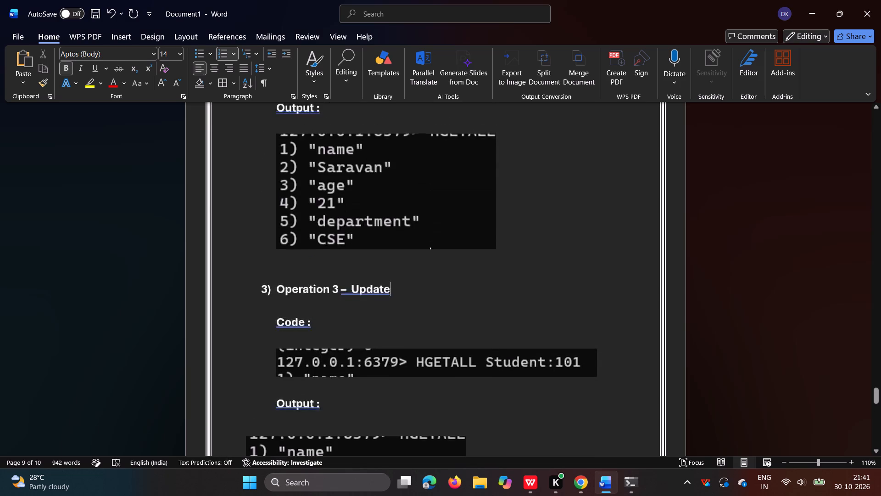
pyautogui.scroll(1, 513, 383)
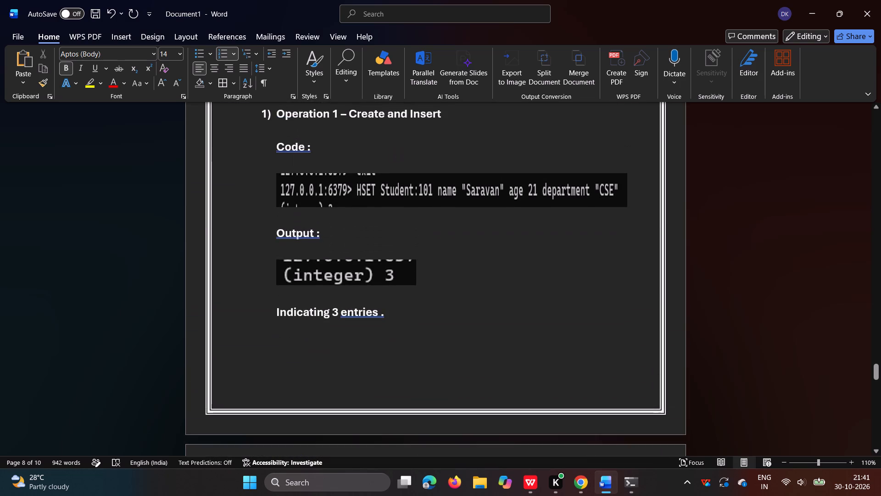
pyautogui.scroll(3, 536, 426)
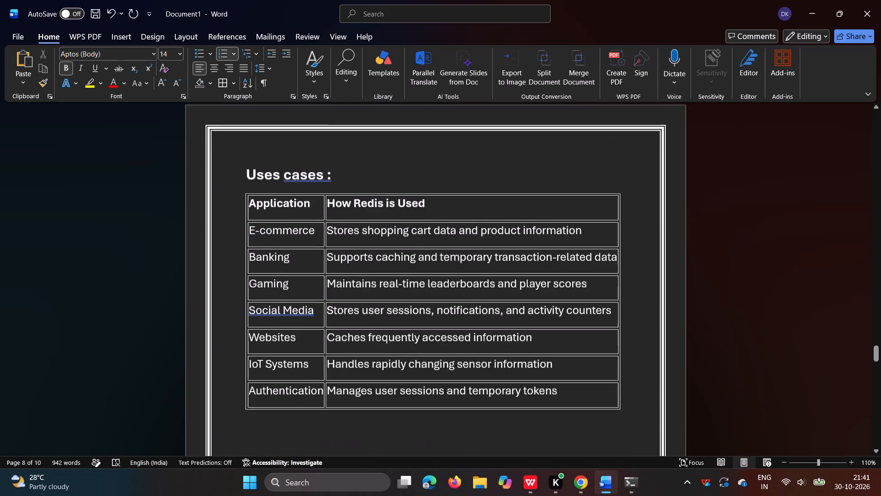
pyautogui.scroll(-1, 536, 426)
pyautogui.scroll(-1, 462, 354)
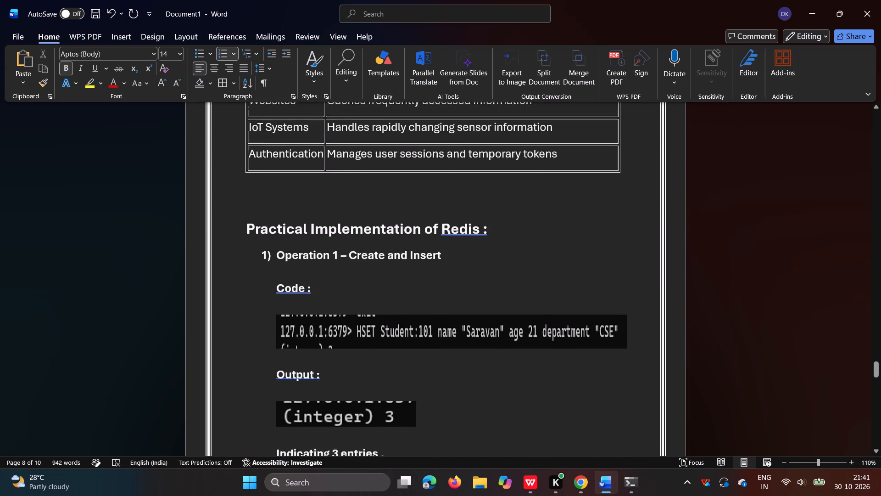
pyautogui.scroll(-4, 462, 354)
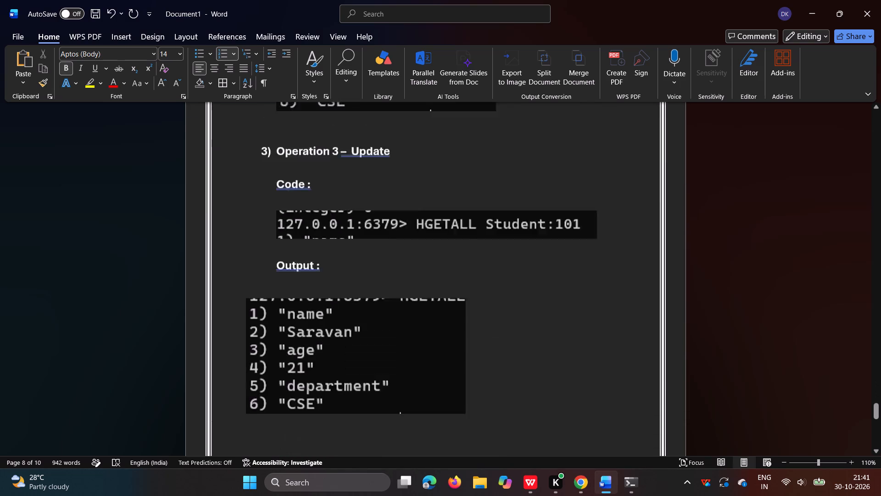
pyautogui.scroll(1, 462, 354)
pyautogui.click(387, 263)
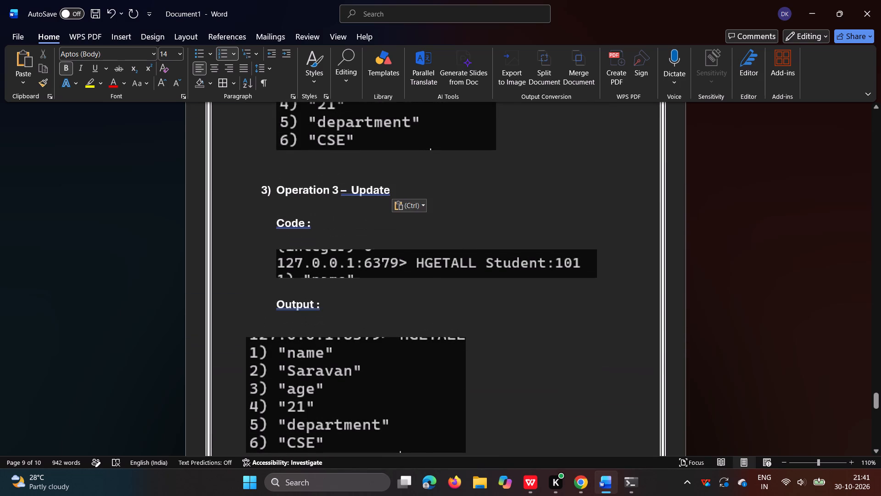
pyautogui.click(637, 491)
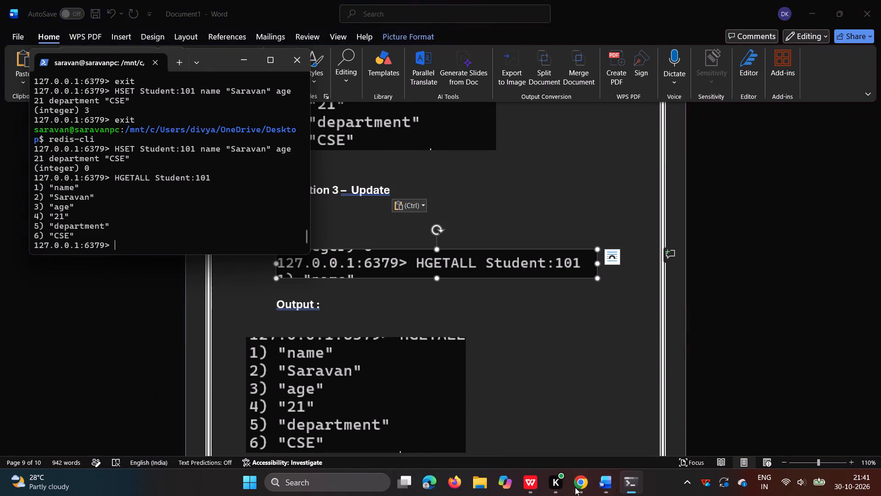
pyautogui.click(571, 487)
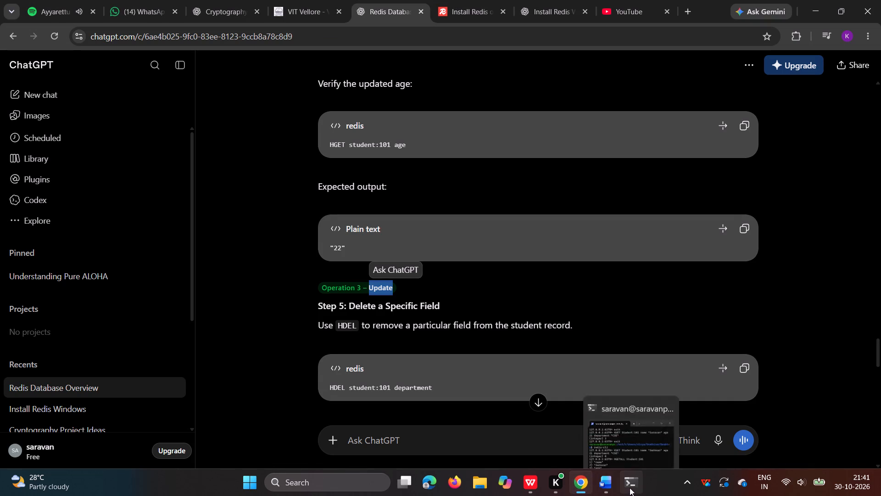
pyautogui.click(630, 488)
pyautogui.scroll(1, 448, 284)
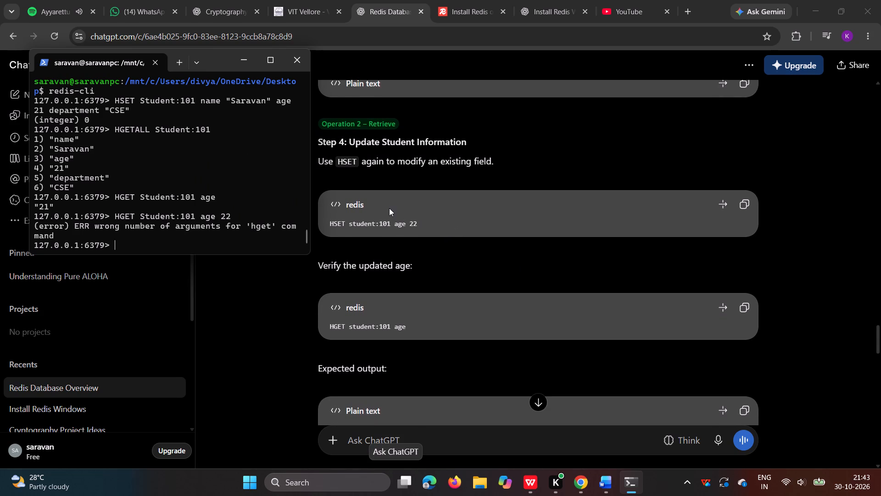
pyautogui.scroll(1, 389, 208)
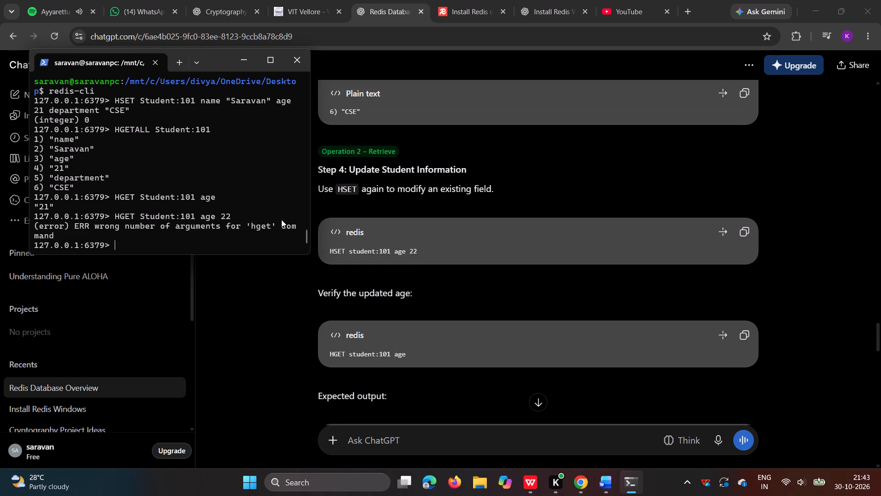
pyautogui.press('h')
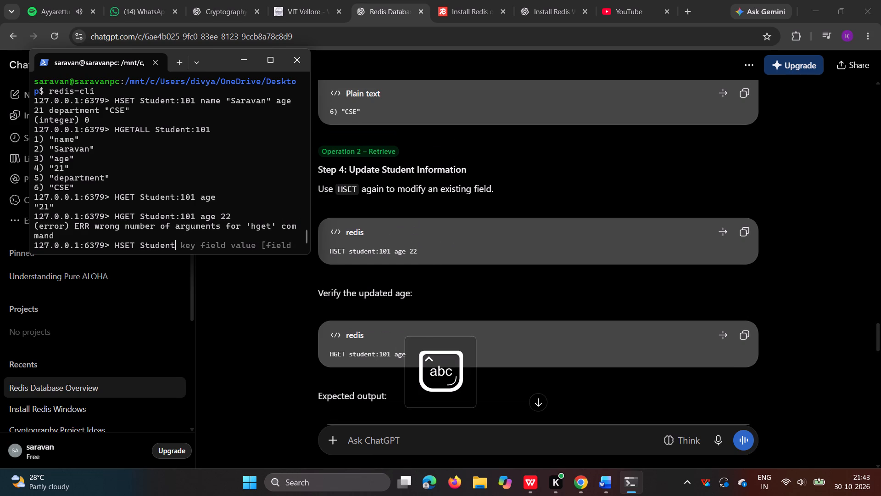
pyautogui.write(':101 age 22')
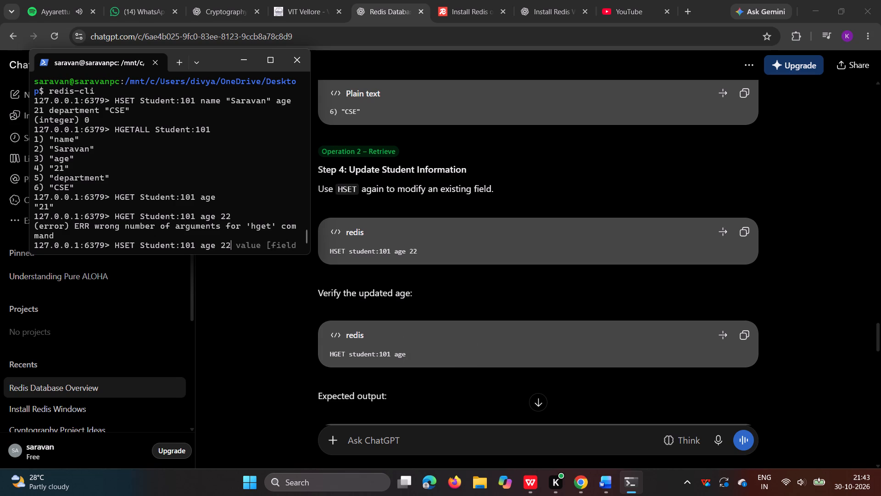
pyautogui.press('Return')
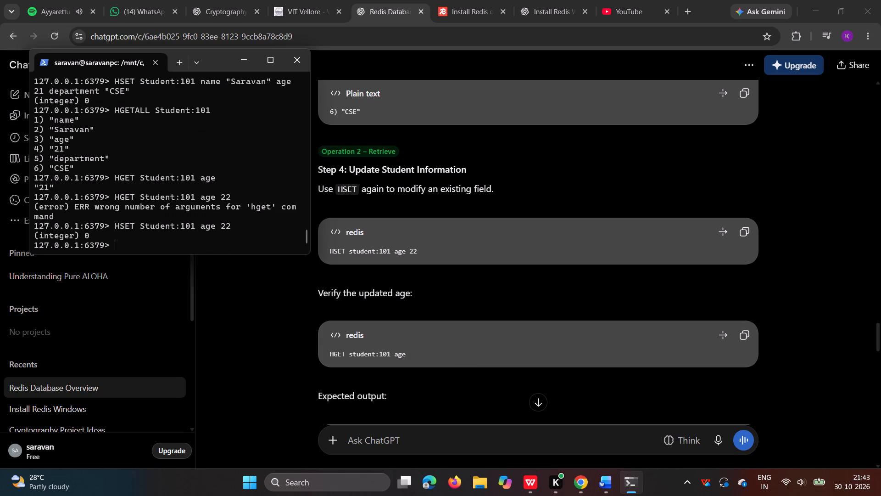
# Run HGET Student:101 age again in the Redis terminal to verify the updated age.
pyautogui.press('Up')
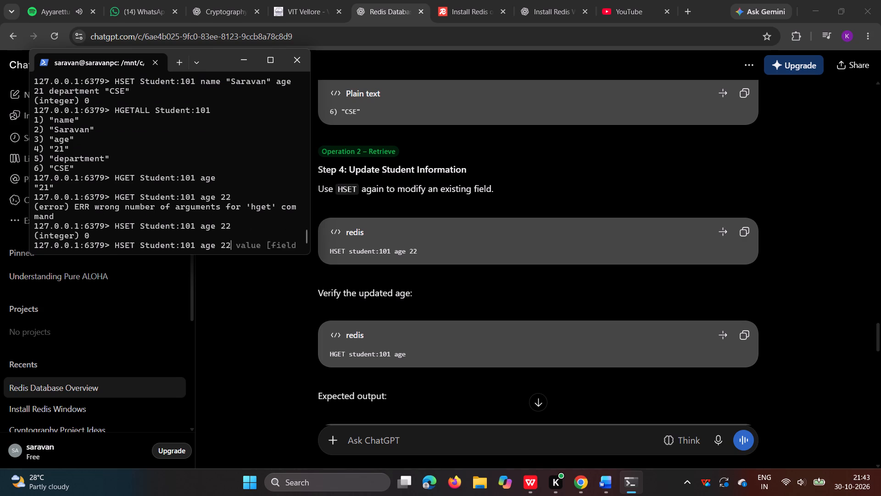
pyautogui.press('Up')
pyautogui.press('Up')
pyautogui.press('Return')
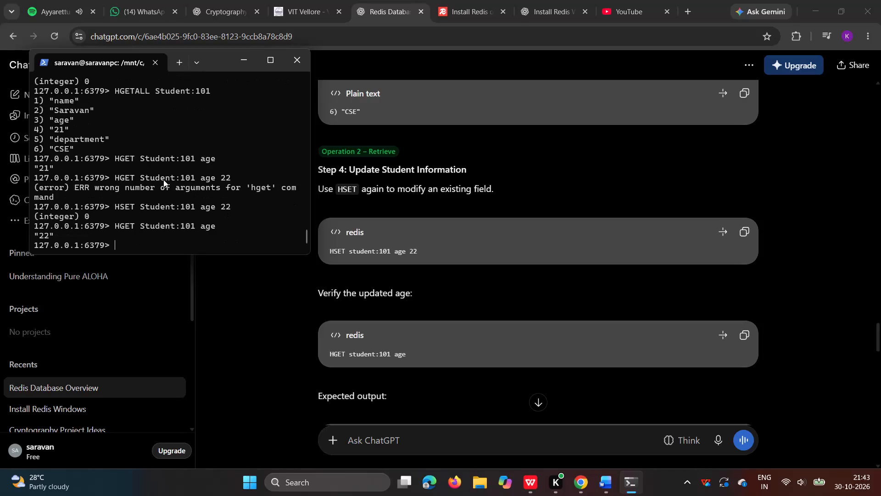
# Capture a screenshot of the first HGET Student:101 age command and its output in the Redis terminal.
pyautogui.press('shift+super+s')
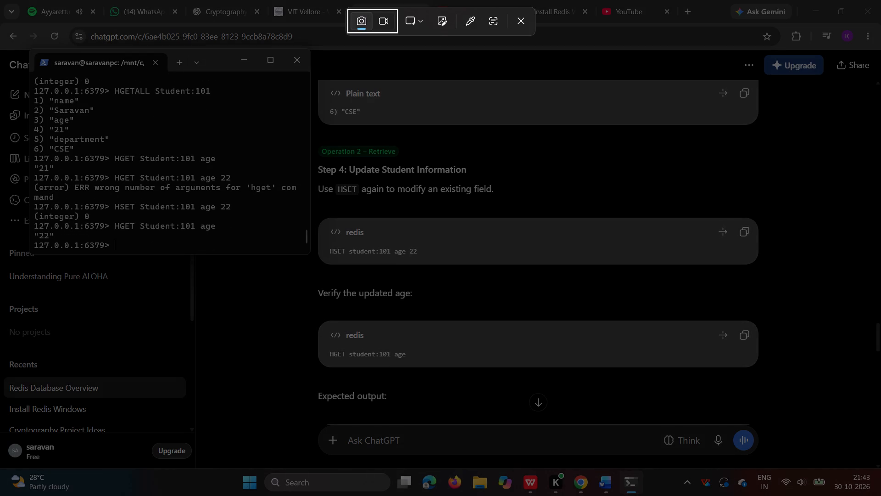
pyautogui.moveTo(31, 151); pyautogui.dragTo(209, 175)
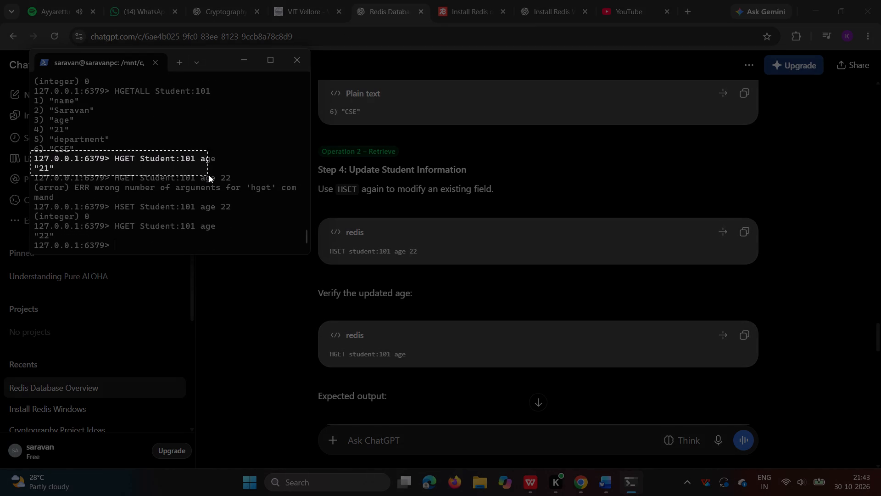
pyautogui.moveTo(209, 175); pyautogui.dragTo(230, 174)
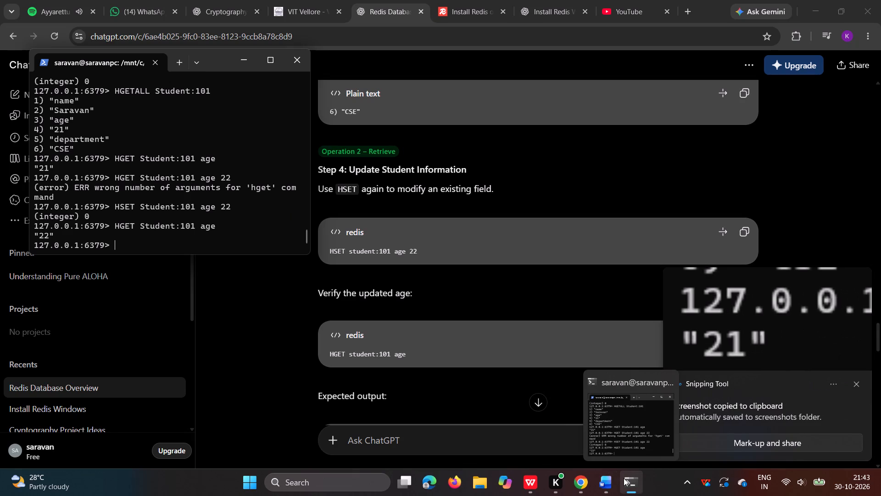
# In the Word report, replace the Output label under Operation 3 – Update with "Before execution :".
pyautogui.click(600, 485)
pyautogui.scroll(-1, 437, 349)
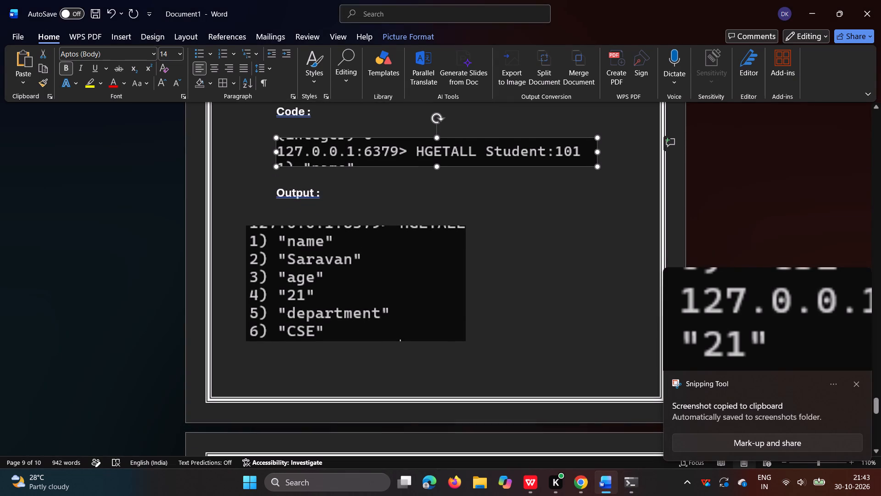
pyautogui.click(274, 195)
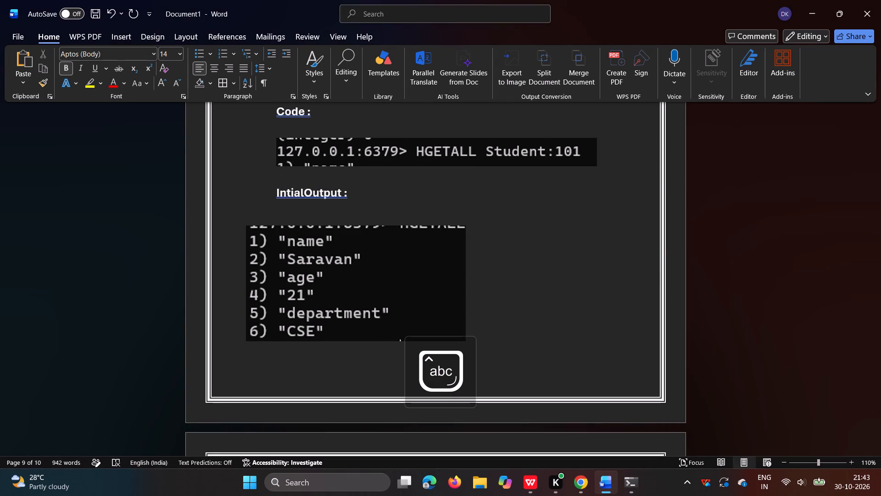
pyautogui.press('Right')
pyautogui.press('Right')
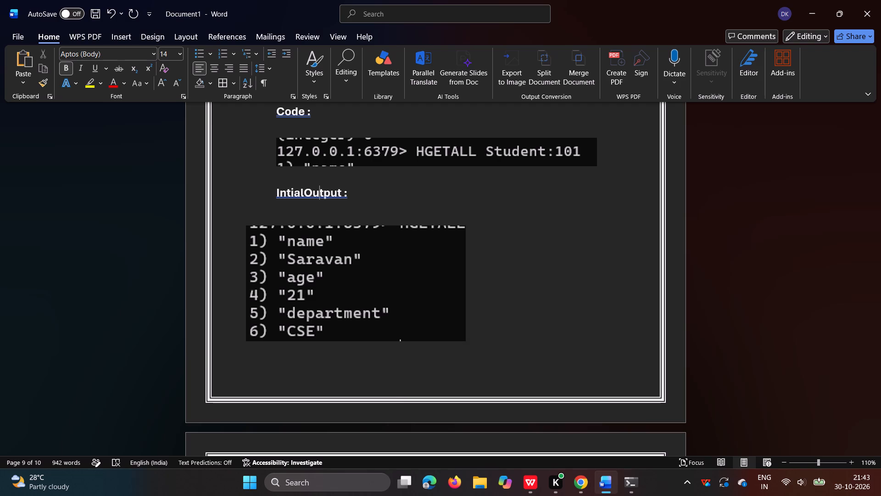
pyautogui.press('Right')
pyautogui.press('Right')
pyautogui.press('Right')
pyautogui.press('Right')
pyautogui.press('BackSpace')
pyautogui.press('BackSpace')
pyautogui.press('BackSpace')
pyautogui.press('BackSpace')
pyautogui.press('BackSpace')
pyautogui.press('BackSpace')
pyautogui.press('BackSpace')
pyautogui.press('BackSpace')
pyautogui.press('BackSpace')
pyautogui.press('BackSpace')
pyautogui.press('BackSpace')
pyautogui.press('BackSpace')
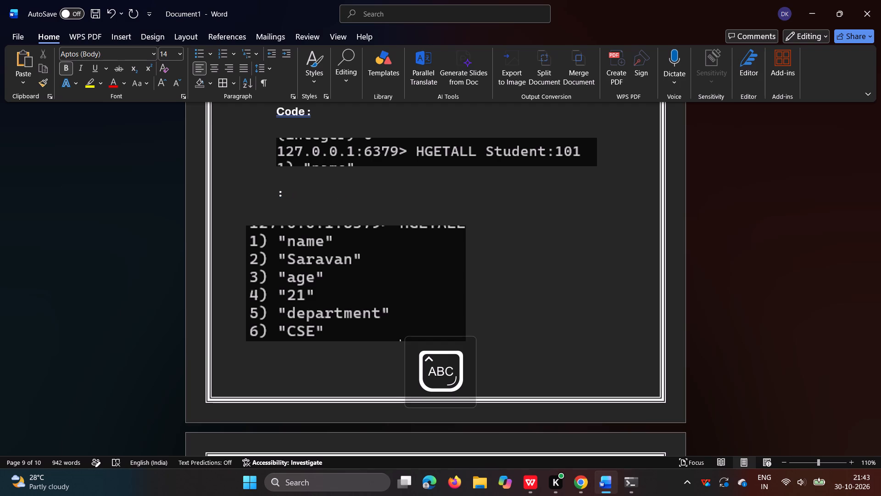
pyautogui.write('efore execution')
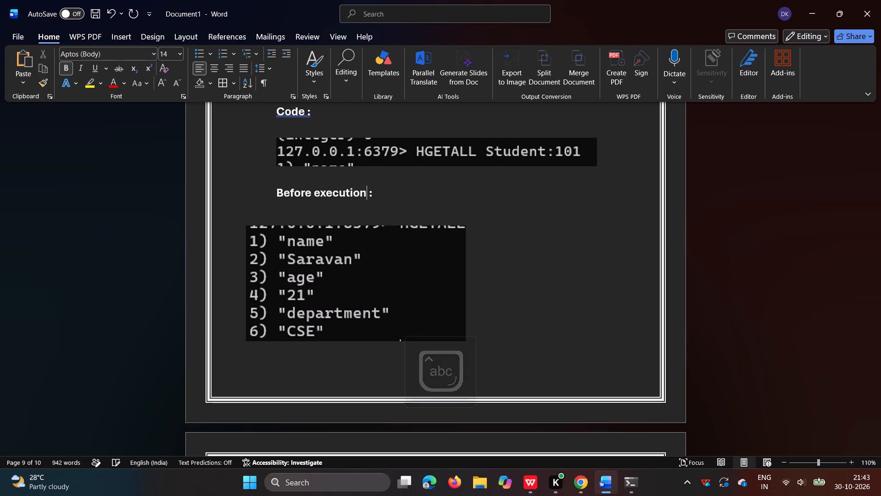
pyautogui.press('space')
# Delete the old HGETALL output screenshot below the "Before execution :" label in Operation 3.
pyautogui.scroll(1, 275, 191)
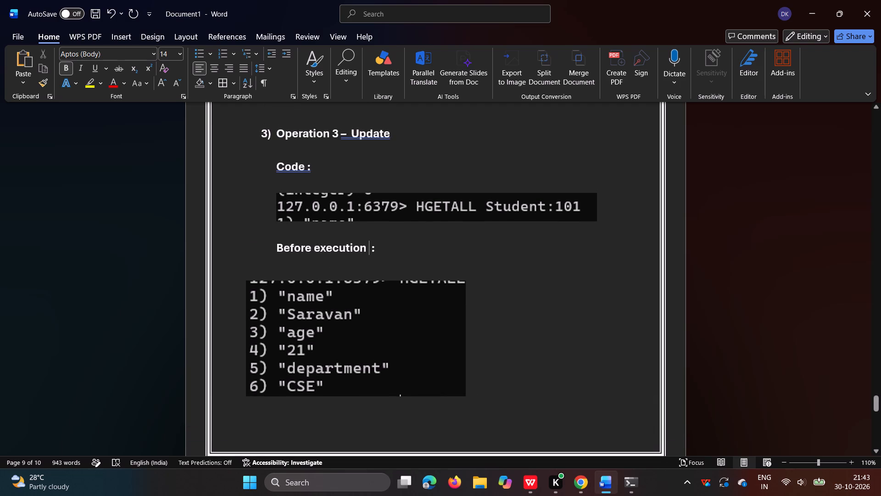
pyautogui.click(413, 306)
pyautogui.press('BackSpace')
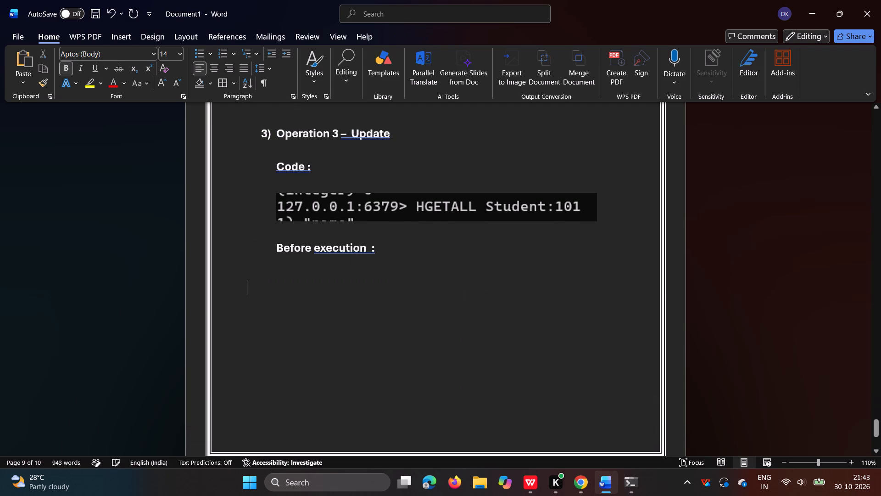
# Add an indented "After execution :" label below "Before execution :", leaving blank space between them.
pyautogui.scroll(-1, 506, 317)
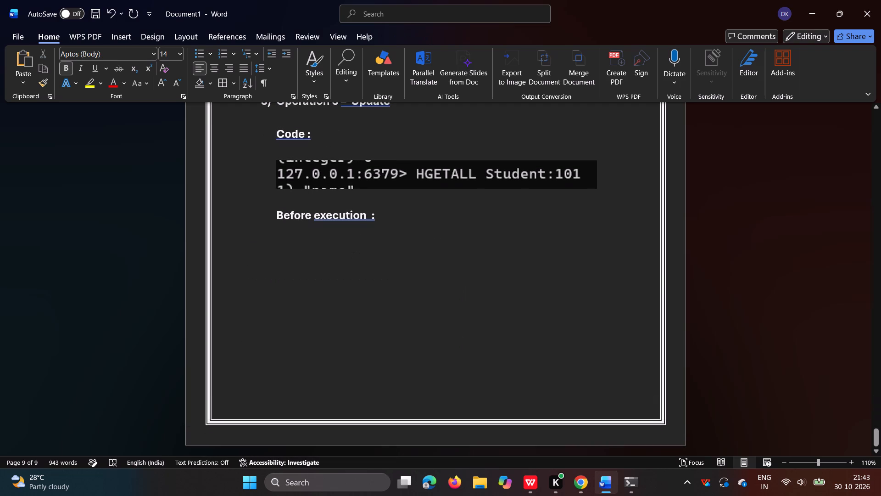
pyautogui.press('Return')
pyautogui.press('space')
pyautogui.press('space')
pyautogui.press('space')
pyautogui.press('space')
pyautogui.press('space')
pyautogui.press('space')
pyautogui.press('space')
pyautogui.press('space')
pyautogui.press('space')
pyautogui.press('space')
pyautogui.press('space')
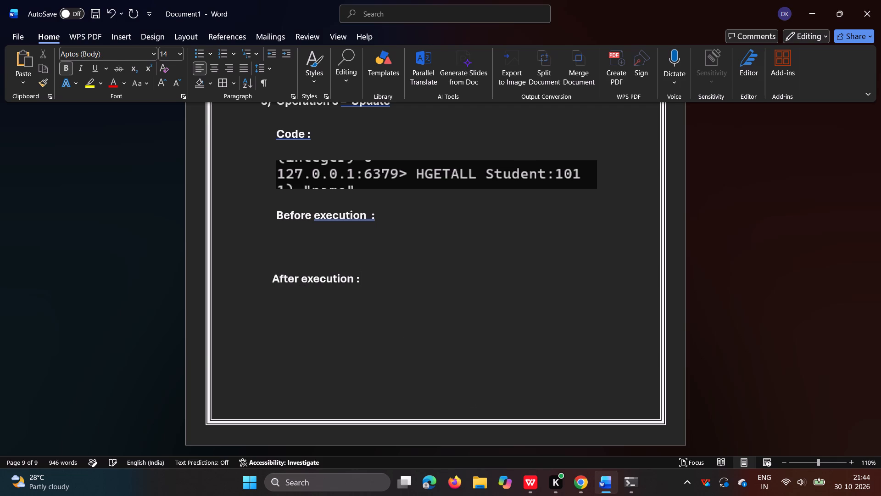
pyautogui.click(268, 281)
pyautogui.press('space')
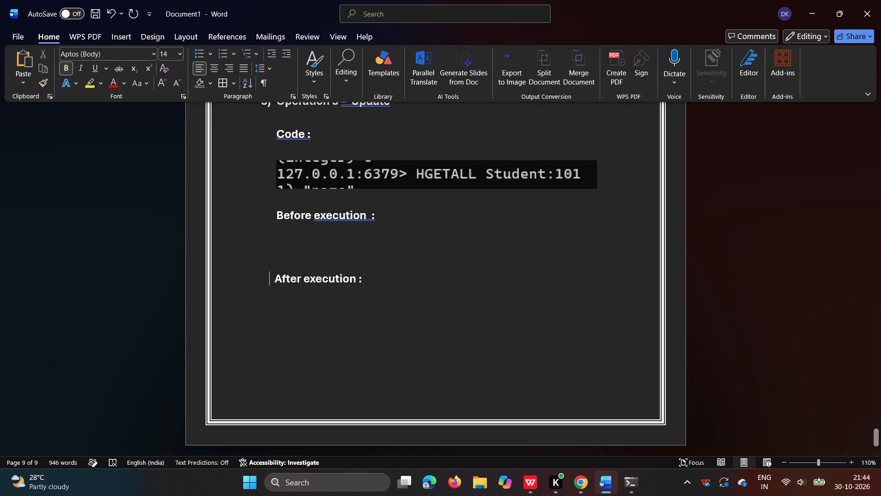
# Capture a screenshot of the HSET Student:101 age 22 command and its integer reply in the Redis terminal.
pyautogui.scroll(1, 397, 215)
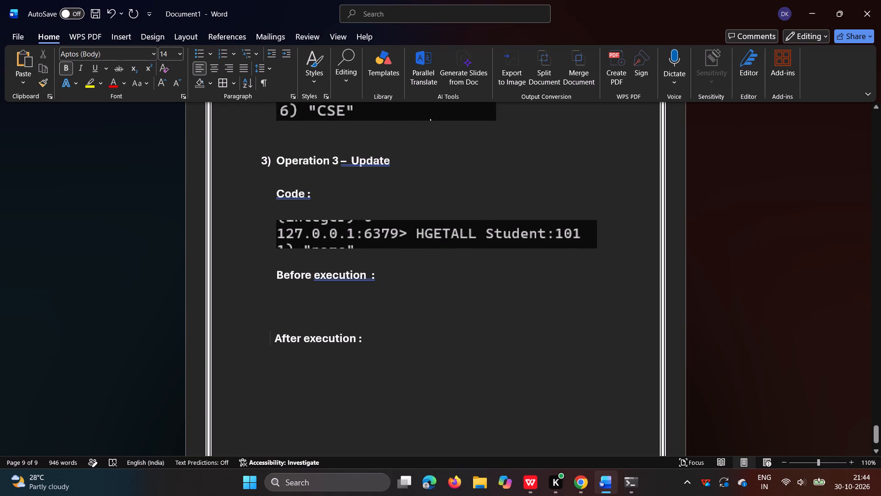
pyautogui.click(332, 312)
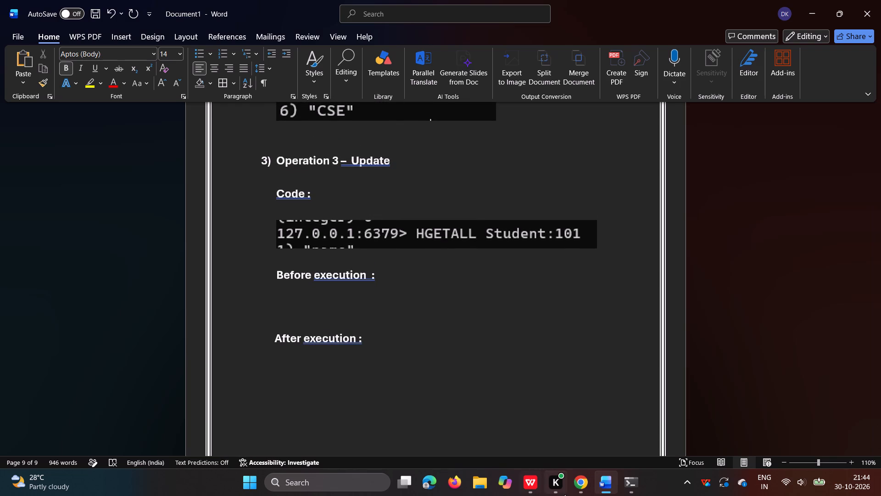
pyautogui.click(628, 478)
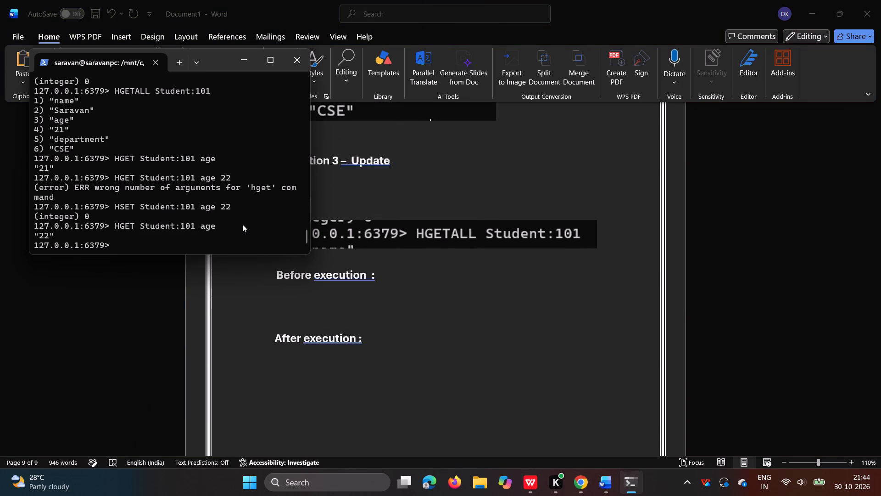
pyautogui.press('shift+super+s')
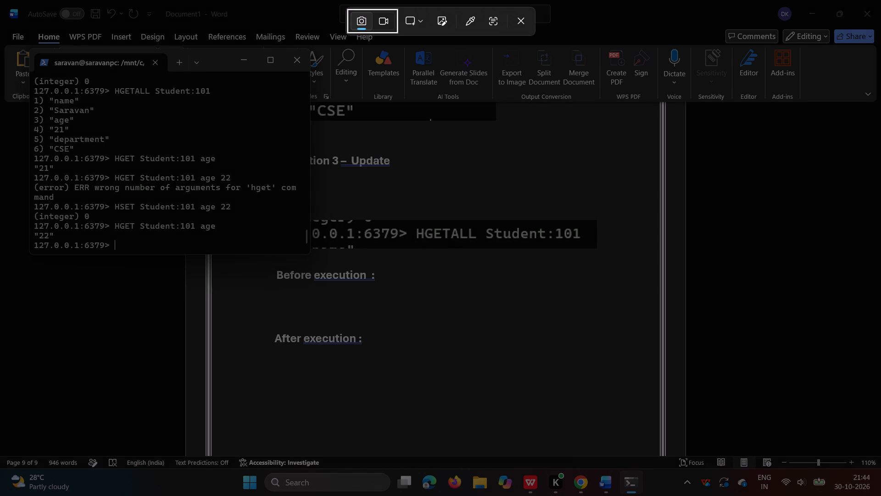
pyautogui.moveTo(31, 201); pyautogui.dragTo(214, 224)
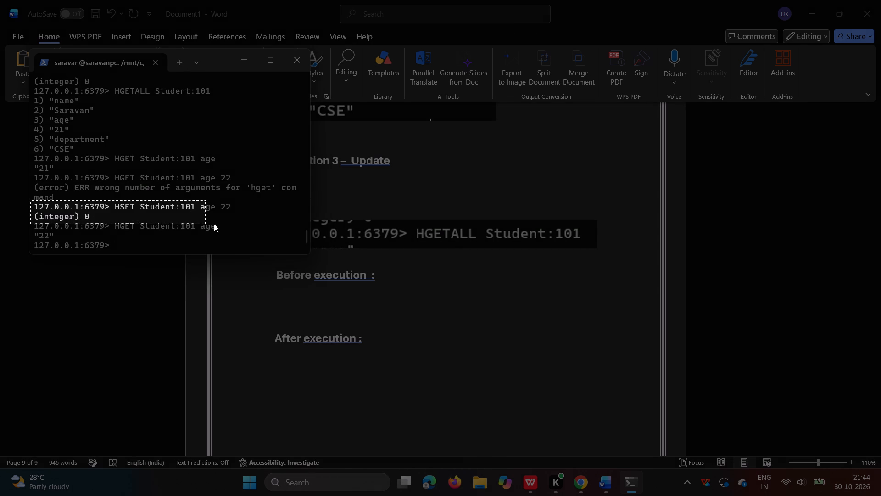
pyautogui.moveTo(214, 224); pyautogui.dragTo(247, 222)
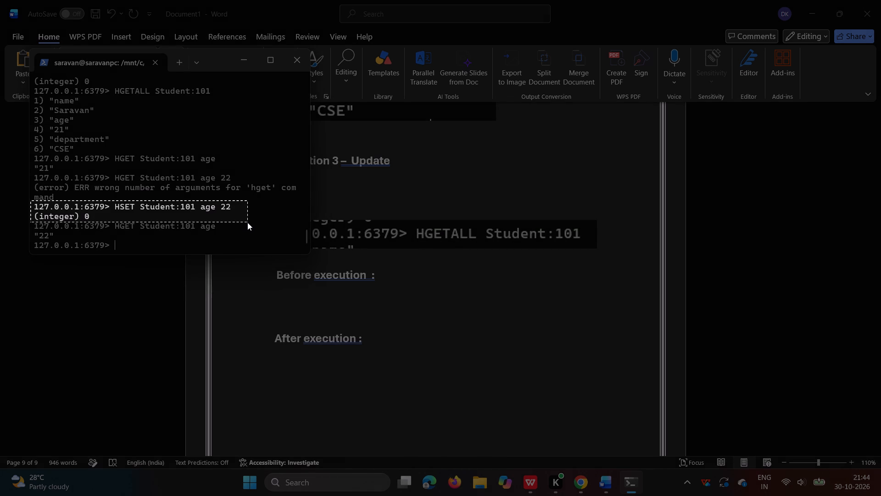
pyautogui.moveTo(247, 222); pyautogui.dragTo(245, 223)
pyautogui.moveTo(245, 223); pyautogui.dragTo(246, 223)
# Replace the HGETALL screenshot under Operation 3's Code label with the HSET Student:101 age 22 capture and enlarge it.
pyautogui.click(351, 300)
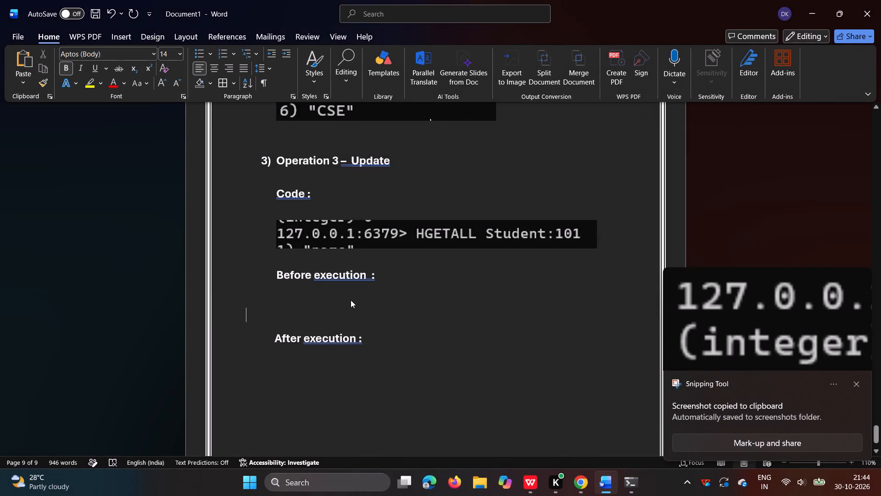
pyautogui.hotkey('ctrl', 'v')
pyautogui.moveTo(401, 324); pyautogui.dragTo(332, 224)
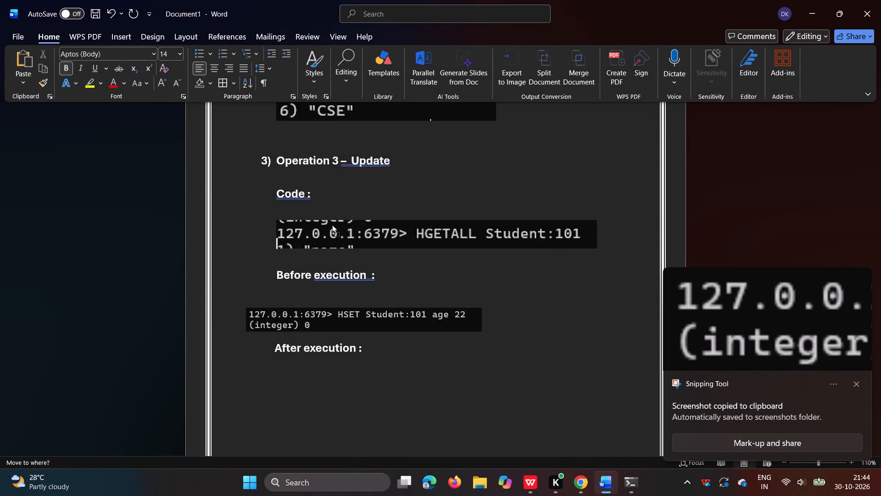
pyautogui.moveTo(332, 224); pyautogui.dragTo(333, 226)
pyautogui.click(455, 265)
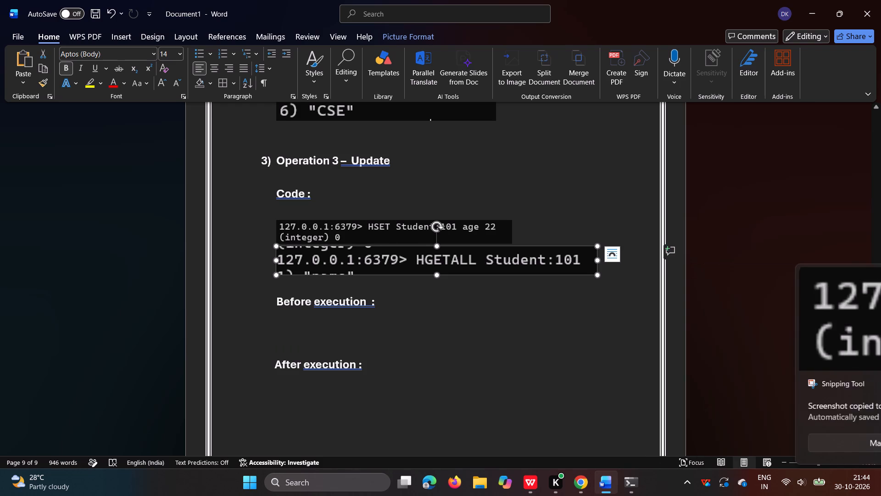
pyautogui.press('BackSpace')
pyautogui.click(458, 224)
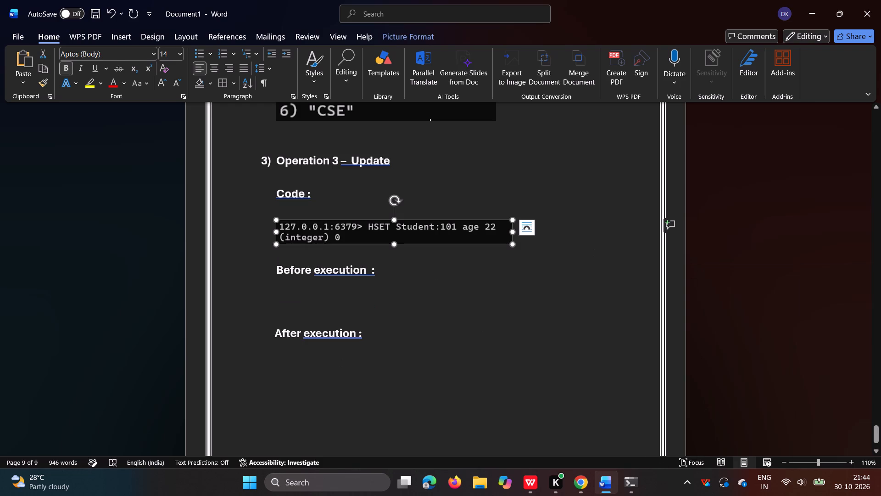
pyautogui.moveTo(512, 244); pyautogui.dragTo(554, 255)
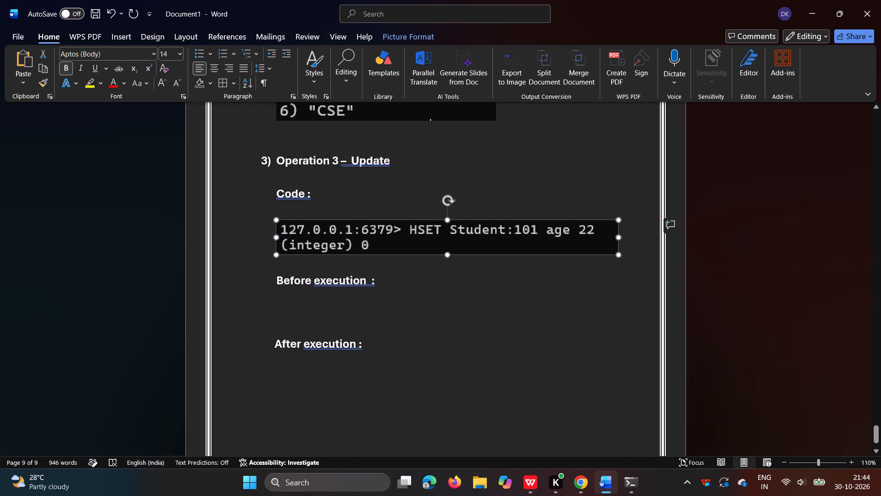
pyautogui.moveTo(554, 255); pyautogui.dragTo(541, 254)
# Remove the extra blank line under "Before execution :" and indent the remaining one to roughly match the labels.
pyautogui.click(345, 314)
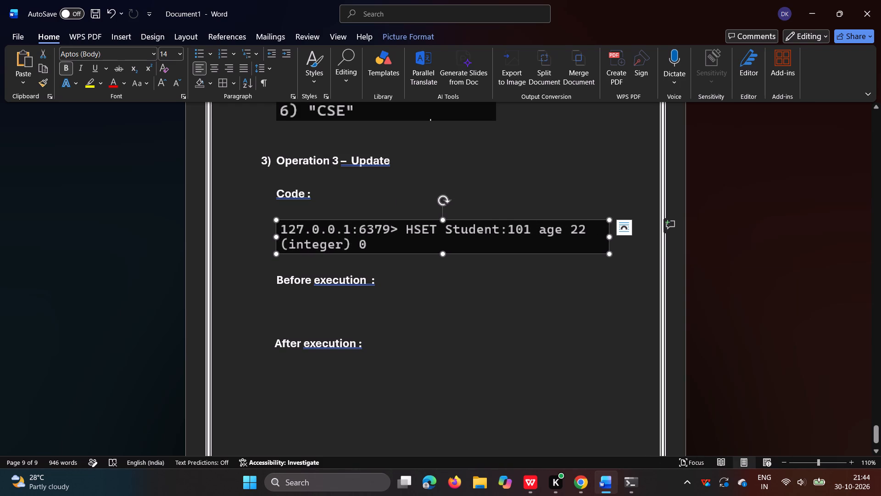
pyautogui.press('BackSpace')
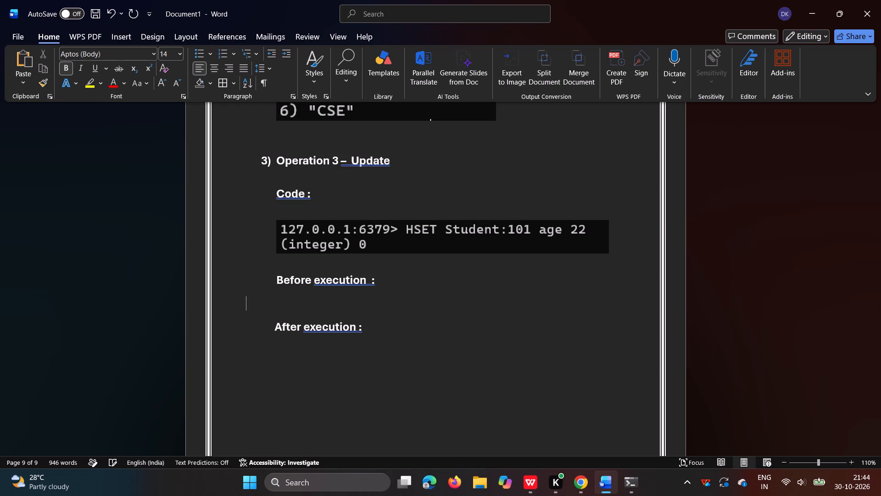
pyautogui.press('space')
pyautogui.press('space')
pyautogui.press('space')
pyautogui.press('space')
pyautogui.press('space')
pyautogui.press('space')
pyautogui.press('space')
pyautogui.press('space')
pyautogui.press('space')
pyautogui.press('space')
pyautogui.press('space')
# Capture a screenshot of the HGET Student:101 age command and its "21" reply in the Redis terminal.
pyautogui.click(636, 486)
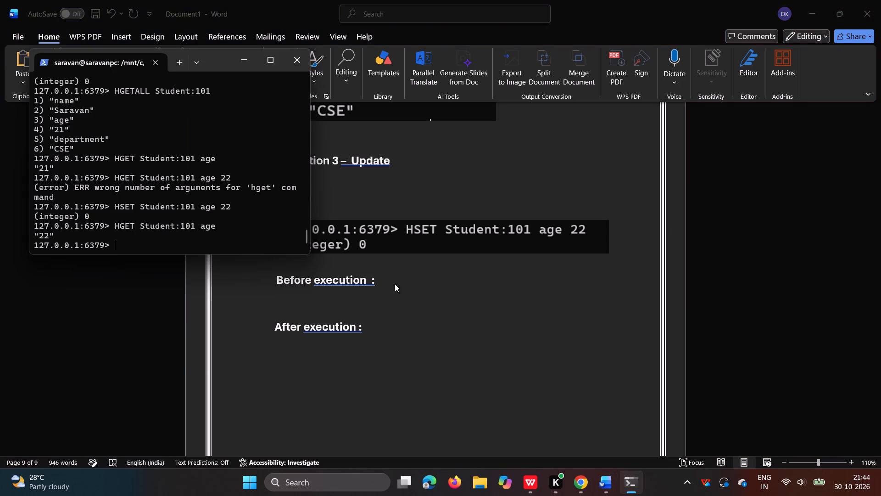
pyautogui.press('shift+super+s')
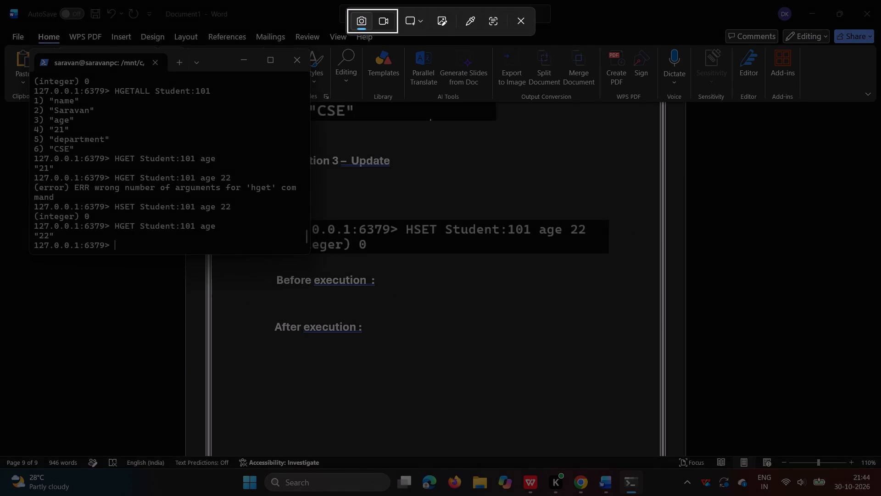
pyautogui.click(33, 153)
pyautogui.moveTo(32, 154); pyautogui.dragTo(192, 181)
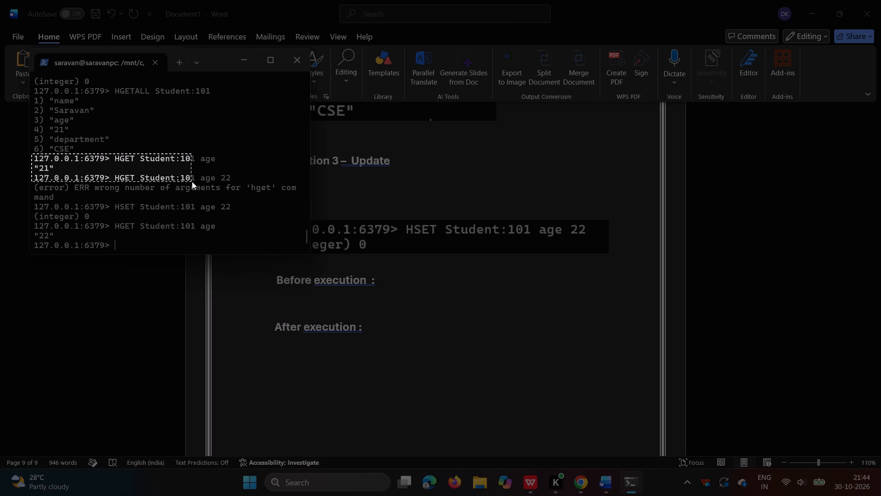
pyautogui.moveTo(192, 181); pyautogui.dragTo(233, 205)
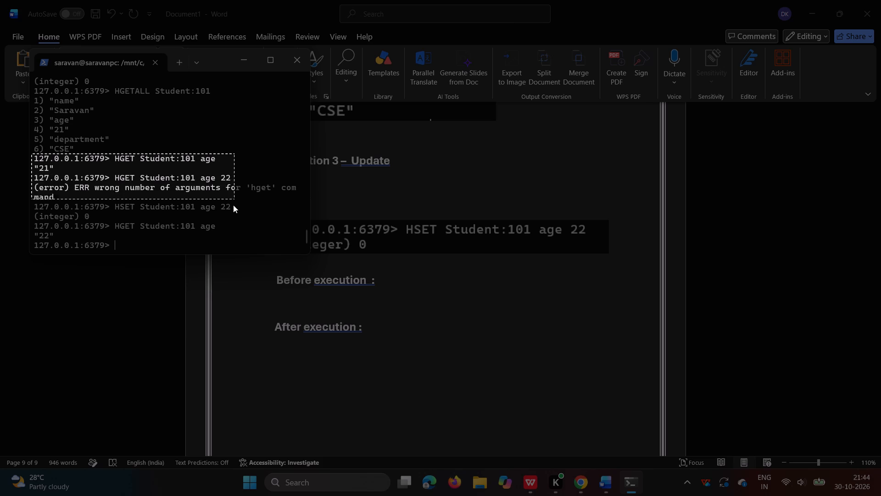
pyautogui.moveTo(233, 205); pyautogui.dragTo(170, 145)
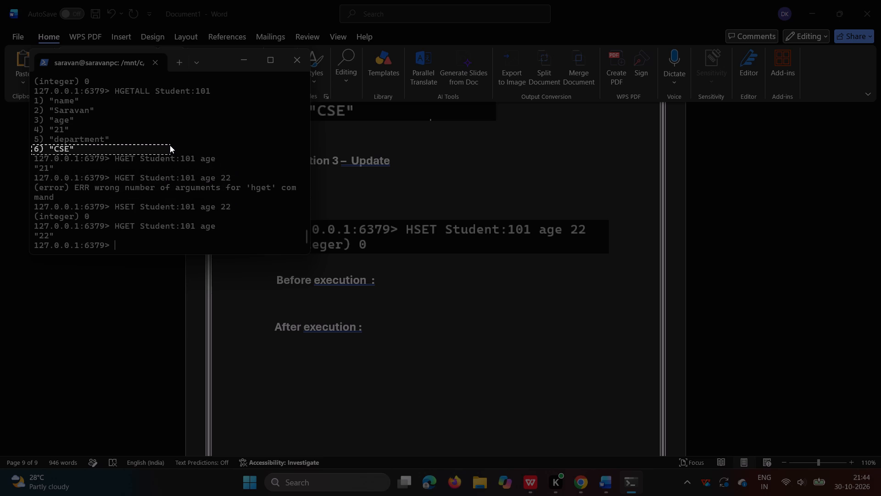
pyautogui.moveTo(170, 145); pyautogui.dragTo(220, 174)
# Paste the "21" capture on the blank line under Operation 3's "Before execution :" label and enlarge it.
pyautogui.click(322, 304)
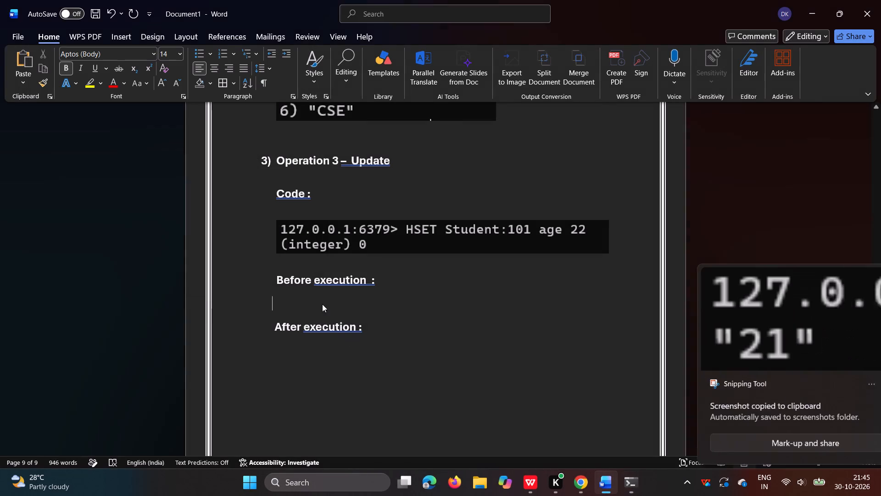
pyautogui.hotkey('ctrl', 'v')
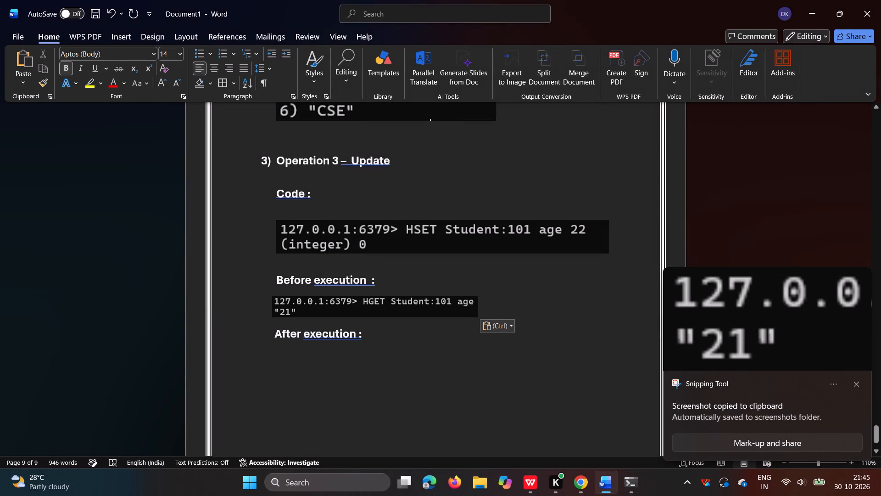
pyautogui.click(440, 307)
pyautogui.moveTo(478, 317); pyautogui.dragTo(502, 317)
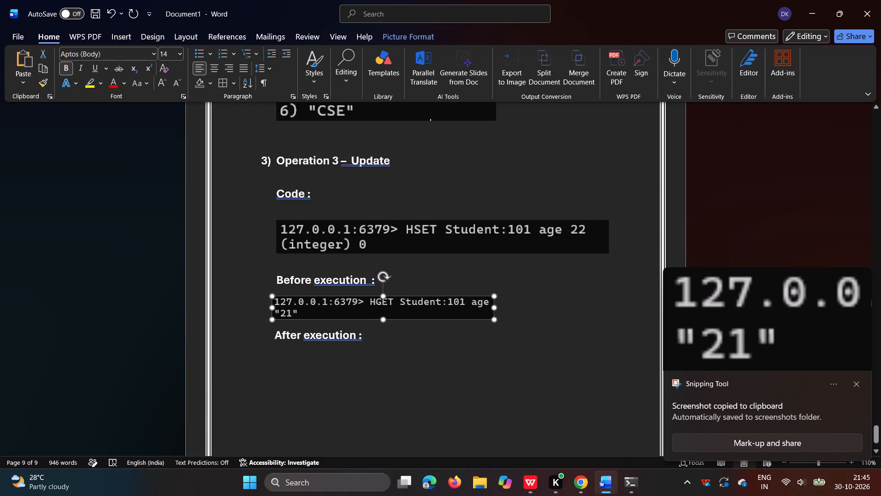
pyautogui.moveTo(502, 317); pyautogui.dragTo(558, 322)
pyautogui.click(306, 362)
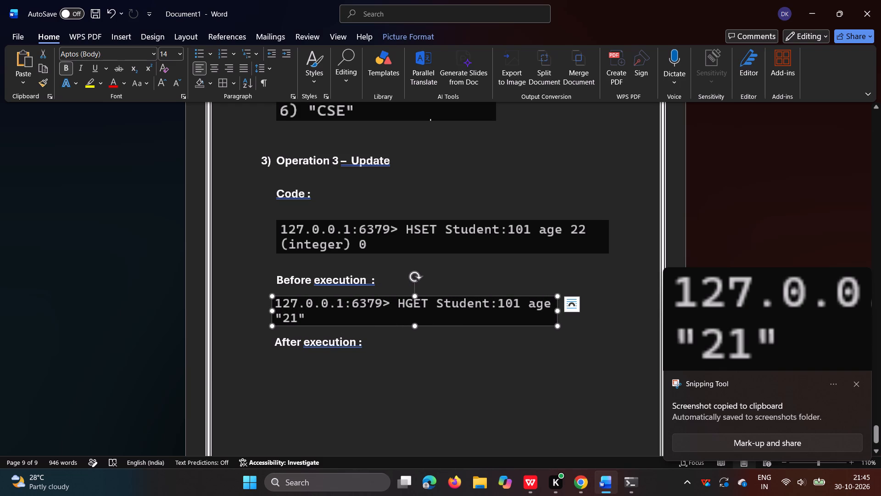
# Capture a screenshot of the last HGET Student:101 age command and its "22" reply in the Redis terminal.
pyautogui.click(623, 486)
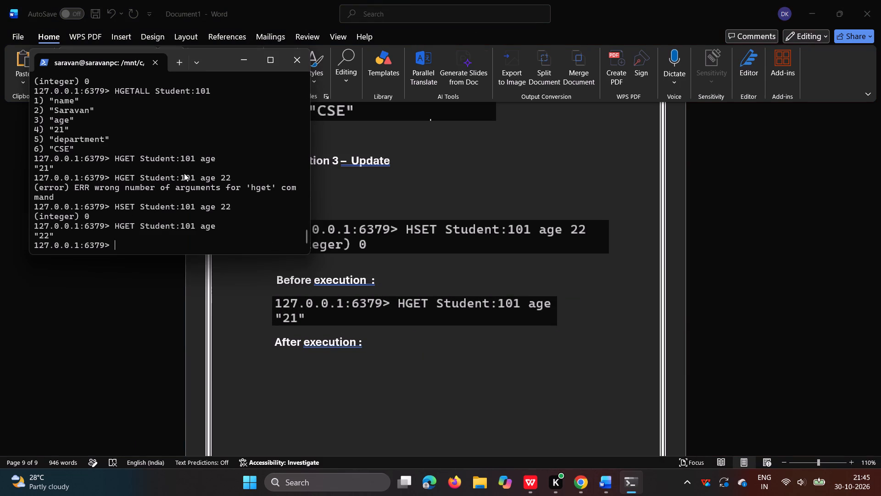
pyautogui.press('shift+super+s')
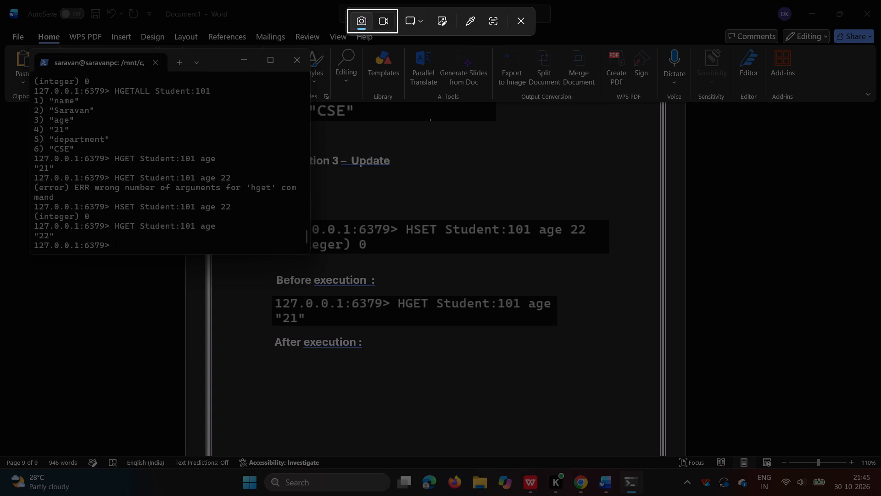
pyautogui.moveTo(32, 221); pyautogui.dragTo(227, 241)
# Paste the "22" capture under the "After execution :" label and enlarge it to about the width of the "21" screenshot.
pyautogui.click(356, 372)
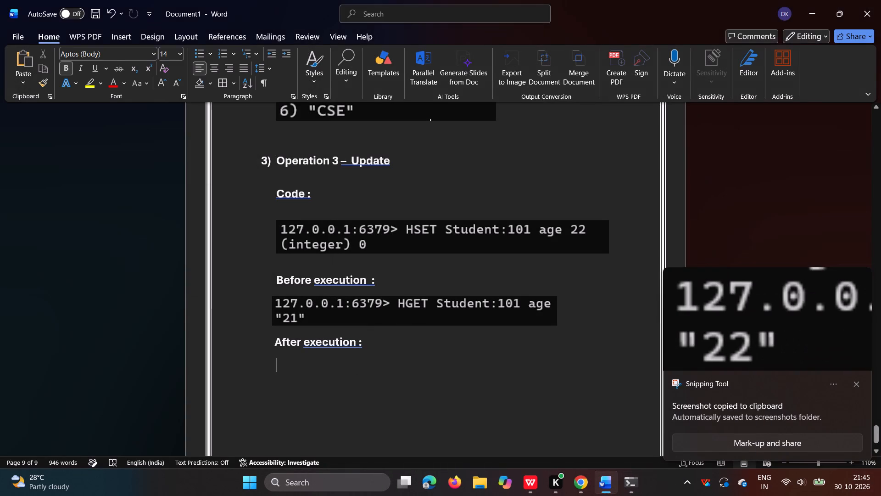
pyautogui.hotkey('ctrl', 'v')
pyautogui.click(436, 377)
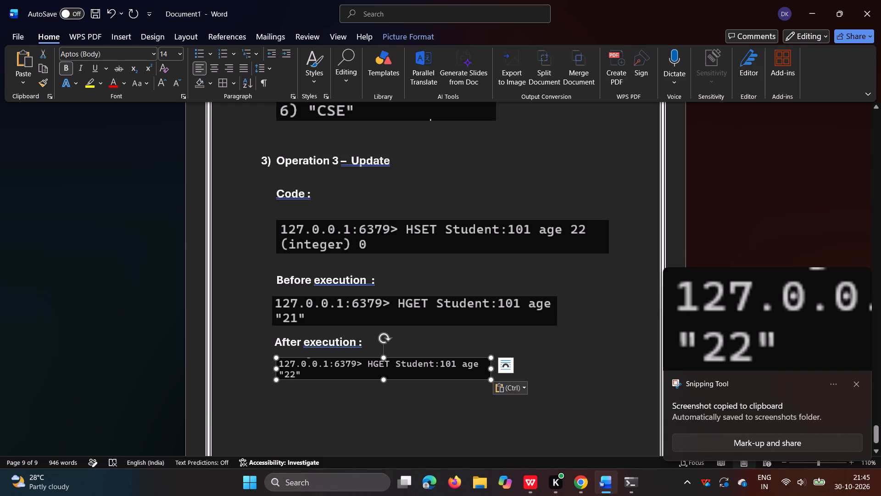
pyautogui.moveTo(491, 382); pyautogui.dragTo(501, 386)
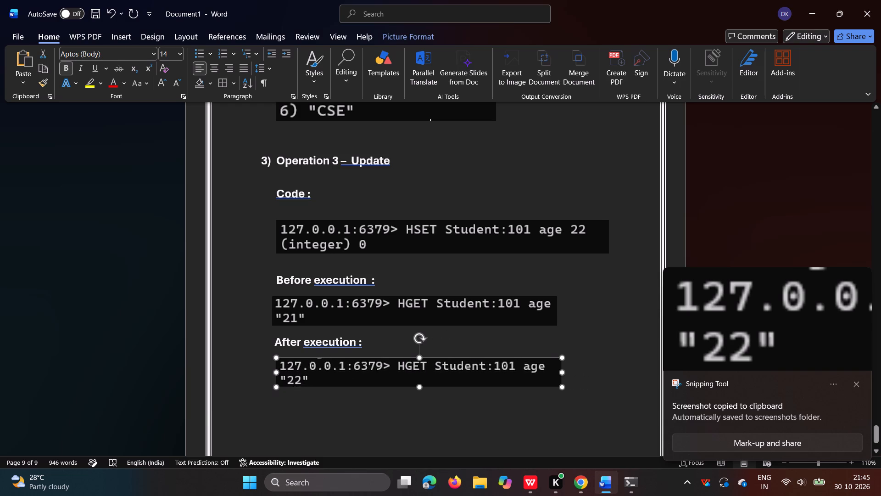
pyautogui.moveTo(501, 386); pyautogui.dragTo(494, 386)
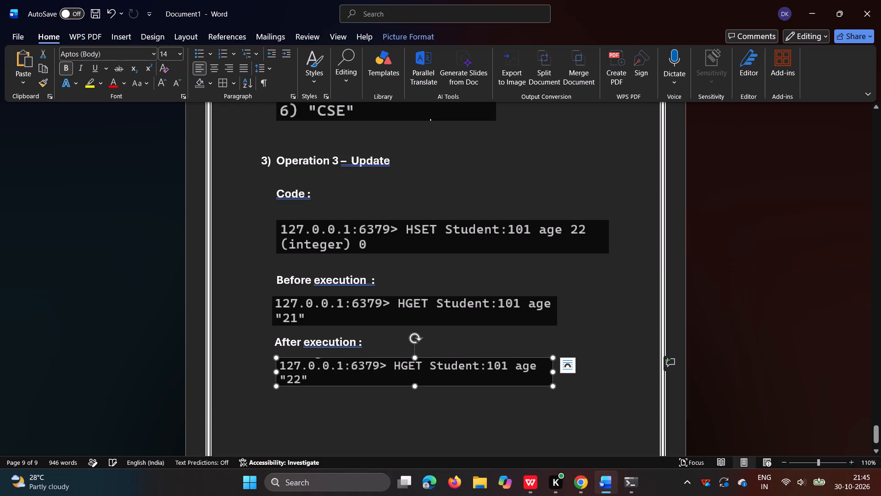
# Add a blank line between the "21" screenshot and the "After execution :" label.
pyautogui.click(569, 310)
pyautogui.press('Return')
# Review the layout of the documented Redis operations across the report's last pages.
pyautogui.scroll(3, 583, 312)
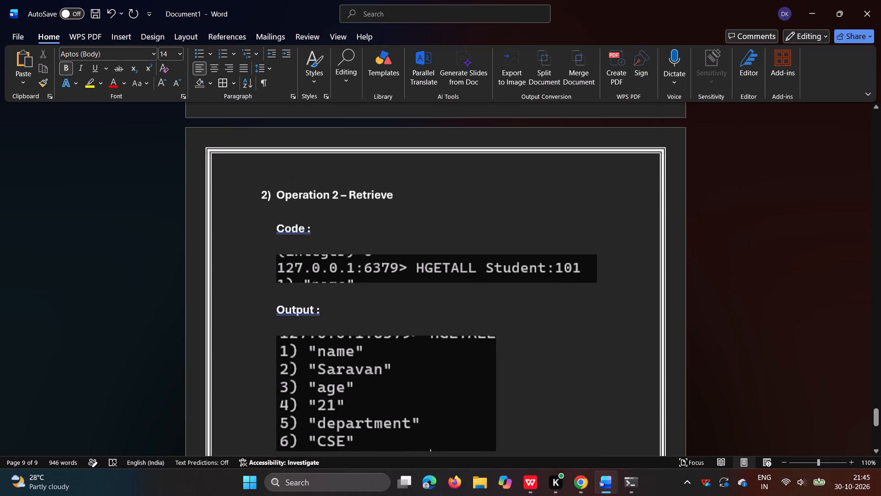
pyautogui.scroll(1, 584, 355)
pyautogui.scroll(-2, 584, 355)
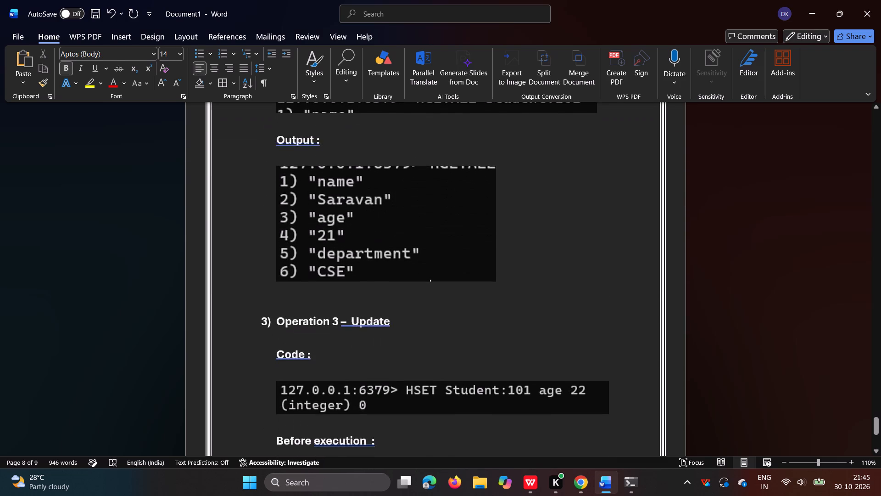
pyautogui.scroll(-3, 706, 389)
pyautogui.scroll(-2, 621, 397)
pyautogui.scroll(1, 623, 275)
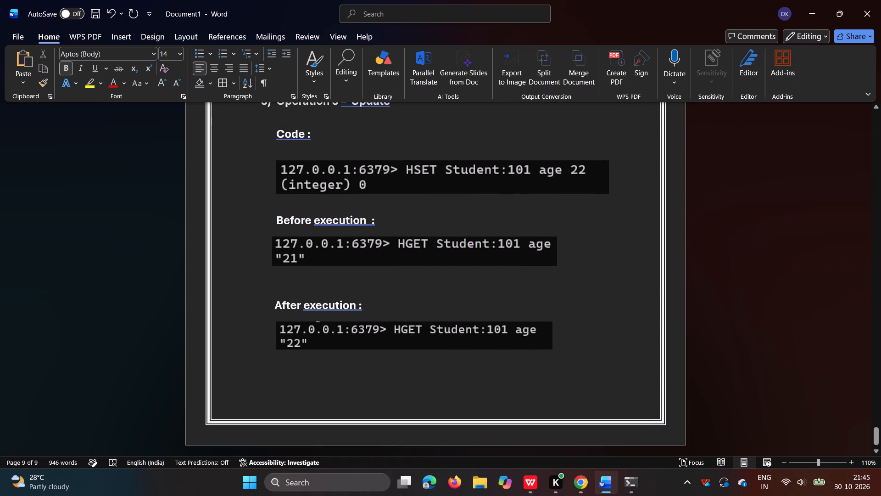
pyautogui.scroll(1, 623, 275)
pyautogui.scroll(1, 617, 327)
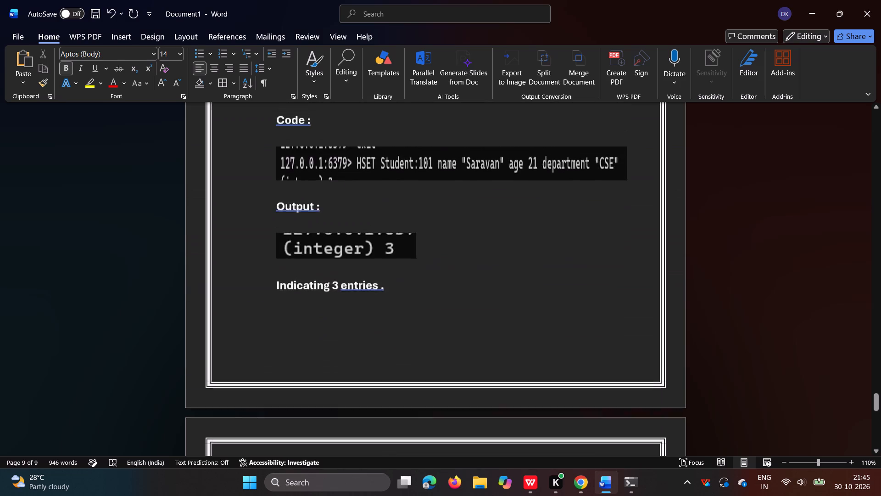
pyautogui.scroll(1, 617, 327)
pyautogui.scroll(-4, 617, 327)
pyautogui.scroll(1, 617, 327)
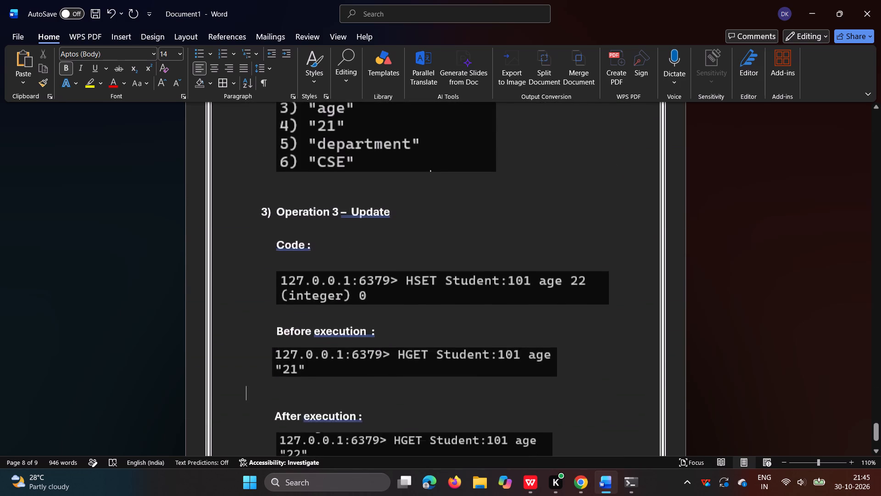
pyautogui.scroll(1, 617, 327)
pyautogui.scroll(-2, 617, 327)
# Add blank lines below the "22" screenshot and start an indented "4)" item on a new page.
pyautogui.click(582, 326)
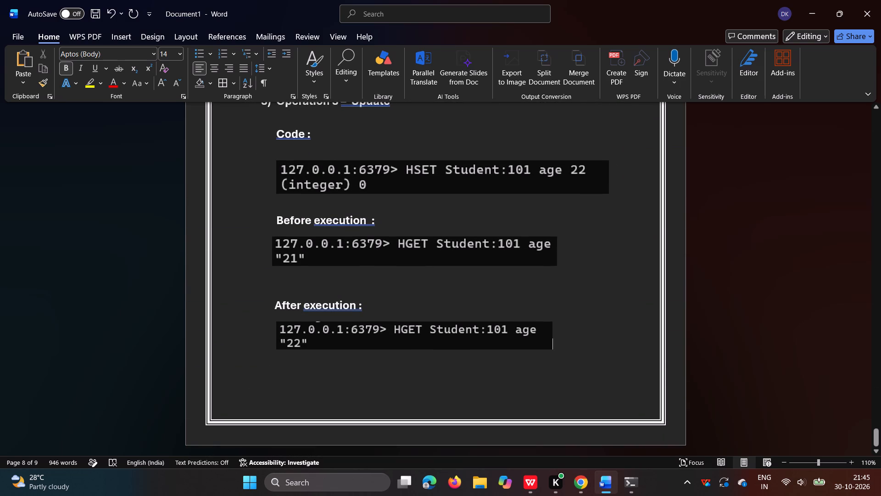
pyautogui.press('Return')
pyautogui.press('Return')
pyautogui.press('Return')
pyautogui.write('4)')
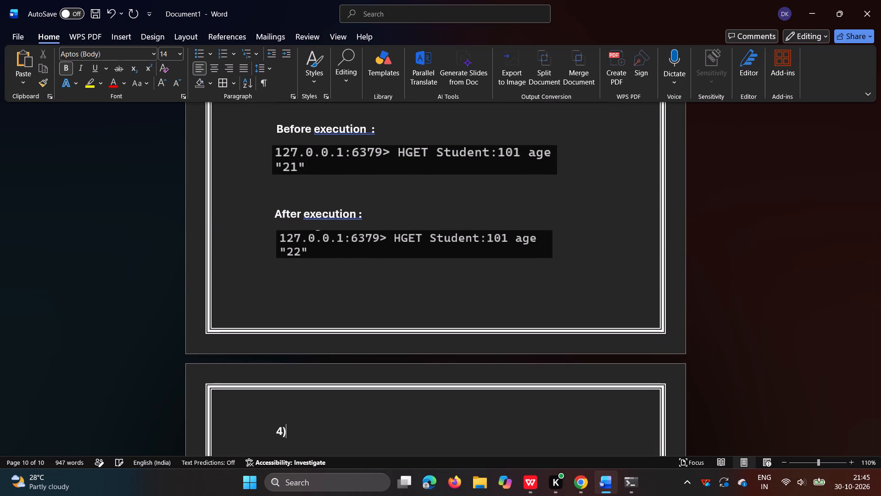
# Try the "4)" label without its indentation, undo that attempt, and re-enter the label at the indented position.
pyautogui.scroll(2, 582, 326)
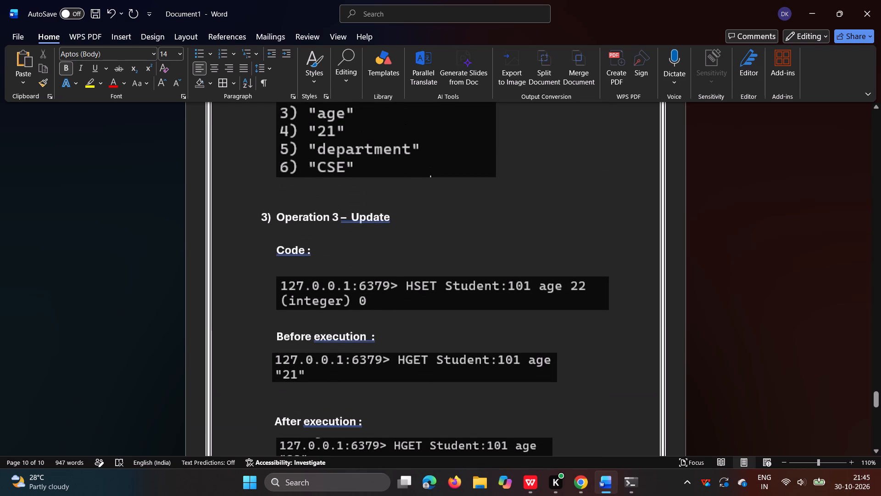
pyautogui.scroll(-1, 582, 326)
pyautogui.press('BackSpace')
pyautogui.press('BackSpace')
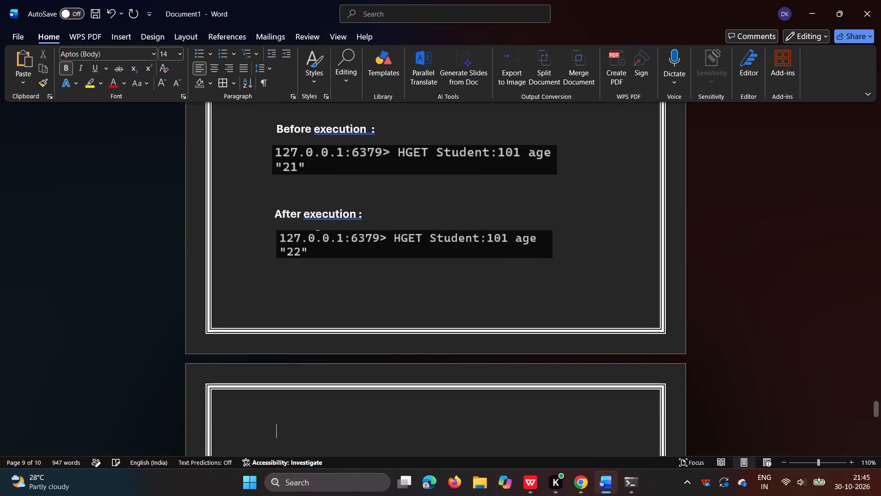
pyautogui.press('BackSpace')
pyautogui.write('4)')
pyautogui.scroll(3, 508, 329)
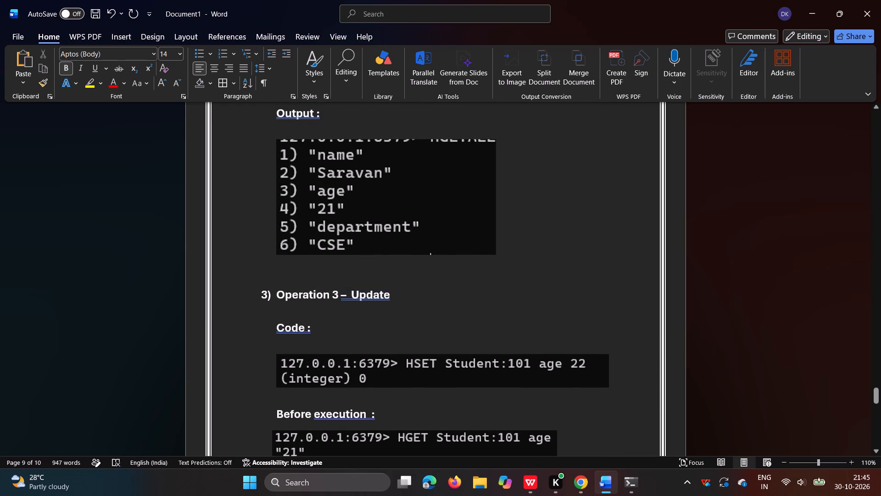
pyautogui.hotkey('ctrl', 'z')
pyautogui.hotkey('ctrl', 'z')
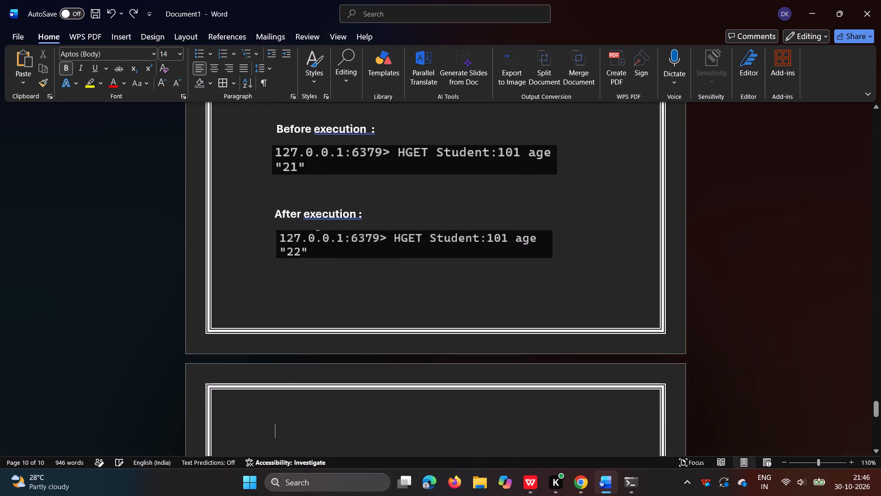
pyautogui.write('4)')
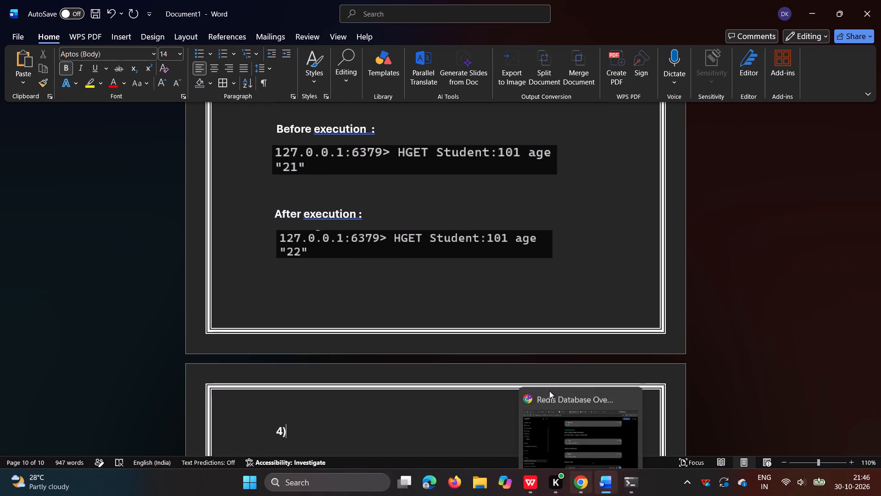
# Copy the whole Operation 3 – Update block, from heading to "22" screenshot, and paste it after "4)" on the new page.
pyautogui.scroll(1, 499, 254)
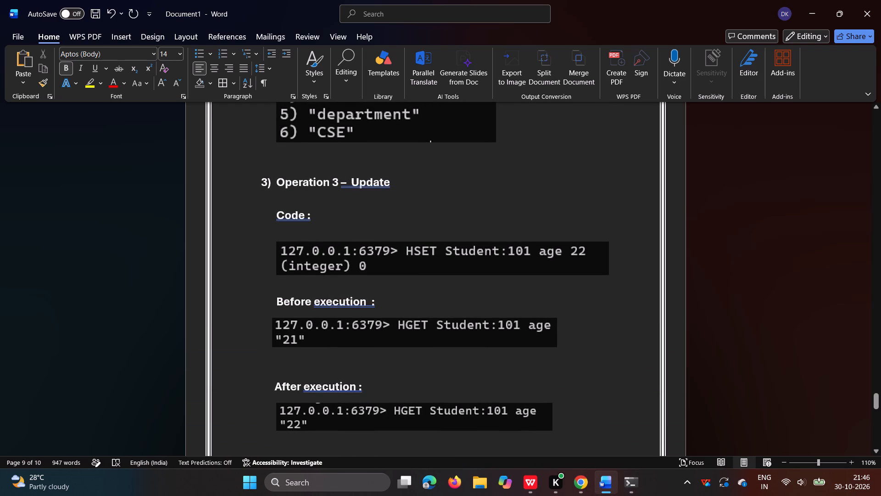
pyautogui.moveTo(277, 180); pyautogui.dragTo(525, 413)
pyautogui.hotkey('ctrl', 'c')
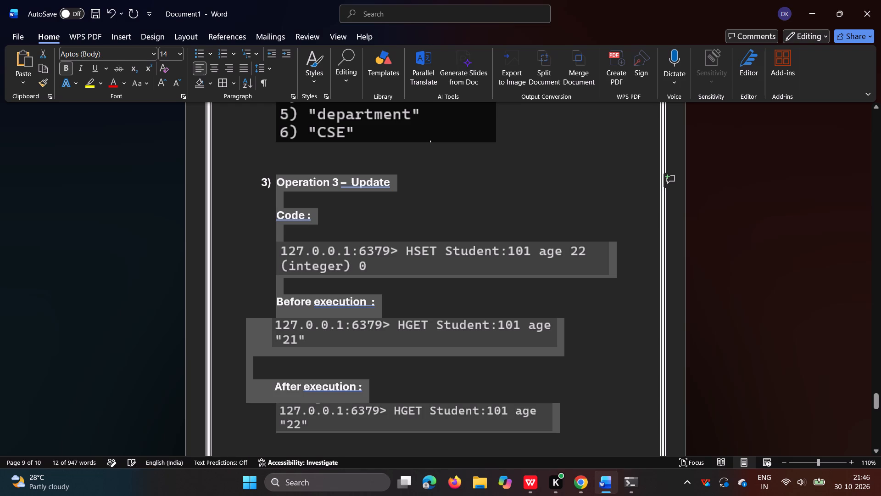
pyautogui.scroll(-2, 561, 431)
pyautogui.click(352, 284)
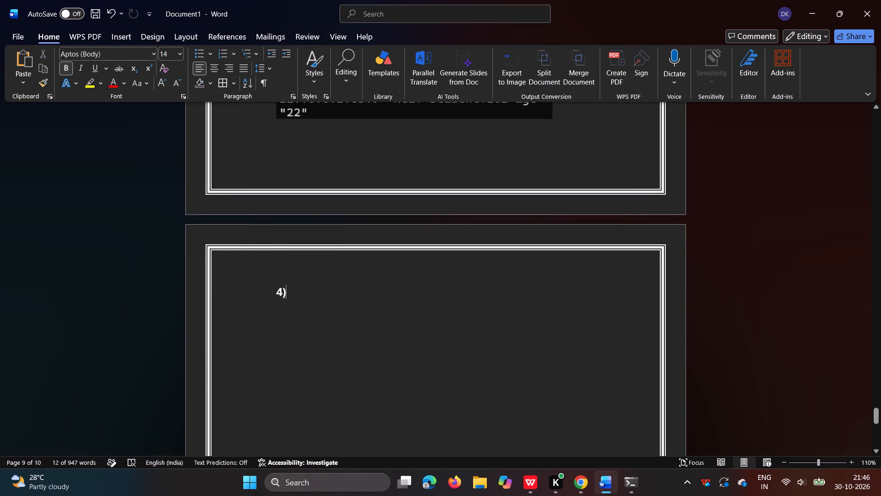
pyautogui.hotkey('ctrl', 'v')
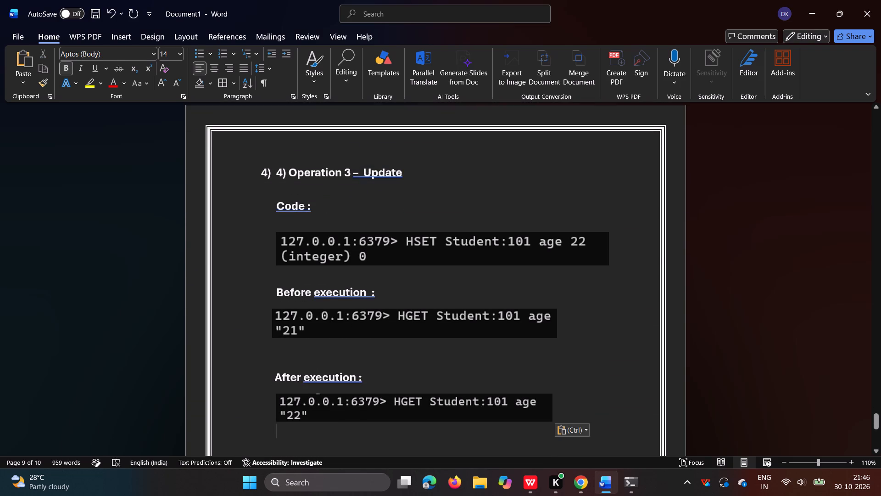
# Remove the duplicated automatic numbering before the pasted "Operation 3 – Update" heading and enter "4)" as plain text at the margin.
pyautogui.click(286, 172)
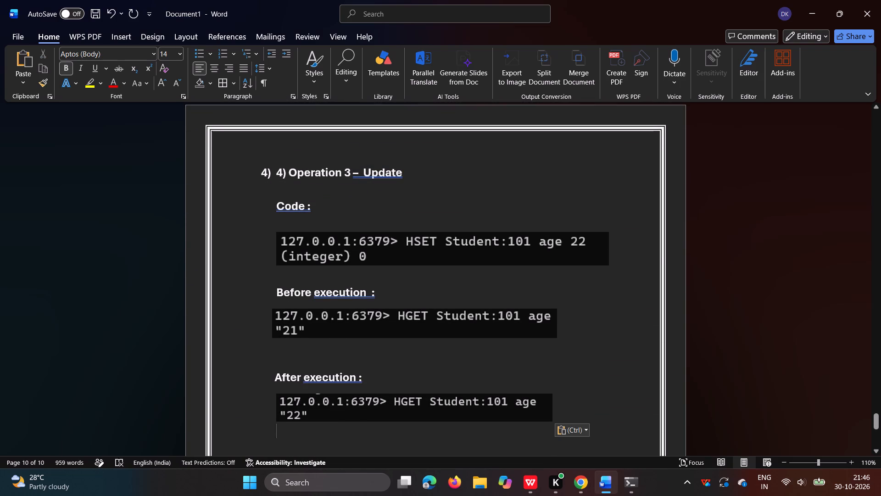
pyautogui.press('BackSpace')
pyautogui.press('BackSpace')
pyautogui.press('BackSpace')
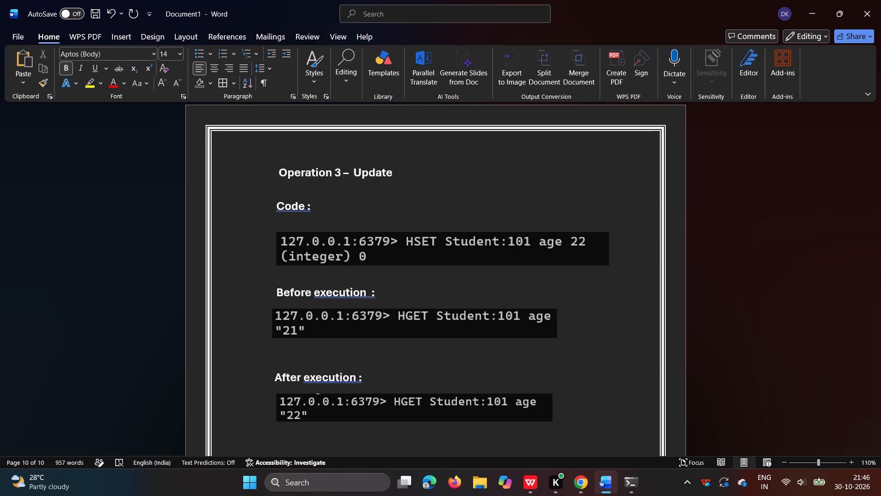
pyautogui.write('4)')
pyautogui.press('Left')
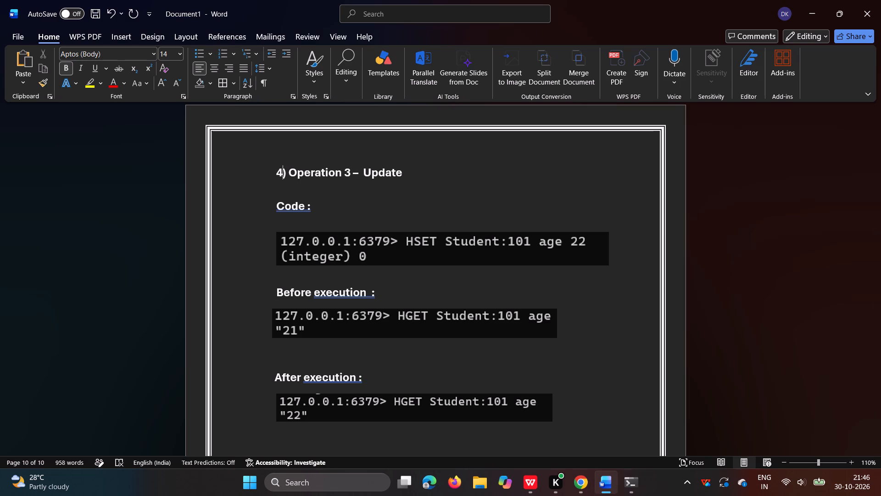
pyautogui.press('Left')
pyautogui.press('BackSpace')
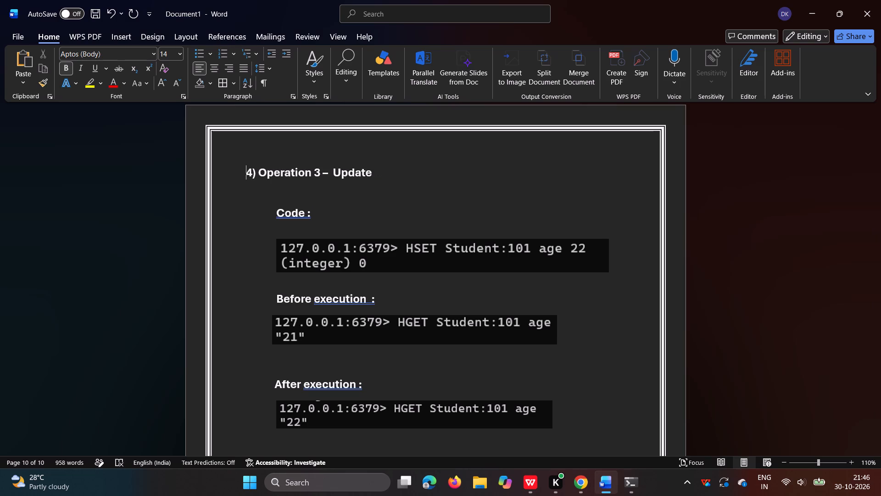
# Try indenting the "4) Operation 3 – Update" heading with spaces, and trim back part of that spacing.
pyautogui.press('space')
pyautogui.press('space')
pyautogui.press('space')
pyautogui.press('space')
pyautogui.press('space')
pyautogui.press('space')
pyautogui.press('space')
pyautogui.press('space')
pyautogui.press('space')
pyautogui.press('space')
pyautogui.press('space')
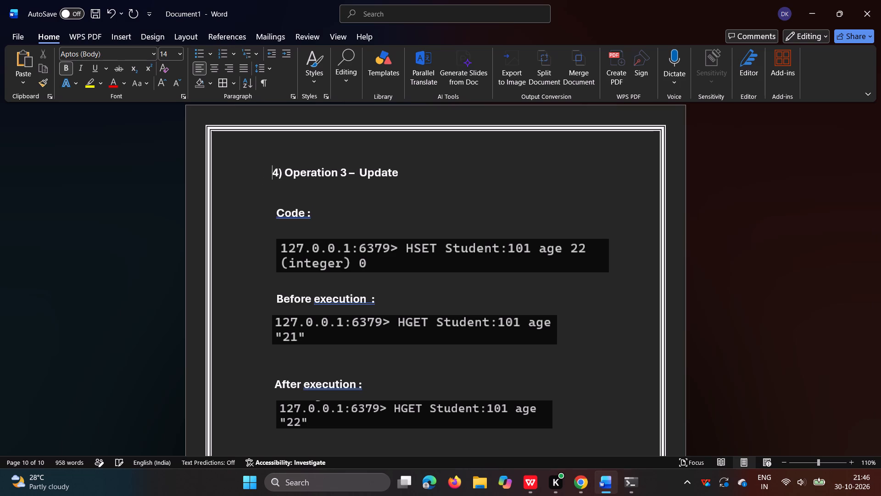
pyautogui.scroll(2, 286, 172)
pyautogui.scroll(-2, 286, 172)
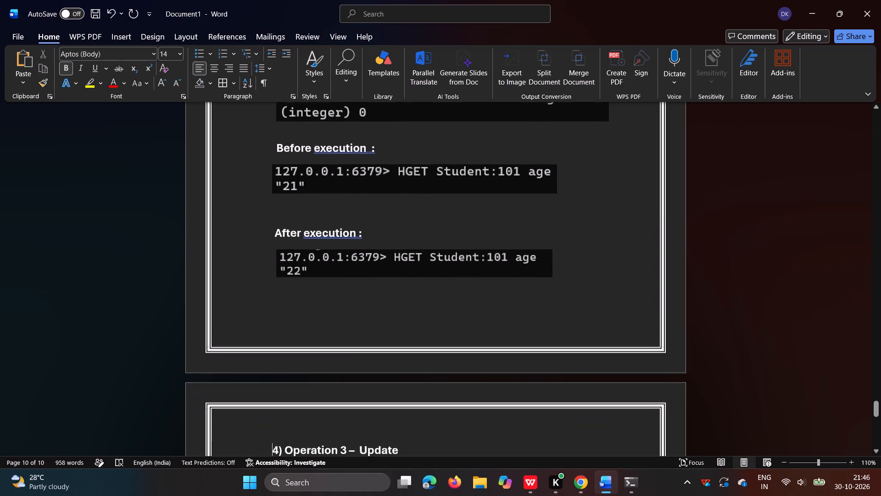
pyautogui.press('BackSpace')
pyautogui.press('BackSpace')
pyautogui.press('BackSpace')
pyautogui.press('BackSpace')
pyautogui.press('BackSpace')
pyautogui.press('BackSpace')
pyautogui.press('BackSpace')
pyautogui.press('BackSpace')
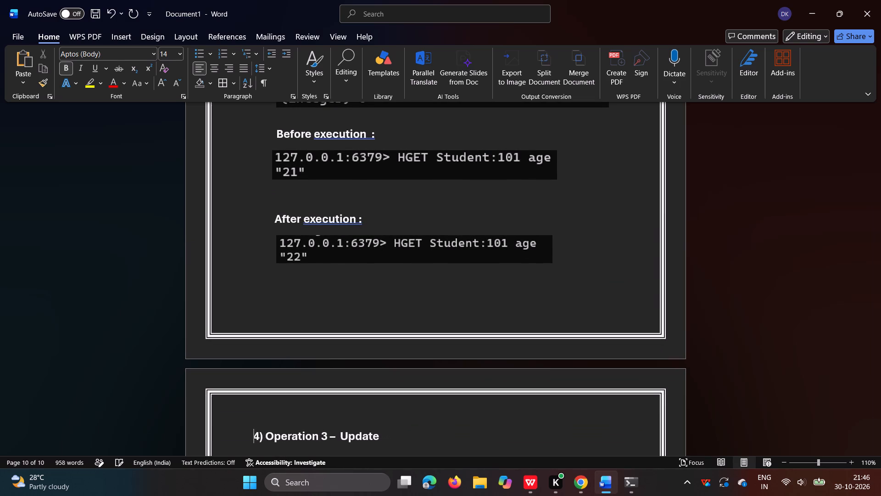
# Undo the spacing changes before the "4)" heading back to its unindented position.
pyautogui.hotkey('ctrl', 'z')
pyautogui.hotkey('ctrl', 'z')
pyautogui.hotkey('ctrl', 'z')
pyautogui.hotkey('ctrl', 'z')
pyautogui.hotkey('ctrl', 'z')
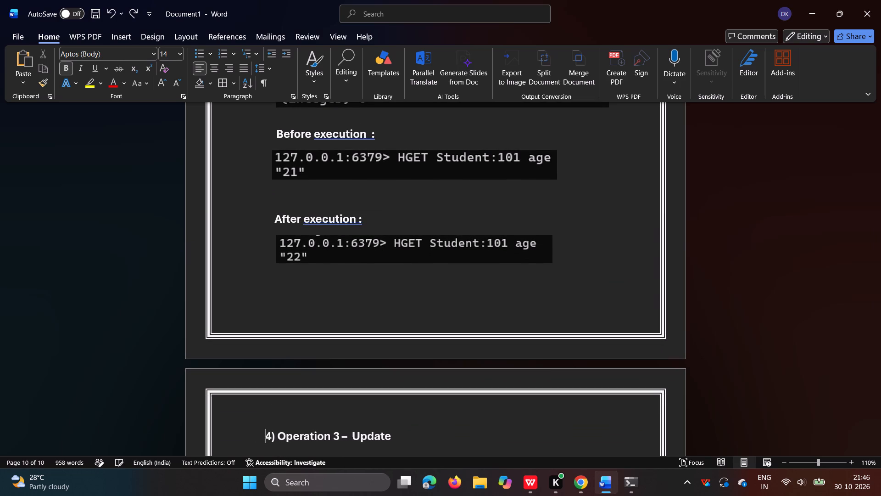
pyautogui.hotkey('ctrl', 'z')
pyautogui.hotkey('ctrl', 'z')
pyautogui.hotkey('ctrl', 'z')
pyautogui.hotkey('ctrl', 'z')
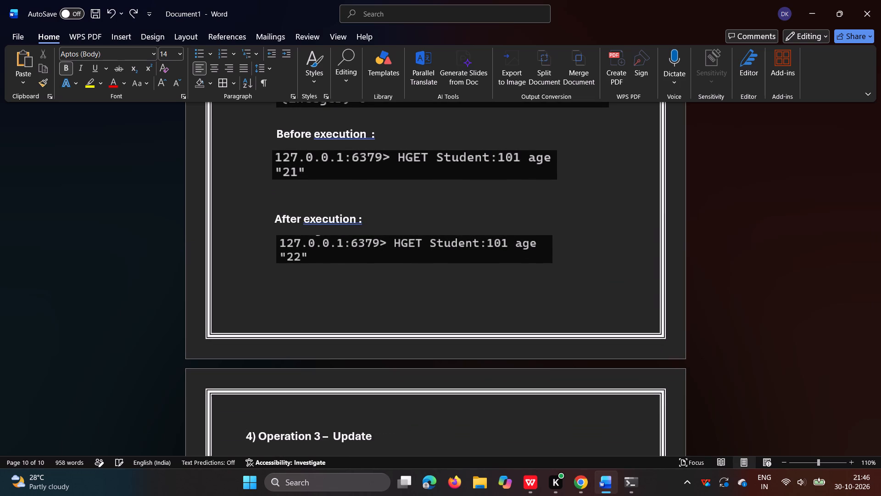
# Indent the "4) Operation 3 – Update" heading with nine spaces, using the earlier operations' headings as the alignment reference.
pyautogui.scroll(-2, 463, 198)
pyautogui.scroll(3, 463, 205)
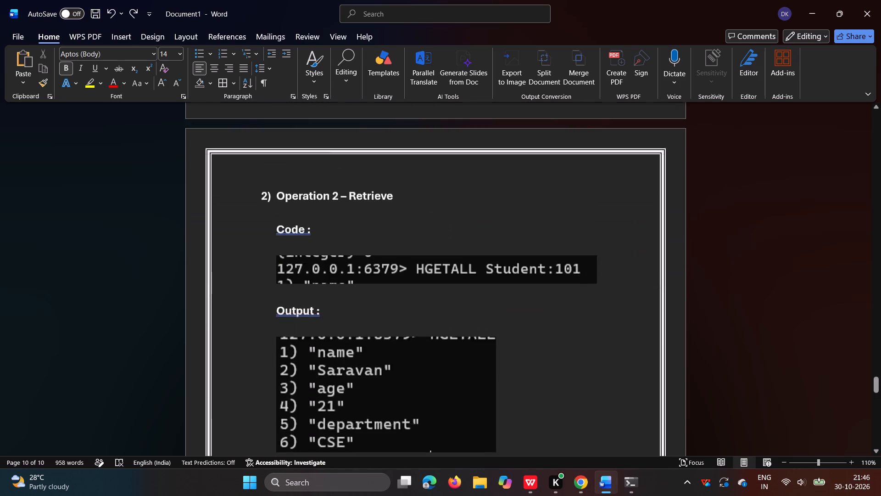
pyautogui.scroll(1, 463, 205)
pyautogui.scroll(-5, 463, 205)
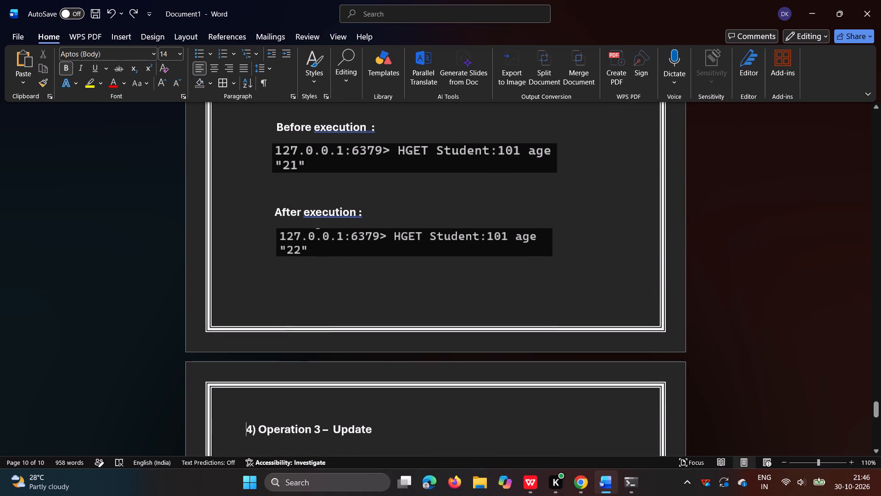
pyautogui.press('space')
pyautogui.press('space')
pyautogui.press('space')
pyautogui.press('space')
pyautogui.press('space')
pyautogui.press('space')
pyautogui.press('space')
pyautogui.press('space')
pyautogui.press('space')
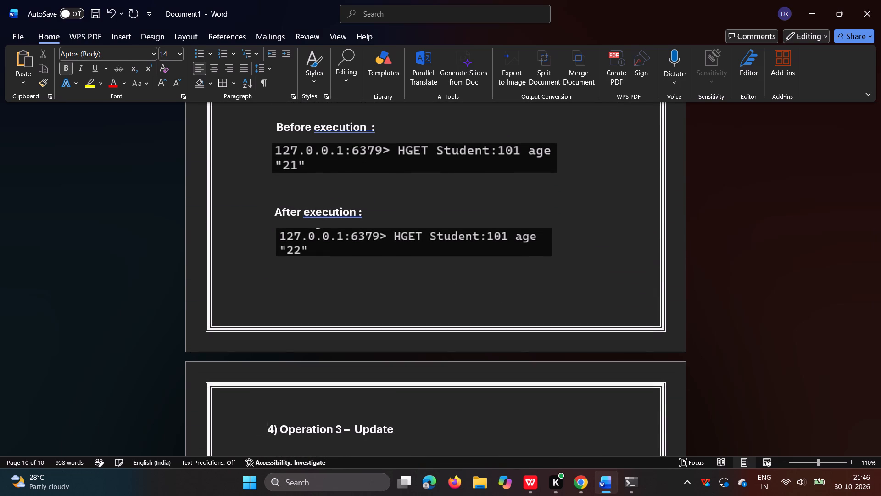
pyautogui.press('space')
pyautogui.press('space')
pyautogui.scroll(-2, 312, 292)
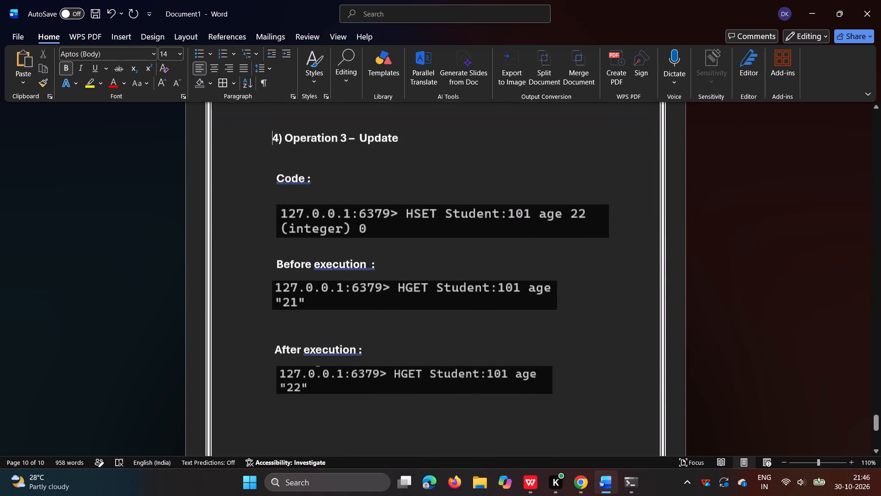
pyautogui.scroll(1, 312, 292)
pyautogui.press('space')
pyautogui.press('space')
pyautogui.scroll(1, 336, 293)
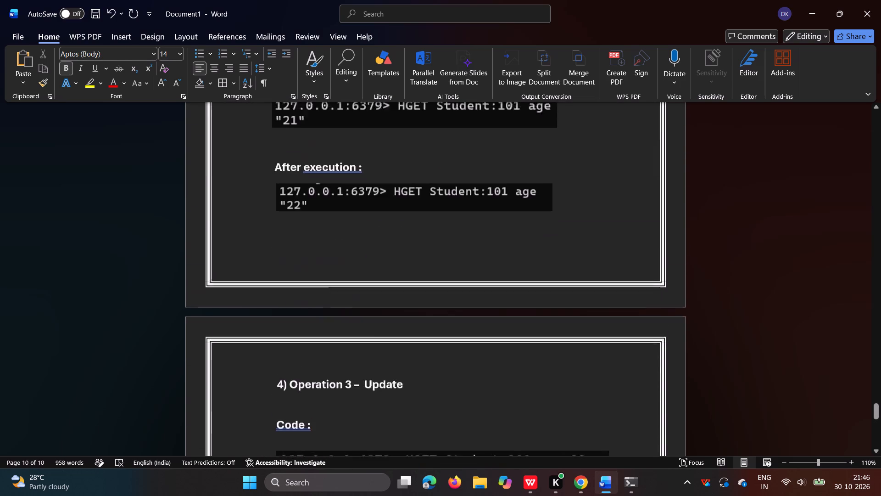
pyautogui.scroll(-1, 336, 293)
pyautogui.scroll(1, 336, 293)
pyautogui.press('BackSpace')
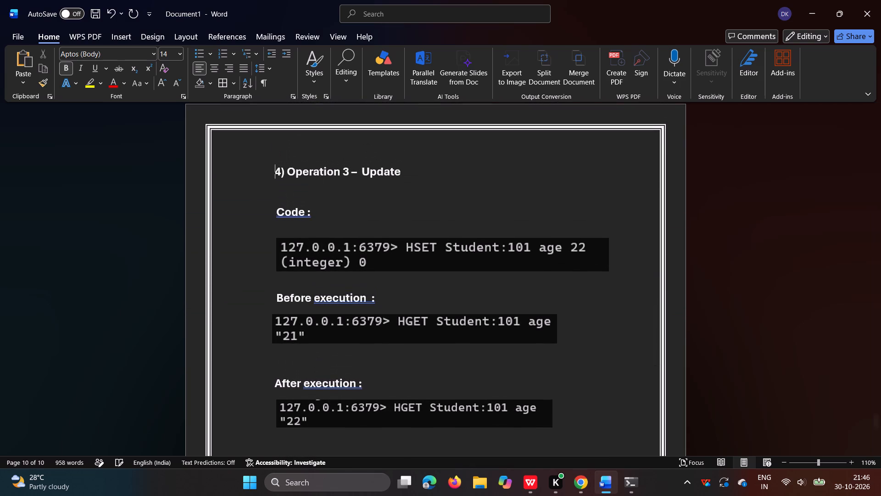
pyautogui.press('BackSpace')
pyautogui.press('BackSpace')
pyautogui.press('BackSpace')
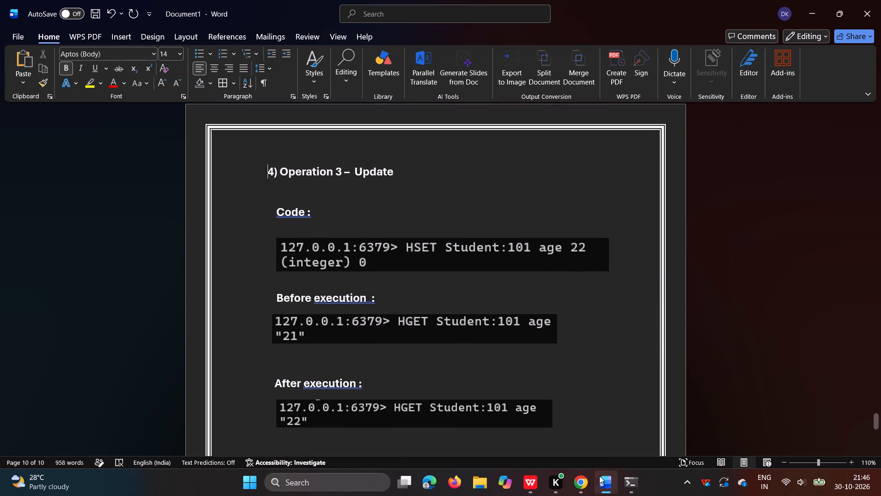
# Switch to the ChatGPT Redis conversation in Chrome and read the Operation 4 – Delete Field label and its Step 5 commands.
pyautogui.click(581, 479)
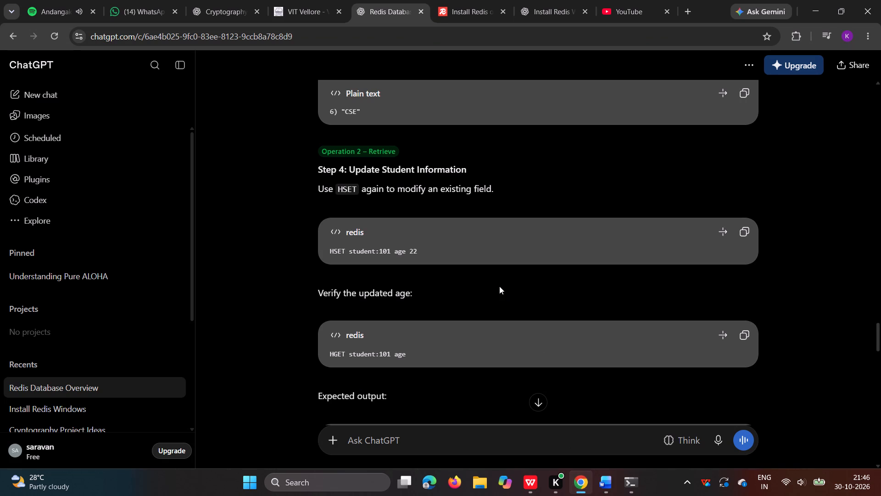
pyautogui.scroll(-3, 502, 278)
pyautogui.scroll(-1, 558, 327)
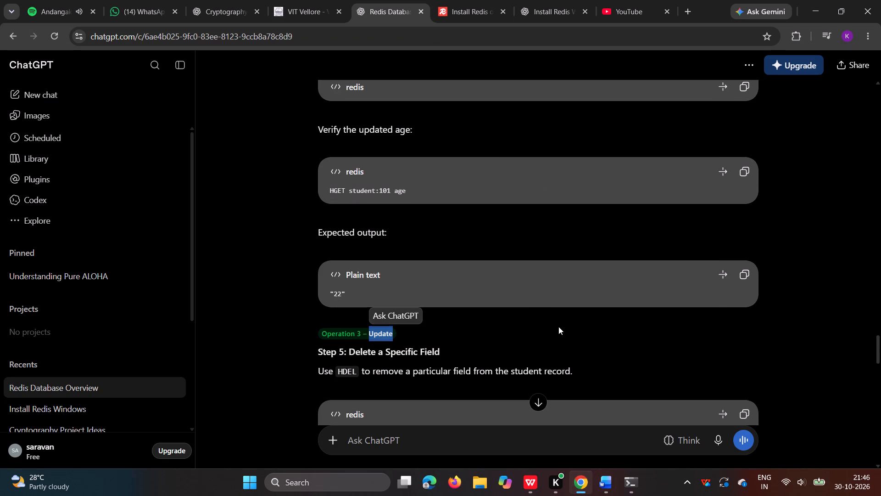
pyautogui.scroll(-1, 558, 327)
pyautogui.scroll(-3, 480, 290)
pyautogui.scroll(5, 480, 290)
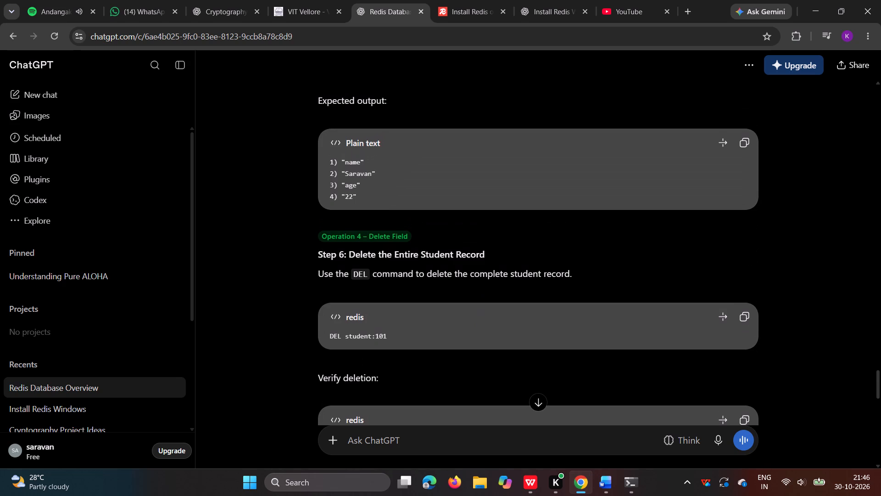
pyautogui.moveTo(369, 238); pyautogui.dragTo(418, 244)
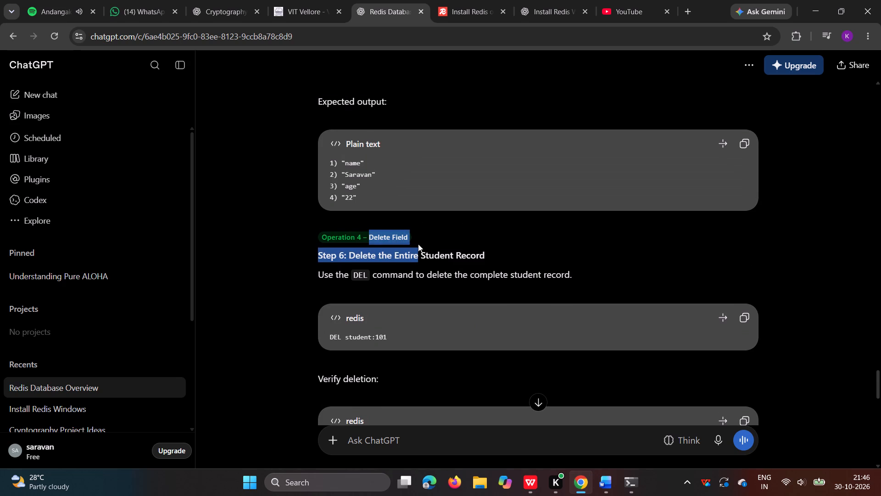
pyautogui.click(519, 266)
pyautogui.scroll(-1, 581, 295)
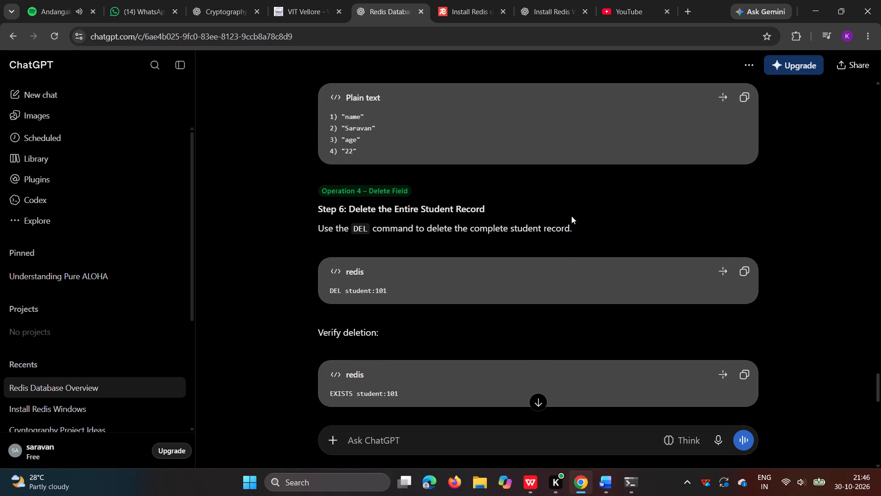
pyautogui.scroll(3, 571, 216)
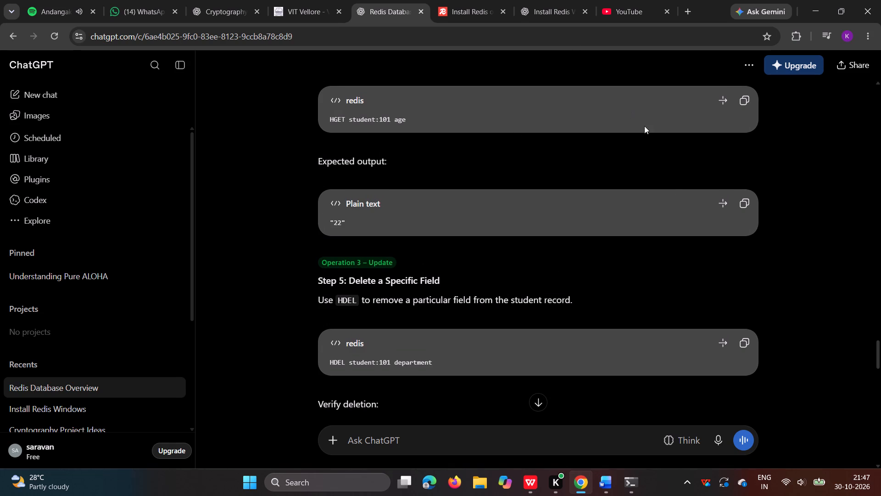
pyautogui.scroll(-1, 680, 312)
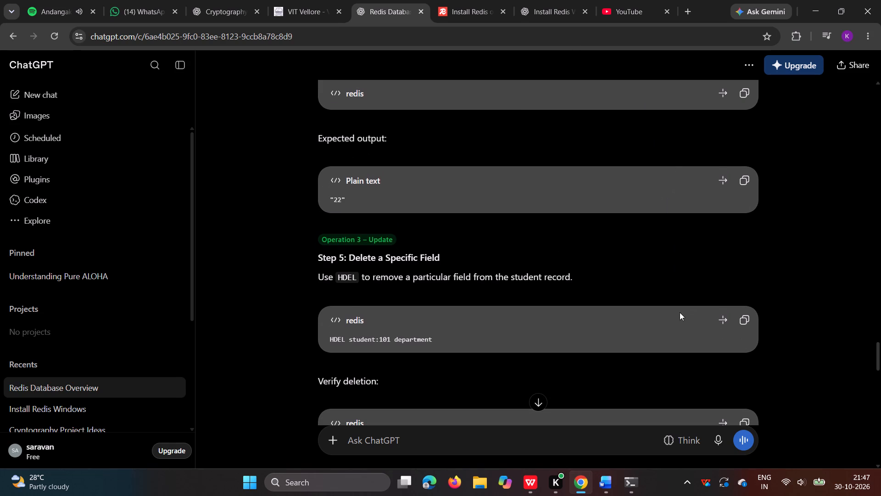
# Examine the ChatGPT Redis conversation from Step 5 through Step 6, checking the deletion commands, expected outputs and the Operation 4 and 5 labels.
pyautogui.click(680, 312)
pyautogui.scroll(-5, 680, 312)
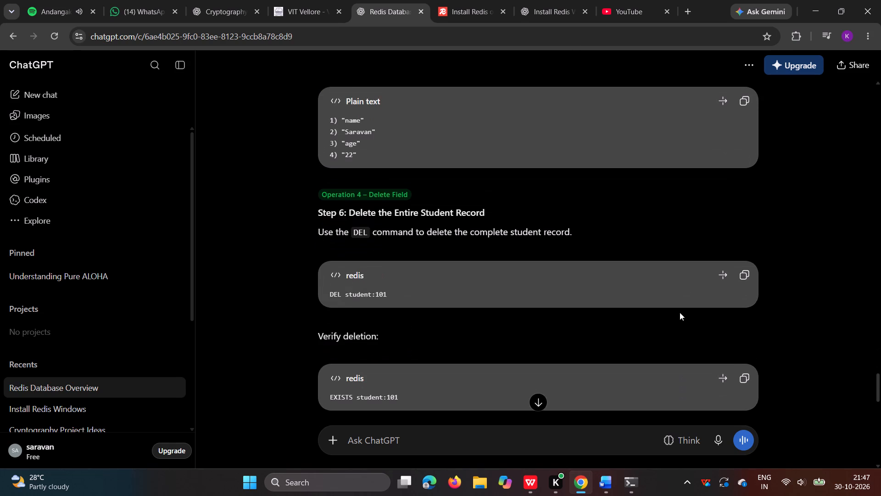
pyautogui.scroll(-1, 680, 312)
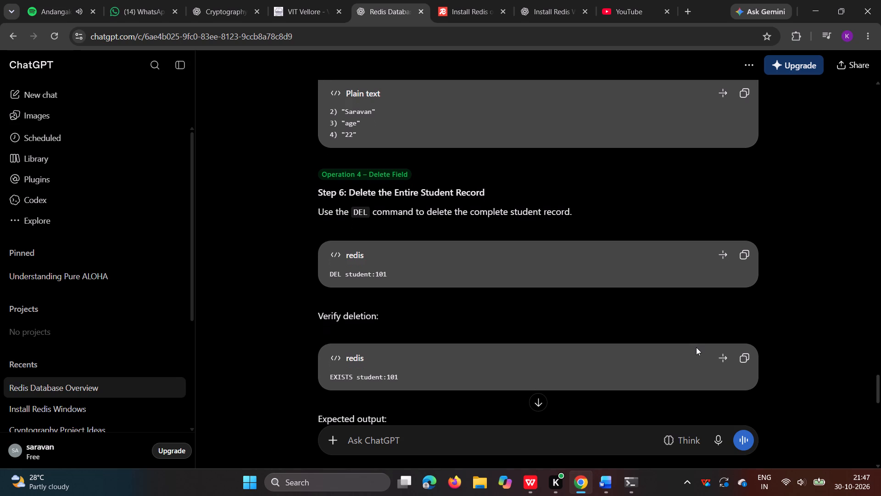
pyautogui.scroll(1, 696, 347)
pyautogui.scroll(-2, 770, 378)
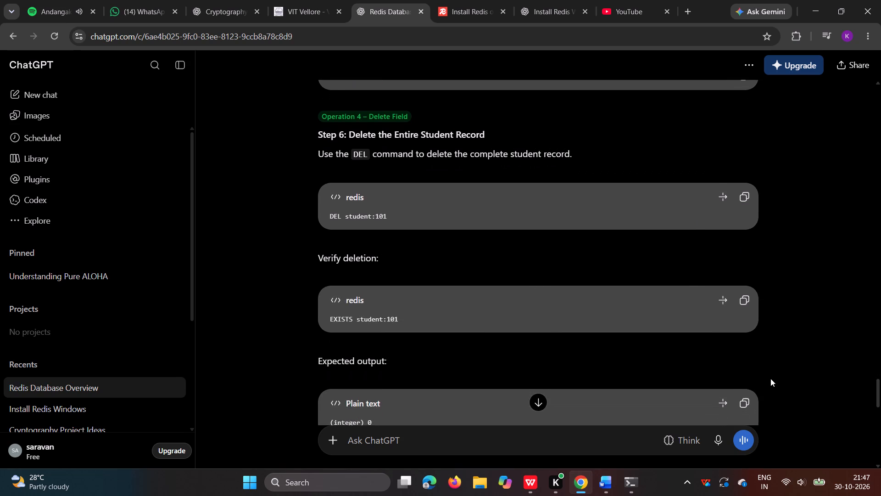
pyautogui.scroll(-3, 770, 378)
pyautogui.scroll(4, 706, 304)
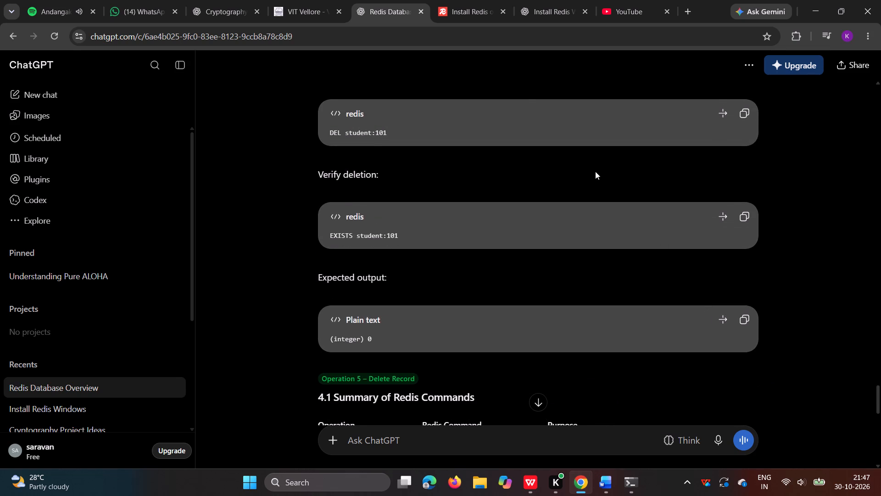
# Switch to Spotify, search for "kannum kannu" and play Kannum Kannudhan followed by Kannum Kannum from the suggestions.
pyautogui.click(36, 0)
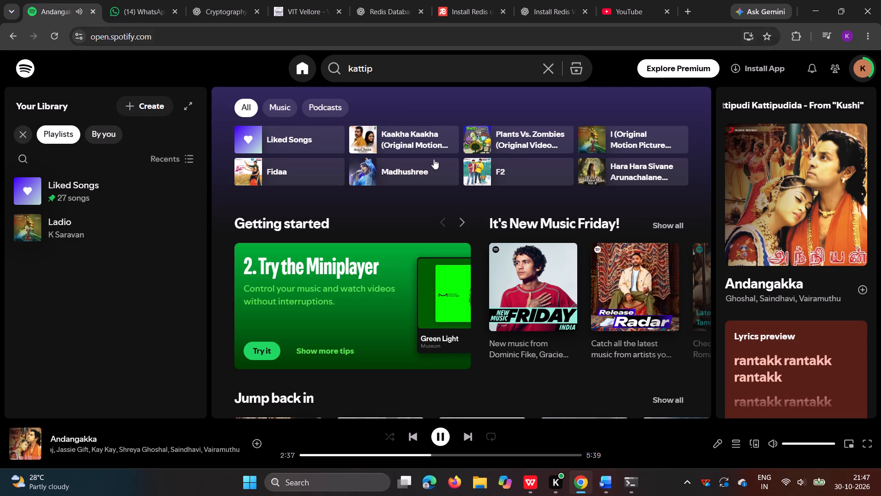
pyautogui.click(553, 70)
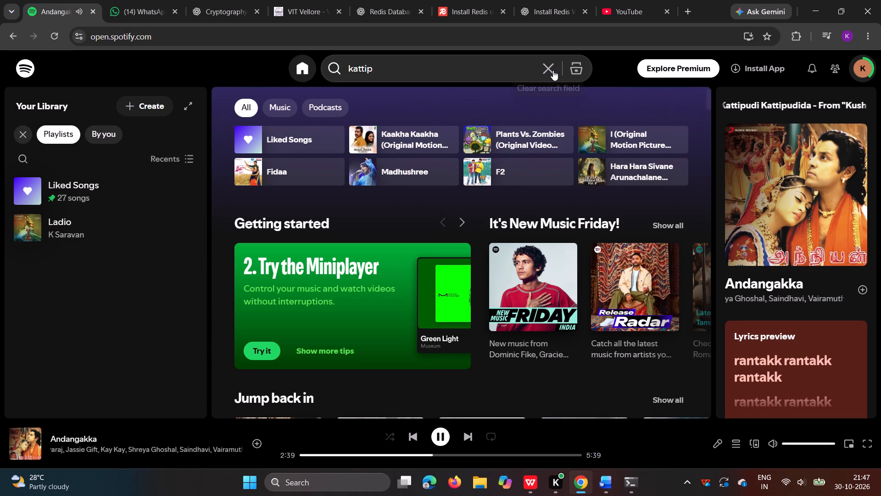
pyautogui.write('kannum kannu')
pyautogui.doubleClick(340, 237)
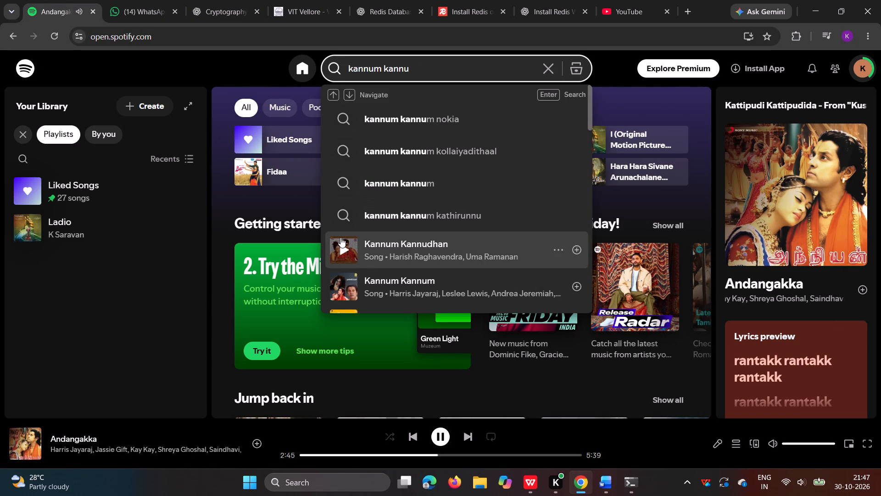
pyautogui.doubleClick(347, 281)
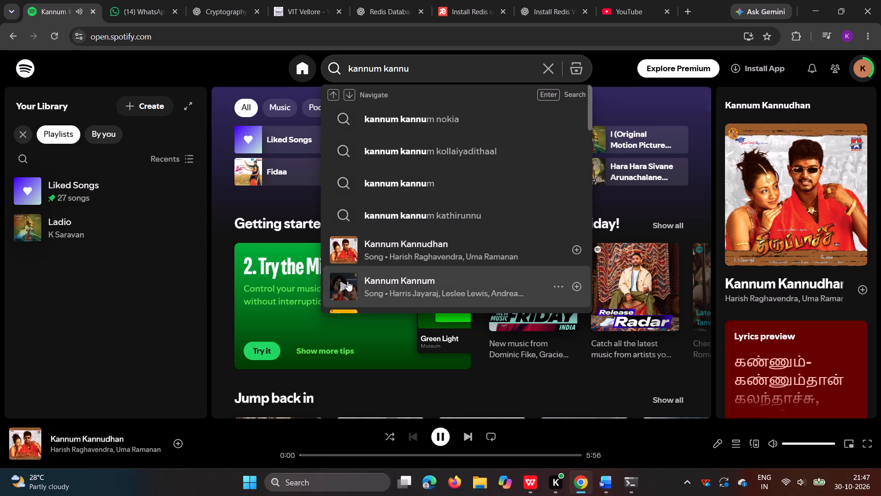
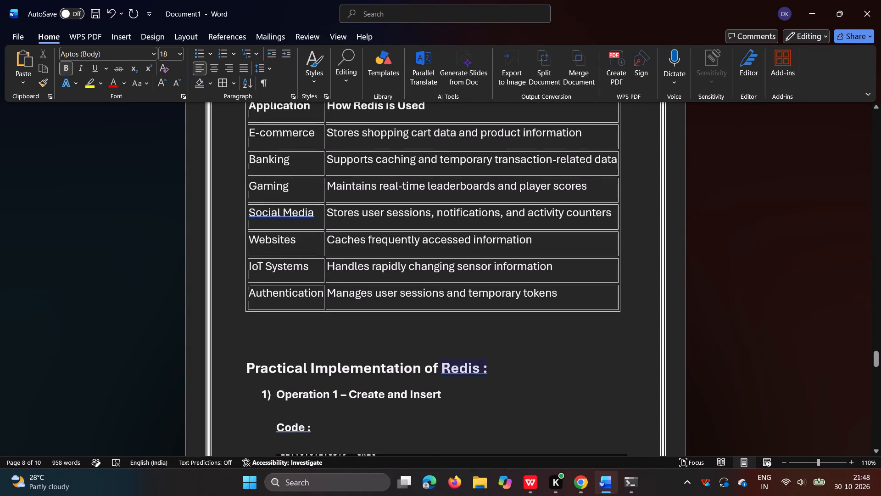
# Reword the practical section heading to "Practical Implementation and Results in Redis :".
pyautogui.press('BackSpace')
pyautogui.press('BackSpace')
pyautogui.press('BackSpace')
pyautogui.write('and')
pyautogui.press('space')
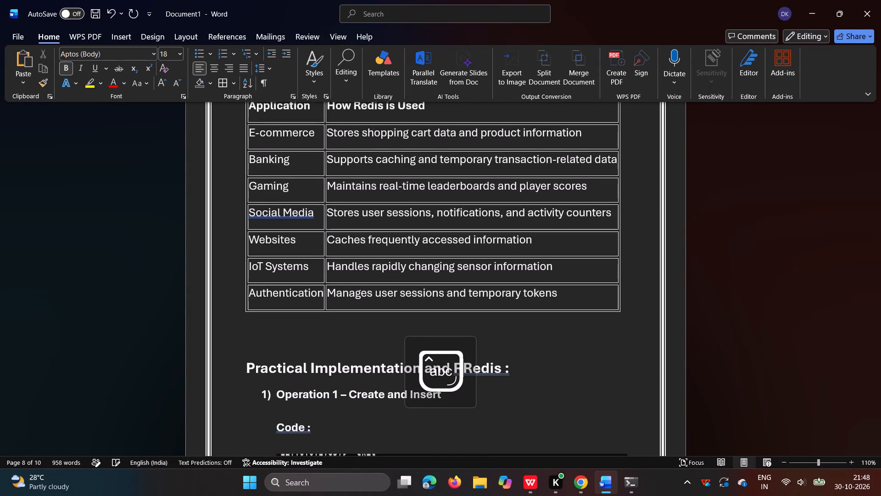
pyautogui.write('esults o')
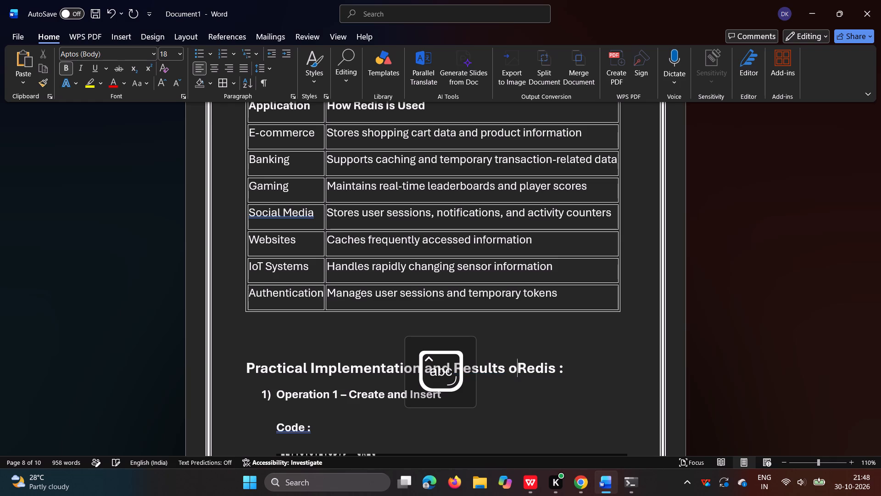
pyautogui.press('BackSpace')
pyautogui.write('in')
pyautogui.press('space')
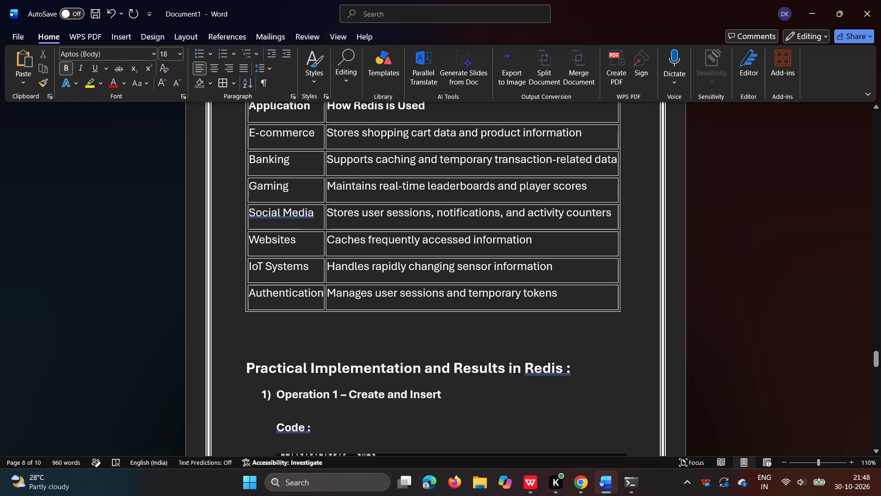
# Review the practical section's later pages, through the end of the document and back to the "4) Operation 3 – Update" heading.
pyautogui.scroll(-7, 538, 403)
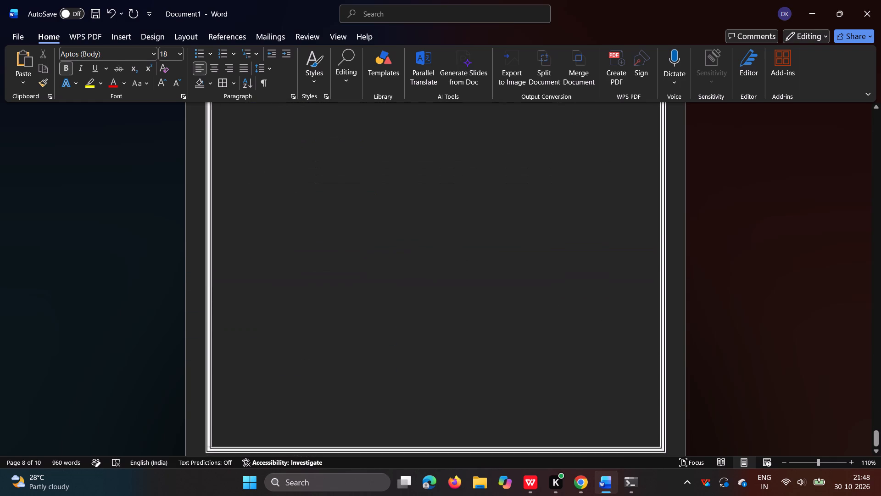
pyautogui.scroll(-1, 538, 403)
pyautogui.scroll(3, 538, 403)
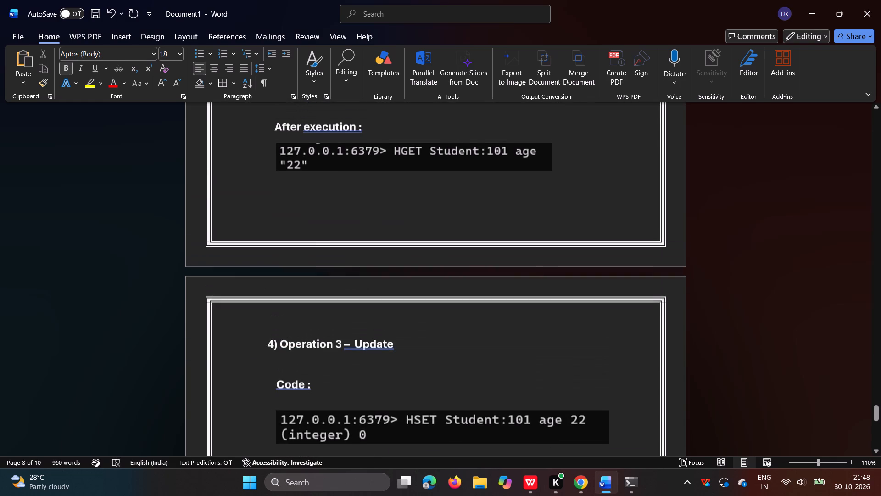
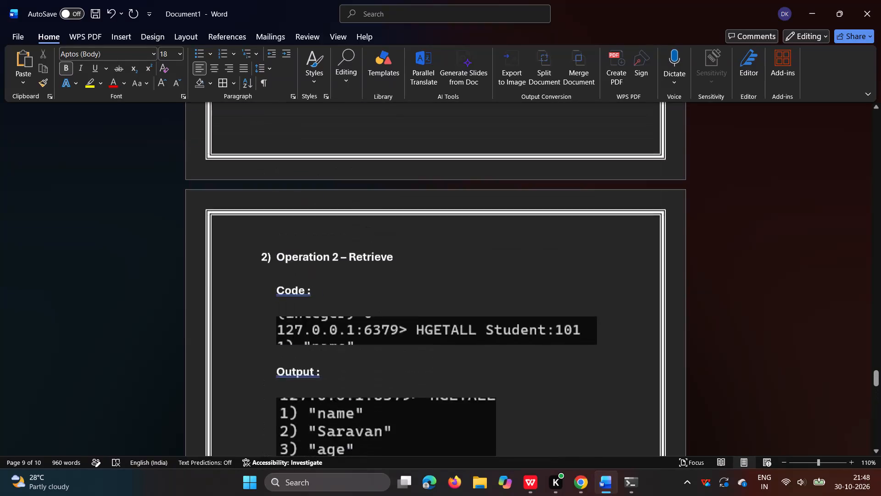
# Review the practical implementation section, comparing the headings, code and output layout of operations 1 to 3 with the "4)" block.
pyautogui.scroll(2, 535, 323)
pyautogui.scroll(-1, 535, 323)
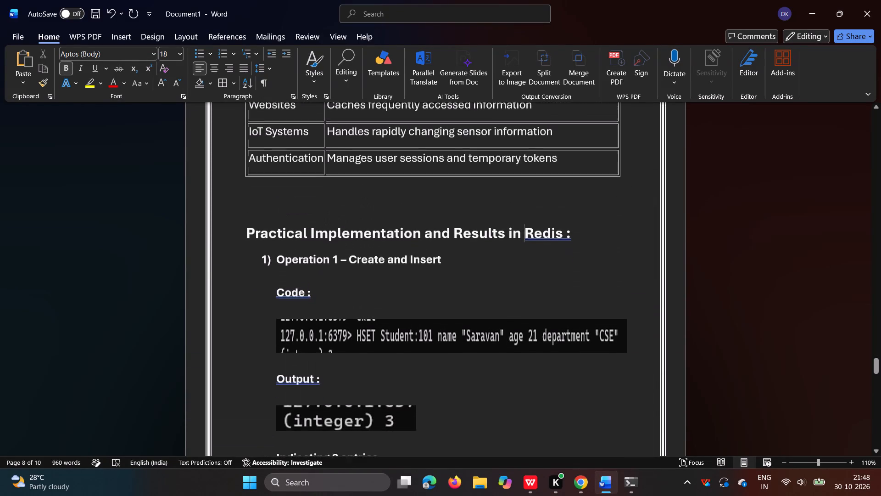
pyautogui.scroll(-6, 535, 323)
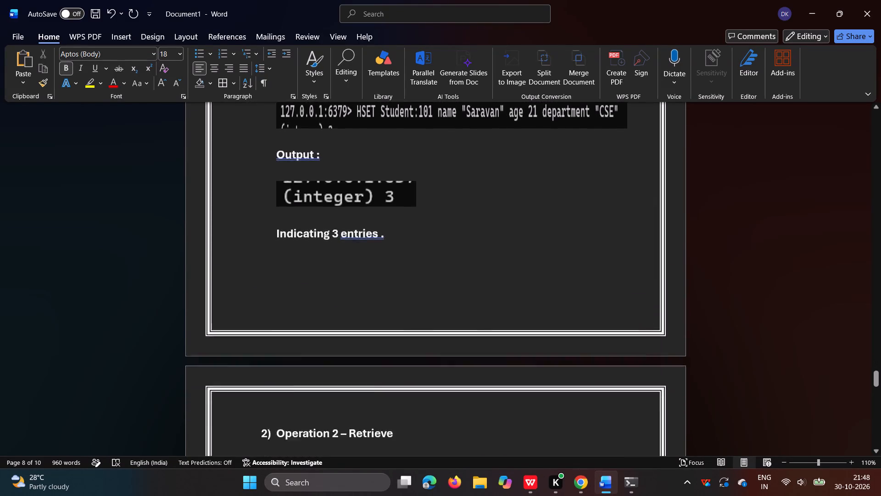
pyautogui.scroll(1, 560, 348)
pyautogui.scroll(-4, 560, 348)
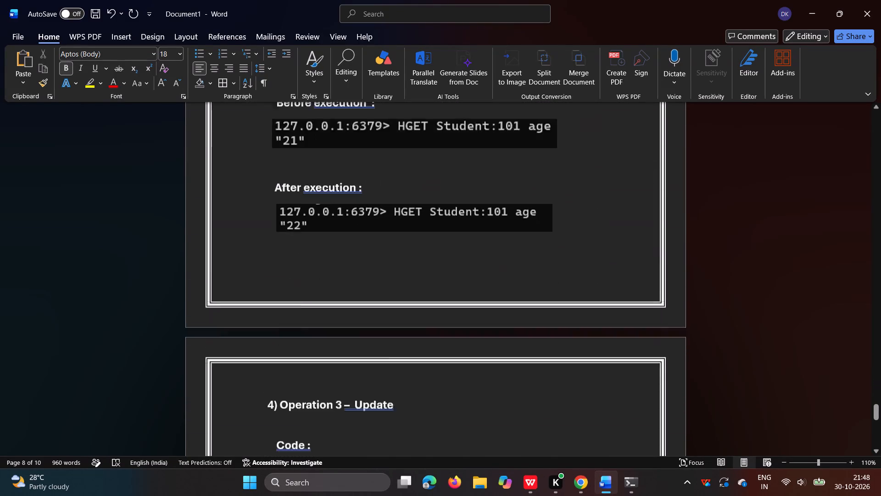
pyautogui.scroll(-4, 560, 348)
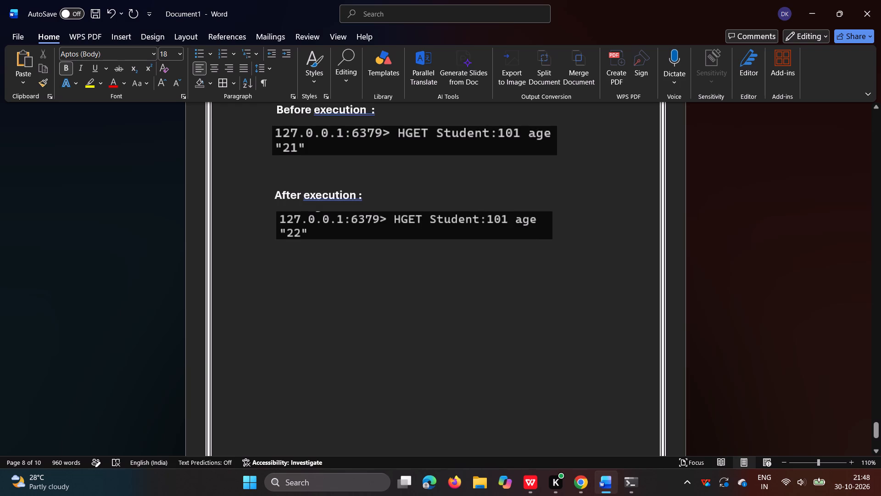
pyautogui.scroll(-1, 560, 348)
pyautogui.scroll(3, 560, 348)
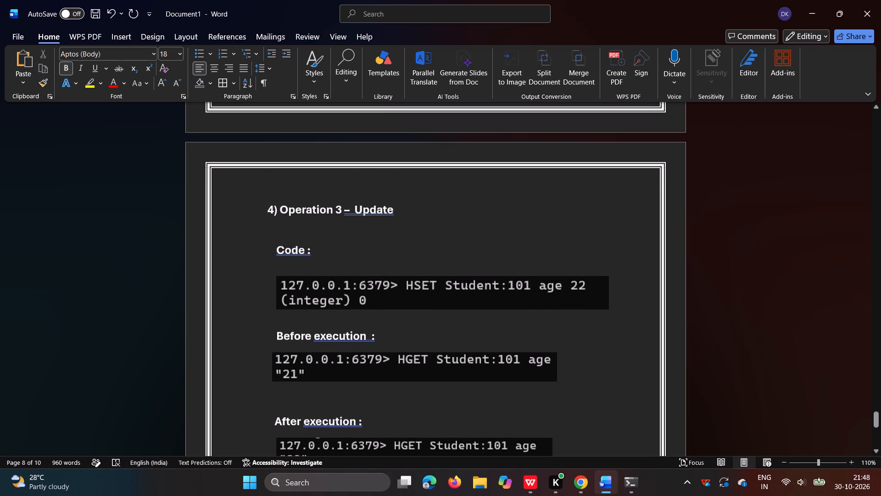
pyautogui.scroll(-1, 560, 348)
pyautogui.scroll(1, 463, 241)
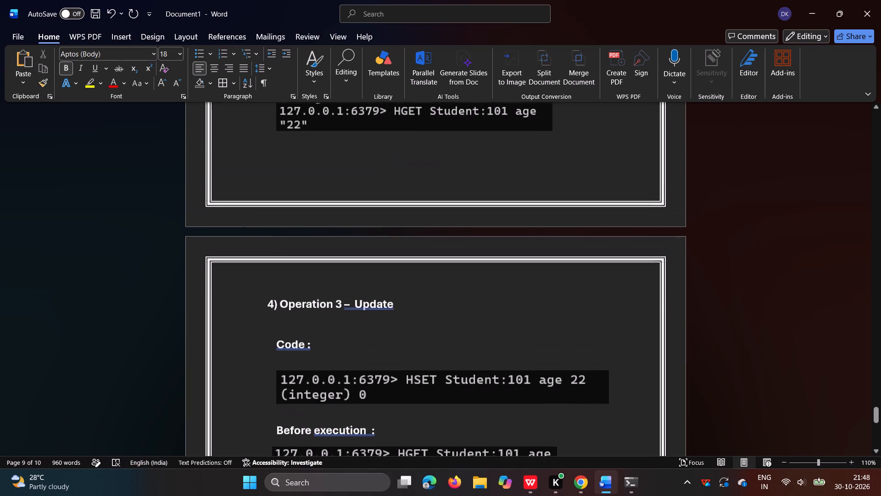
pyautogui.scroll(1, 463, 241)
pyautogui.scroll(-3, 463, 241)
pyautogui.scroll(5, 463, 241)
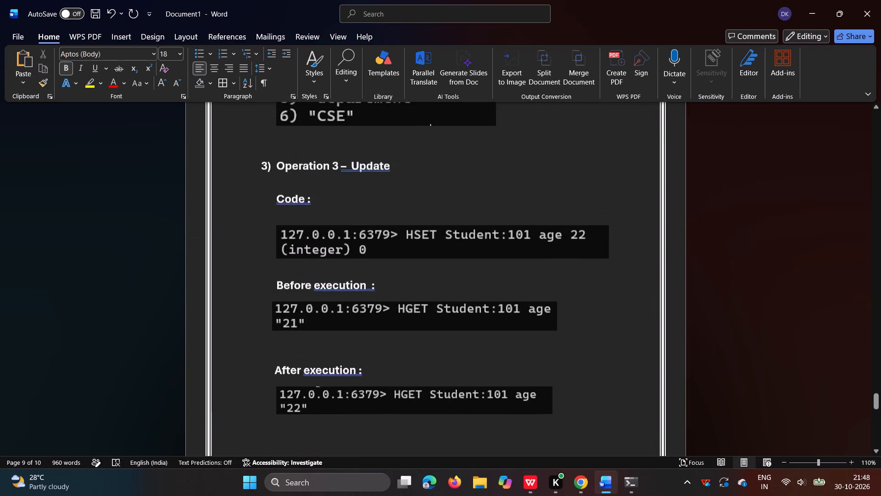
pyautogui.scroll(1, 463, 241)
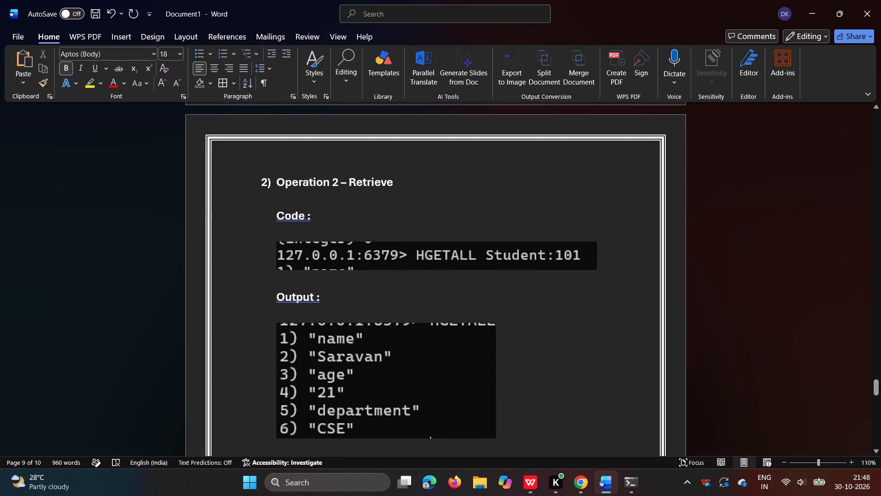
pyautogui.scroll(-2, 496, 283)
pyautogui.scroll(-2, 536, 341)
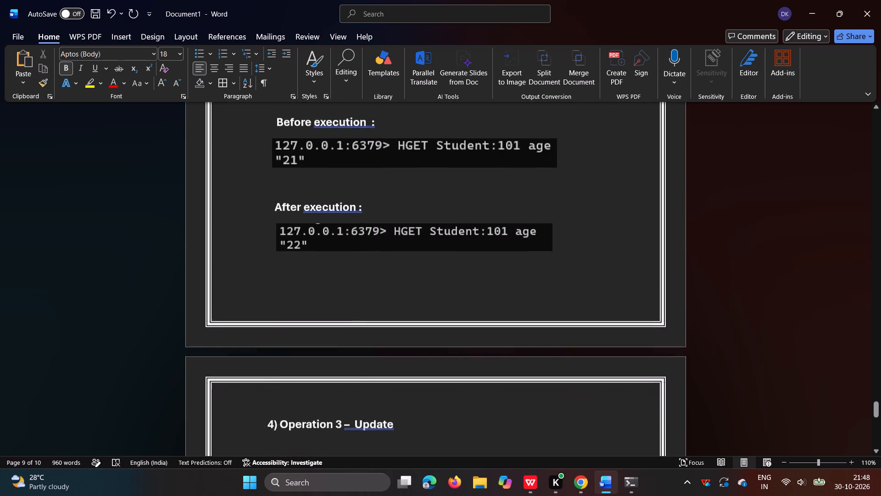
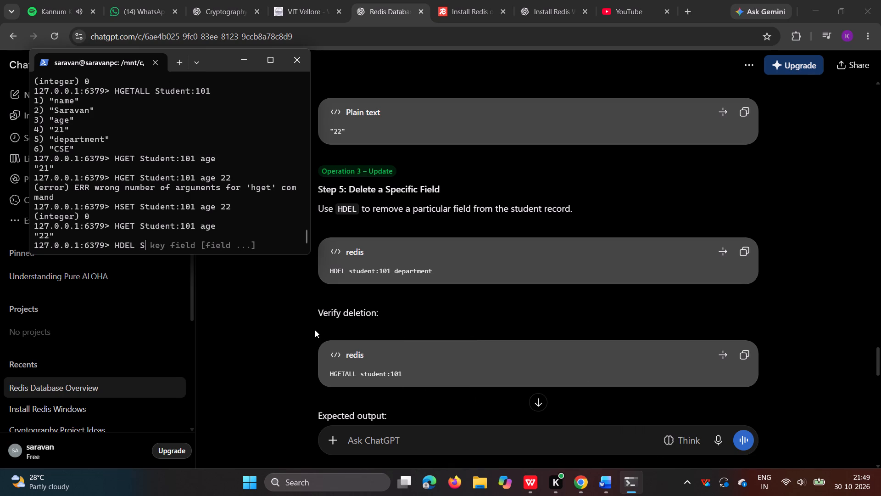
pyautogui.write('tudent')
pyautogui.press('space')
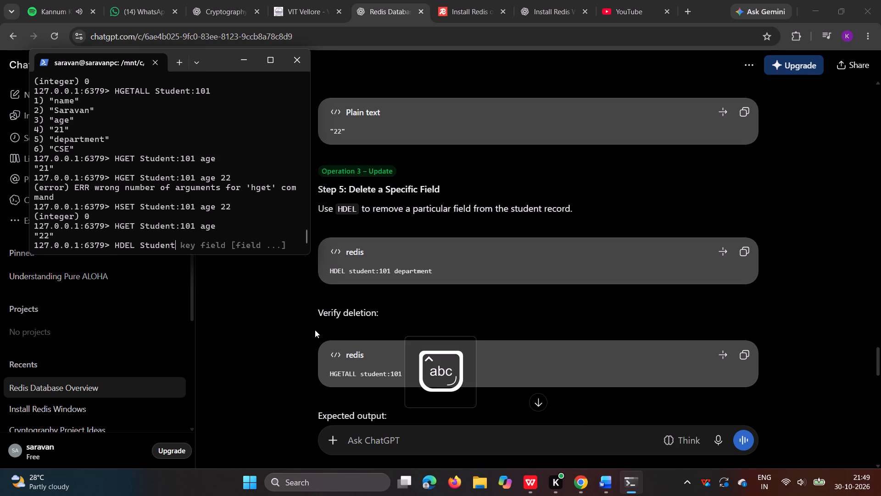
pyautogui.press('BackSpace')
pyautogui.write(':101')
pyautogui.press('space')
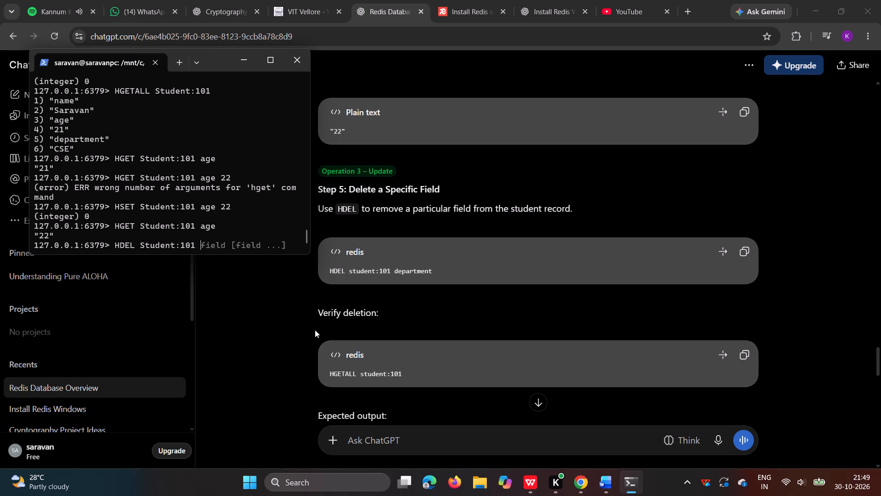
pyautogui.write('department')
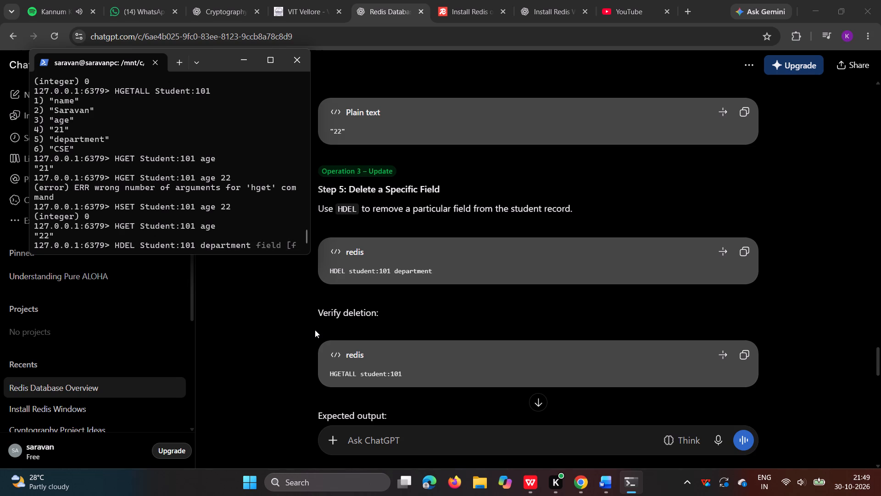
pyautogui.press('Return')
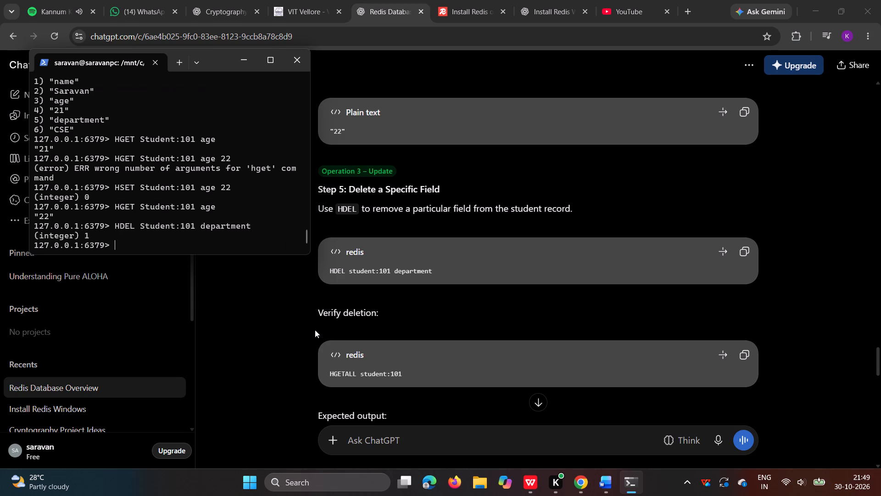
# Run HGETALL Student:101 in the Redis terminal to list the record's fields after the deletion.
pyautogui.scroll(-1, 231, 241)
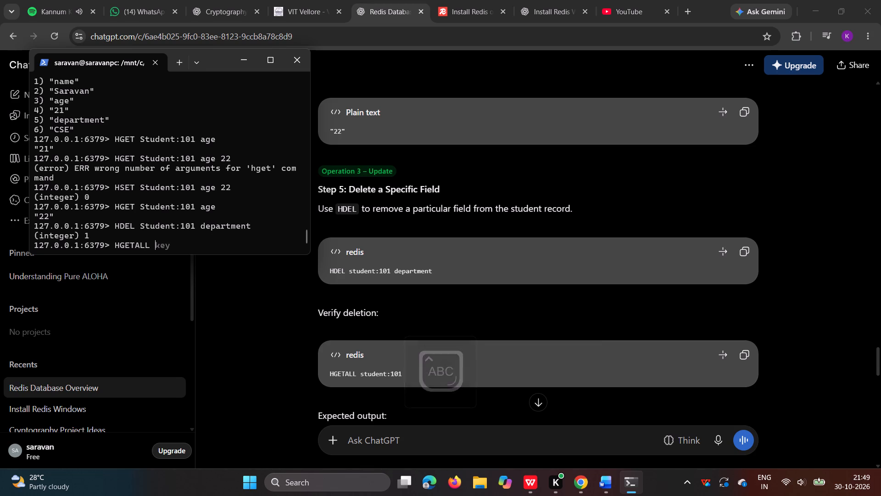
pyautogui.press('BackSpace')
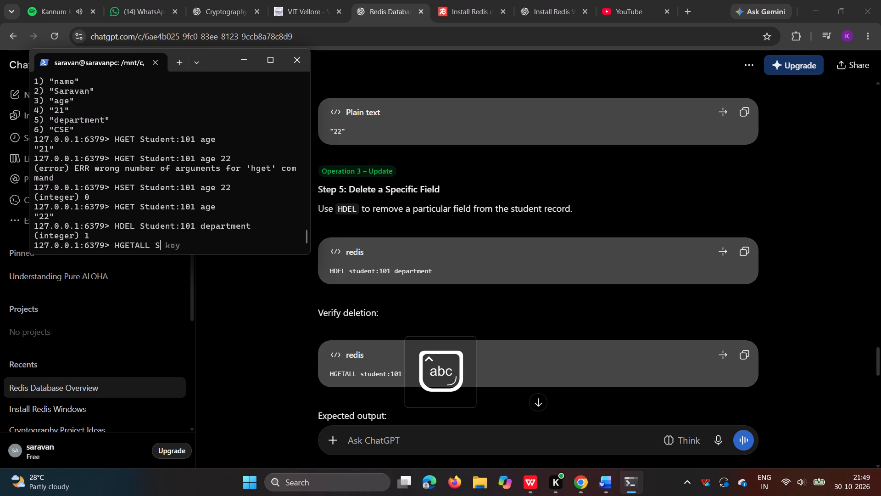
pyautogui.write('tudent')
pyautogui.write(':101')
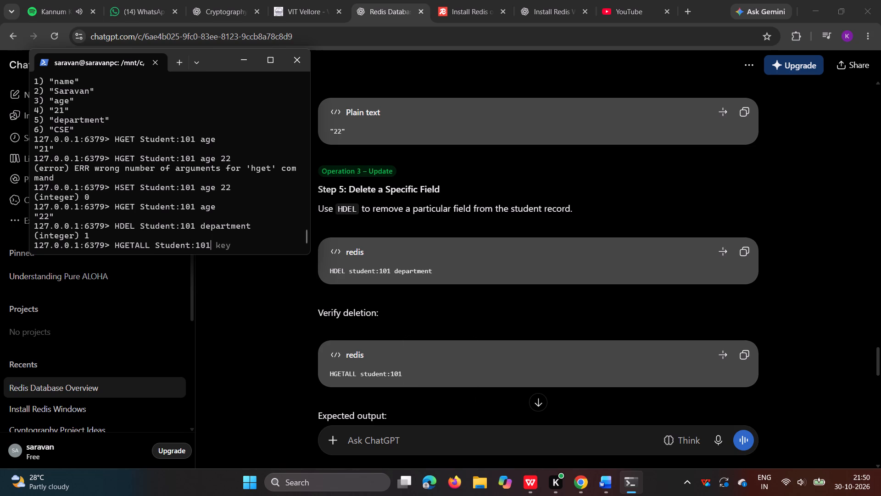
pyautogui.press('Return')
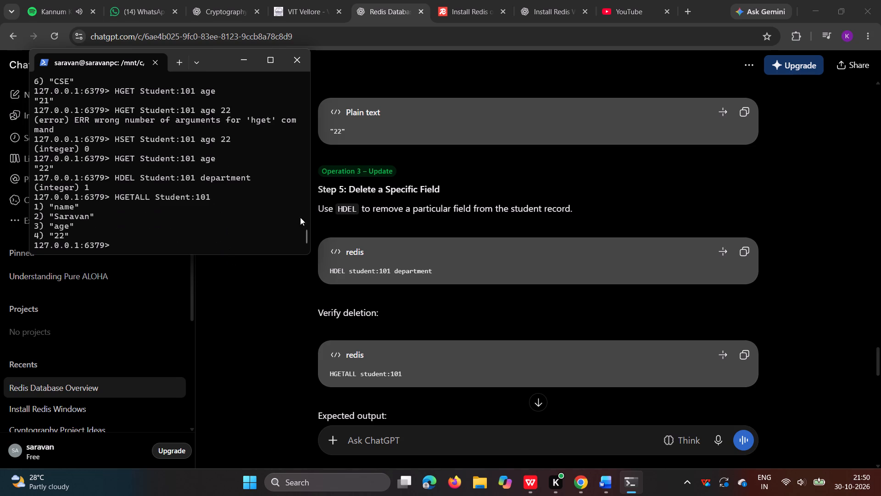
# Copy "Delete Field" from the ChatGPT Operation 4 label and replace "Update" with it in the Word report's "4)" heading.
pyautogui.scroll(-4, 476, 277)
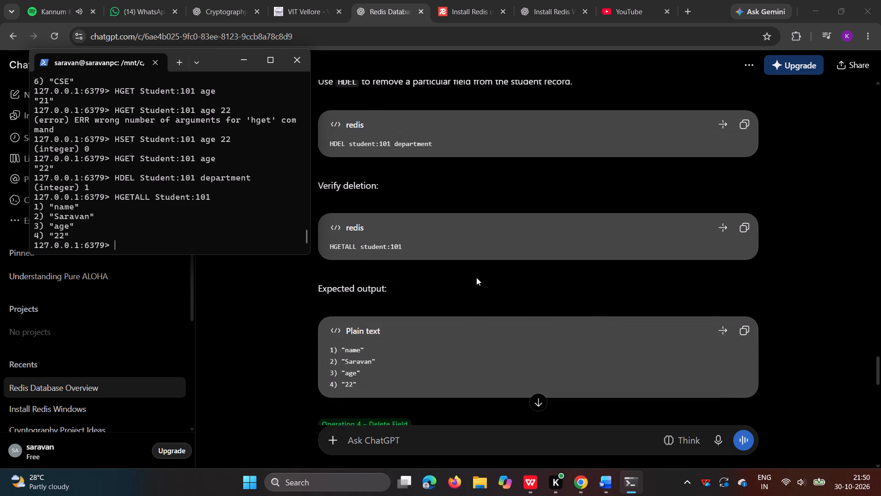
pyautogui.scroll(-1, 407, 253)
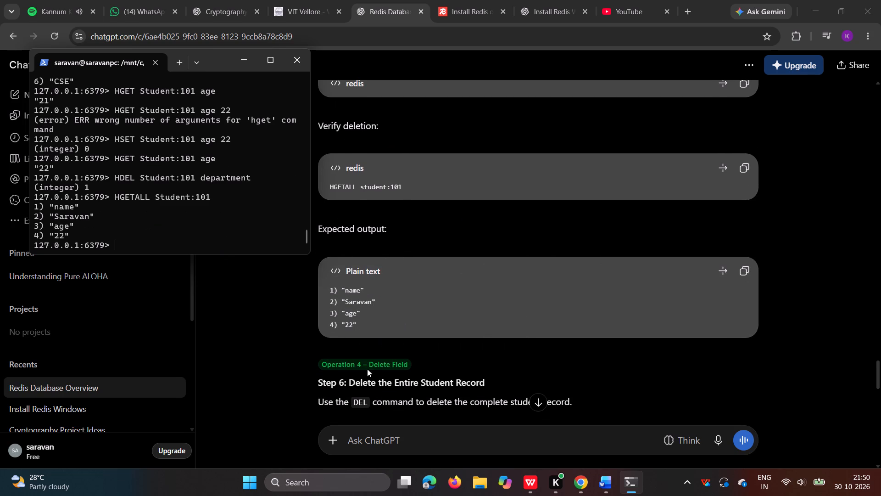
pyautogui.moveTo(369, 367); pyautogui.dragTo(411, 366)
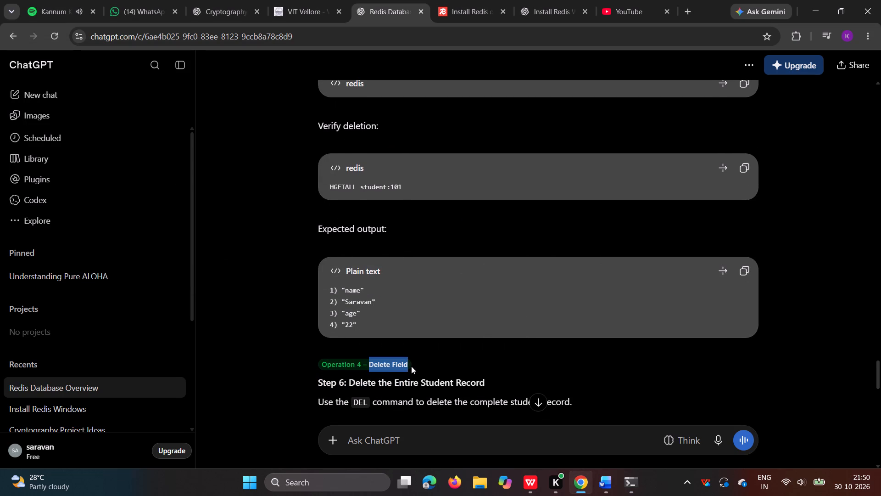
pyautogui.moveTo(411, 366); pyautogui.dragTo(412, 366)
pyautogui.hotkey('ctrl', 'c')
pyautogui.click(636, 483)
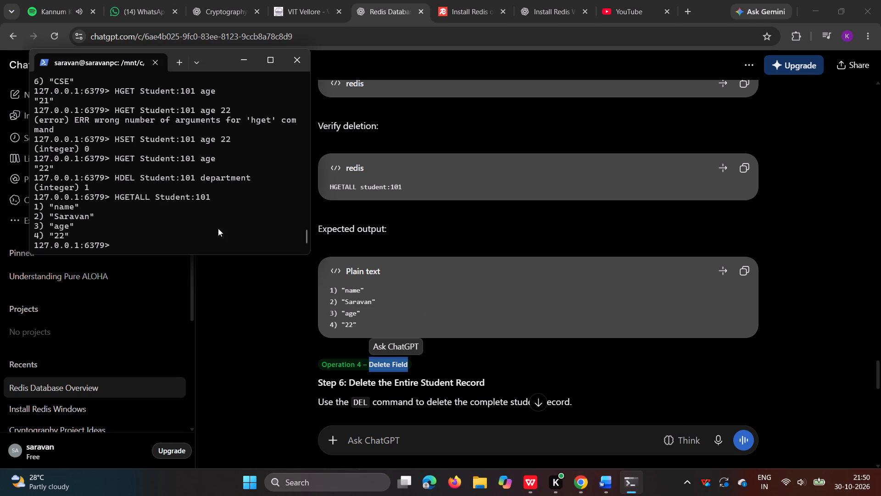
pyautogui.click(777, 352)
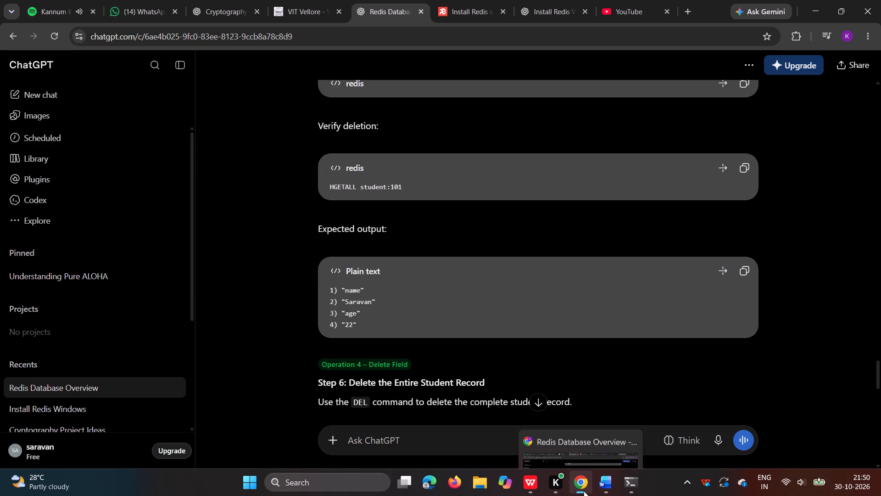
pyautogui.click(596, 488)
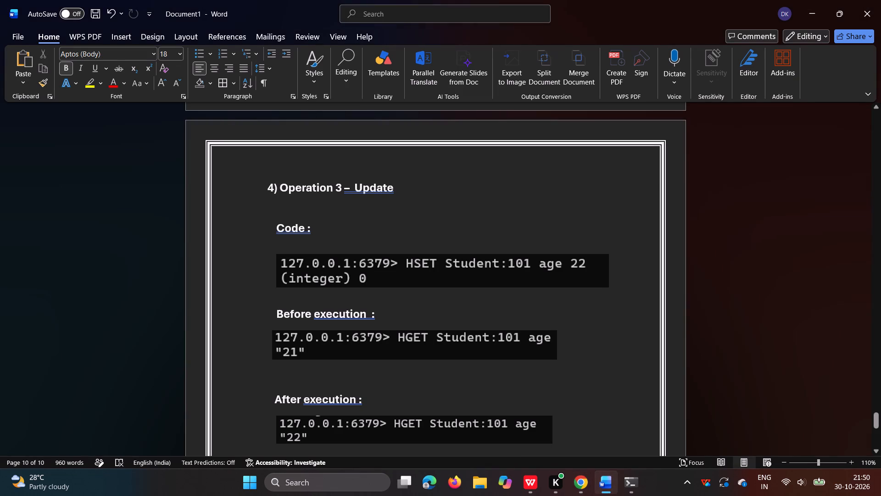
pyautogui.moveTo(396, 188); pyautogui.dragTo(354, 182)
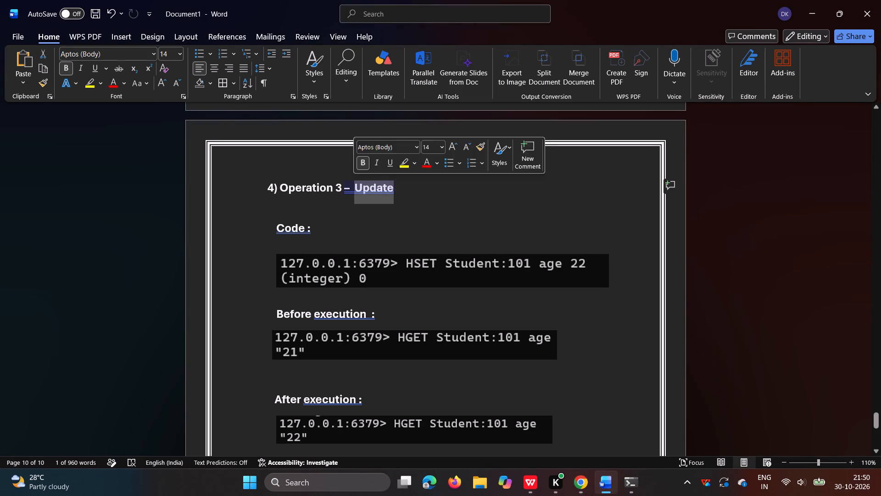
pyautogui.press('BackSpace')
pyautogui.hotkey('ctrl', 'v')
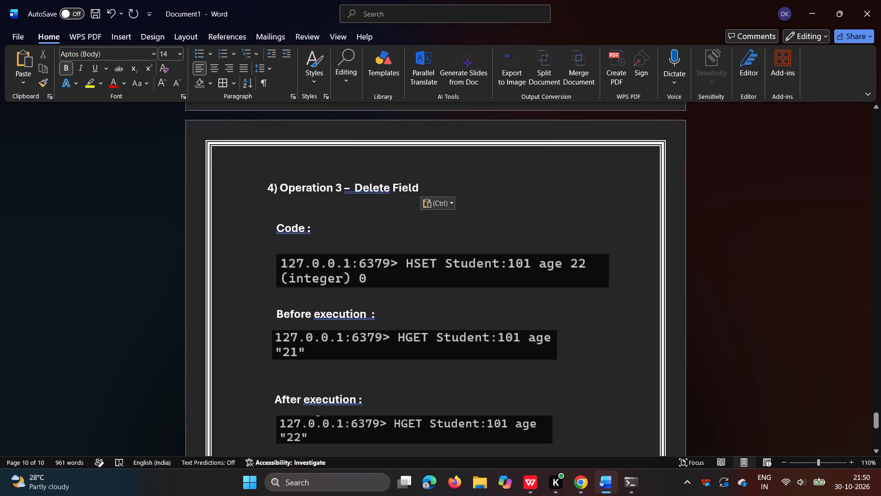
# Delete the HSET age 22 screenshot under Code in the "4)" Delete Field section.
pyautogui.scroll(1, 626, 238)
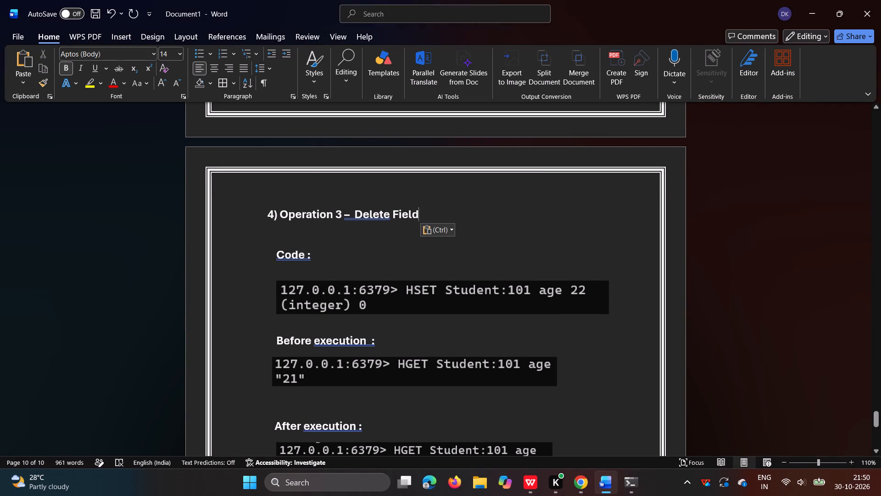
pyautogui.scroll(-1, 597, 361)
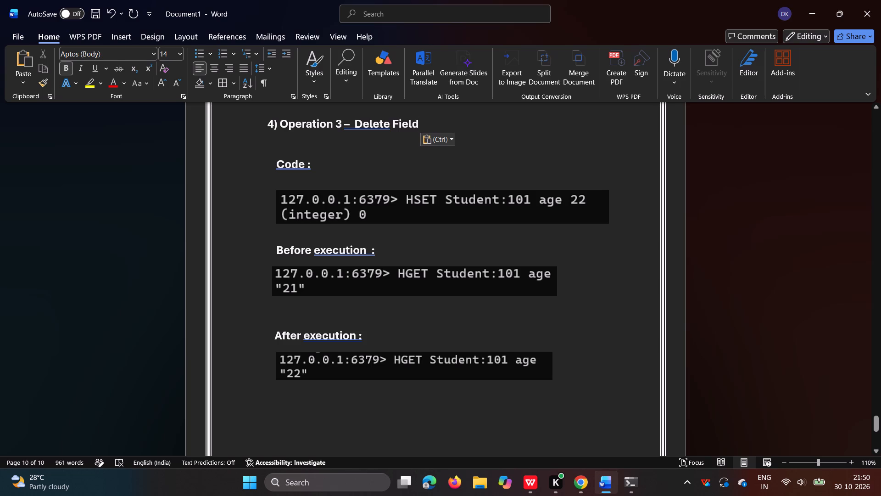
pyautogui.scroll(1, 548, 345)
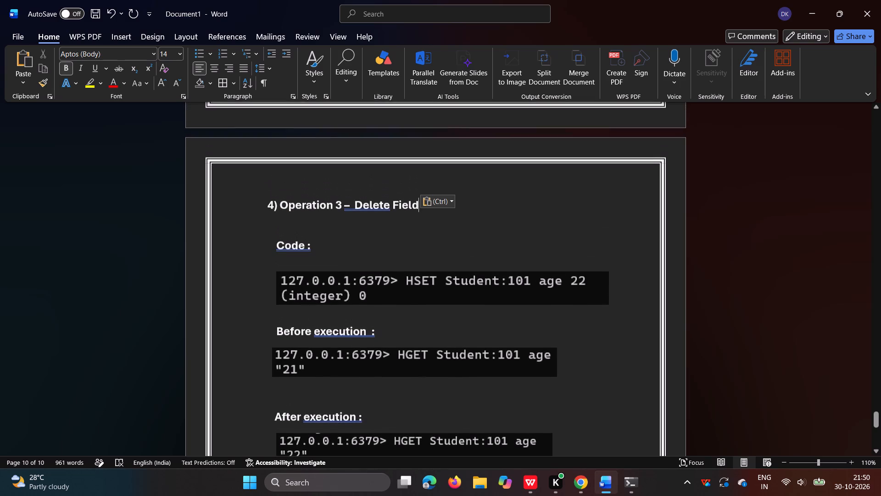
pyautogui.click(447, 293)
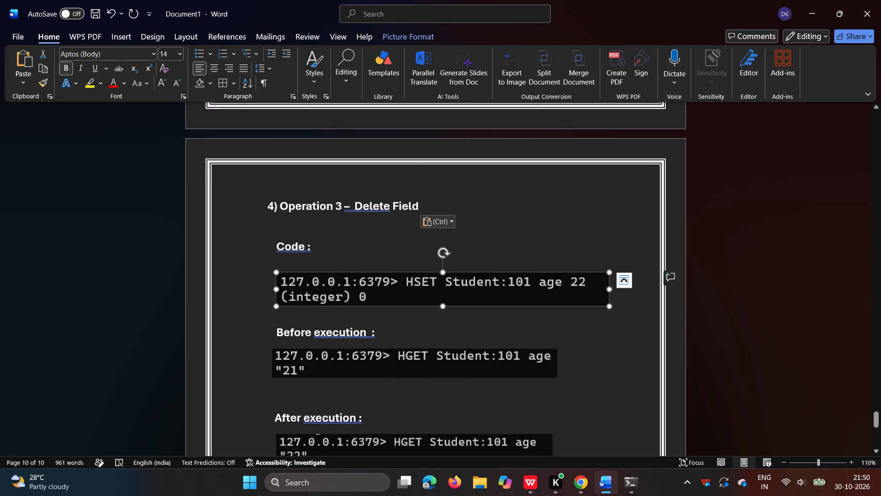
pyautogui.press('BackSpace')
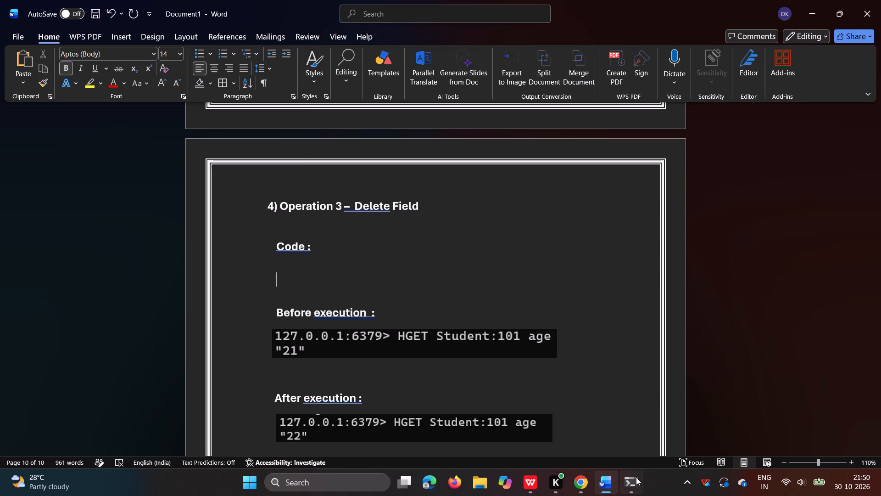
# Snip the HDEL Student:101 department command with its output from the terminal and paste it under Code in the Word report's Delete Field section.
pyautogui.click(636, 477)
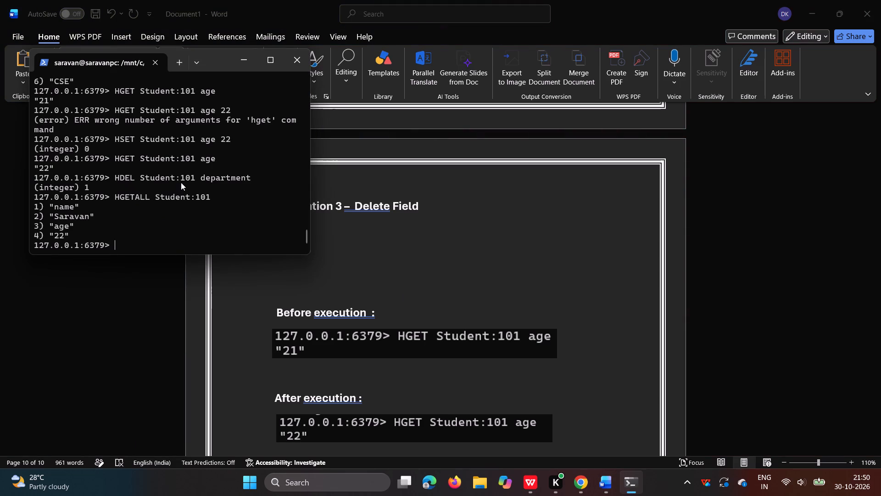
pyautogui.press('shift+super+s')
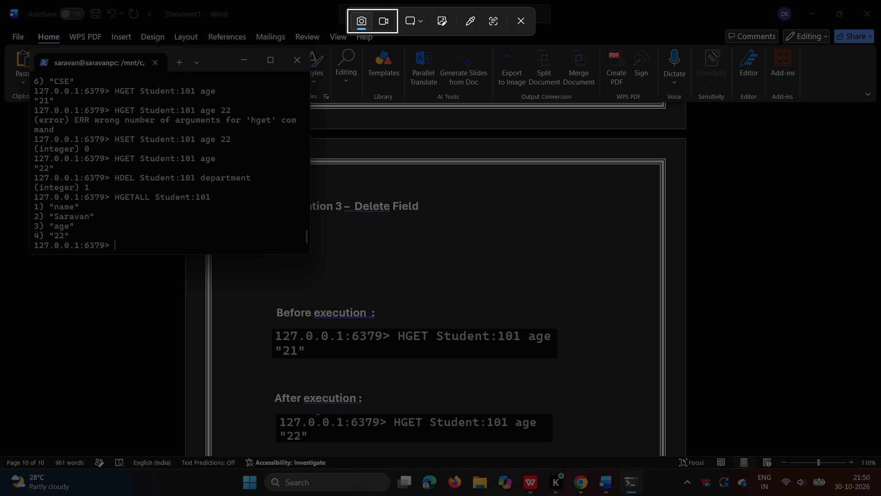
pyautogui.moveTo(32, 171); pyautogui.dragTo(241, 185)
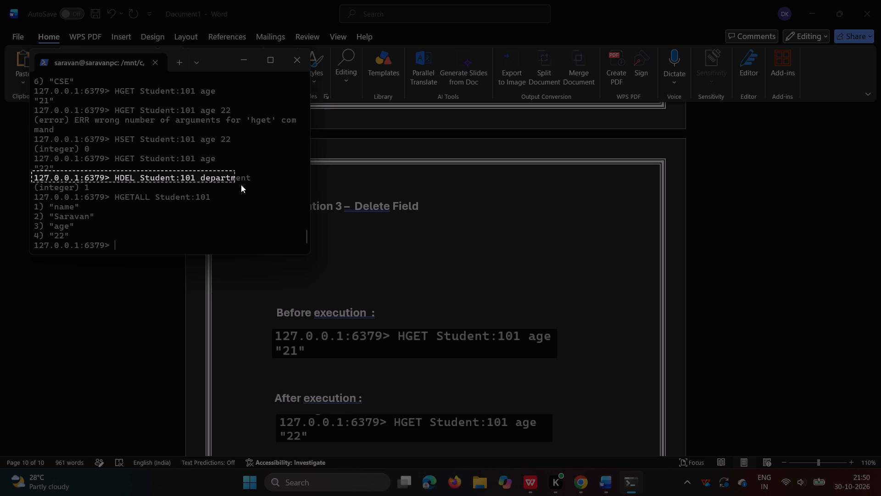
pyautogui.moveTo(241, 185); pyautogui.dragTo(261, 193)
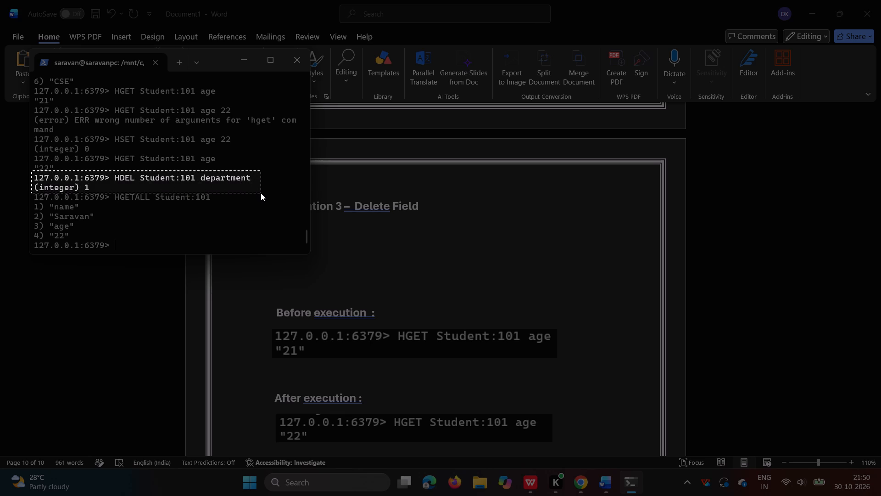
pyautogui.moveTo(261, 193); pyautogui.dragTo(259, 192)
pyautogui.moveTo(259, 192); pyautogui.dragTo(259, 194)
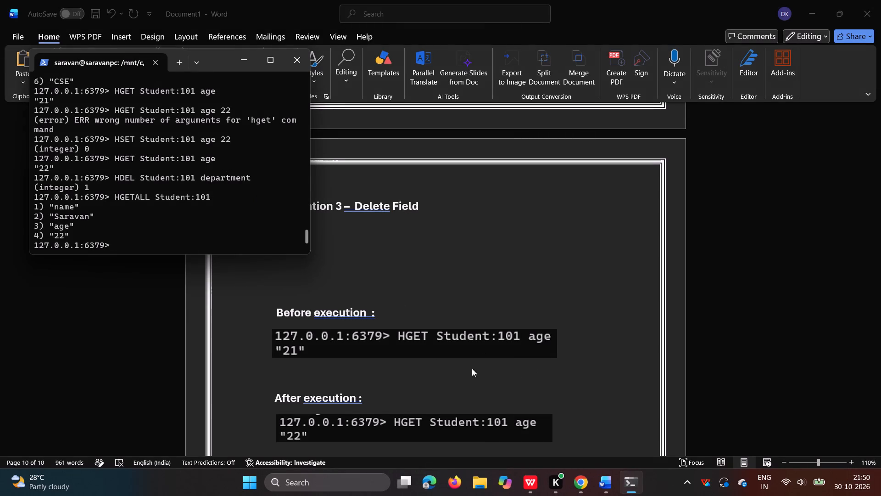
pyautogui.click(383, 263)
pyautogui.hotkey('ctrl', 'v')
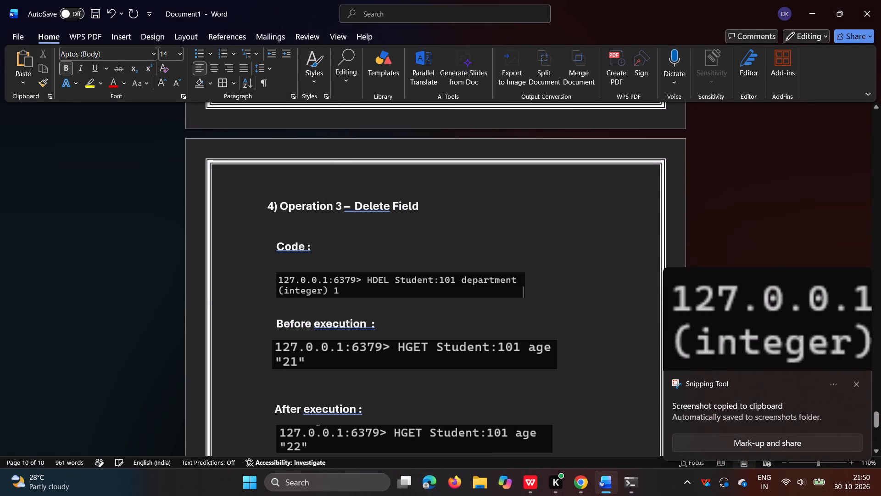
pyautogui.click(856, 379)
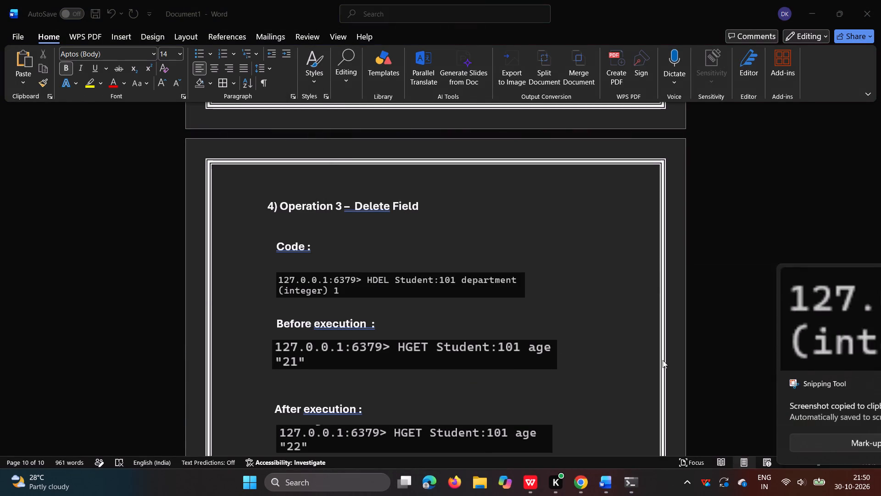
# Enlarge the pasted HDEL screenshot under Code slightly from its corner.
pyautogui.click(492, 297)
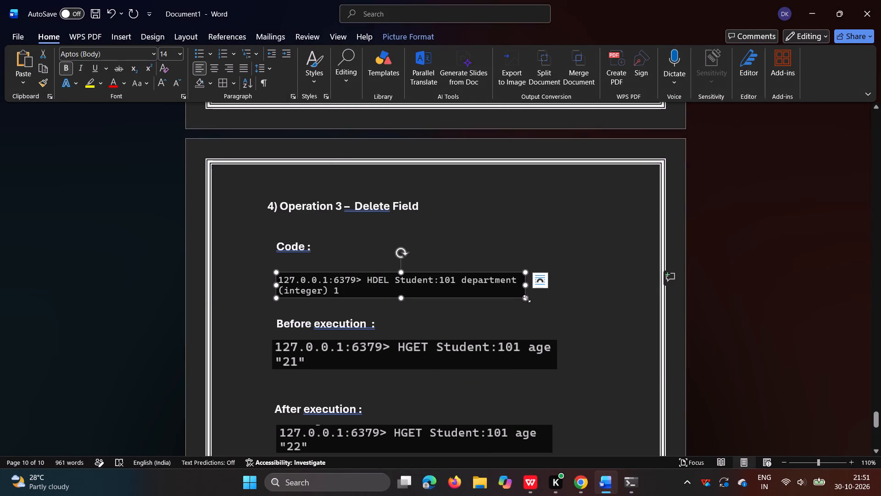
pyautogui.moveTo(526, 299); pyautogui.dragTo(546, 304)
pyautogui.click(760, 274)
# Review the earlier Create, Retrieve and Update operation sections of the report against the "4)" Delete Field section.
pyautogui.scroll(3, 480, 234)
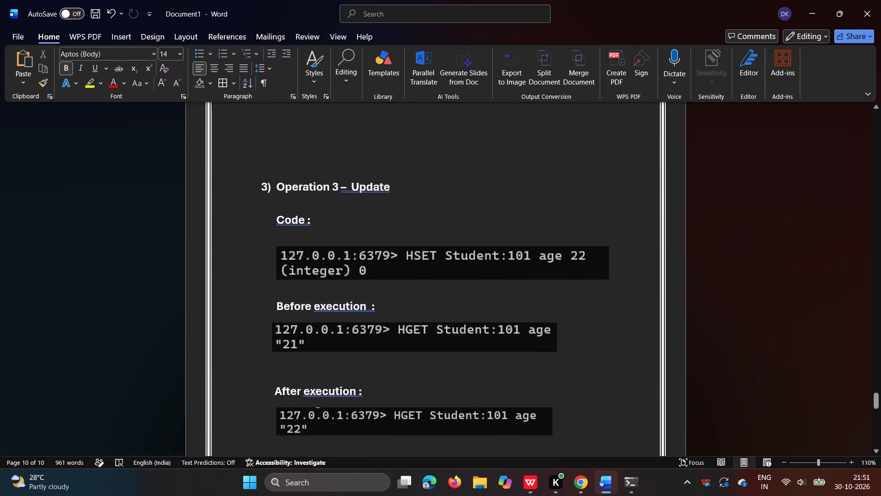
pyautogui.scroll(5, 480, 234)
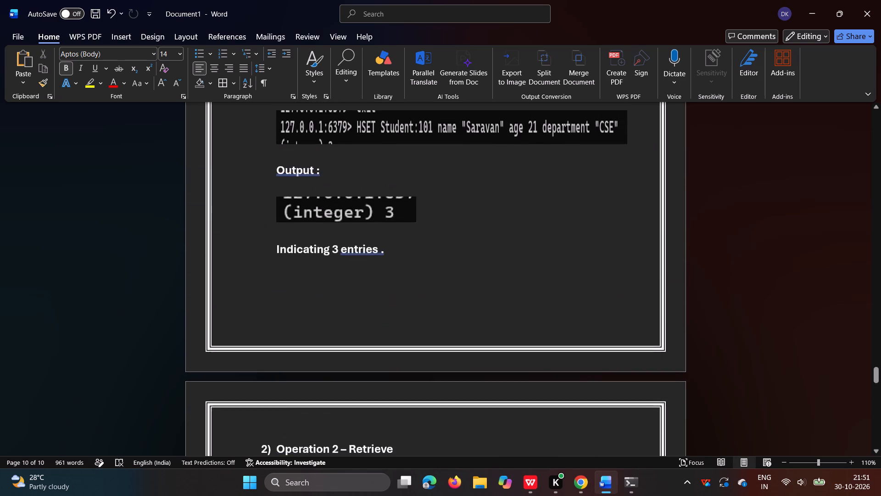
pyautogui.scroll(3, 480, 234)
pyautogui.scroll(-2, 480, 234)
pyautogui.scroll(-5, 562, 335)
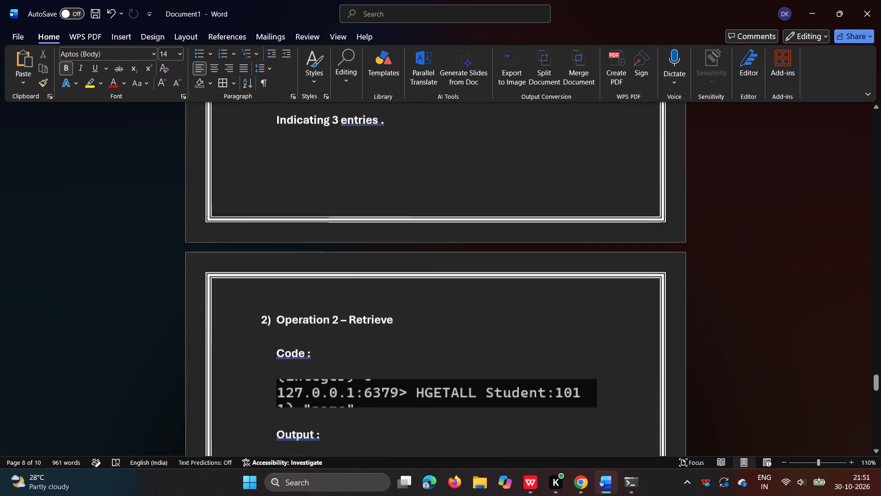
pyautogui.scroll(-7, 562, 335)
pyautogui.scroll(1, 562, 335)
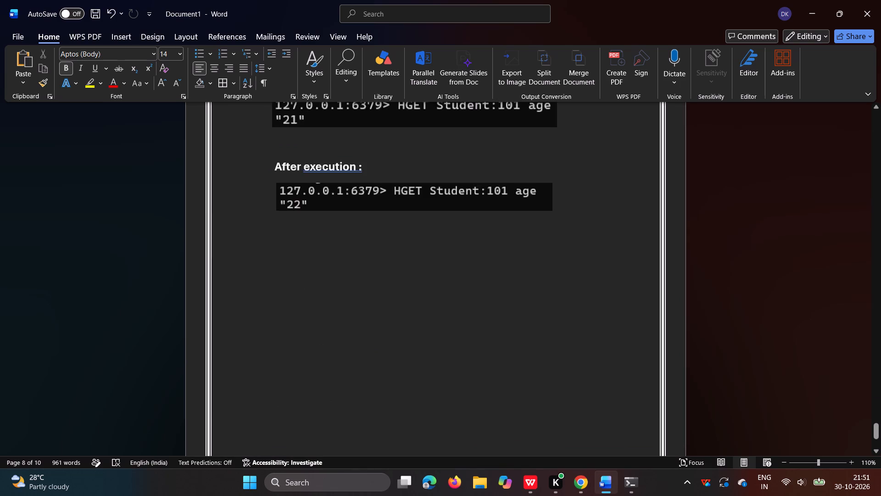
pyautogui.scroll(1, 562, 335)
pyautogui.scroll(1, 524, 308)
pyautogui.scroll(-1, 564, 351)
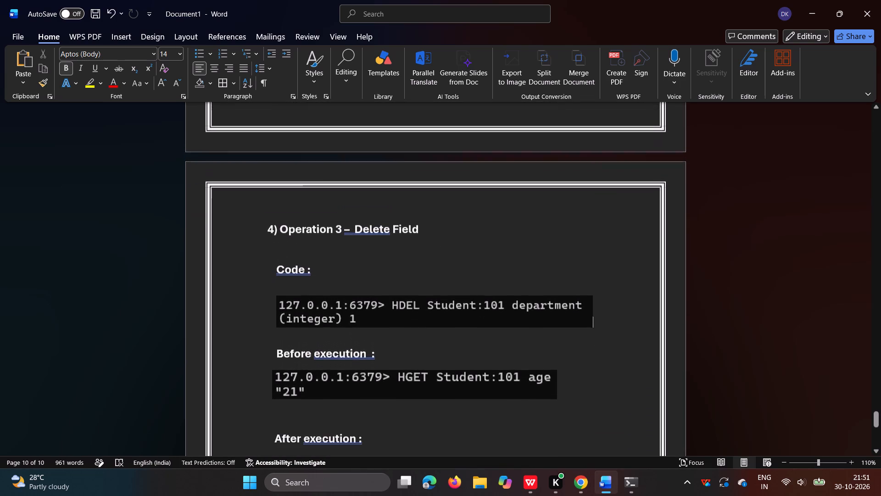
pyautogui.scroll(-1, 605, 343)
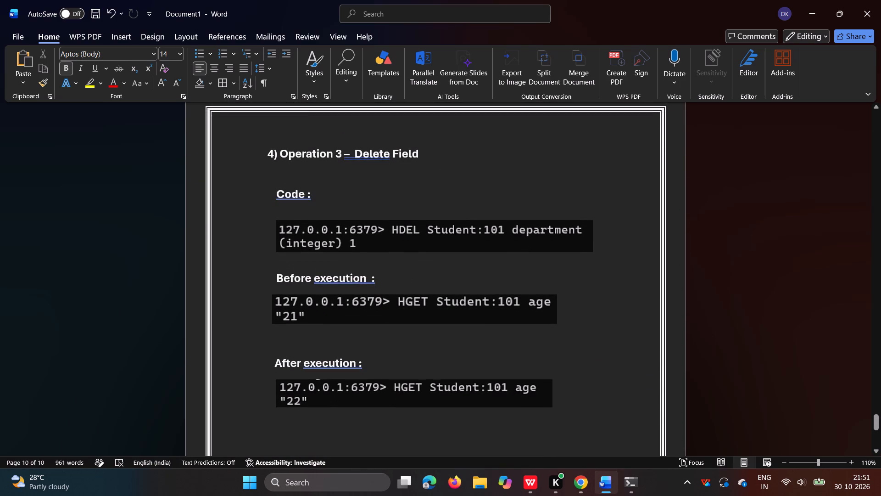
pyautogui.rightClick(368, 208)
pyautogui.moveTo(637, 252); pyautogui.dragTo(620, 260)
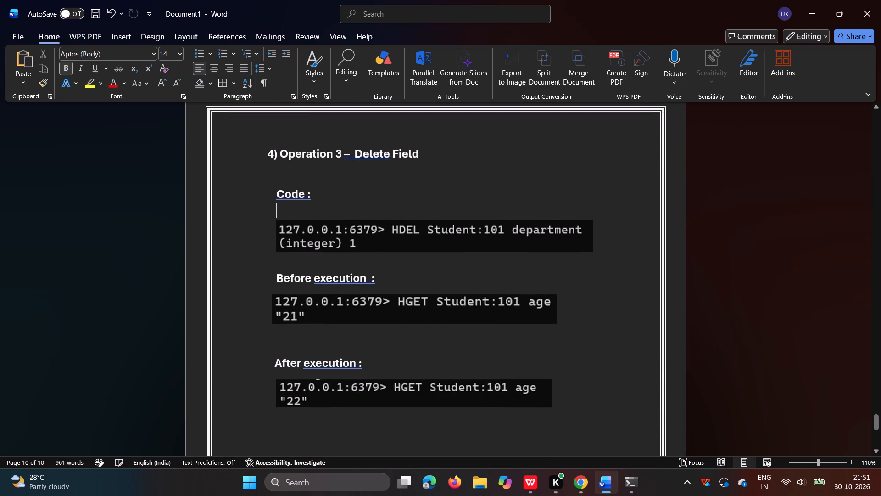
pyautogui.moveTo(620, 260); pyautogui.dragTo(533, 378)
# Delete the HGET Student:101 age screenshot under Before execution in the Delete Field section.
pyautogui.click(418, 299)
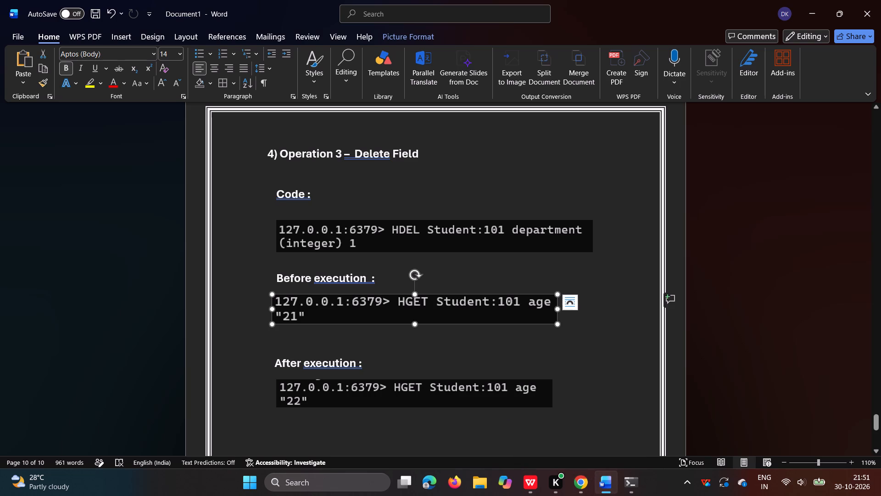
pyautogui.press('BackSpace')
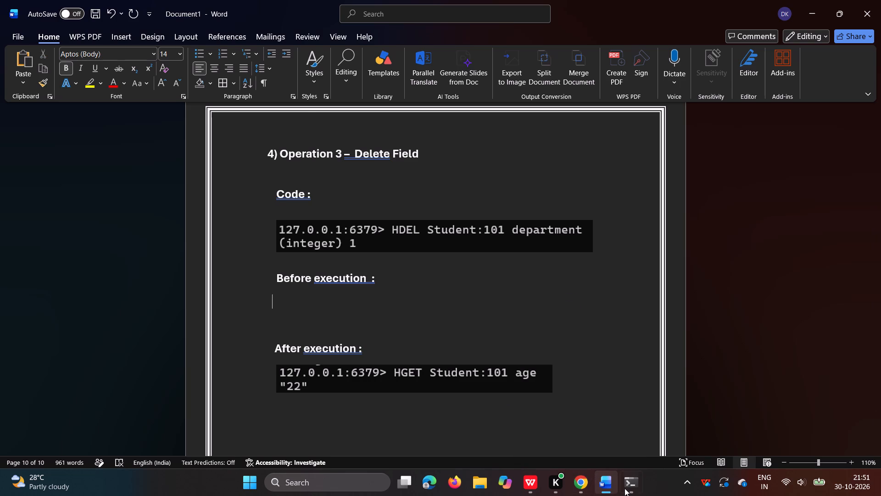
# Snip the terminal's earlier HGETALL Student:101 command with its six-line output, including department, and paste it under Before execution in the Word report.
pyautogui.click(633, 488)
pyautogui.scroll(1, 201, 165)
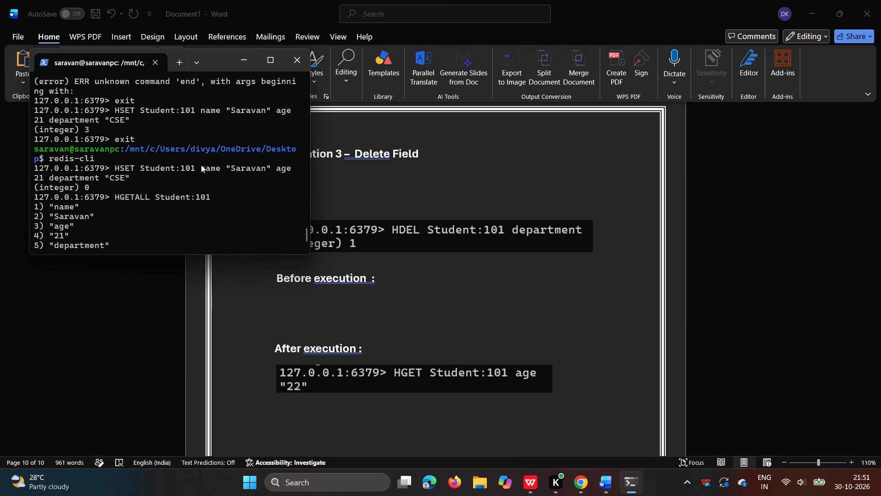
pyautogui.scroll(2, 201, 165)
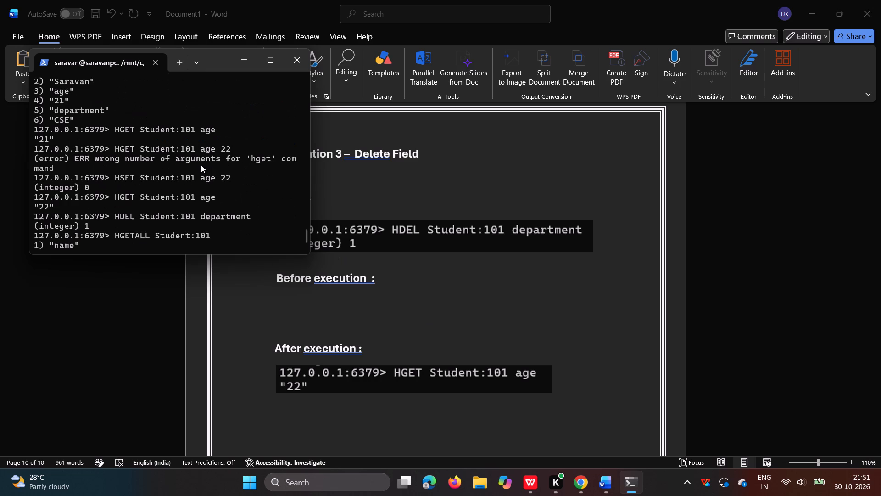
pyautogui.scroll(-2, 201, 165)
pyautogui.scroll(1, 201, 165)
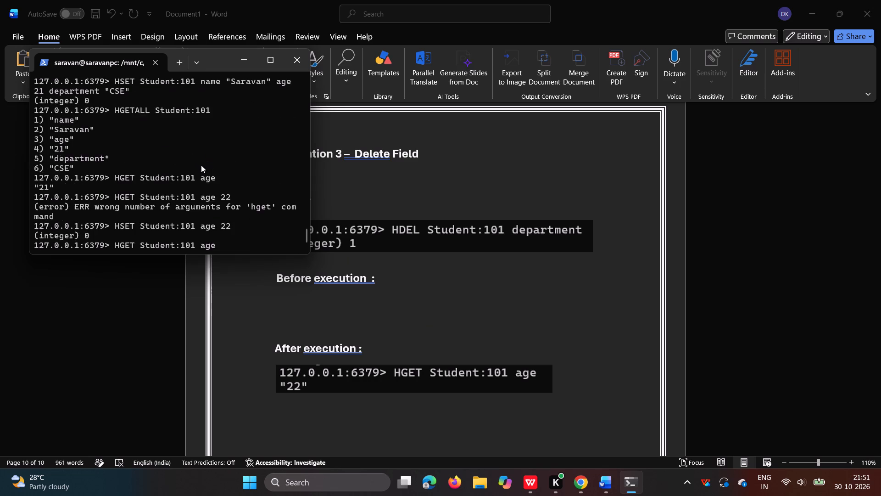
pyautogui.scroll(1, 201, 165)
pyautogui.scroll(-1, 201, 165)
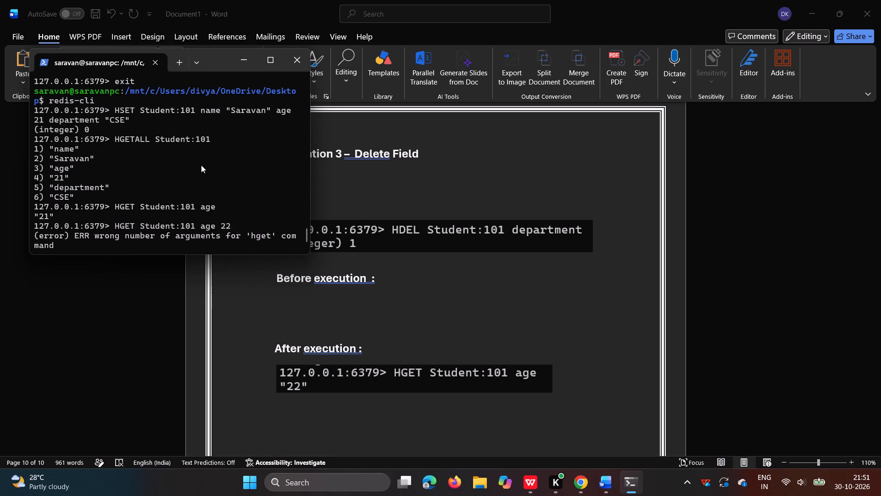
pyautogui.press('shift+super+s')
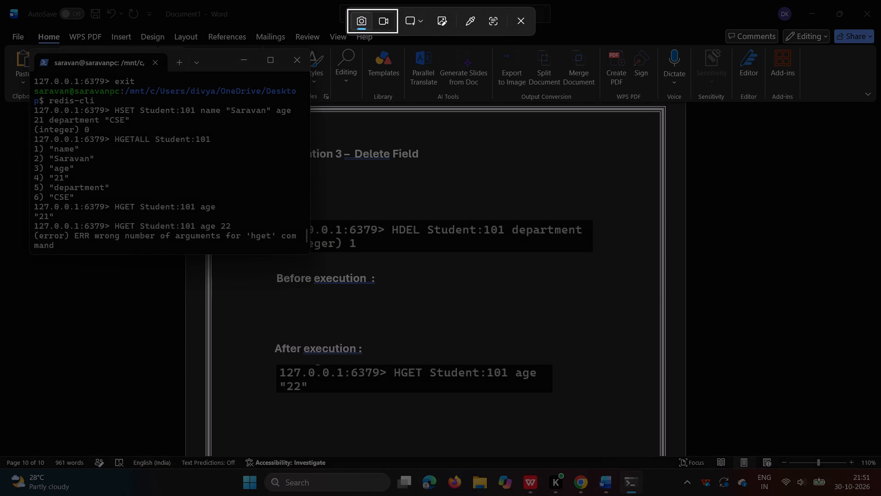
pyautogui.moveTo(31, 133); pyautogui.dragTo(117, 172)
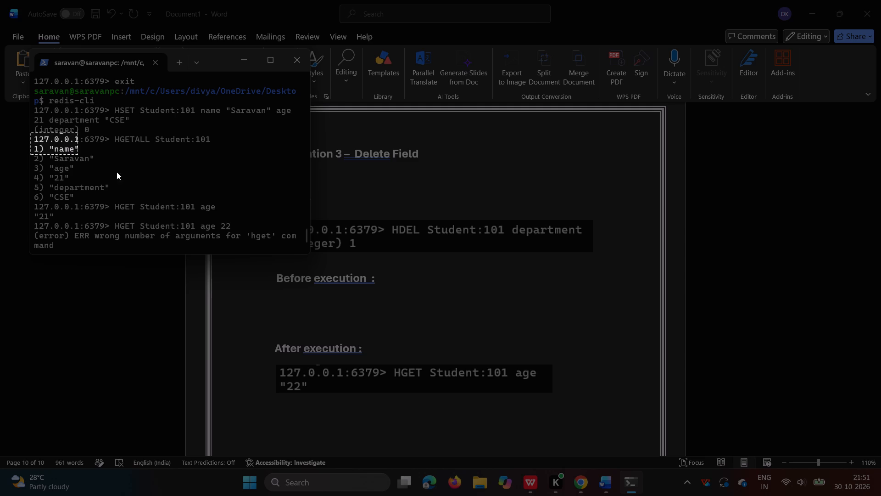
pyautogui.moveTo(117, 172); pyautogui.dragTo(220, 202)
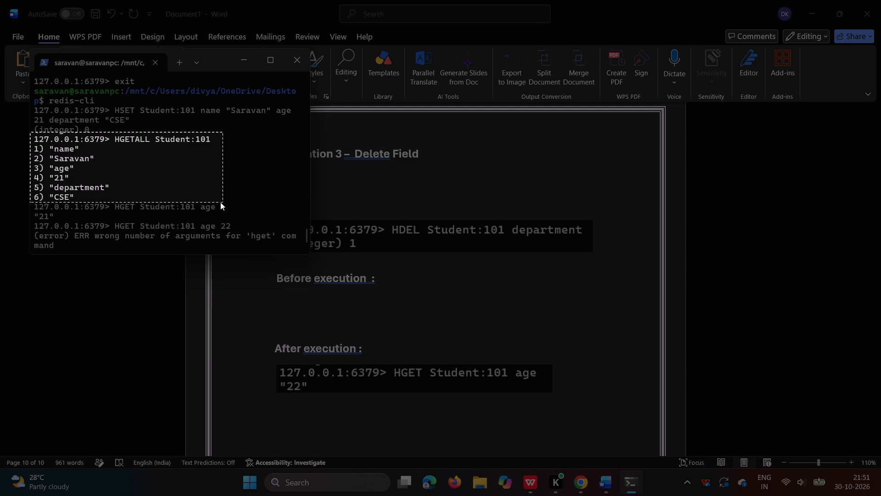
pyautogui.moveTo(220, 202); pyautogui.dragTo(224, 195)
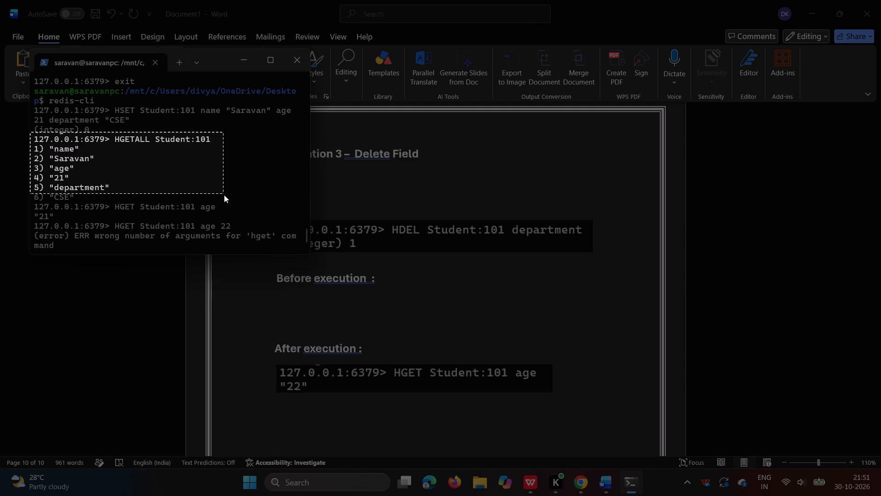
pyautogui.moveTo(224, 195); pyautogui.dragTo(215, 190)
pyautogui.moveTo(215, 190); pyautogui.dragTo(213, 203)
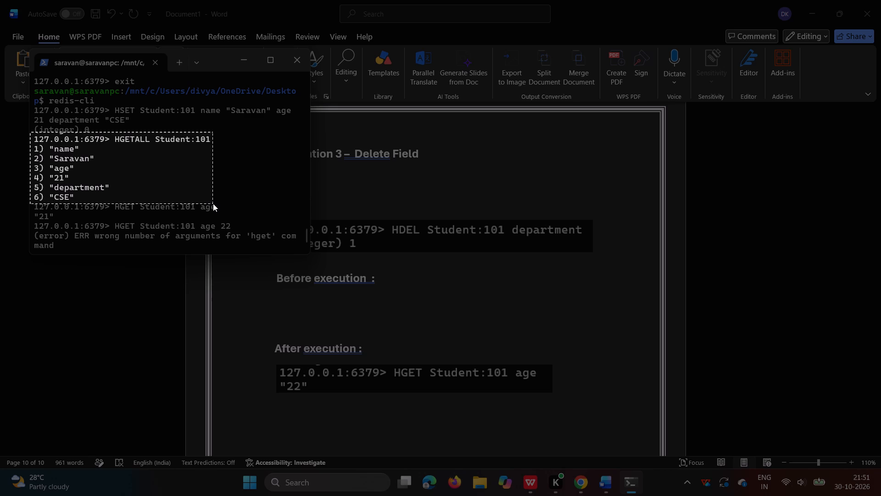
pyautogui.moveTo(213, 203); pyautogui.dragTo(215, 203)
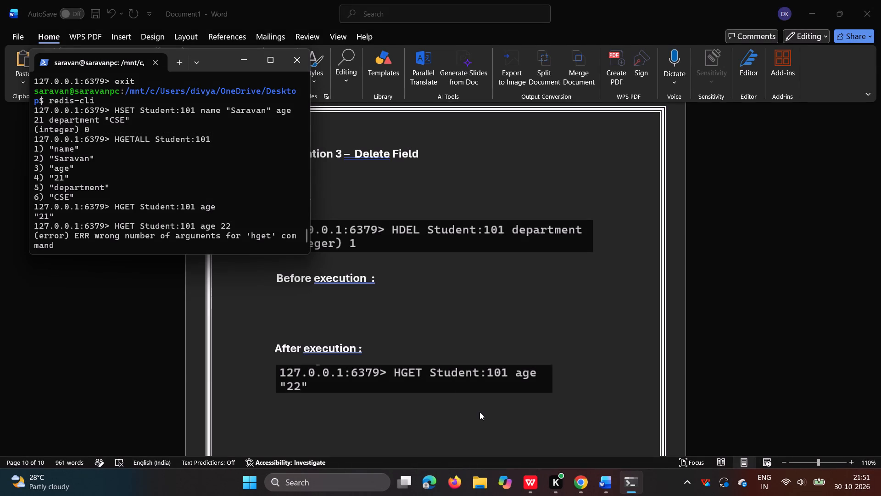
pyautogui.click(301, 297)
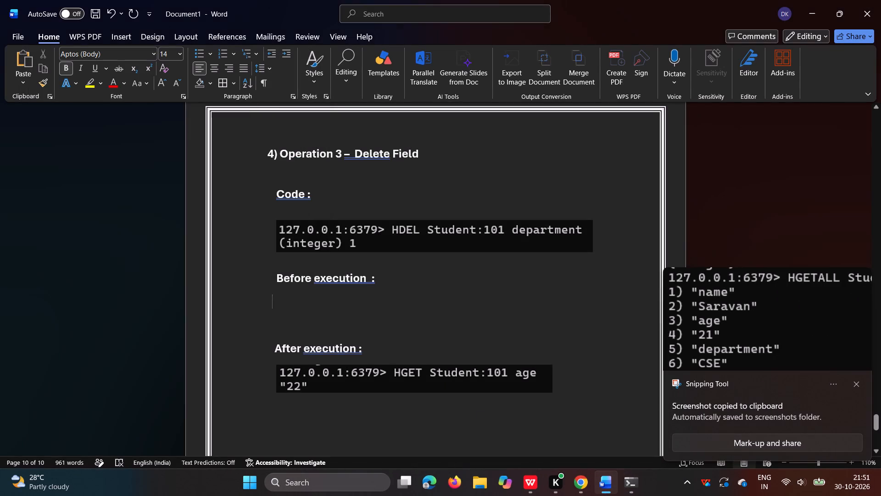
pyautogui.hotkey('ctrl', 'v')
# Enlarge the pasted HGETALL screenshot under Before execution slightly, keeping its proportions.
pyautogui.click(391, 343)
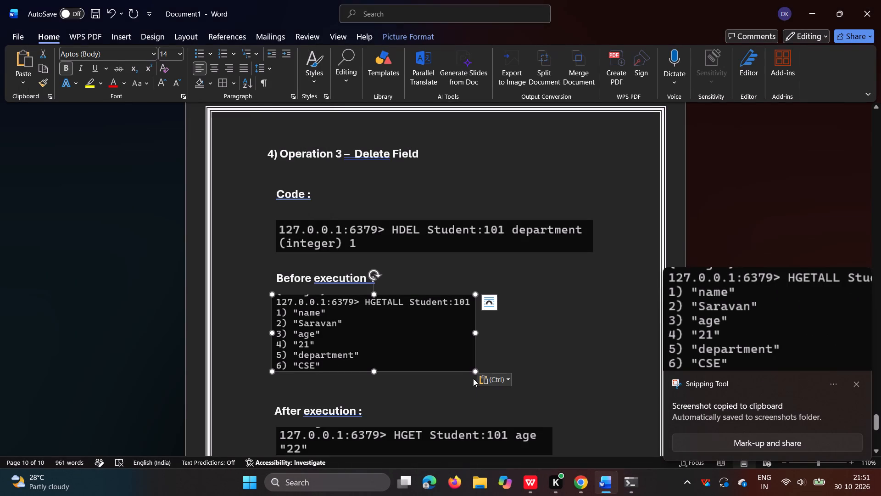
pyautogui.moveTo(474, 370); pyautogui.dragTo(499, 382)
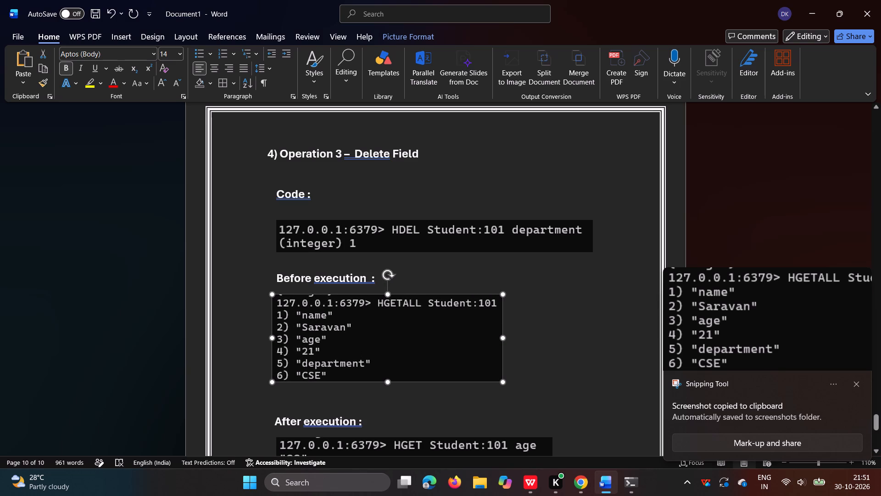
pyautogui.click(663, 294)
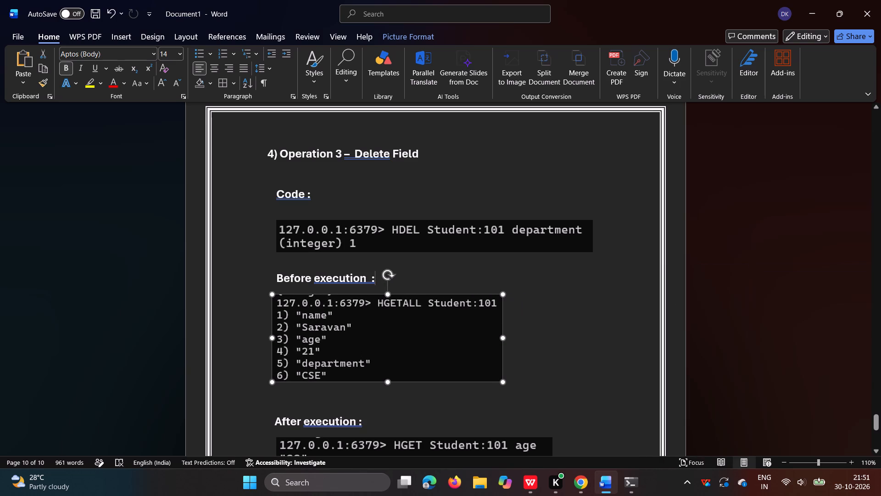
# Delete the HGET Student:101 age screenshot under After execution in the Delete Field section.
pyautogui.scroll(-1, 589, 356)
pyautogui.click(452, 271)
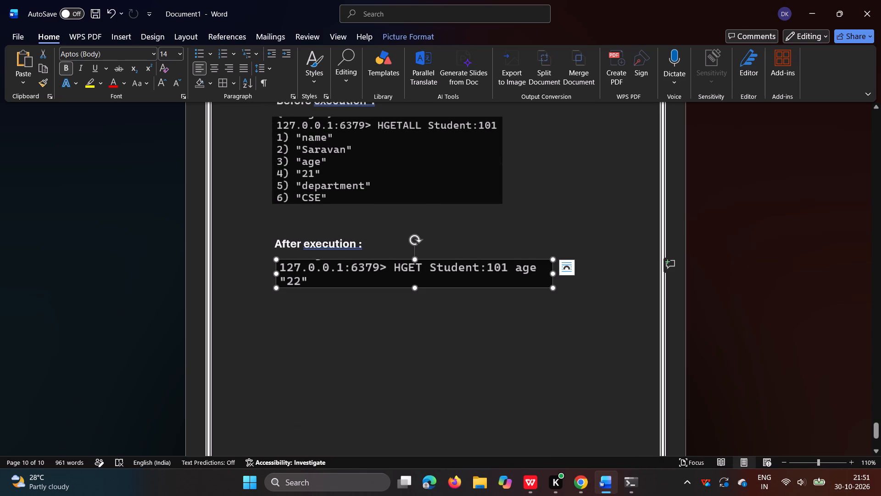
pyautogui.press('BackSpace')
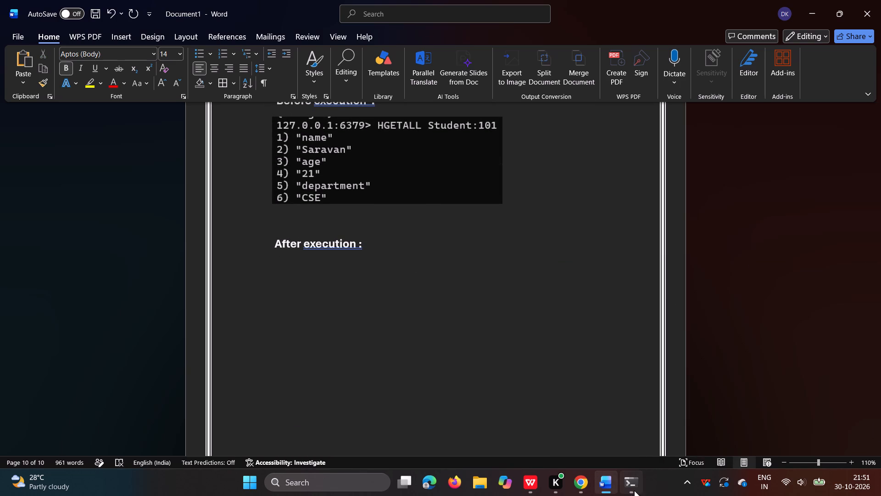
# Snip the terminal's latest HGETALL Student:101 command with its four-line output and paste it under After execution in the Word report.
pyautogui.click(637, 486)
pyautogui.scroll(-3, 154, 176)
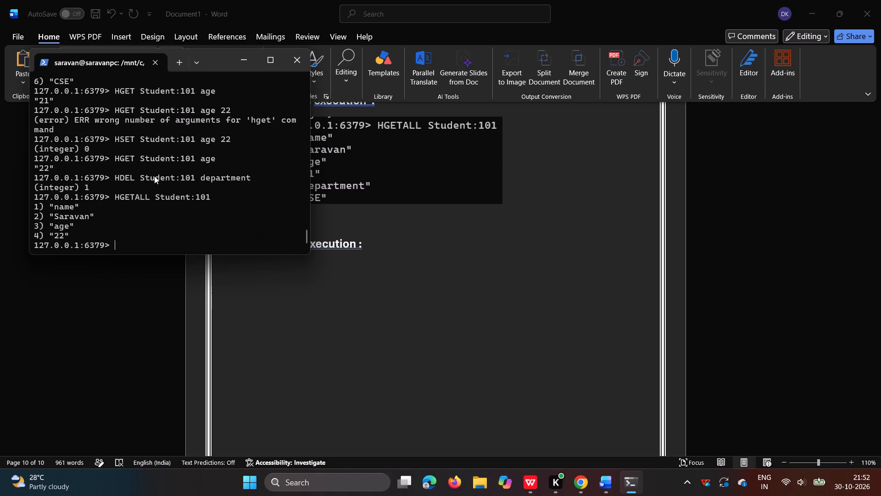
pyautogui.scroll(-4, 154, 176)
pyautogui.press('shift+super+s')
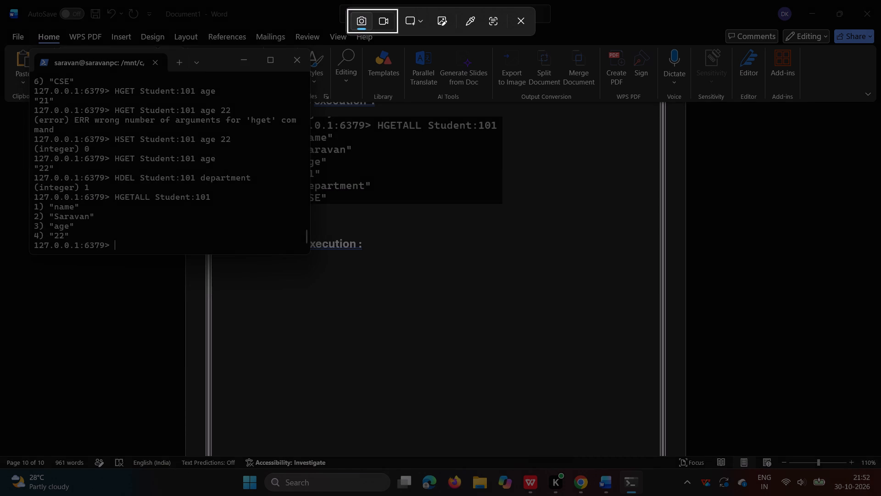
pyautogui.moveTo(32, 192); pyautogui.dragTo(203, 234)
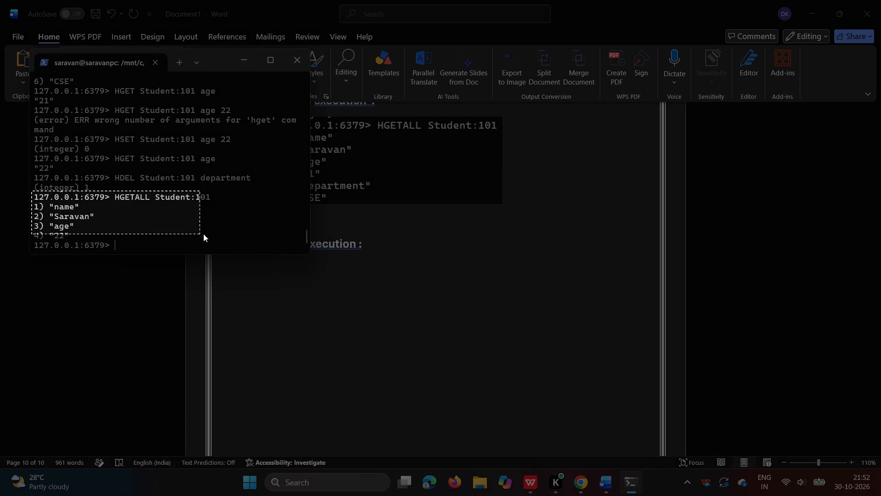
pyautogui.moveTo(203, 234); pyautogui.dragTo(230, 243)
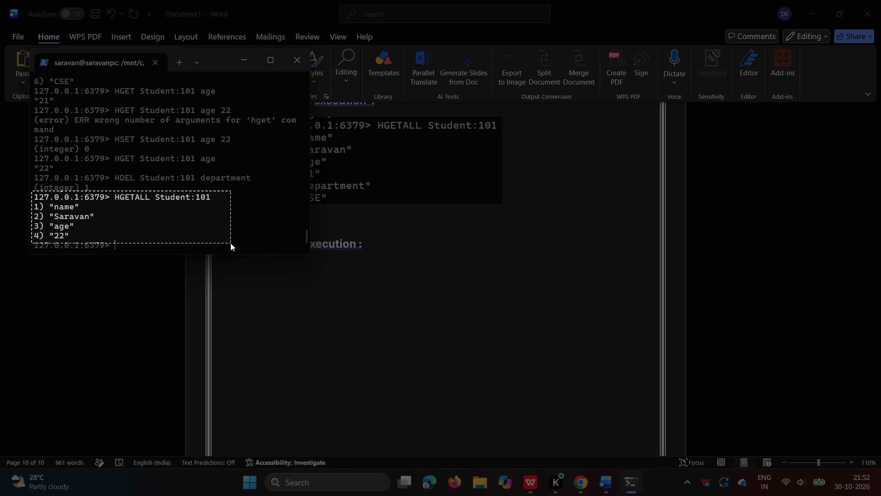
pyautogui.moveTo(230, 243); pyautogui.dragTo(218, 241)
pyautogui.moveTo(218, 241); pyautogui.dragTo(218, 241)
pyautogui.click(448, 291)
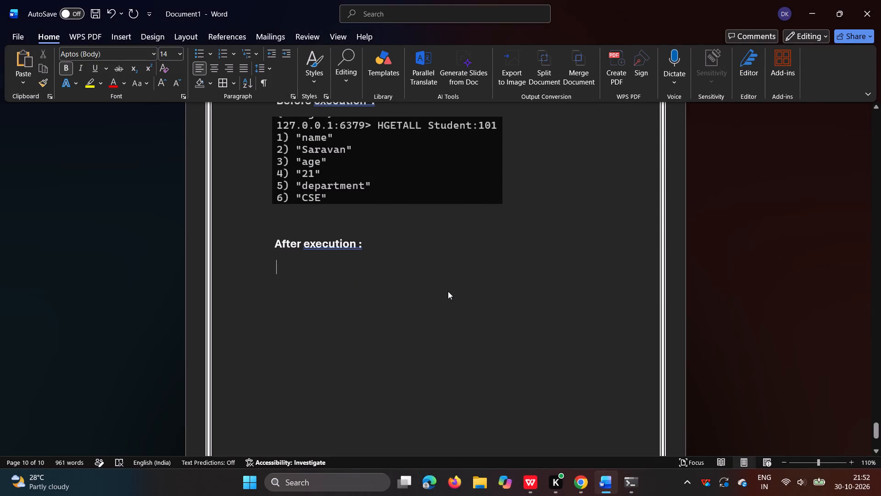
pyautogui.hotkey('ctrl', 'v')
pyautogui.click(447, 304)
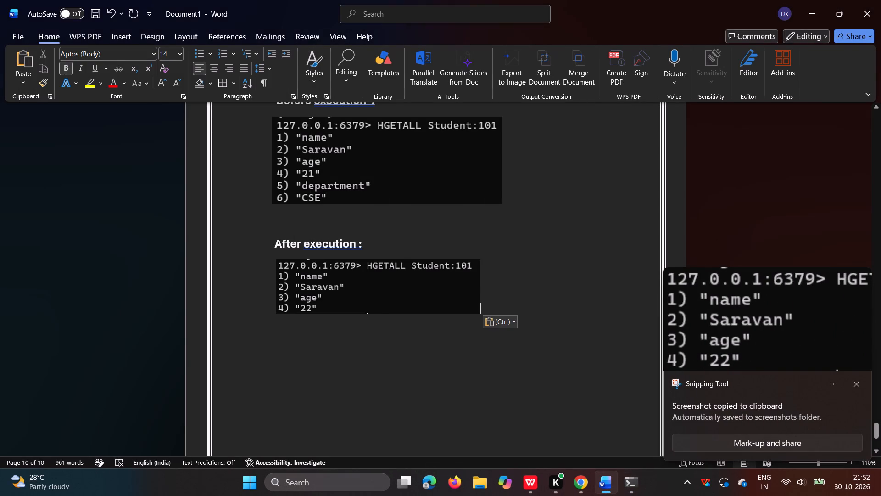
# Enlarge the pasted HGETALL screenshot under After execution proportionally to about the width of the Before execution screenshot.
pyautogui.click(479, 310)
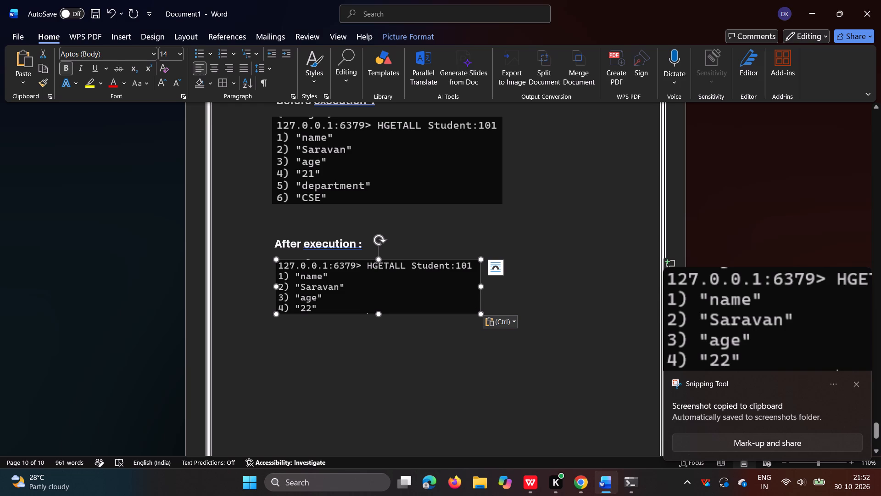
pyautogui.moveTo(480, 315); pyautogui.dragTo(485, 324)
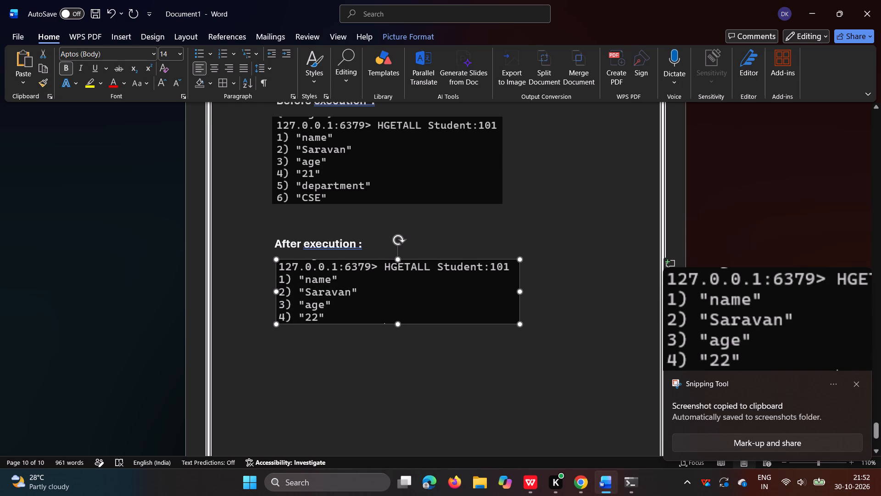
pyautogui.moveTo(485, 324); pyautogui.dragTo(474, 320)
pyautogui.click(585, 299)
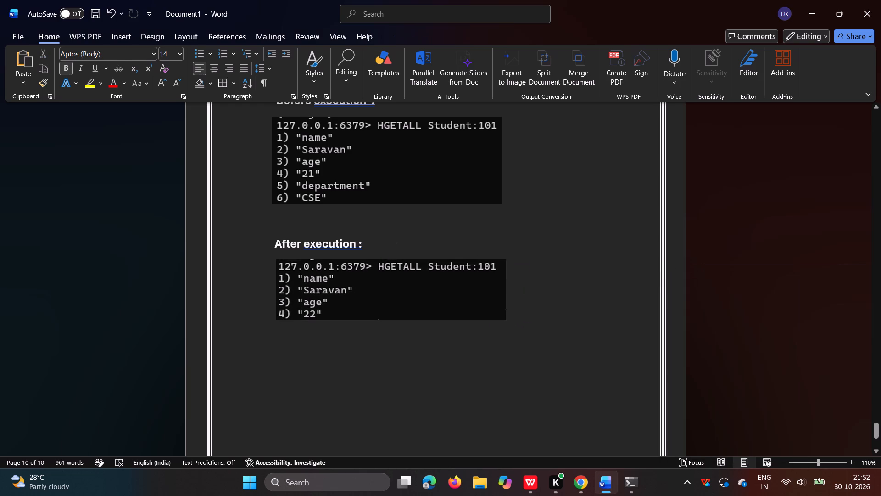
# Review the layout of the Delete Field section and compare it with the report's earlier operation sections.
pyautogui.scroll(2, 585, 299)
pyautogui.scroll(-1, 585, 299)
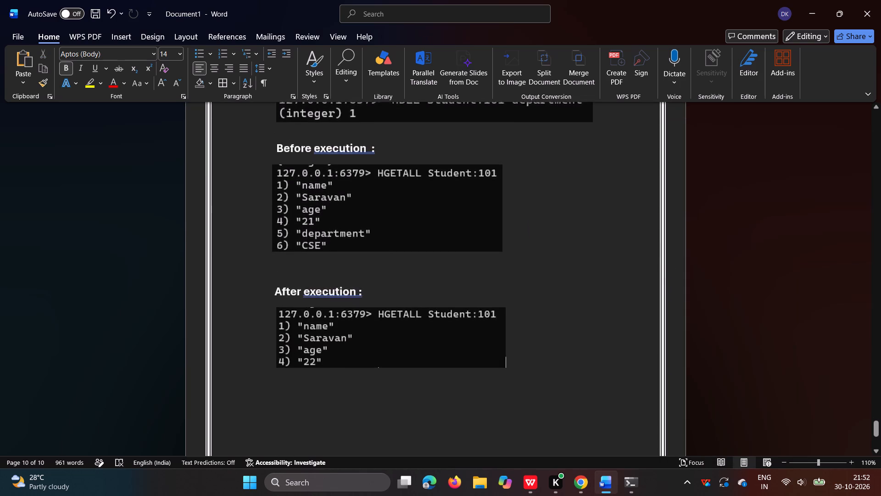
pyautogui.scroll(4, 585, 299)
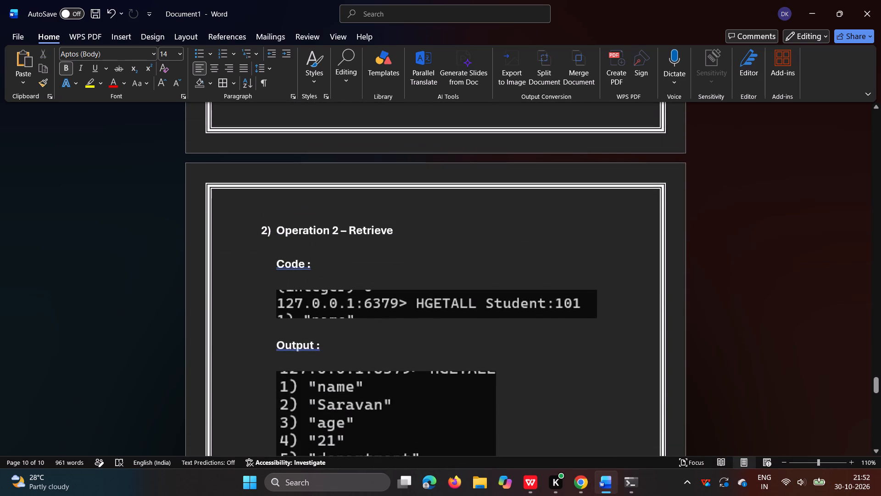
pyautogui.scroll(-8, 585, 299)
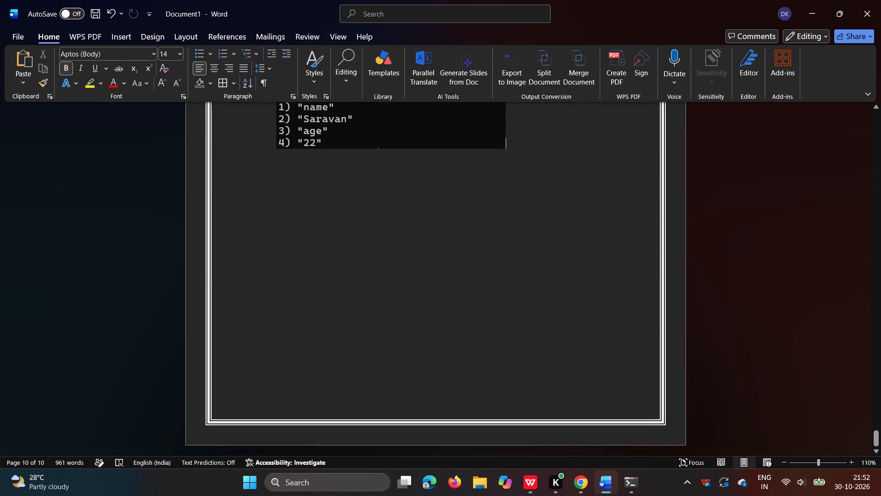
pyautogui.scroll(3, 585, 299)
pyautogui.scroll(-2, 585, 299)
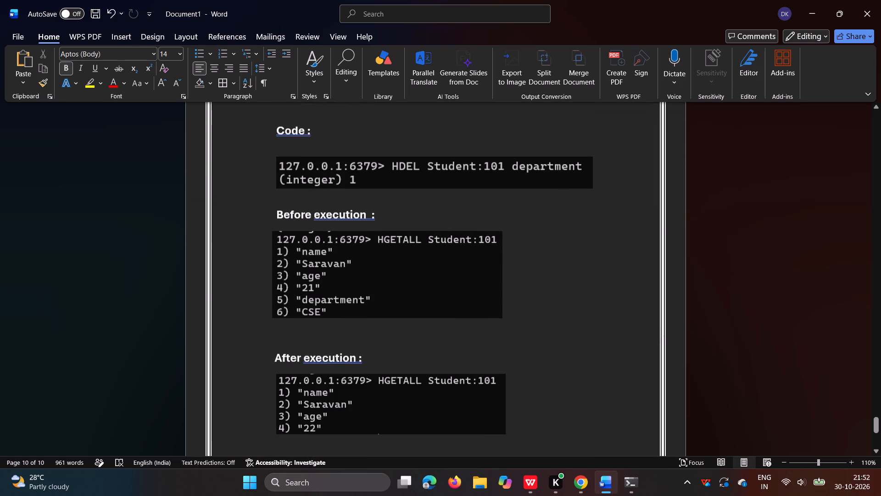
# Start a new bold item numbered "5)" below the After execution screenshot in the Delete Field section.
pyautogui.scroll(-1, 563, 329)
pyautogui.press('Return')
pyautogui.press('Return')
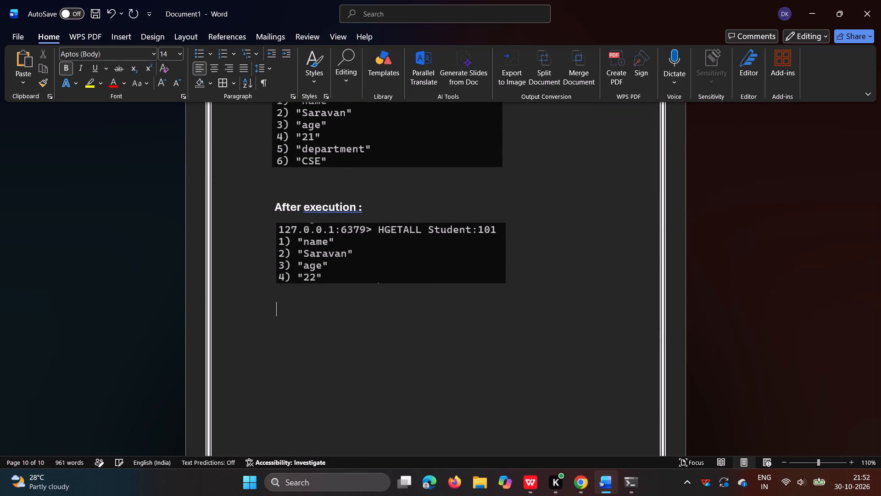
pyautogui.write('5)')
# Indent the Delete Field heading with three leading spaces so it lines up with the Code label below.
pyautogui.scroll(2, 563, 329)
pyautogui.scroll(-6, 563, 329)
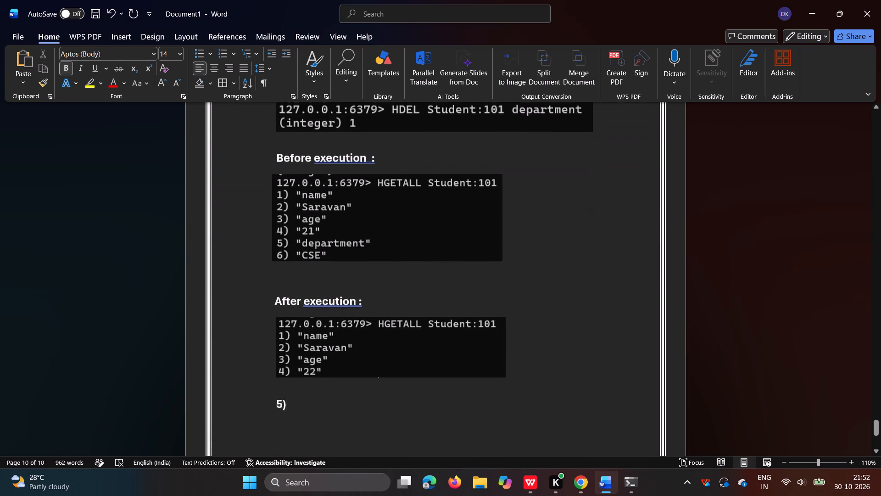
pyautogui.scroll(-4, 563, 329)
pyautogui.scroll(1, 401, 302)
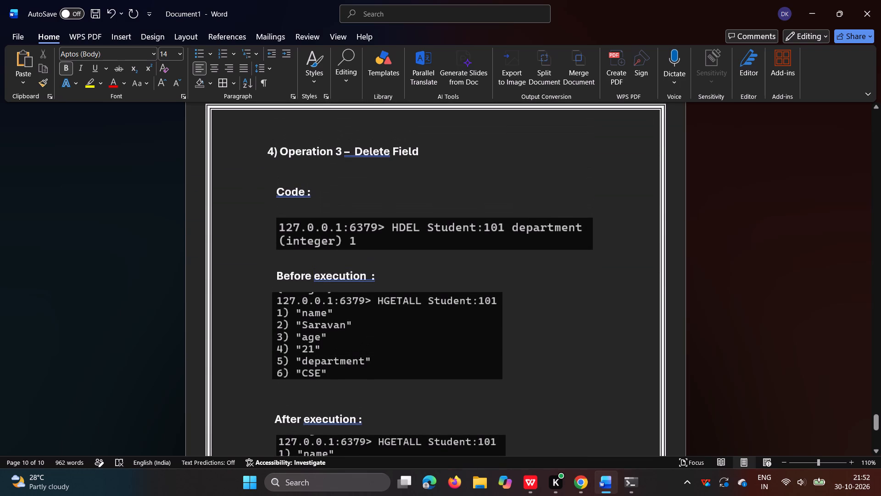
pyautogui.click(269, 157)
pyautogui.press('space')
pyautogui.press('space')
pyautogui.press('space')
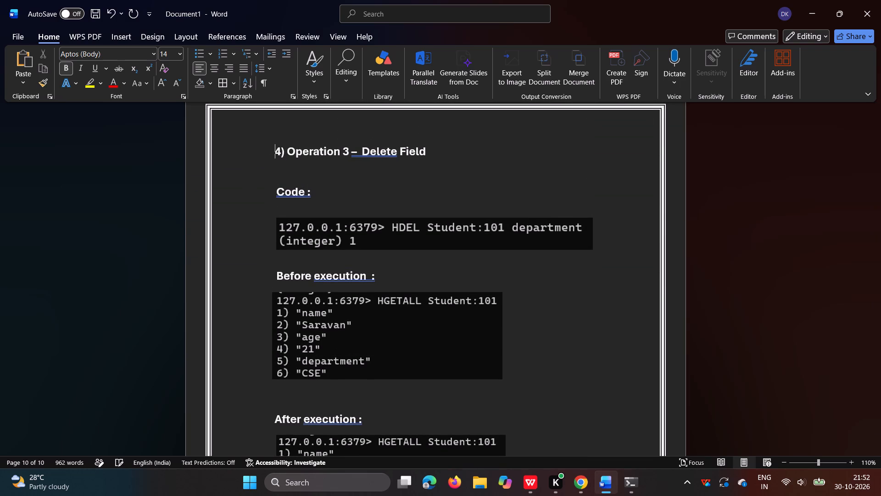
# Add a blank line between the After execution screenshot and the "5)" item.
pyautogui.scroll(-2, 400, 197)
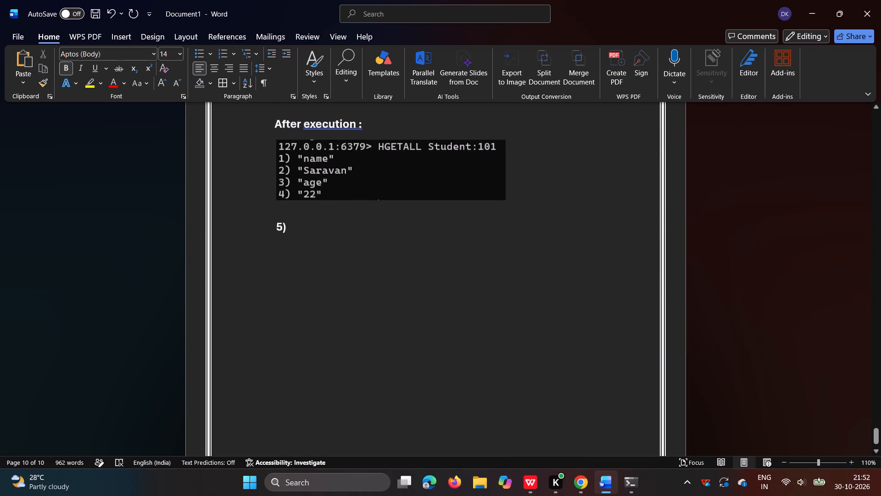
pyautogui.click(568, 164)
pyautogui.press('Return')
# Correct the operation number in the Delete Field heading so it reads "Operation 4".
pyautogui.scroll(2, 575, 172)
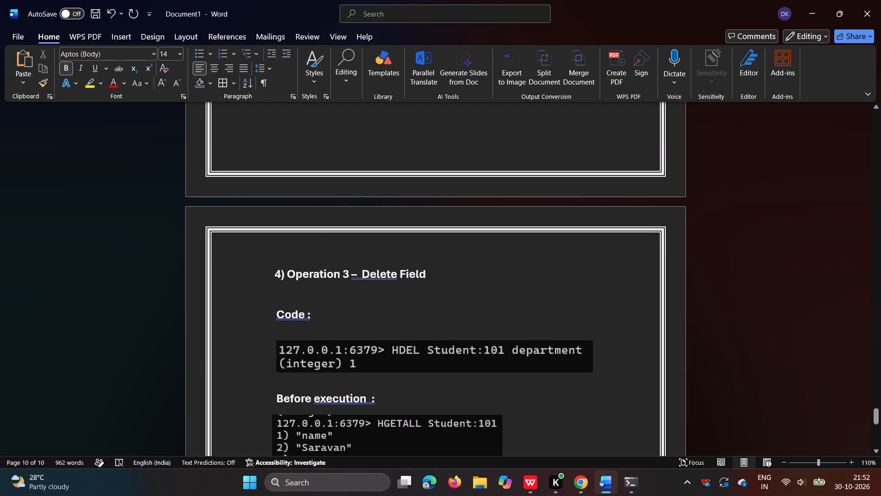
pyautogui.scroll(-3, 555, 262)
pyautogui.scroll(2, 540, 373)
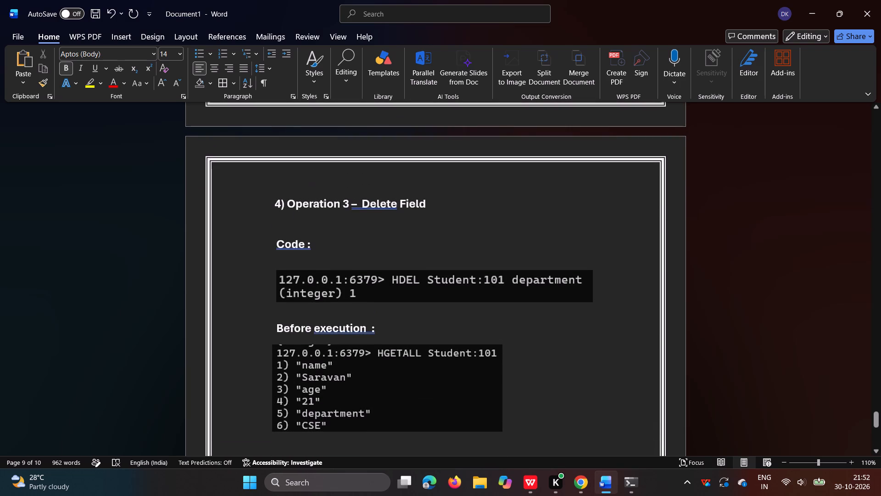
pyautogui.click(346, 200)
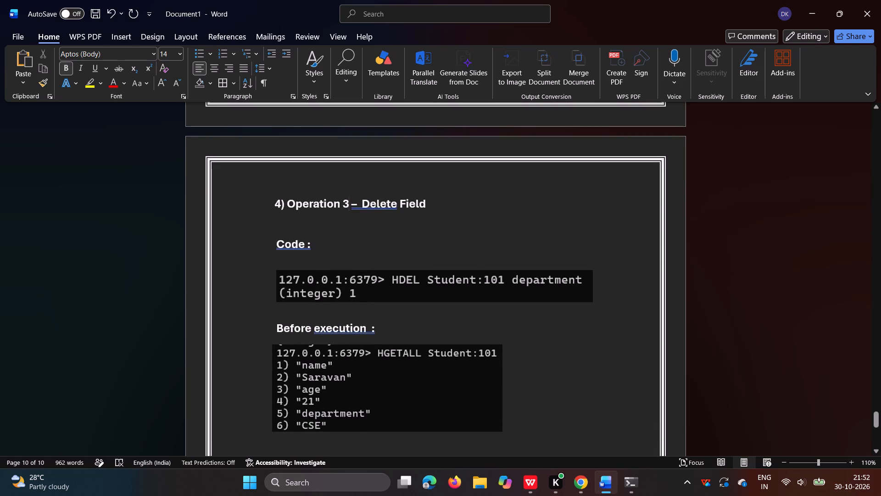
pyautogui.press('BackSpace')
pyautogui.press('4')
# Copy the heading "Operation 5 – Delete Record" from the ChatGPT answer in Chrome and paste it after "5)" in the Word report.
pyautogui.scroll(-2, 430, 257)
pyautogui.click(310, 273)
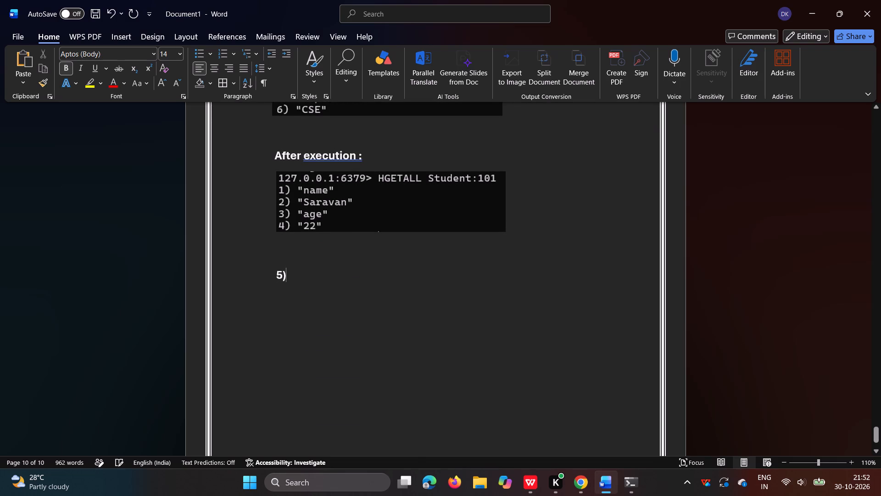
pyautogui.click(585, 481)
pyautogui.scroll(-1, 486, 320)
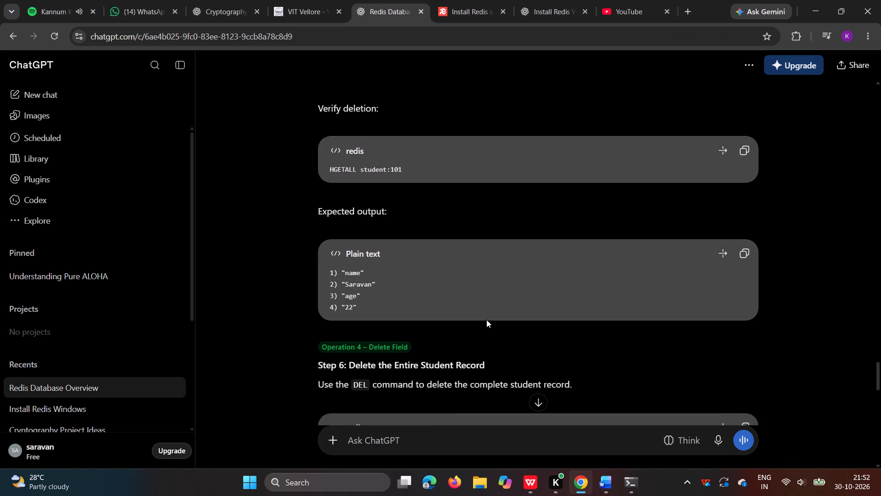
pyautogui.scroll(-6, 486, 320)
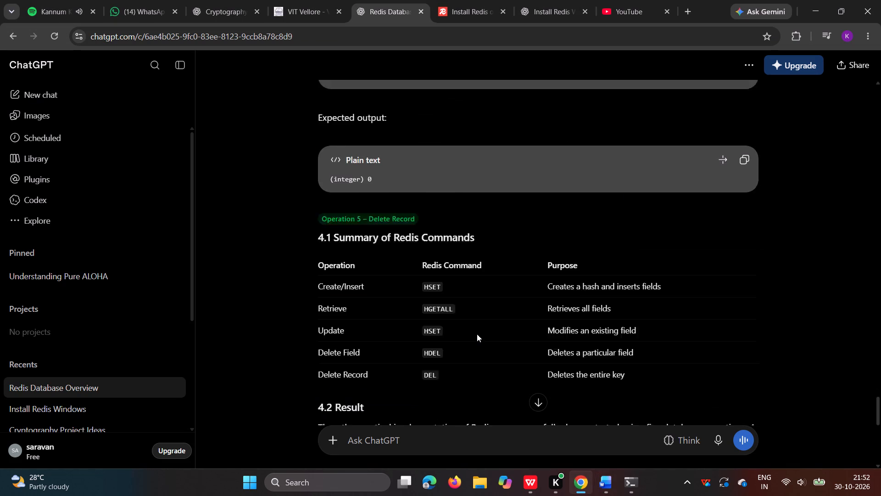
pyautogui.scroll(-1, 477, 334)
pyautogui.moveTo(322, 179); pyautogui.dragTo(386, 171)
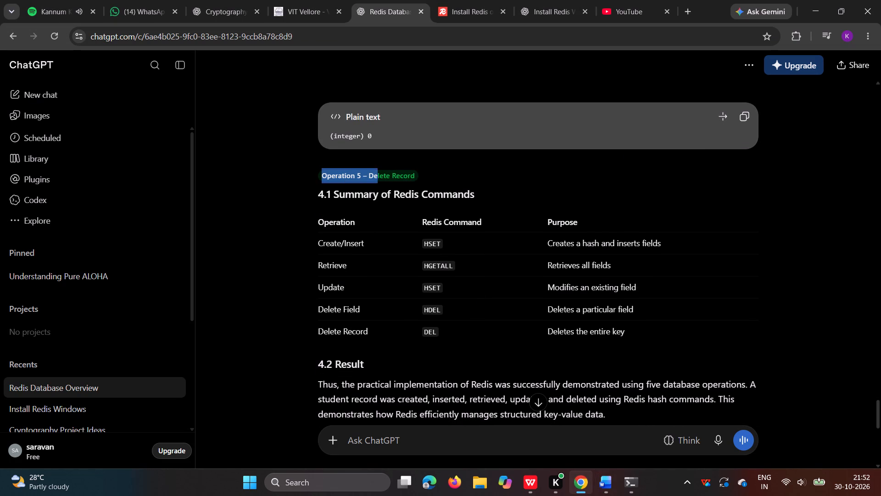
pyautogui.moveTo(386, 171); pyautogui.dragTo(420, 174)
pyautogui.hotkey('ctrl', 'c')
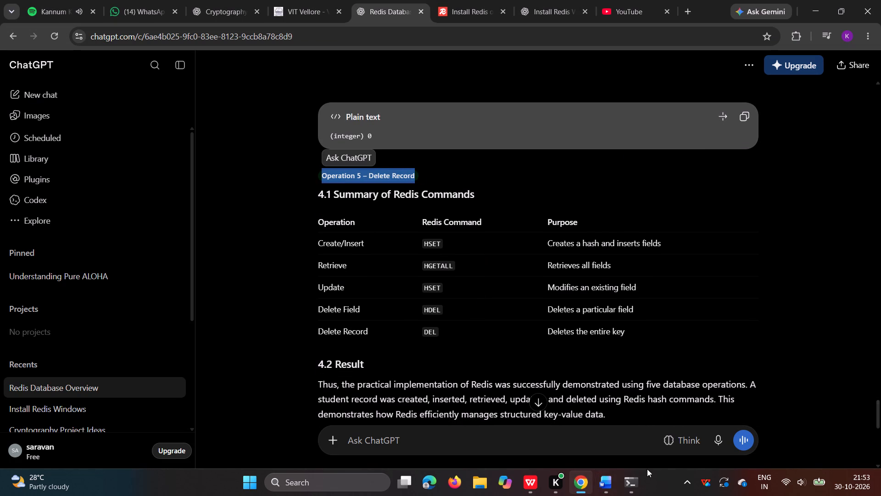
pyautogui.click(599, 485)
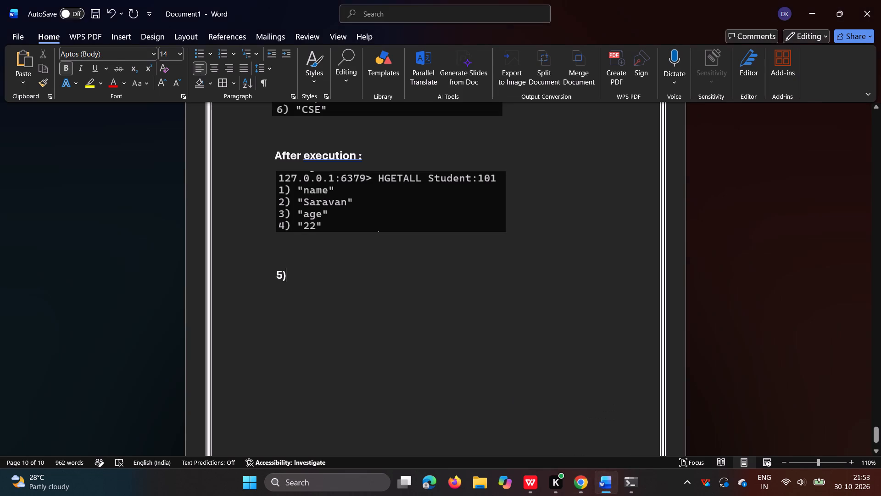
pyautogui.hotkey('ctrl', 'v')
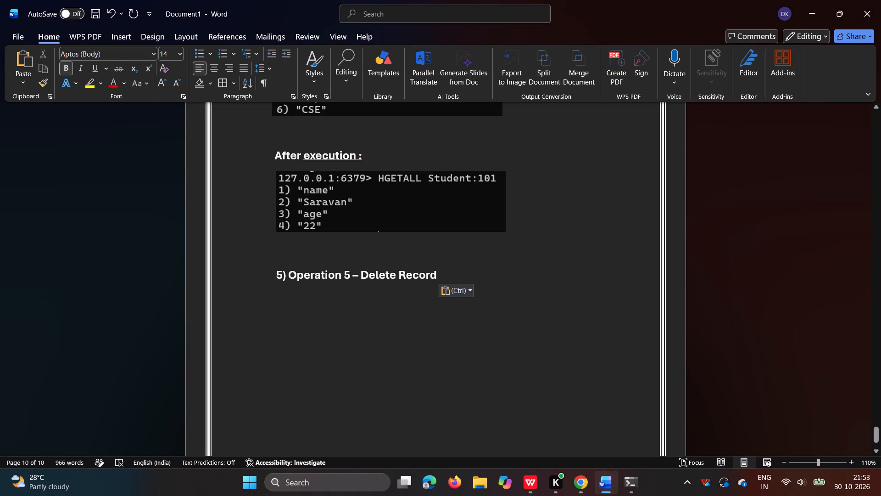
# Return to the ChatGPT answer in Chrome and examine the commands for deleting the entire student record and verifying the deletion.
pyautogui.click(575, 474)
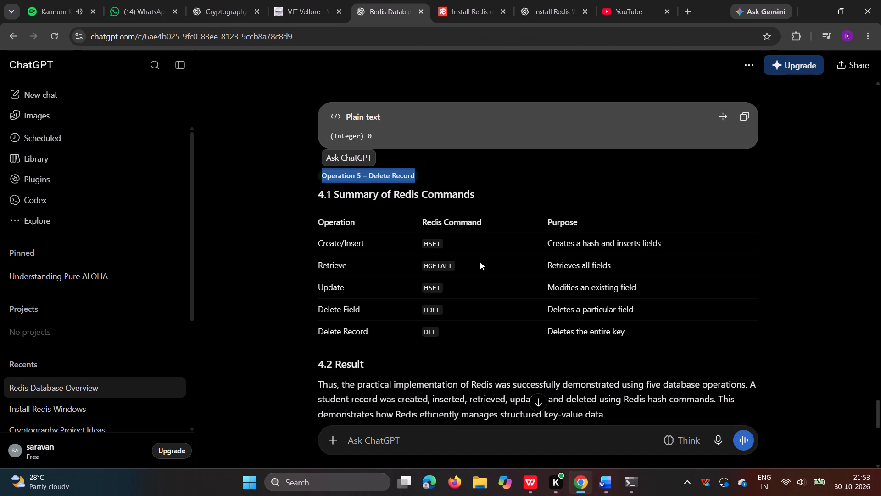
pyautogui.scroll(-2, 479, 208)
pyautogui.scroll(1, 479, 208)
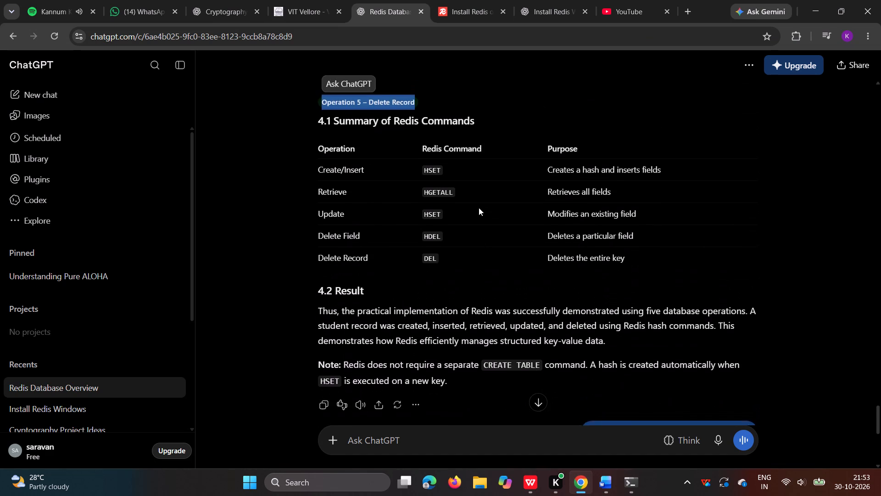
pyautogui.scroll(1, 479, 208)
pyautogui.scroll(-1, 576, 294)
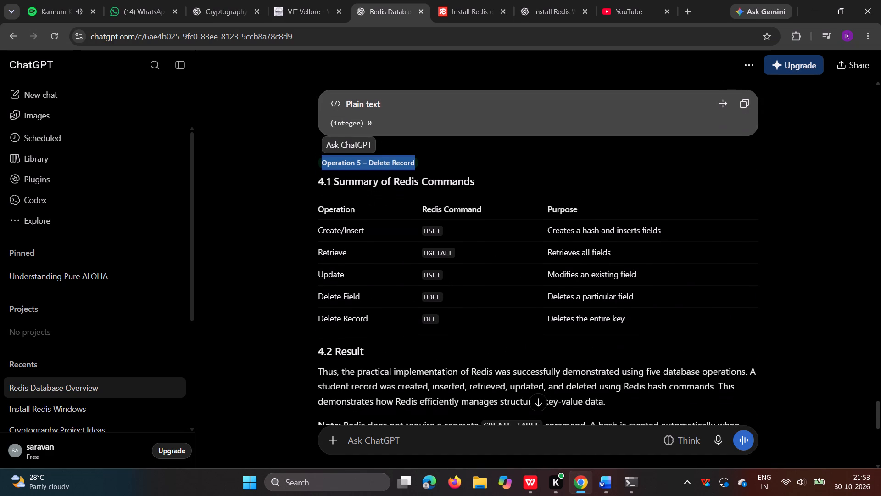
pyautogui.scroll(1, 576, 294)
pyautogui.scroll(1, 437, 229)
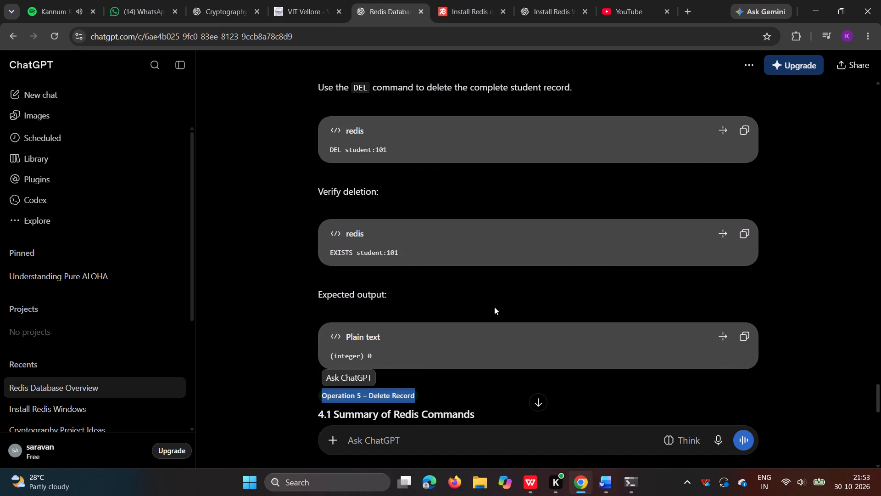
pyautogui.scroll(1, 494, 307)
pyautogui.scroll(-1, 507, 376)
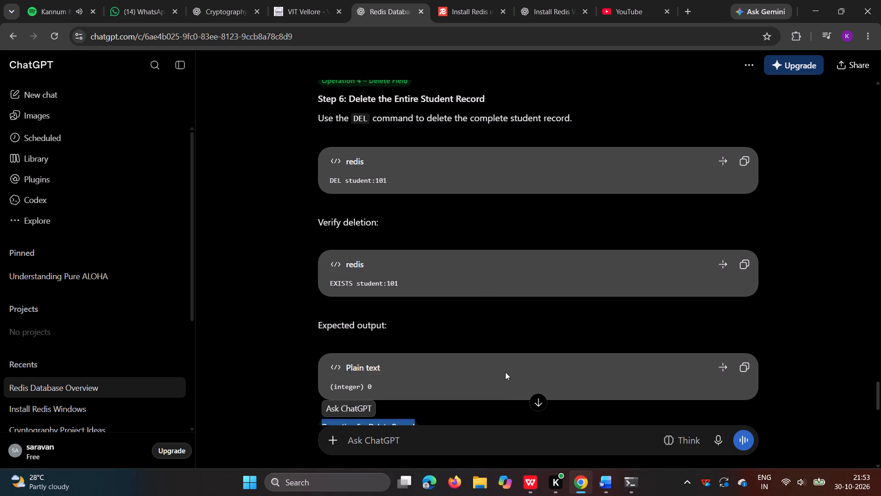
# Switch to the Redis terminal and run DEL Student:101 to delete the whole student record.
pyautogui.click(620, 479)
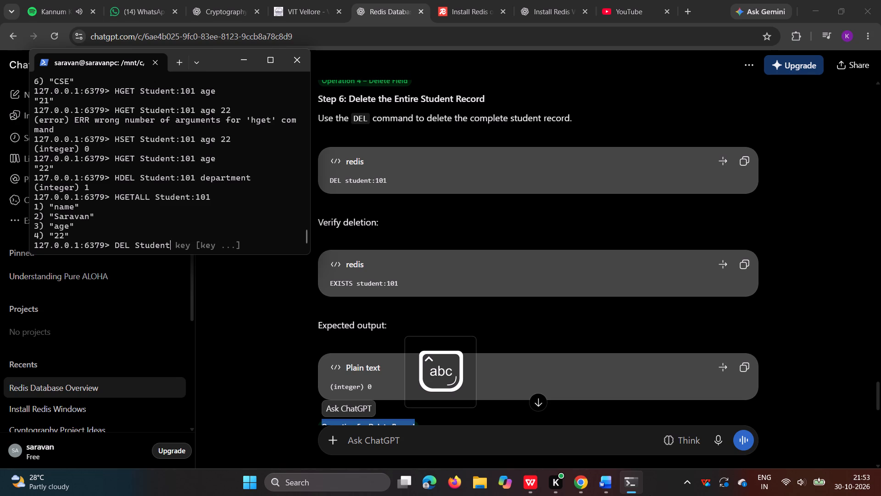
pyautogui.press('BackSpace')
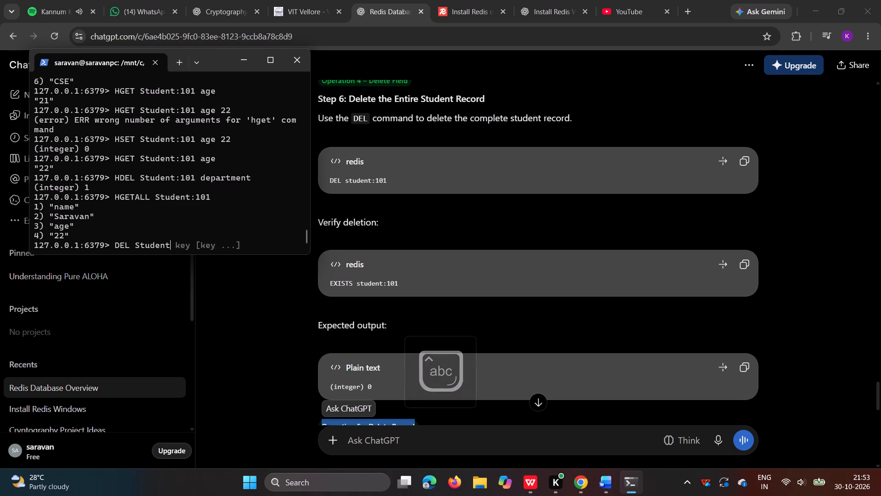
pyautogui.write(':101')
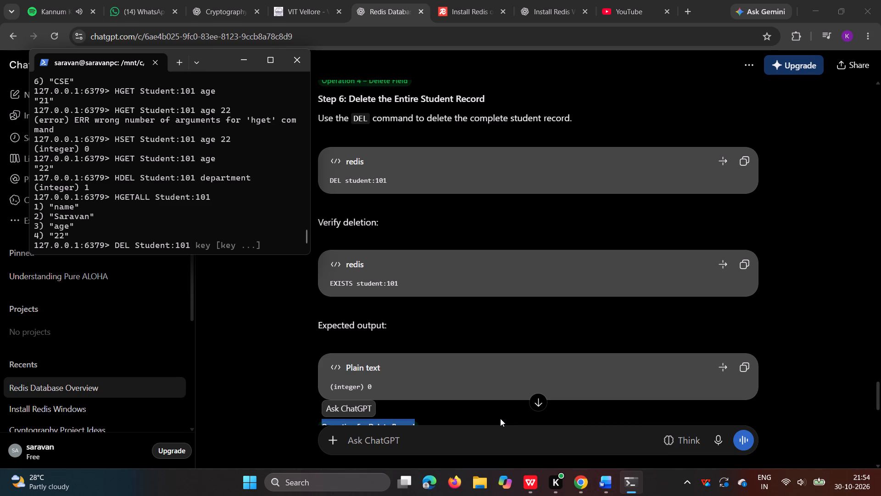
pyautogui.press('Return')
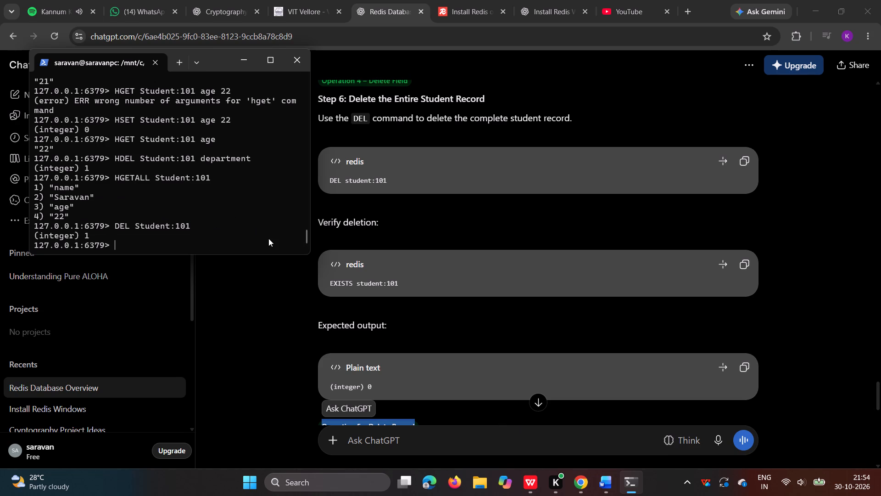
# Run EXISTS Student: 101 in the Redis terminal to verify the record's deletion.
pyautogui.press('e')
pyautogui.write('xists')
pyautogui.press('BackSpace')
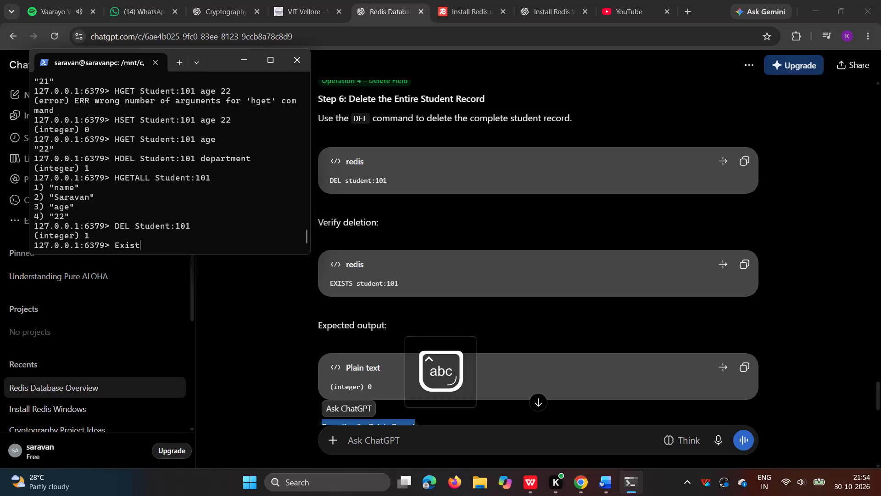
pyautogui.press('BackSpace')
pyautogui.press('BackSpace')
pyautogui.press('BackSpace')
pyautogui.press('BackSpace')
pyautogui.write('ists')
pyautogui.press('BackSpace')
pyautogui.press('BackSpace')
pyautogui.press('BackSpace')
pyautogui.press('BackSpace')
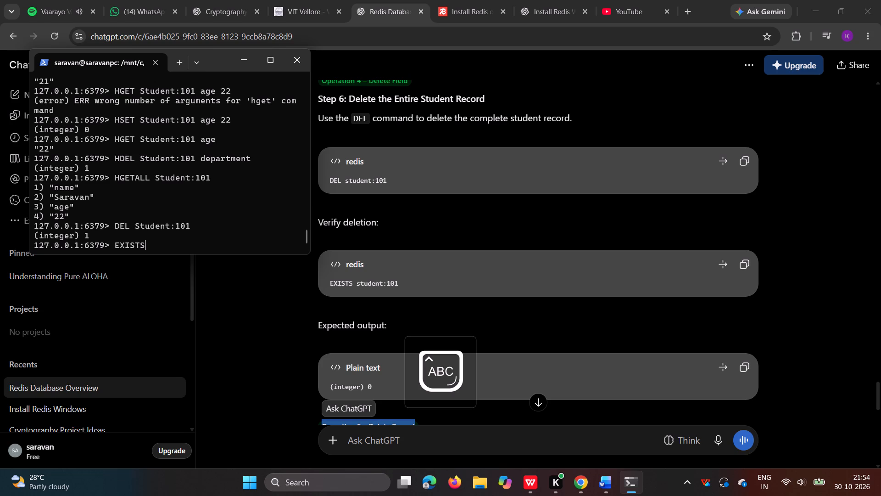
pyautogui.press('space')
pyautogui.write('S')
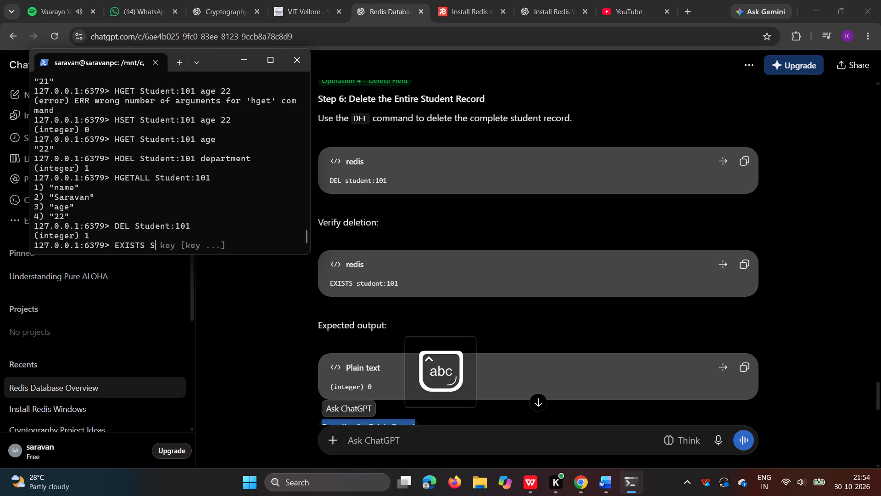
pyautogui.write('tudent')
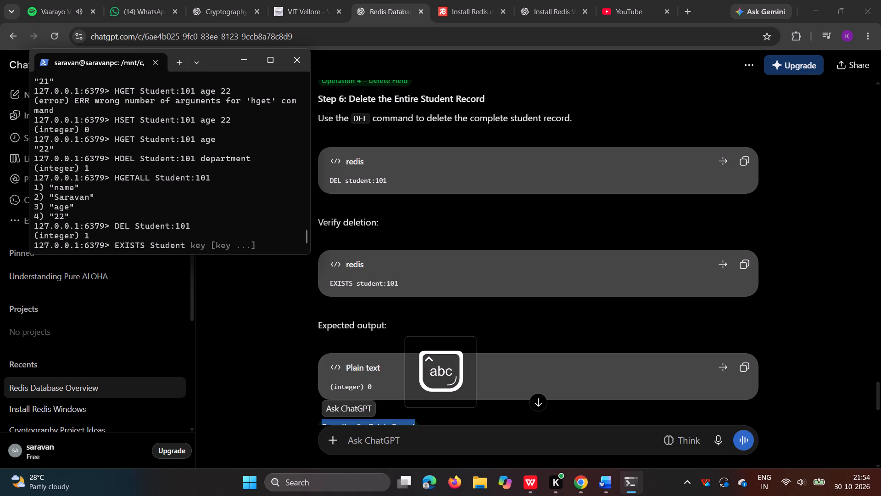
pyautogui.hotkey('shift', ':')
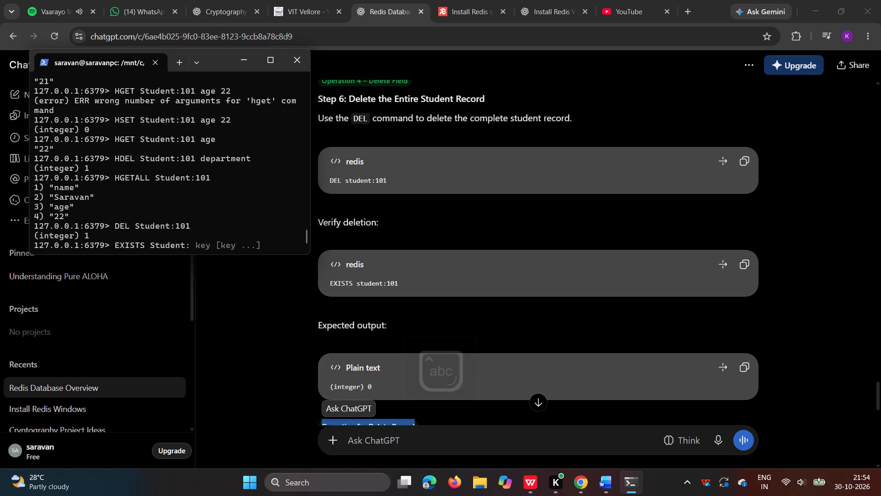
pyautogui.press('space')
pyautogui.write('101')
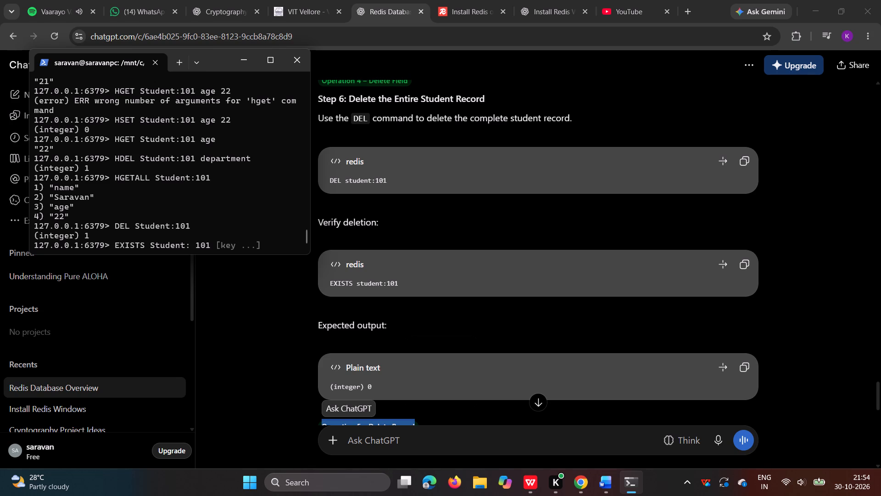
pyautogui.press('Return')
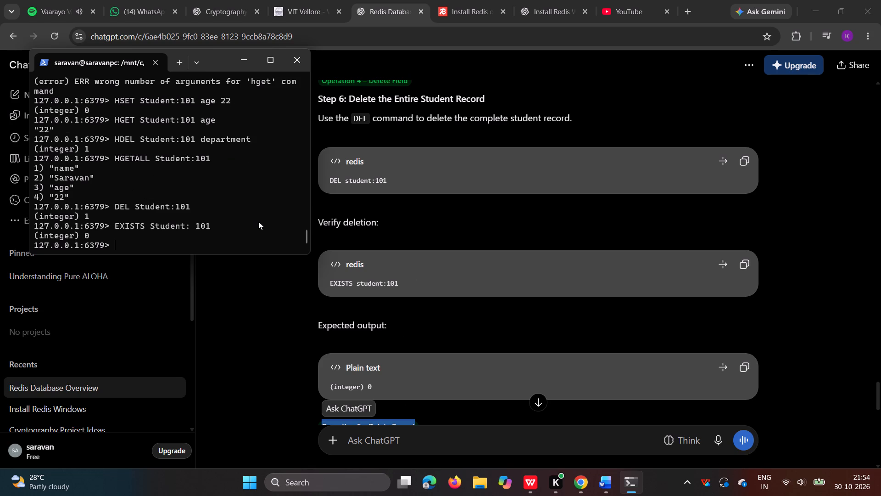
# Capture a screen snip of the DEL Student:101 command and its output line in the terminal.
pyautogui.scroll(-2, 530, 304)
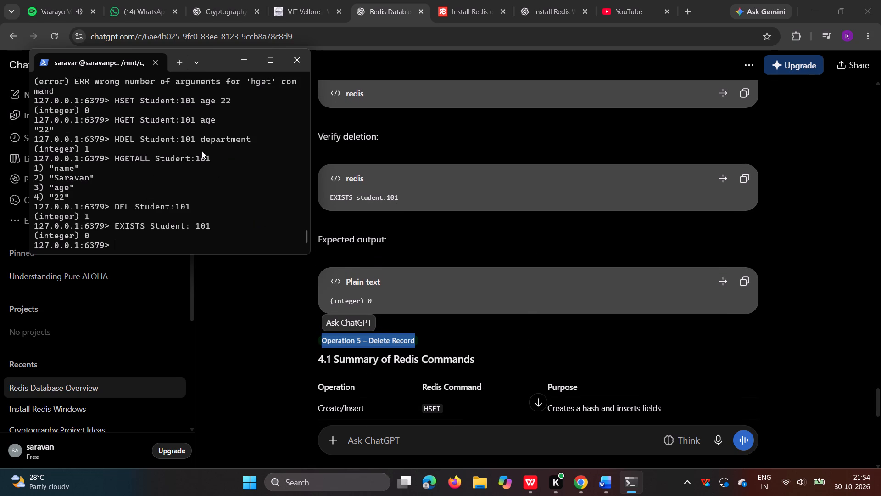
pyautogui.scroll(-1, 209, 116)
pyautogui.press('shift+super+s')
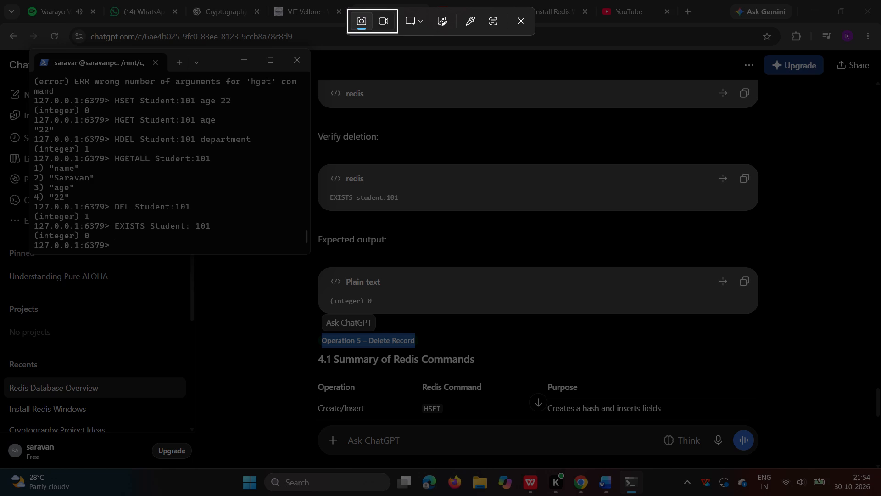
pyautogui.moveTo(32, 201); pyautogui.dragTo(206, 223)
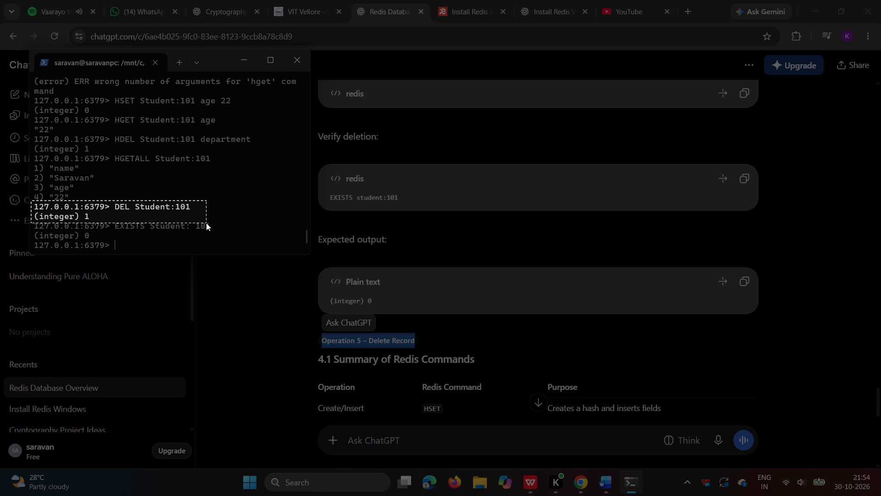
pyautogui.moveTo(206, 223); pyautogui.dragTo(199, 223)
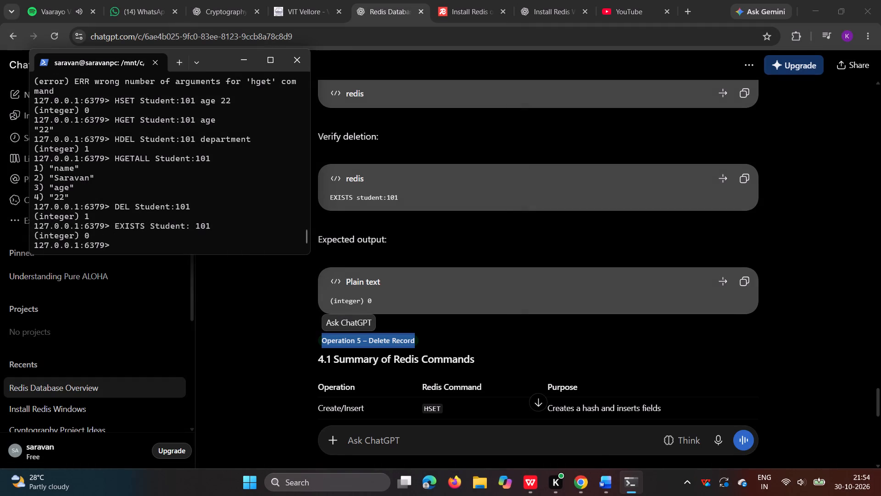
# Switch to the Word report and replace the HDEL screenshot under Operation 4's "Code :" with the DEL snip, enlarged to nearly the text width.
pyautogui.click(599, 483)
pyautogui.scroll(1, 486, 293)
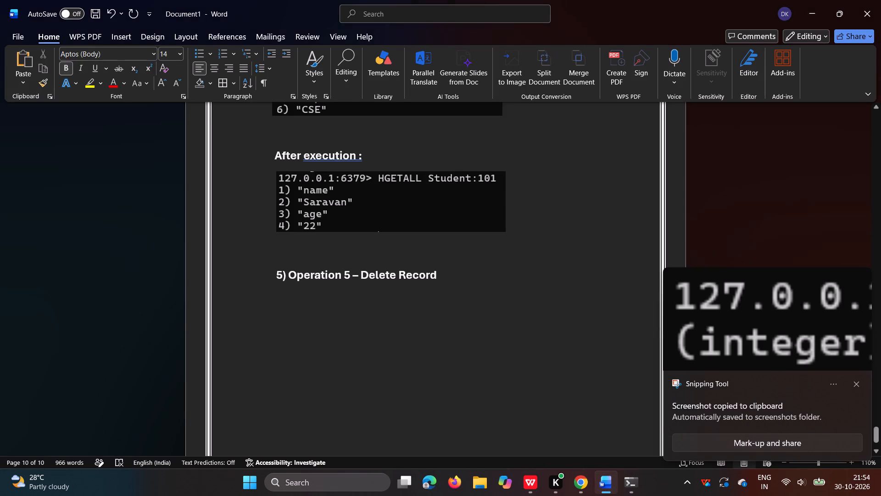
pyautogui.scroll(2, 486, 293)
pyautogui.click(378, 245)
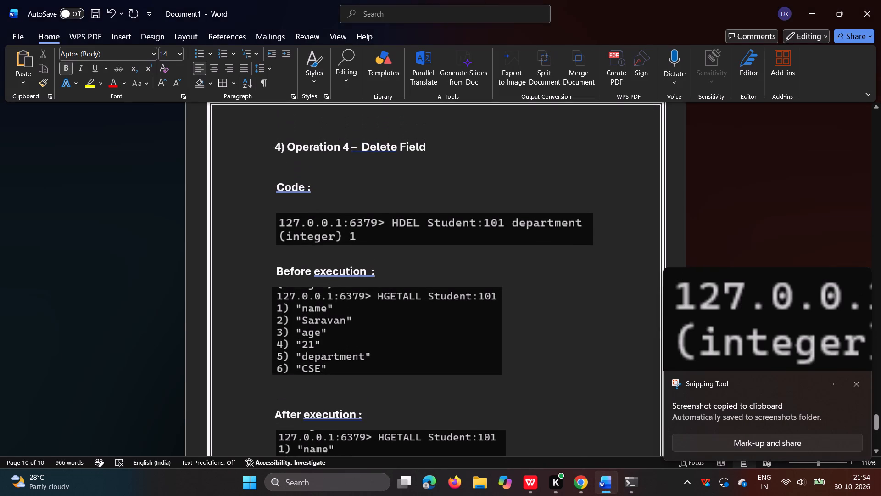
pyautogui.press('BackSpace')
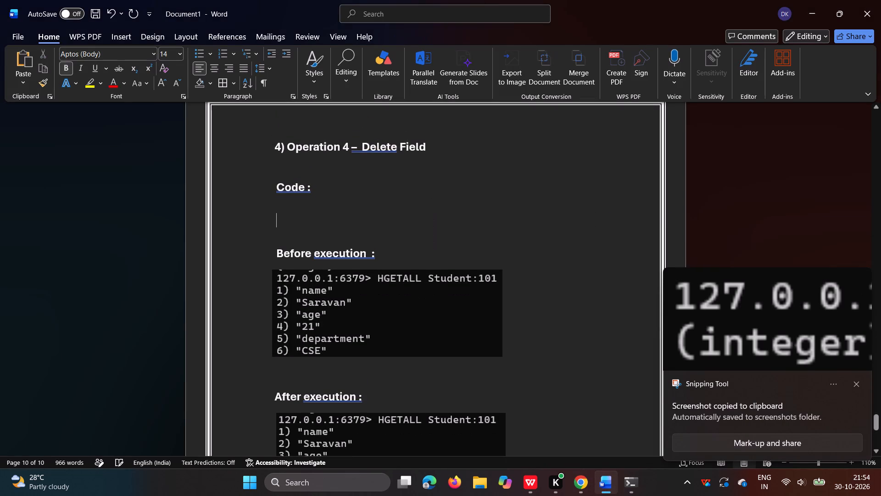
pyautogui.hotkey('ctrl', 'v')
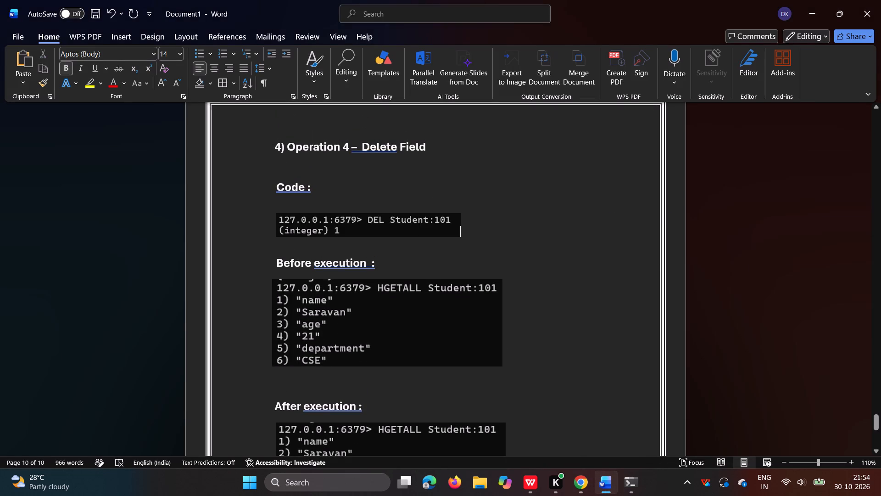
pyautogui.click(409, 214)
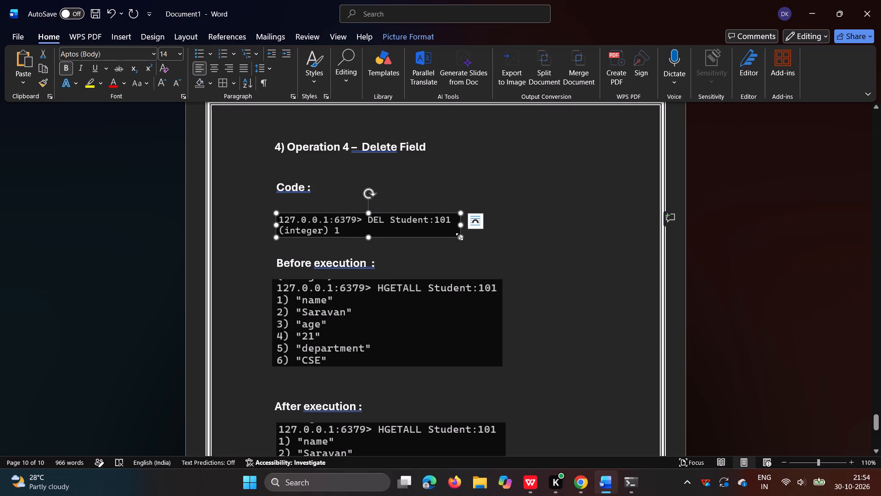
pyautogui.moveTo(459, 237); pyautogui.dragTo(510, 254)
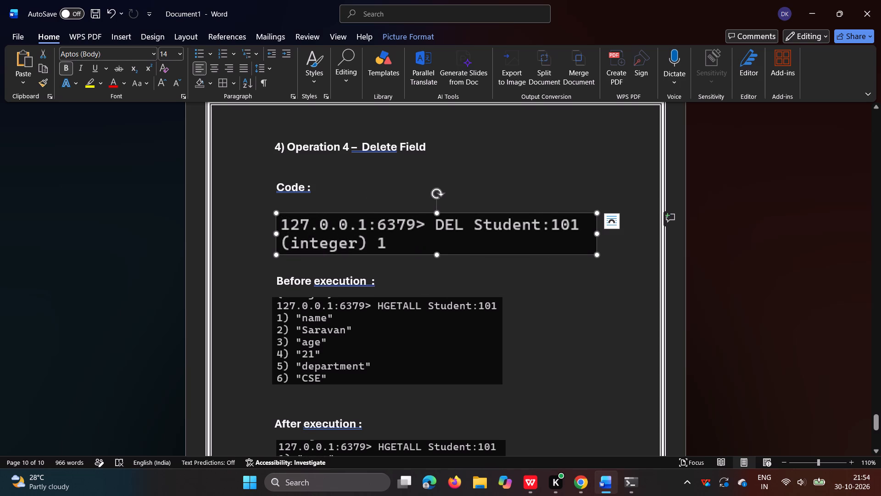
pyautogui.moveTo(597, 258); pyautogui.dragTo(581, 254)
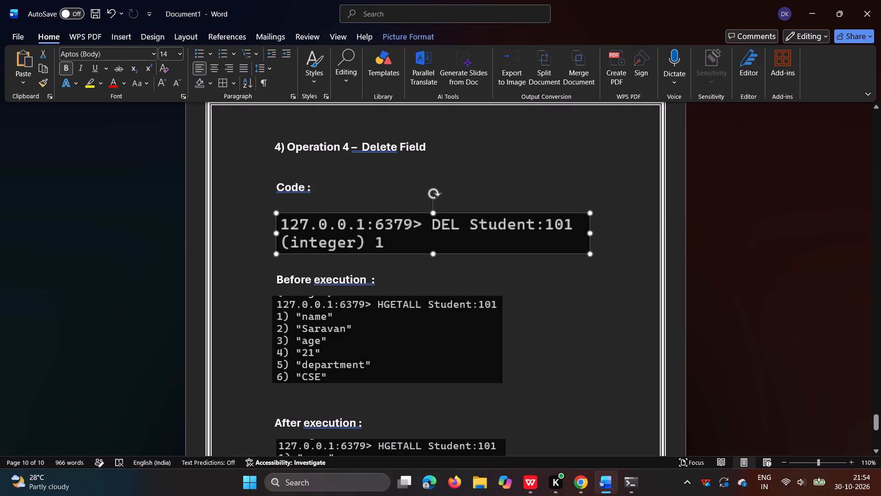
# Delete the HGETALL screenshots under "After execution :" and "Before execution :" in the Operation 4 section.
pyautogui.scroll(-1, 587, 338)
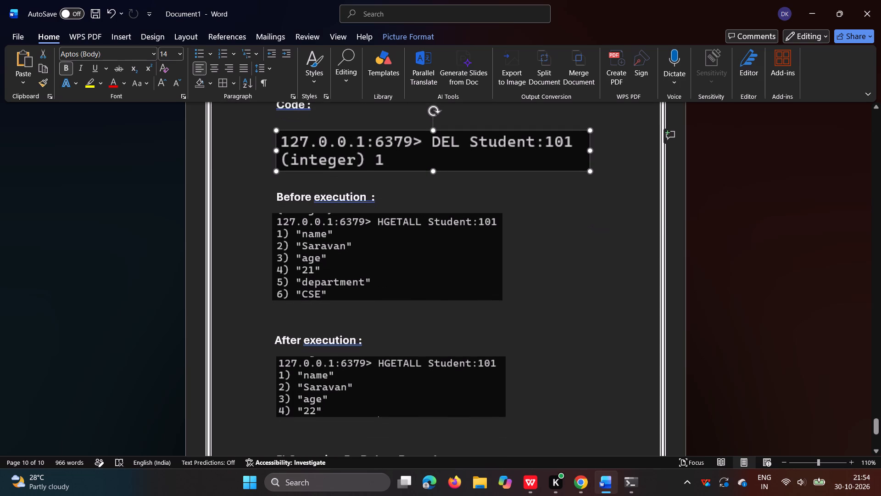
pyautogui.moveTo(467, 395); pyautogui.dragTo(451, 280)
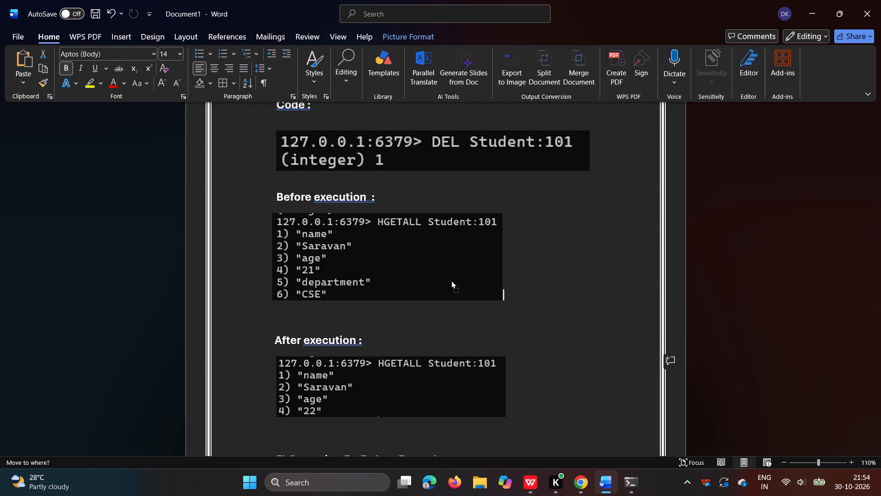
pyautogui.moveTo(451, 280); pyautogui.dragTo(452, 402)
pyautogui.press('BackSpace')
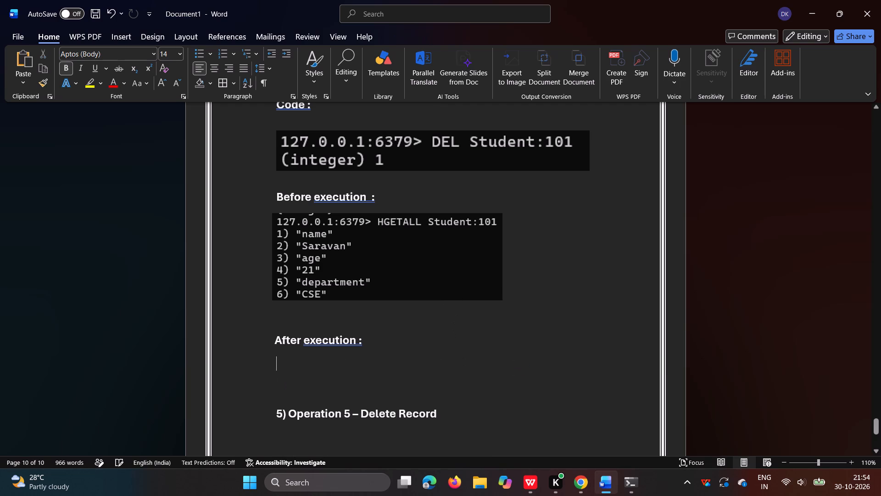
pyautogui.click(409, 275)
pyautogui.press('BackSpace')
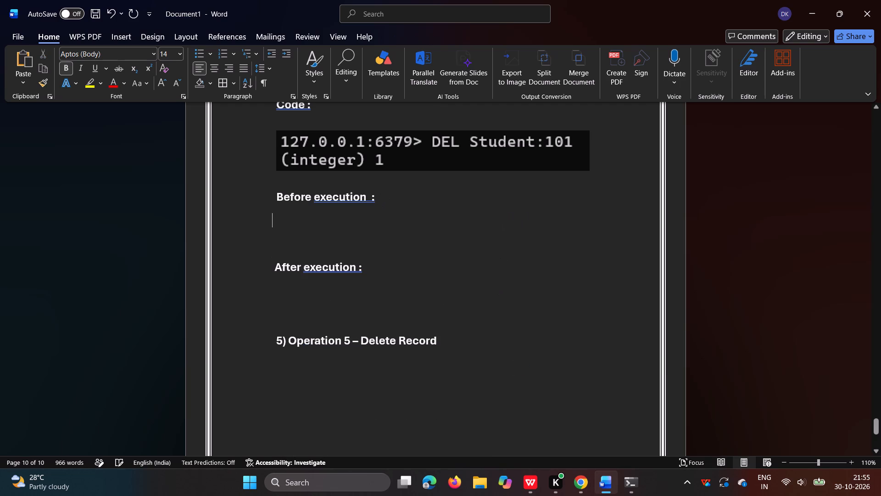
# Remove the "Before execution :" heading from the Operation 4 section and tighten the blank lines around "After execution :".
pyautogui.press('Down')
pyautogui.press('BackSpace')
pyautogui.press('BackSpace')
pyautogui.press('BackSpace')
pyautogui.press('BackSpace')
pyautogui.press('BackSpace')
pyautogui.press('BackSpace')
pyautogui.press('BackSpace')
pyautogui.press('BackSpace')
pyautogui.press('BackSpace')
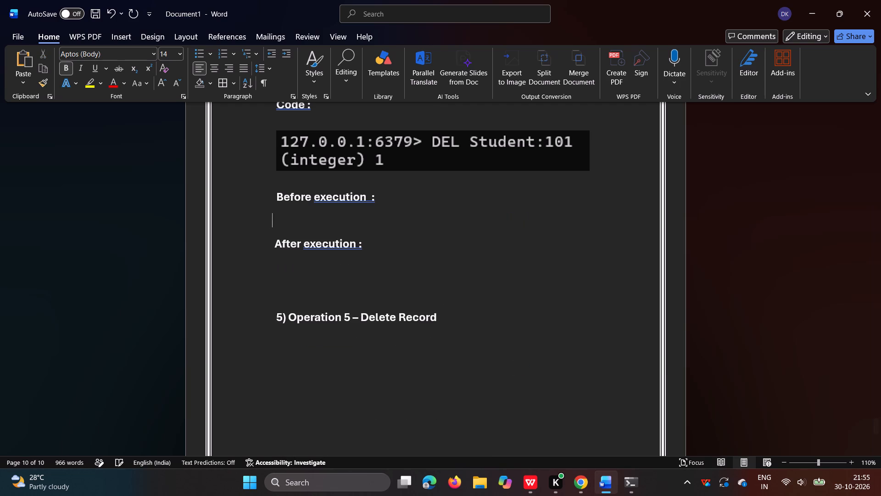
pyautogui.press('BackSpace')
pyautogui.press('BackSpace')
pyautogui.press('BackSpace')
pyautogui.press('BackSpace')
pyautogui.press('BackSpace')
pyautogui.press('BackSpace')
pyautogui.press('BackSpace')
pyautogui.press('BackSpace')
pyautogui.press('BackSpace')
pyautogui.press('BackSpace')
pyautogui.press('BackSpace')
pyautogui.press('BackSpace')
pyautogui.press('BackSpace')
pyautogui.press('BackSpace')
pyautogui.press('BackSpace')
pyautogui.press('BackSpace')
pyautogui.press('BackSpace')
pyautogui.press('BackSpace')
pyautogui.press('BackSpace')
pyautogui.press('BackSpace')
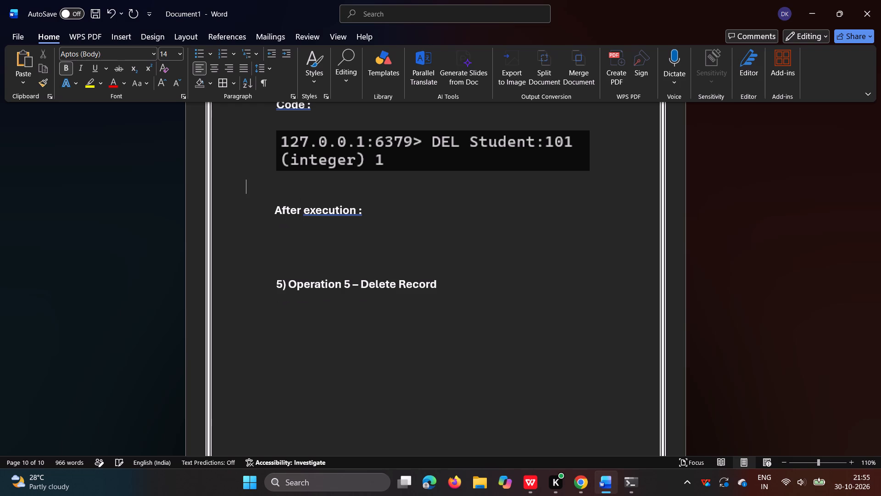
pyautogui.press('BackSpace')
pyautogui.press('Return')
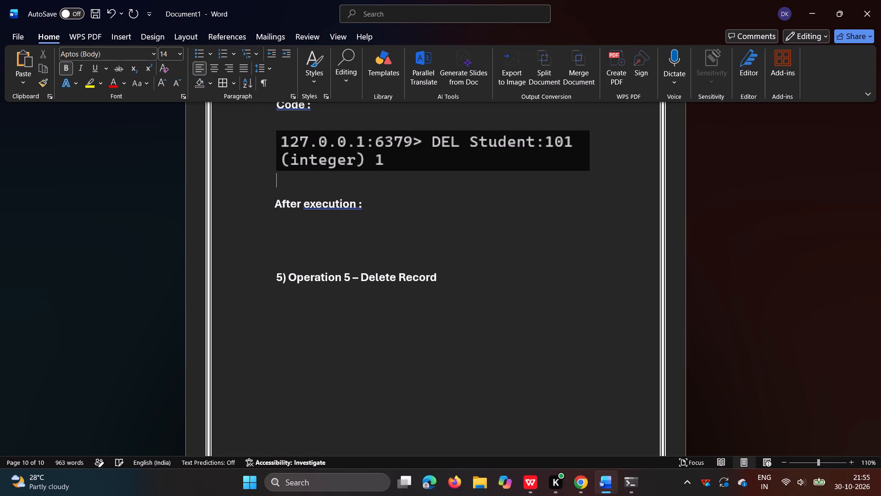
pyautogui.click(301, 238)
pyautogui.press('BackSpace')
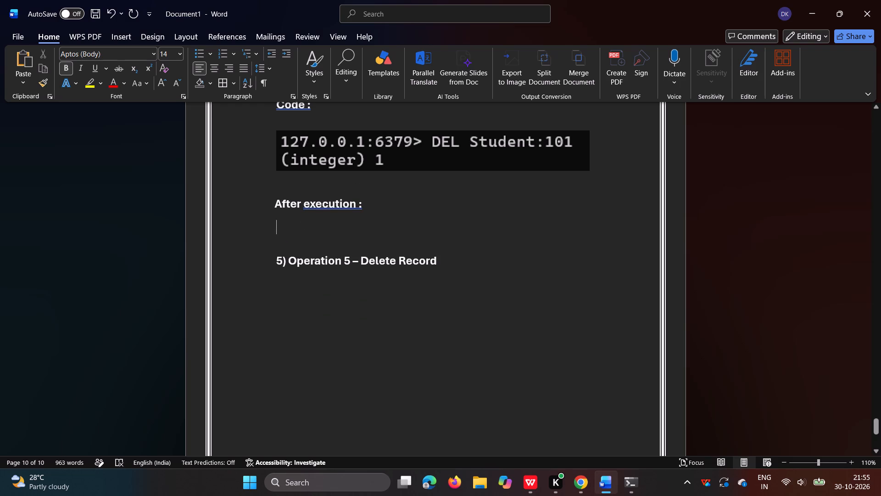
# Undo the Operation 4 edits until the HDEL screenshot, the "Before execution :" heading and both HGETALL screenshots are restored.
pyautogui.scroll(2, 480, 350)
pyautogui.hotkey('ctrl', 'z')
pyautogui.hotkey('ctrl', 'z')
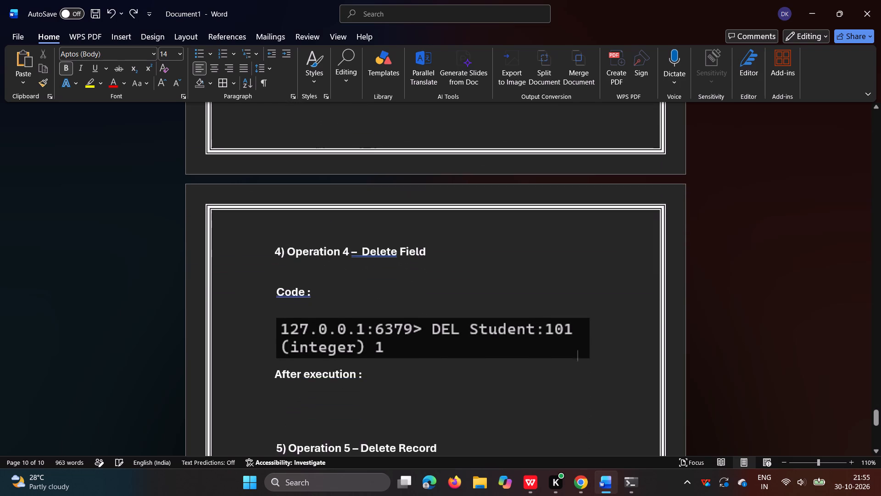
pyautogui.hotkey('ctrl', 'z')
pyautogui.hotkey('ctrl', 'z')
pyautogui.hotkey('ctrl', 'z')
pyautogui.hotkey('ctrl', 'z')
pyautogui.hotkey('ctrl', 'z')
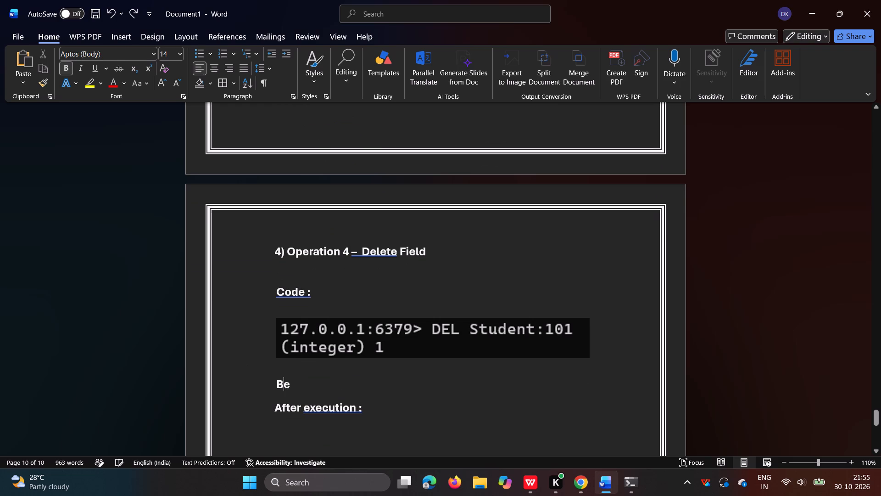
pyautogui.hotkey('ctrl', 'z')
pyautogui.hotkey('ctrl', 'z')
pyautogui.hotkey('ctrl', 'z')
pyautogui.hotkey('ctrl', 'z')
pyautogui.hotkey('ctrl', 'z')
pyautogui.hotkey('ctrl', 'z')
pyautogui.hotkey('ctrl', 'z')
pyautogui.hotkey('ctrl', 'z')
pyautogui.hotkey('ctrl', 'z')
pyautogui.hotkey('ctrl', 'z')
pyautogui.hotkey('ctrl', 'z')
pyautogui.hotkey('ctrl', 'z')
pyautogui.hotkey('ctrl', 'z')
pyautogui.hotkey('ctrl', 'z')
pyautogui.hotkey('ctrl', 'z')
pyautogui.hotkey('ctrl', 'z')
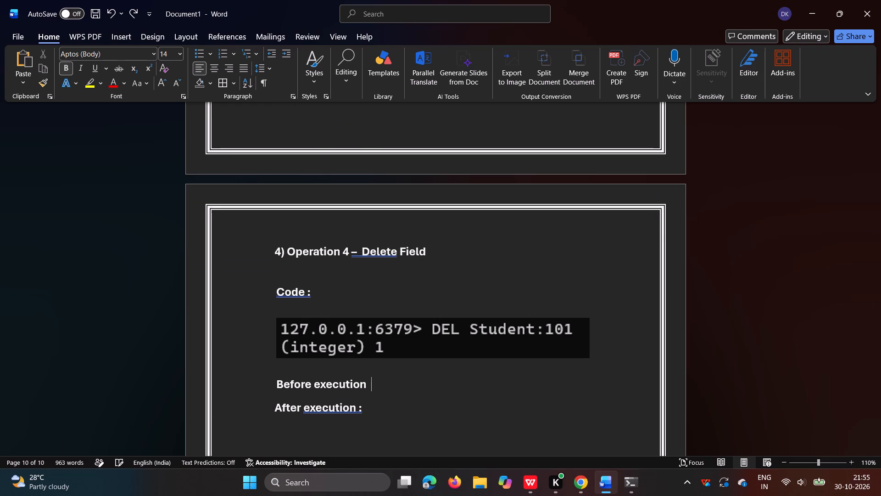
pyautogui.hotkey('ctrl', 'z')
pyautogui.hotkey('ctrl', 'z')
pyautogui.hotkey('ctrl', 'z')
pyautogui.hotkey('ctrl', 'z')
pyautogui.hotkey('ctrl', 'z')
pyautogui.hotkey('ctrl', 'z')
pyautogui.hotkey('ctrl', 'z')
pyautogui.hotkey('ctrl', 'z')
pyautogui.hotkey('ctrl', 'z')
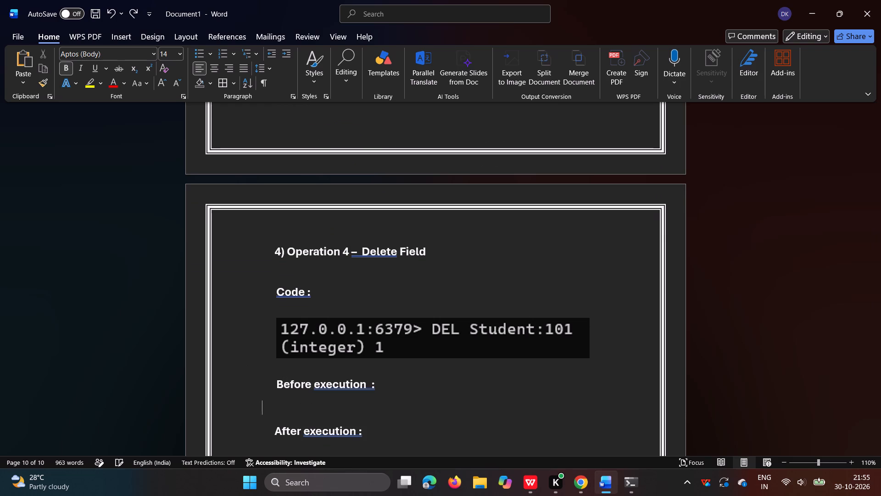
pyautogui.hotkey('ctrl', 'z')
pyautogui.hotkey('ctrl', 'z')
pyautogui.hotkey('ctrl', 'z')
pyautogui.hotkey('ctrl', 'z')
pyautogui.hotkey('ctrl', 'z')
pyautogui.hotkey('ctrl', 'z')
pyautogui.hotkey('ctrl', 'z')
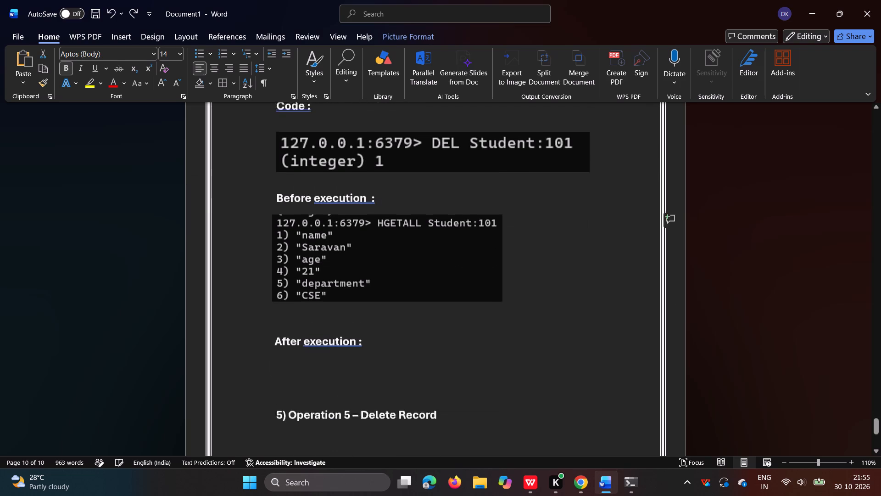
pyautogui.hotkey('ctrl', 'z')
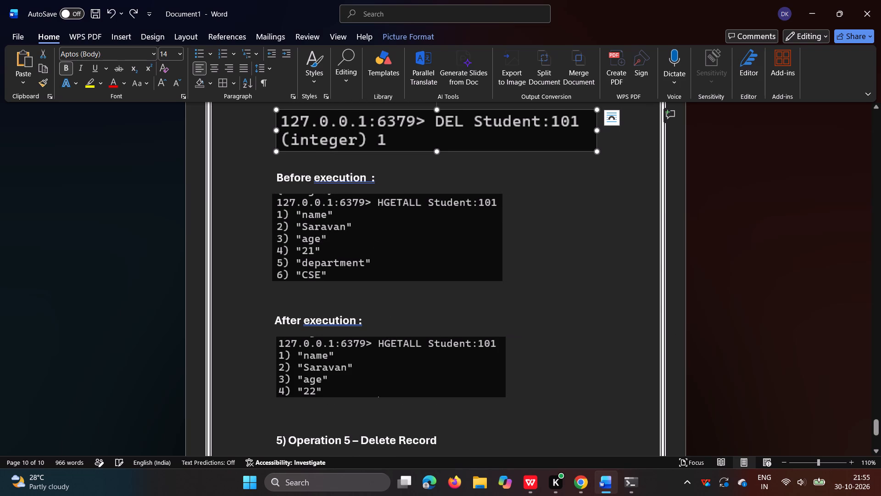
pyautogui.hotkey('ctrl', 'z')
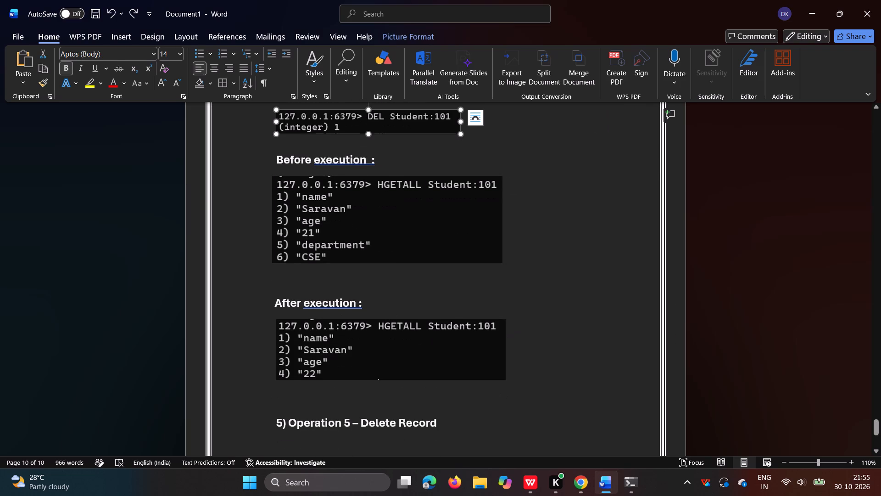
pyautogui.hotkey('ctrl', 'z')
pyautogui.hotkey('ctrl', 'z')
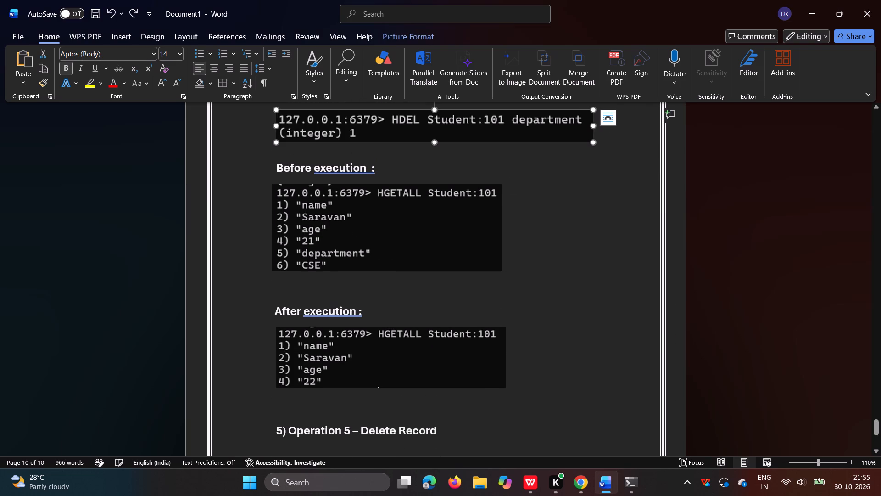
# Add a "Code :" heading below "5) Operation 5 – Delete Record", with blank lines around it.
pyautogui.scroll(2, 586, 226)
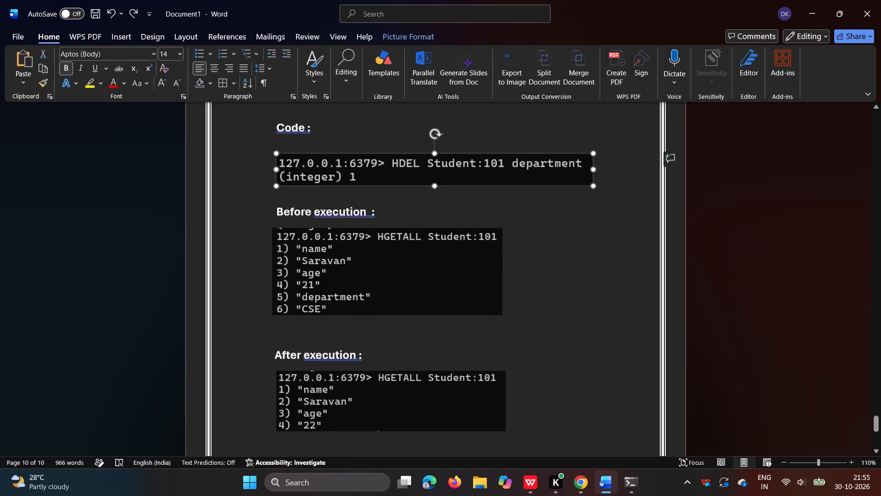
pyautogui.scroll(3, 584, 243)
pyautogui.scroll(-5, 584, 243)
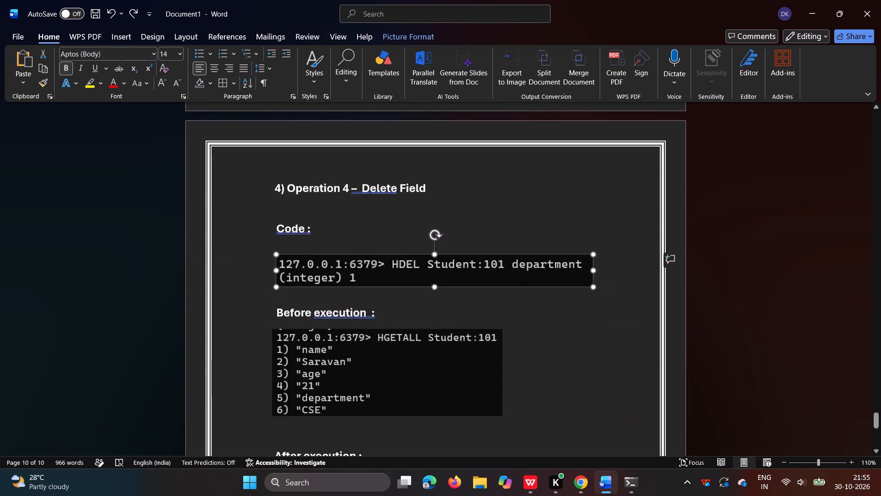
pyautogui.scroll(-3, 584, 243)
pyautogui.click(466, 333)
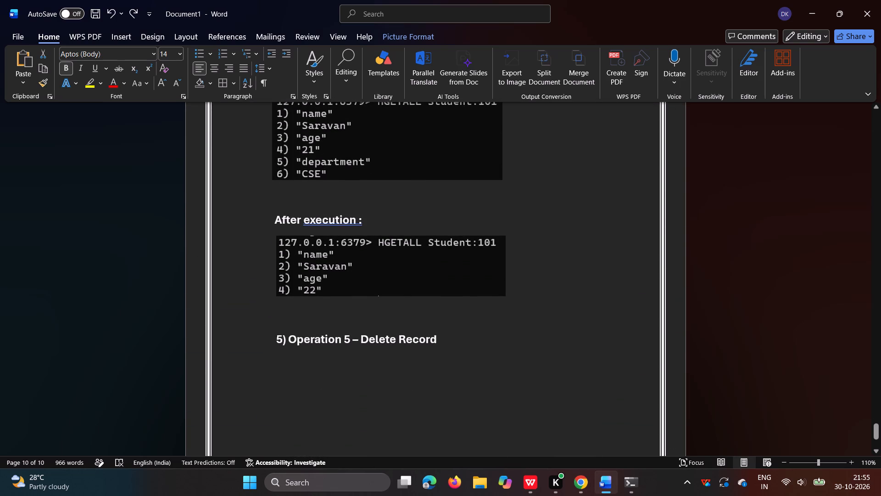
pyautogui.press('Return')
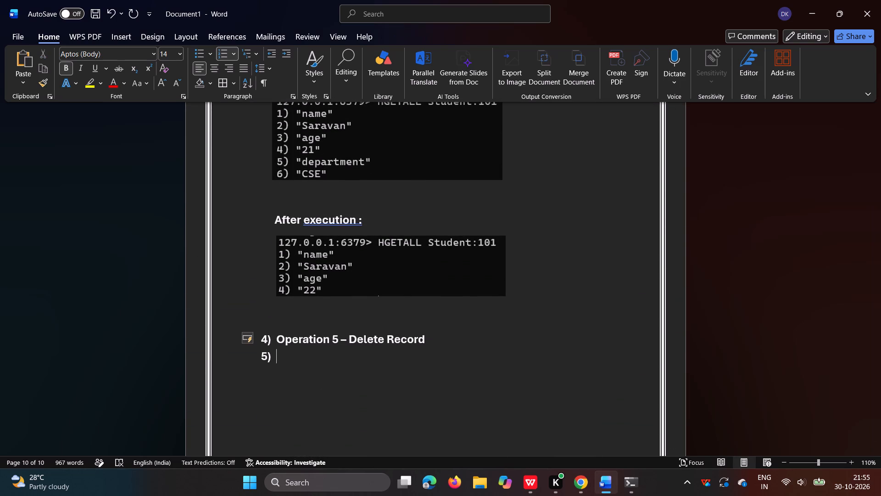
pyautogui.hotkey('ctrl', 'z')
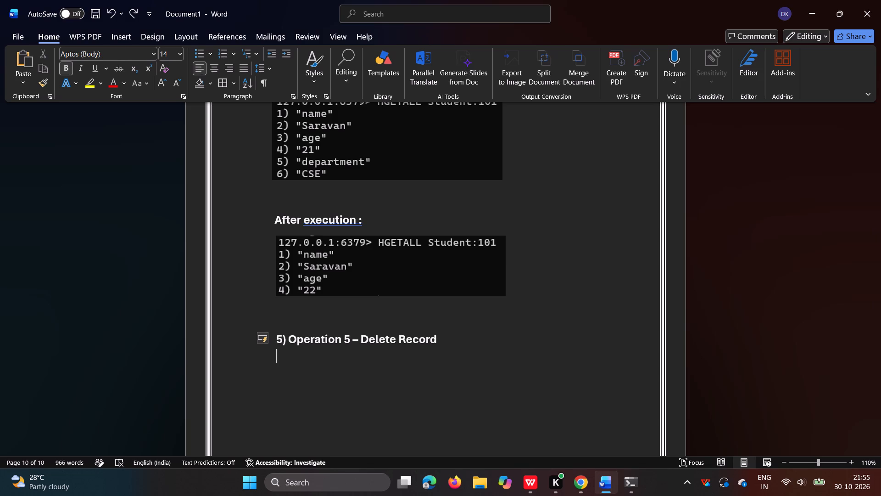
pyautogui.press('Return')
pyautogui.scroll(1, 541, 197)
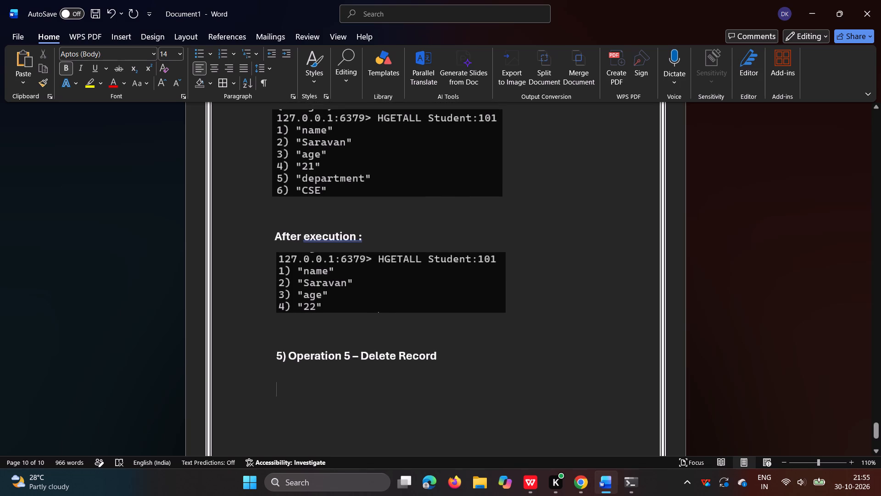
pyautogui.scroll(2, 501, 252)
pyautogui.scroll(-2, 501, 252)
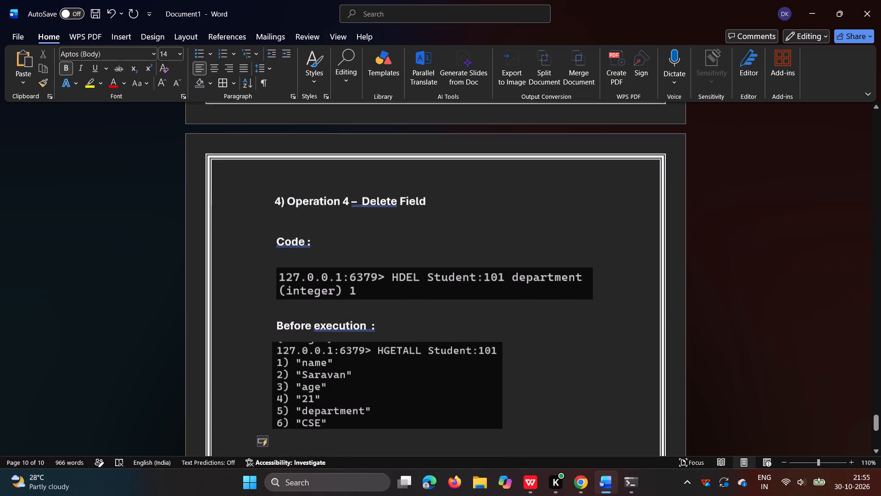
pyautogui.scroll(-1, 501, 252)
pyautogui.press('c')
pyautogui.write('ode')
pyautogui.press('space')
pyautogui.hotkey('shift', ':')
pyautogui.press('Return')
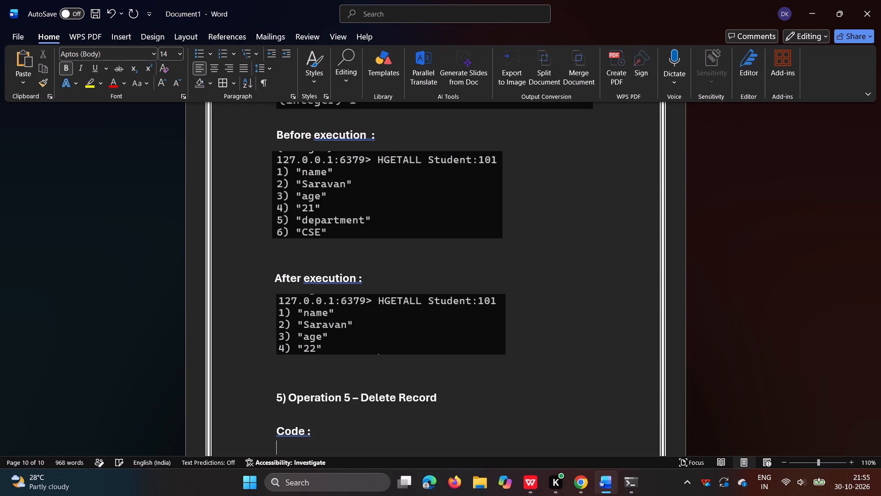
pyautogui.press('Return')
# Switch to the terminal and capture a screen snip of the DEL Student:101 command and its output line.
pyautogui.click(629, 479)
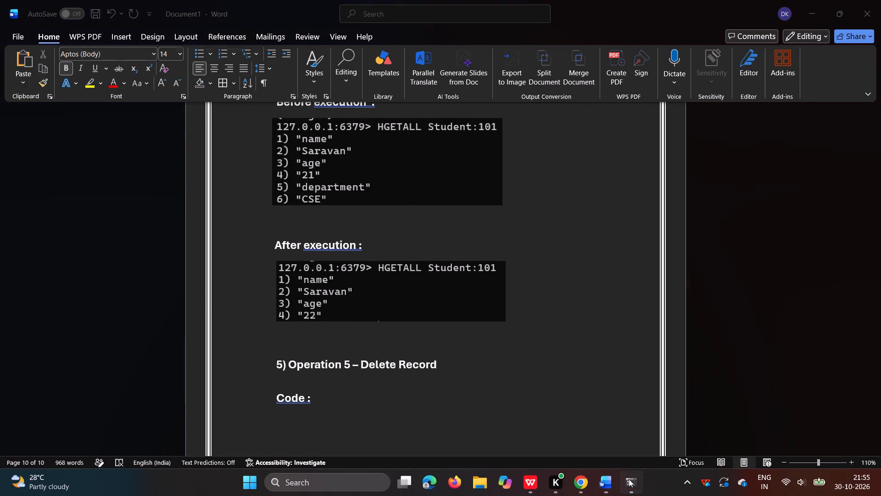
pyautogui.press('shift+super+s')
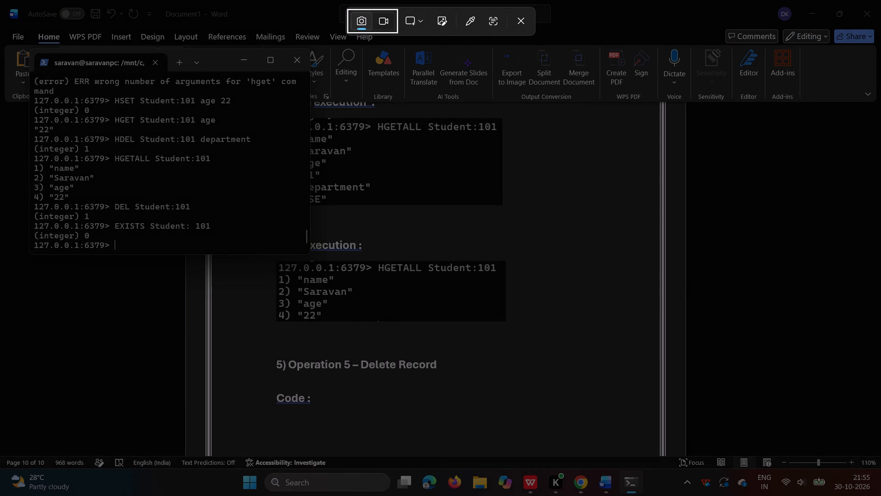
pyautogui.moveTo(33, 202); pyautogui.dragTo(216, 230)
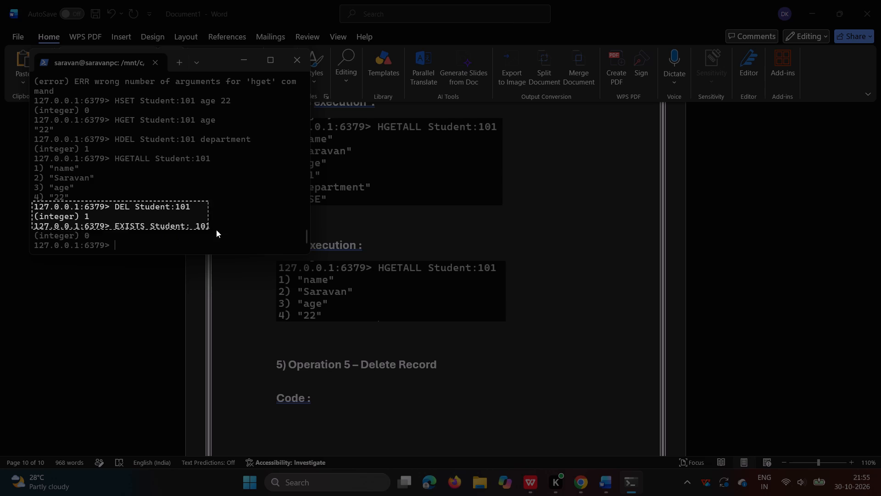
pyautogui.moveTo(216, 230); pyautogui.dragTo(209, 224)
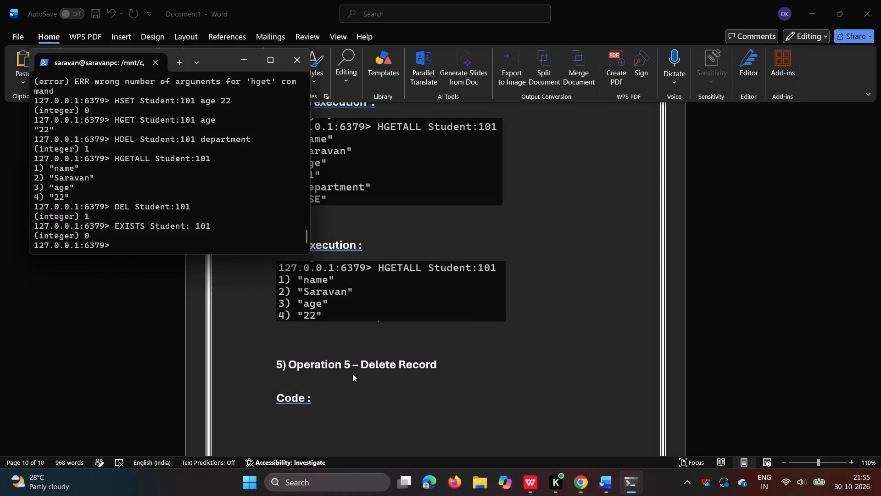
# Back in the Word report, paste the DEL snip under Operation 5's "Code :" and enlarge it slightly wider than the HGETALL screenshot above.
pyautogui.click(339, 395)
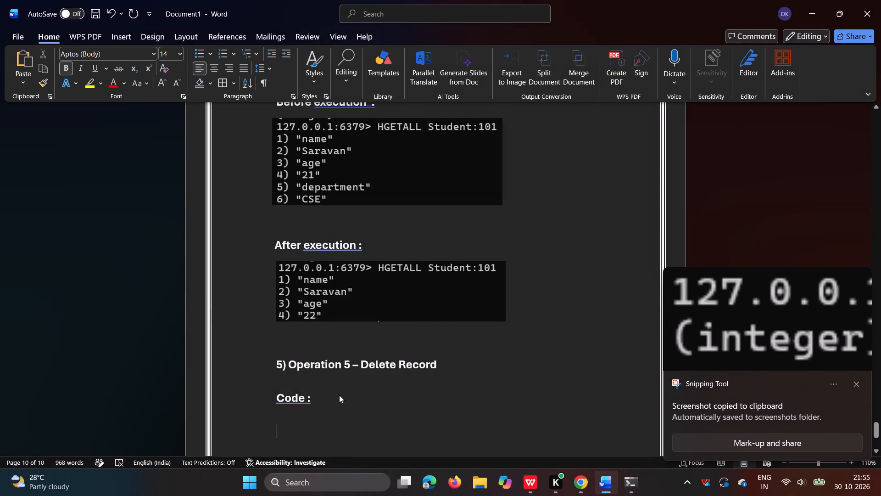
pyautogui.hotkey('ctrl', 'v')
pyautogui.scroll(-1, 468, 384)
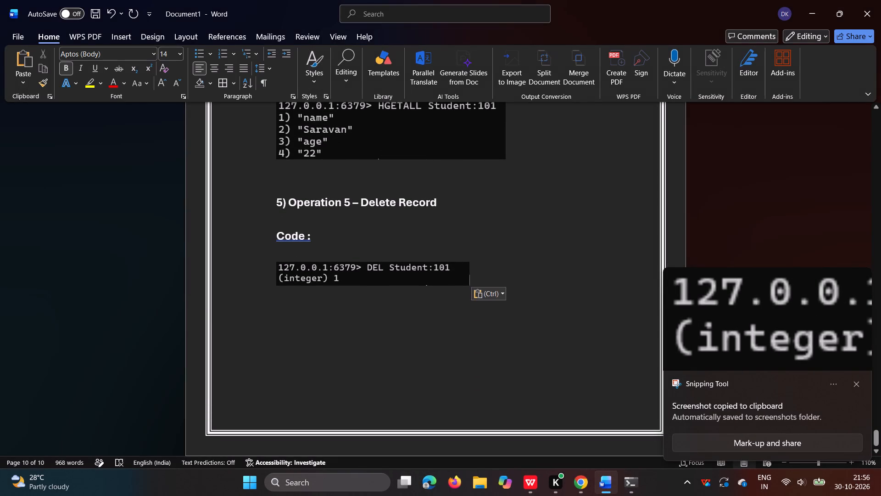
pyautogui.click(401, 278)
pyautogui.moveTo(472, 287); pyautogui.dragTo(490, 290)
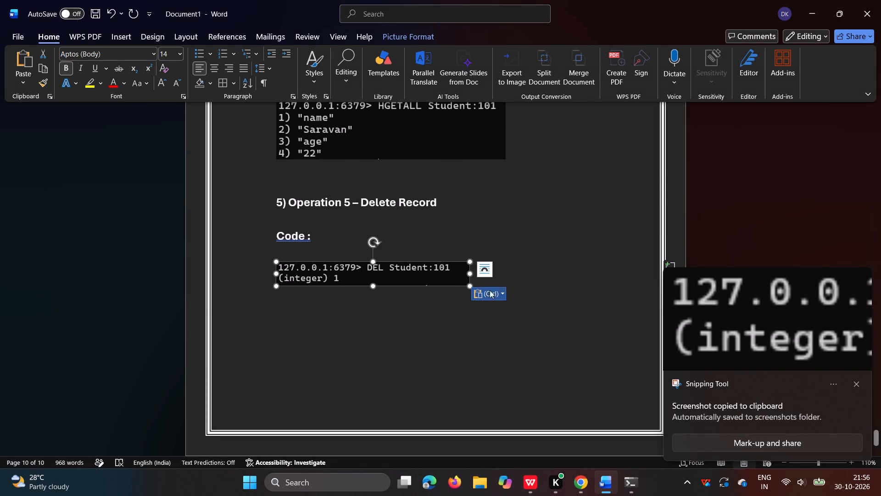
pyautogui.moveTo(490, 290); pyautogui.dragTo(470, 303)
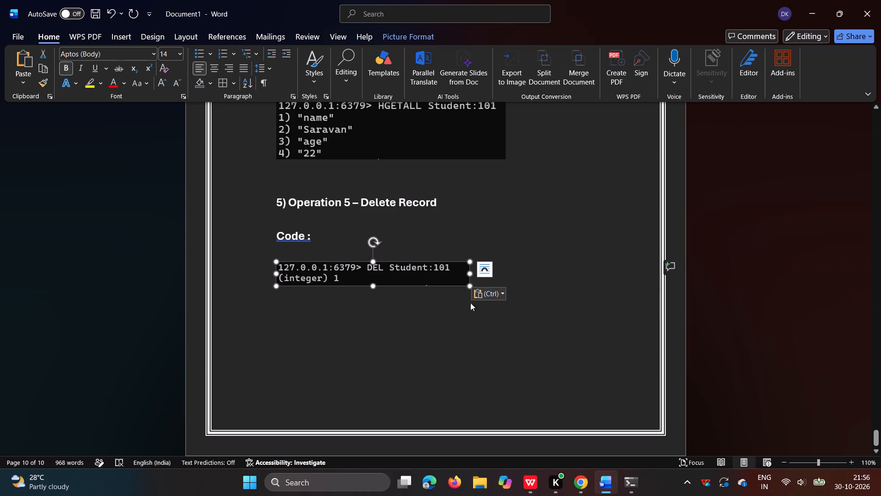
pyautogui.moveTo(470, 303); pyautogui.dragTo(448, 310)
pyautogui.click(448, 310)
pyautogui.click(444, 271)
pyautogui.moveTo(468, 285); pyautogui.dragTo(522, 302)
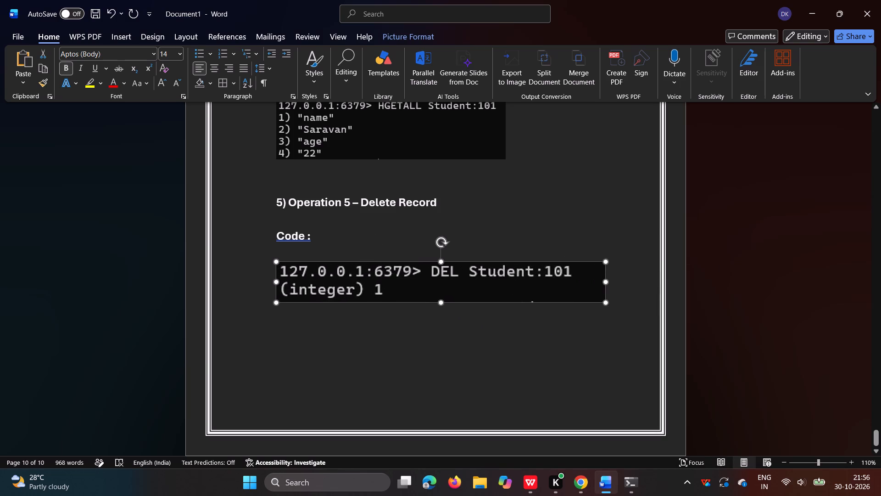
pyautogui.moveTo(522, 302); pyautogui.dragTo(514, 294)
# Add an "After execution :" heading below the DEL screenshot, followed by a blank line.
pyautogui.click(591, 281)
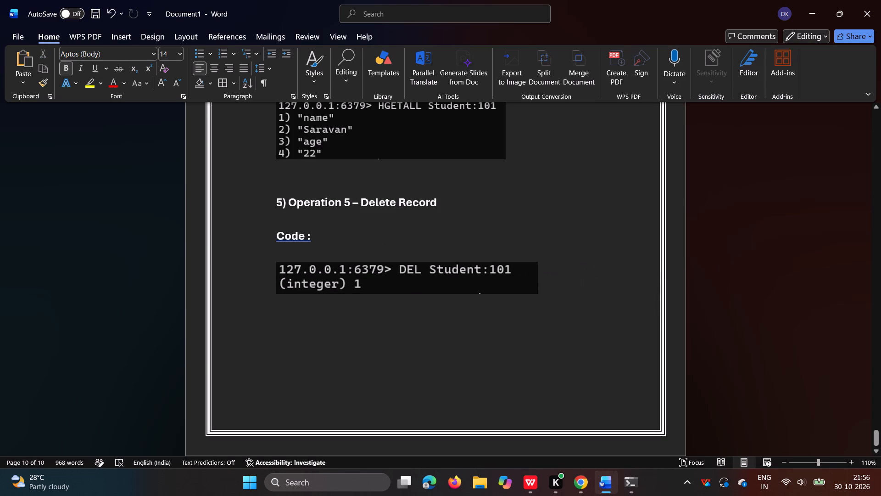
pyautogui.press('Return')
pyautogui.press('Return')
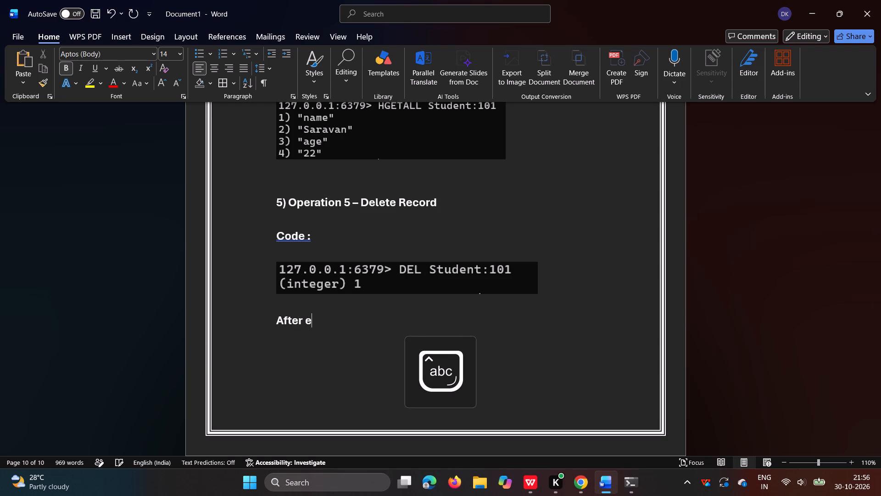
pyautogui.write('cution :')
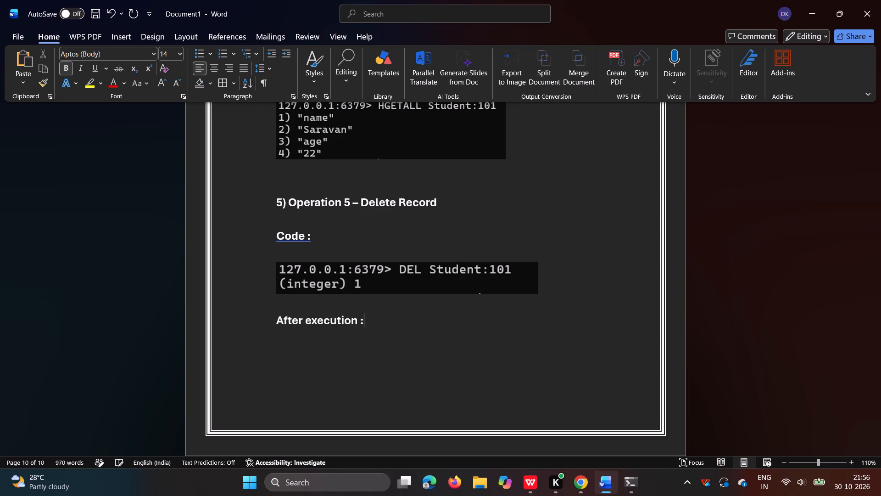
pyautogui.press('Return')
pyautogui.press('Return')
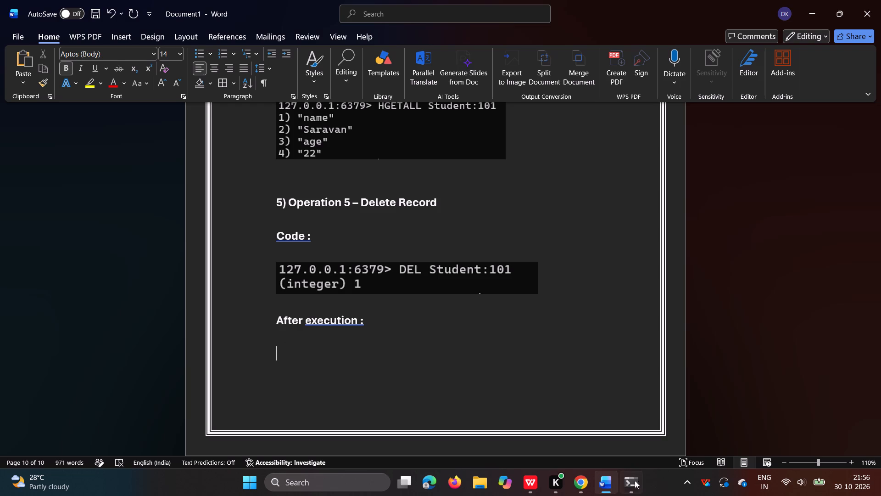
# Switch to the terminal and capture a screen snip of the EXISTS Student: 101 command and its output line.
pyautogui.click(630, 482)
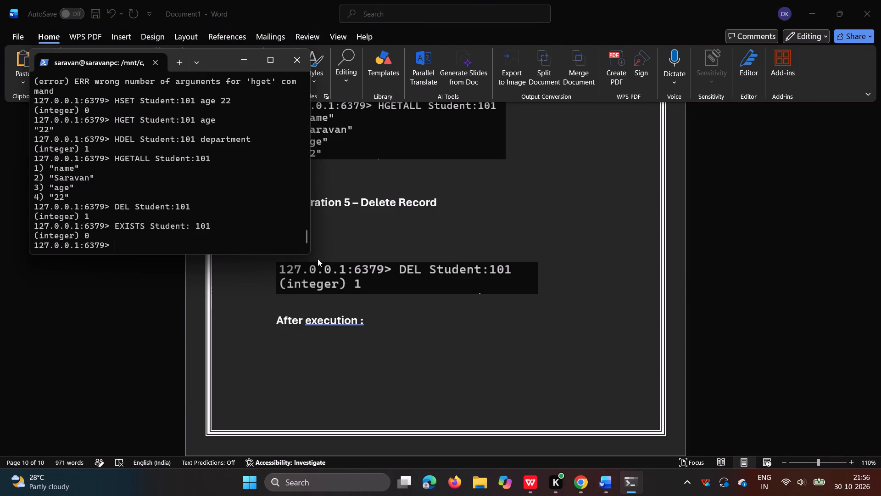
pyautogui.press('shift+super+s')
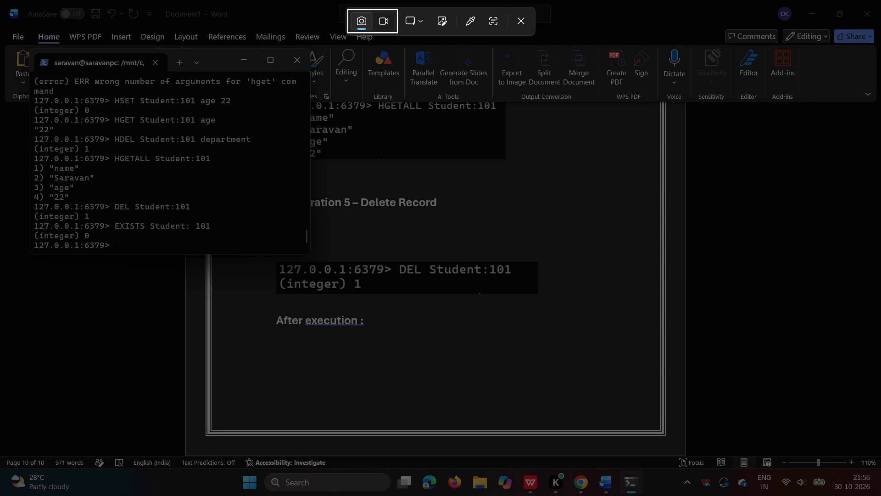
pyautogui.moveTo(32, 222); pyautogui.dragTo(227, 243)
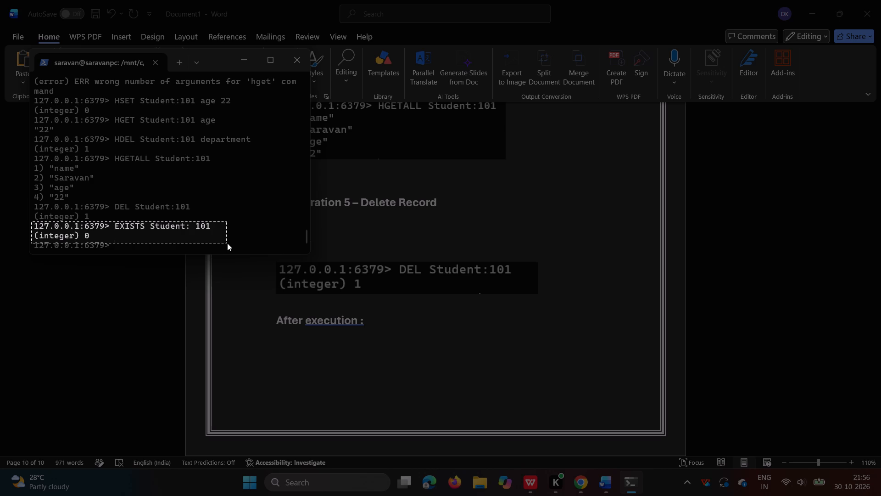
pyautogui.moveTo(227, 243); pyautogui.dragTo(221, 242)
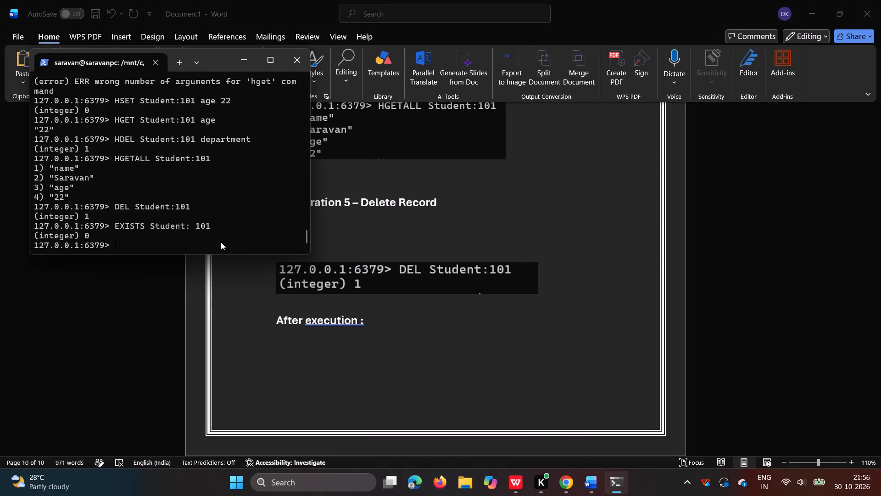
# In the Word report, paste the EXISTS snip under Operation 5's "After execution :" and enlarge it slightly wider than the DEL screenshot.
pyautogui.click(379, 369)
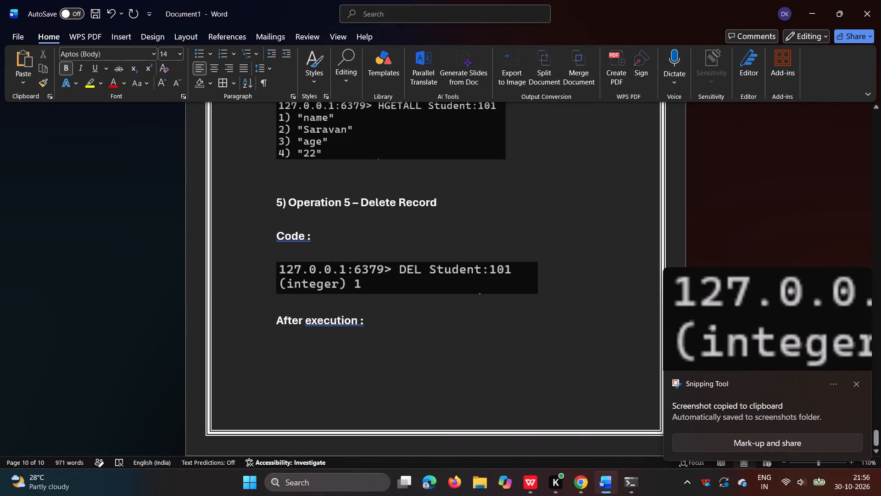
pyautogui.hotkey('ctrl', 'v')
pyautogui.click(429, 369)
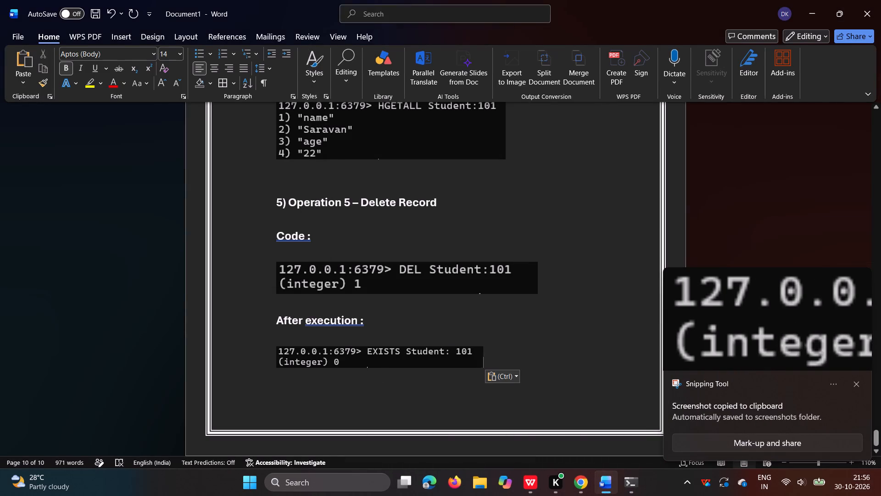
pyautogui.click(413, 360)
pyautogui.moveTo(483, 368); pyautogui.dragTo(517, 376)
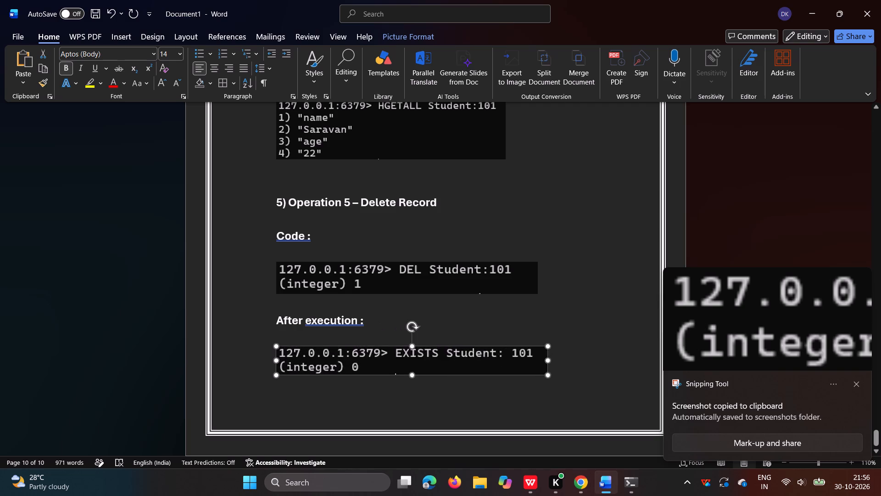
pyautogui.moveTo(517, 376); pyautogui.dragTo(515, 376)
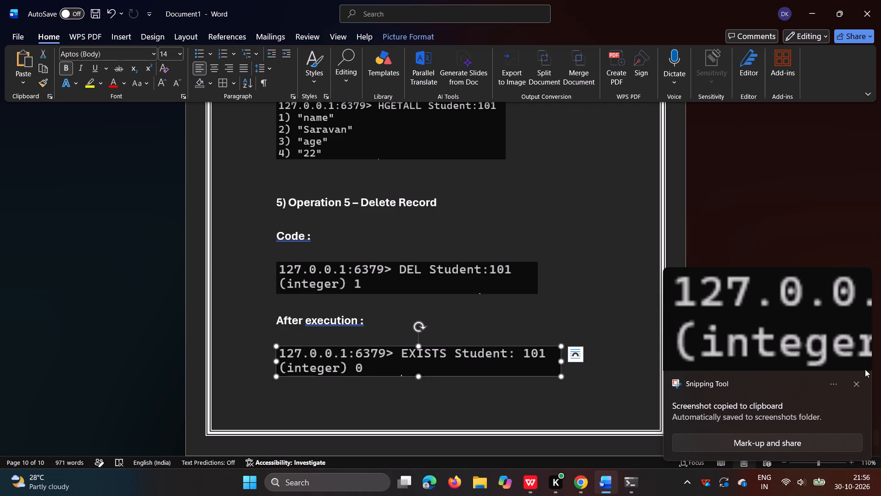
pyautogui.click(859, 376)
pyautogui.moveTo(634, 280); pyautogui.dragTo(677, 287)
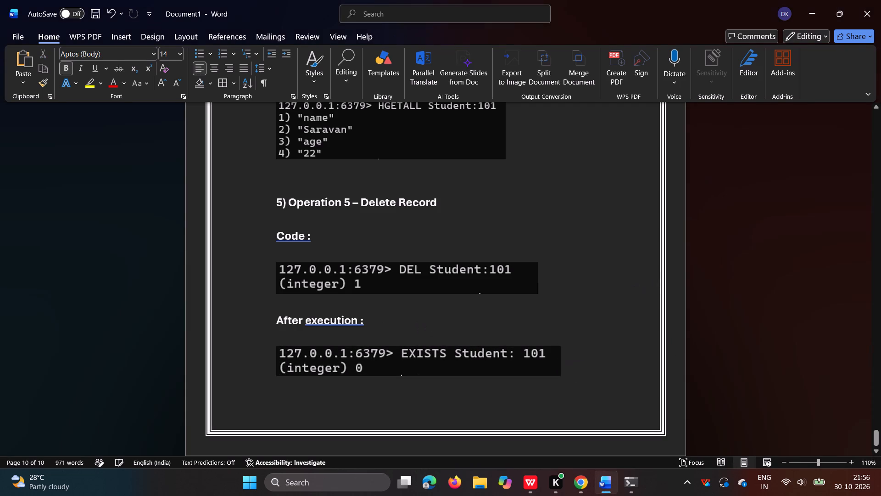
pyautogui.click(693, 285)
# Review the Operation 4 and Operation 5 sections, checking their headings and the layout of the pasted screenshots.
pyautogui.scroll(2, 506, 281)
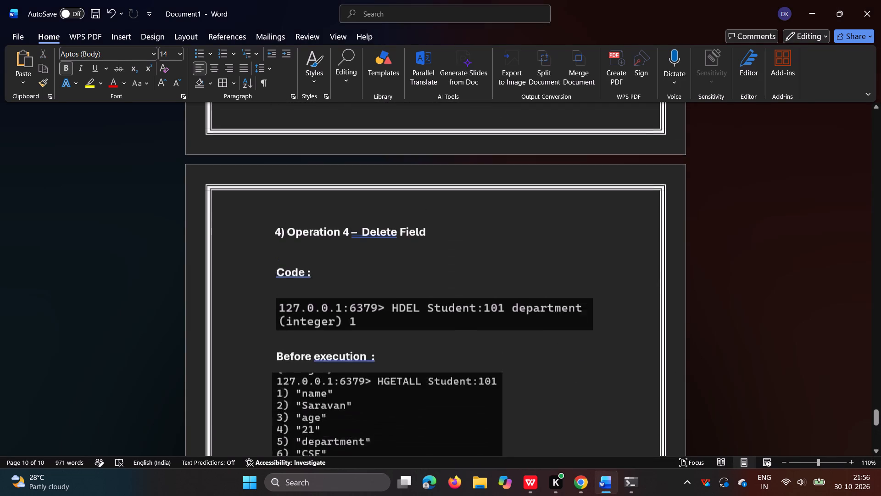
pyautogui.scroll(-1, 586, 351)
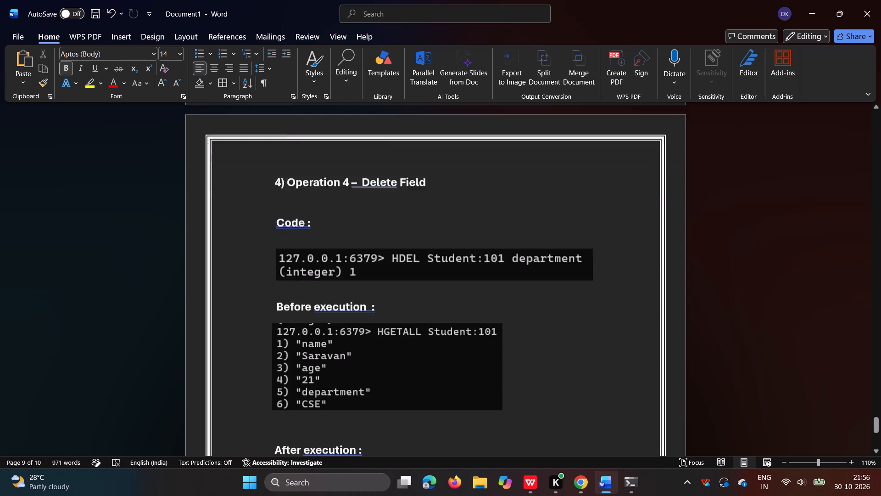
pyautogui.scroll(-4, 586, 351)
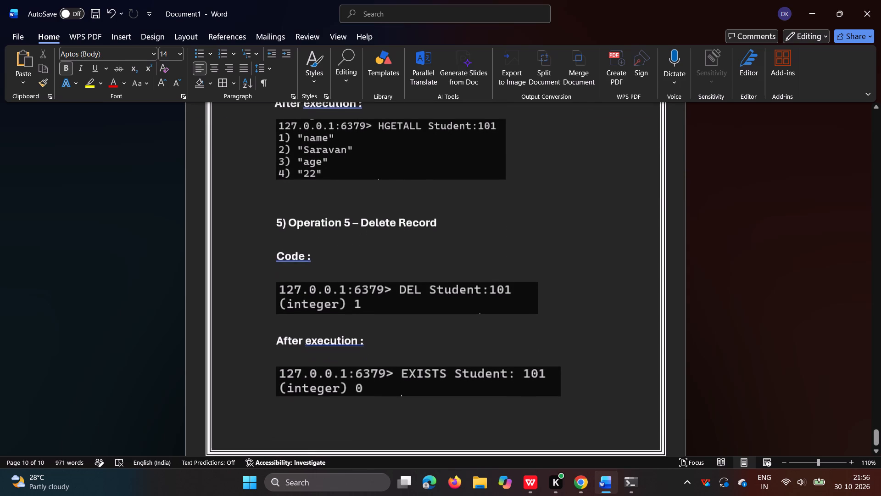
pyautogui.scroll(-1, 586, 351)
pyautogui.scroll(1, 586, 351)
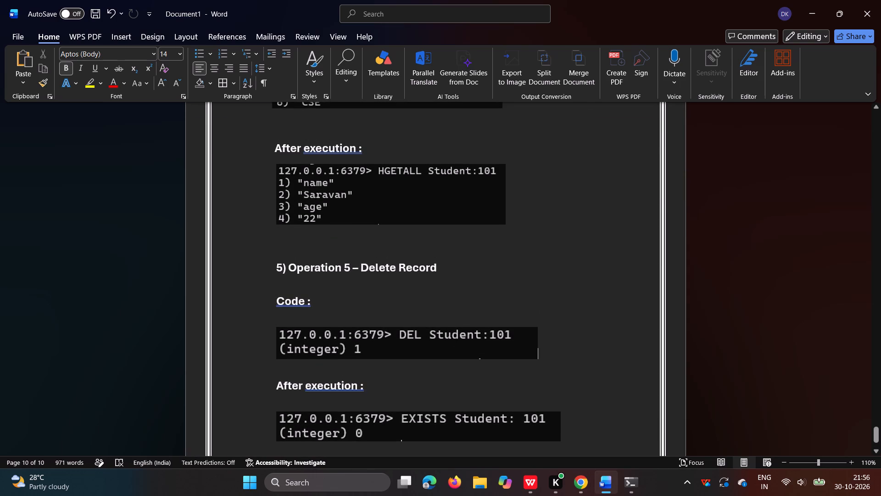
# Start a new line directly below the EXISTS screenshot under Operation 5.
pyautogui.click(573, 419)
pyautogui.press('Return')
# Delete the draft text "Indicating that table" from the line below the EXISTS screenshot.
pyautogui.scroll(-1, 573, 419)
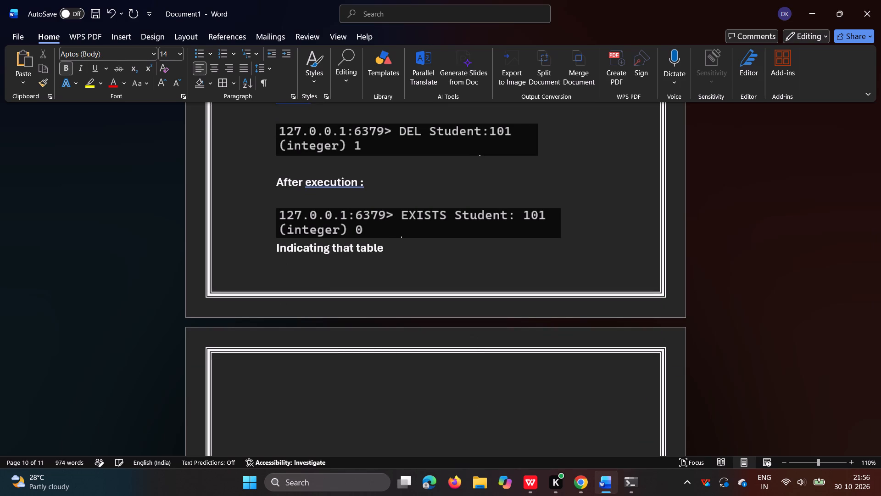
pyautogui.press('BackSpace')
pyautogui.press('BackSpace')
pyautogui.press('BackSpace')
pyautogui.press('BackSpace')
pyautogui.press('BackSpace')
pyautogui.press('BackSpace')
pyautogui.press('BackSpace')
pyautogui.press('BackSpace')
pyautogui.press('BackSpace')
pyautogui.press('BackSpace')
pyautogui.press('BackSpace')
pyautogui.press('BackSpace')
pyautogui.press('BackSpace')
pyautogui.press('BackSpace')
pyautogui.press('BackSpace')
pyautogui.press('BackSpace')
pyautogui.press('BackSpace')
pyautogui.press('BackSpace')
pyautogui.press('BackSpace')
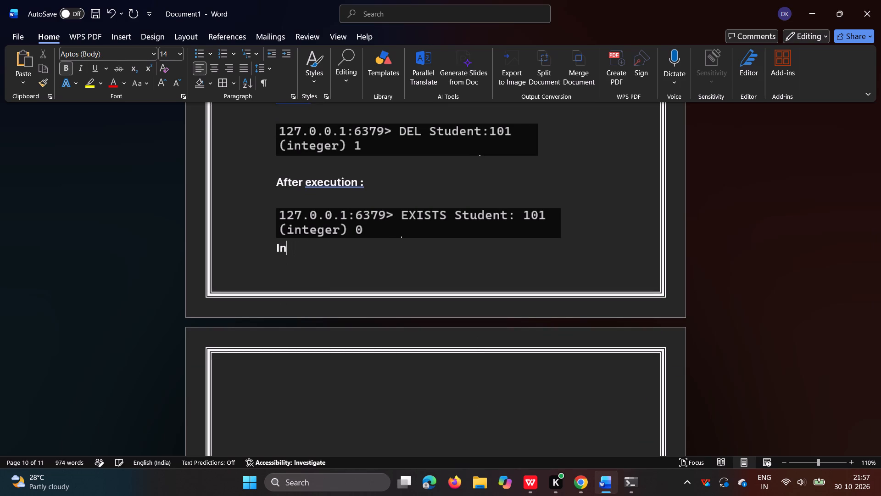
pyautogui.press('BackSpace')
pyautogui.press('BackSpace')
# Write the note "Integer 0 indicated no table" below the EXISTS screenshot and start erasing its last word.
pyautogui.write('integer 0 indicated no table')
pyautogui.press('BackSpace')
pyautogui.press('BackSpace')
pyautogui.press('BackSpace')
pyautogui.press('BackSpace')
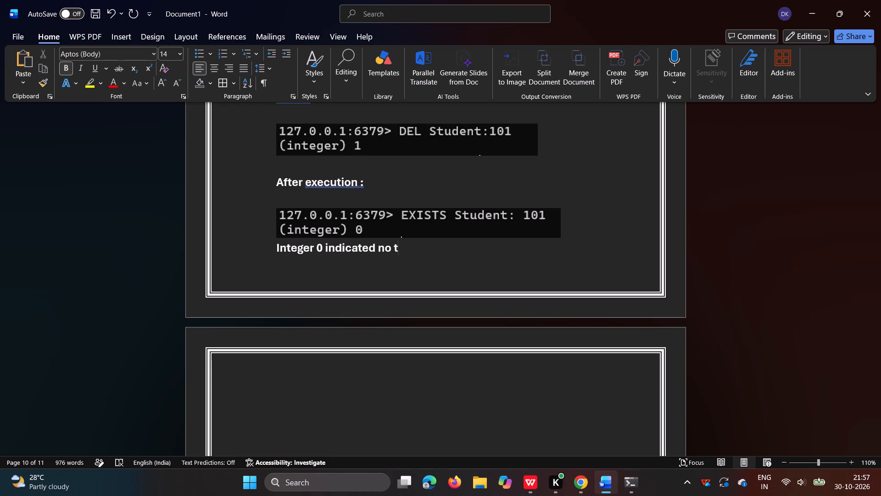
# Complete the note below the EXISTS screenshot with "entries exist." in place of the partly erased last word.
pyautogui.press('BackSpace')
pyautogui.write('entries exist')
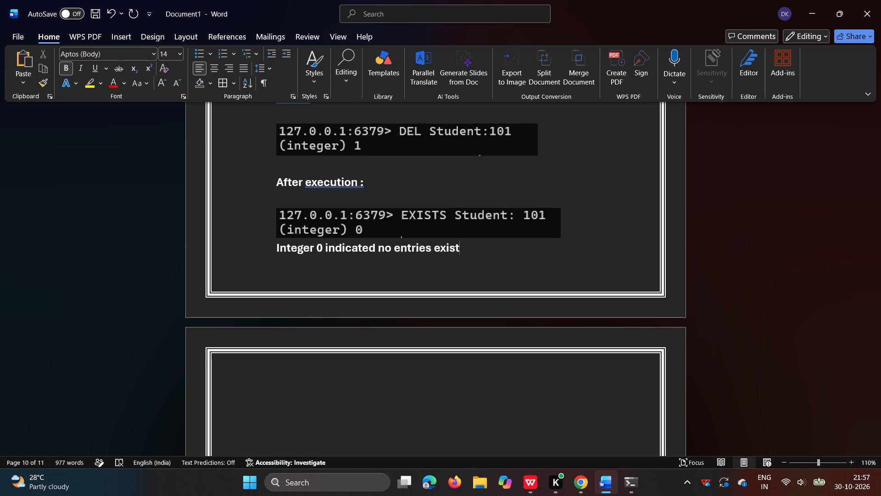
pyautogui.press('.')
# Review the pages covering Operations 2 to 5, checking their headings, screenshots and notes.
pyautogui.scroll(1, 599, 423)
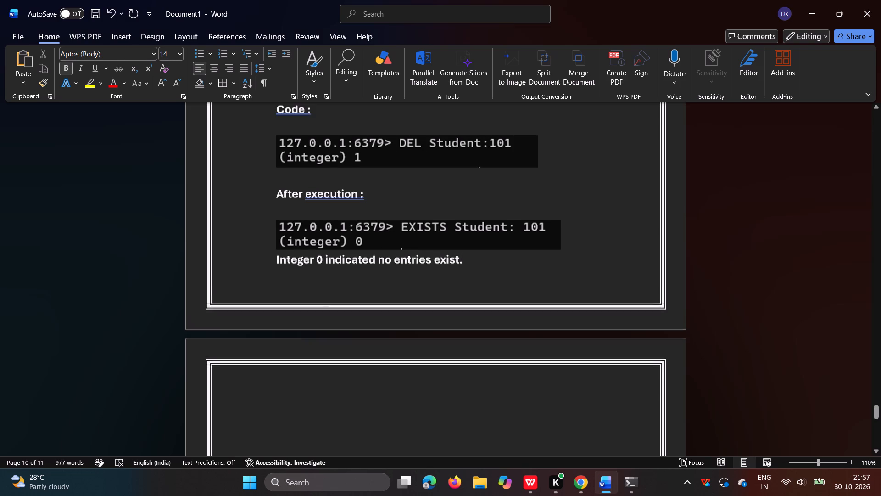
pyautogui.scroll(1, 599, 423)
pyautogui.scroll(2, 566, 341)
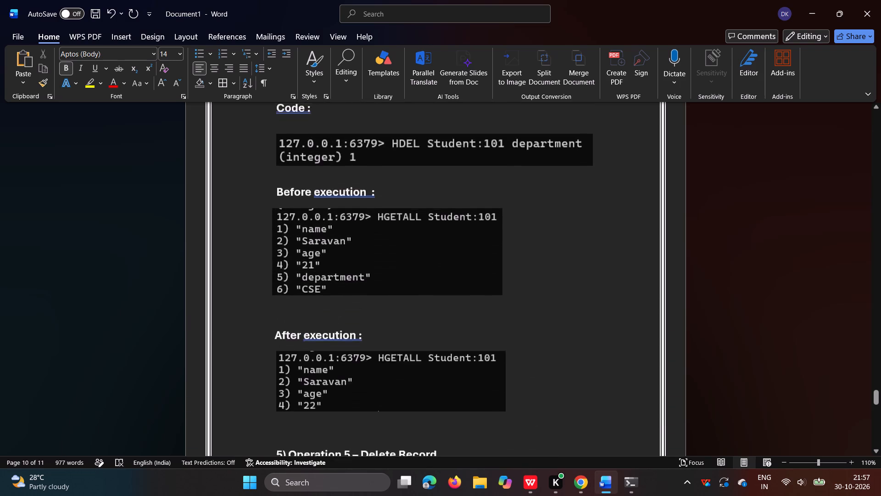
pyautogui.scroll(5, 566, 341)
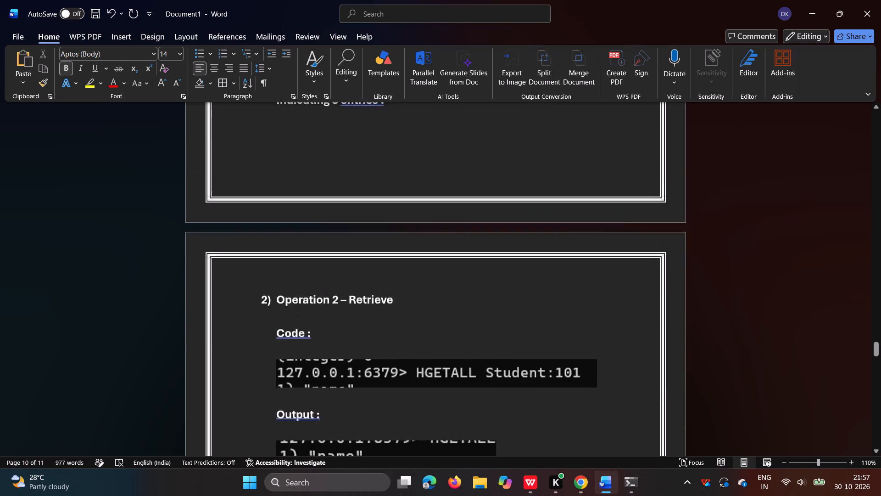
pyautogui.scroll(2, 566, 341)
pyautogui.scroll(-8, 566, 341)
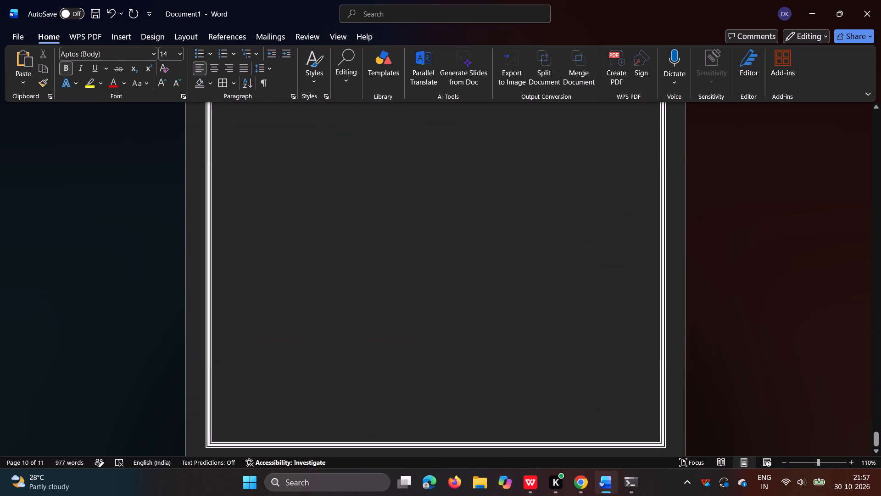
pyautogui.scroll(3, 566, 341)
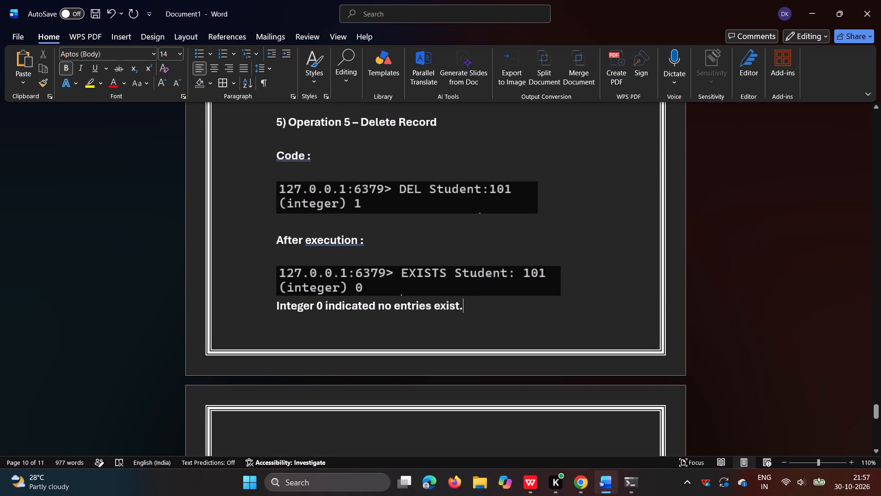
# Start a new paragraph after the note "Integer 0 indicated no entries exist.".
pyautogui.press('Return')
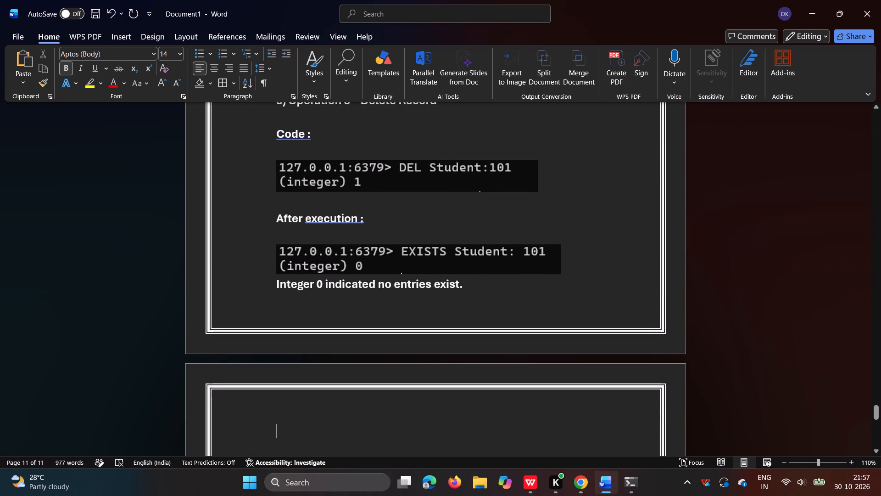
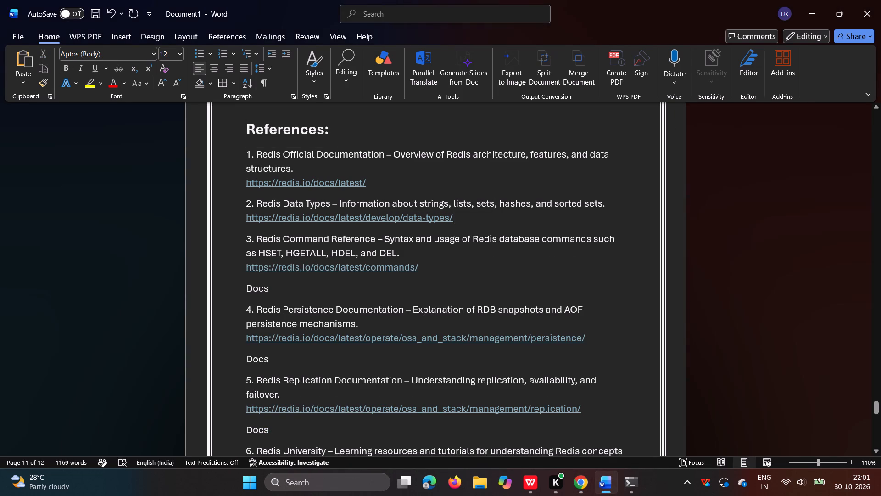
pyautogui.click(304, 293)
pyautogui.press('BackSpace')
pyautogui.press('BackSpace')
pyautogui.press('BackSpace')
pyautogui.press('BackSpace')
pyautogui.press('BackSpace')
# Delete the stray "Docs" lines below the Redis Persistence Documentation and Redis Replication Documentation entries, including their empty paragraphs.
pyautogui.click(288, 333)
pyautogui.press('BackSpace')
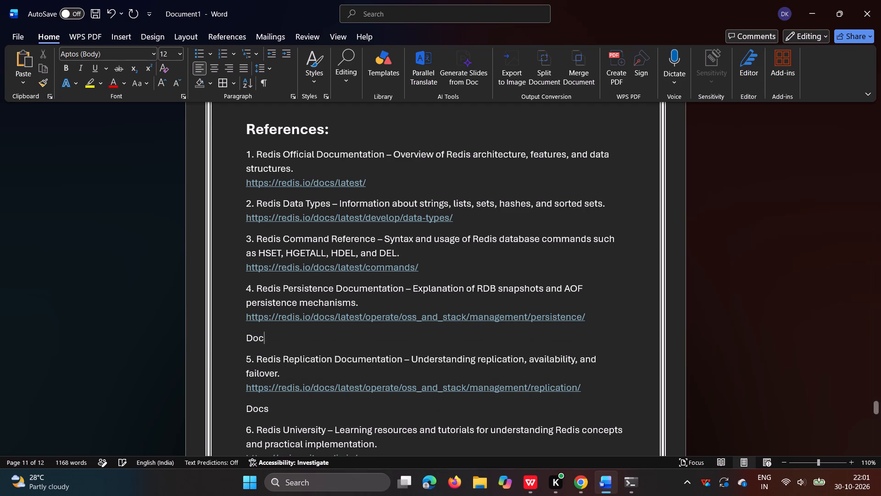
pyautogui.press('BackSpace')
pyautogui.press('BackSpace')
pyautogui.press('BackSpace')
pyautogui.press('BackSpace')
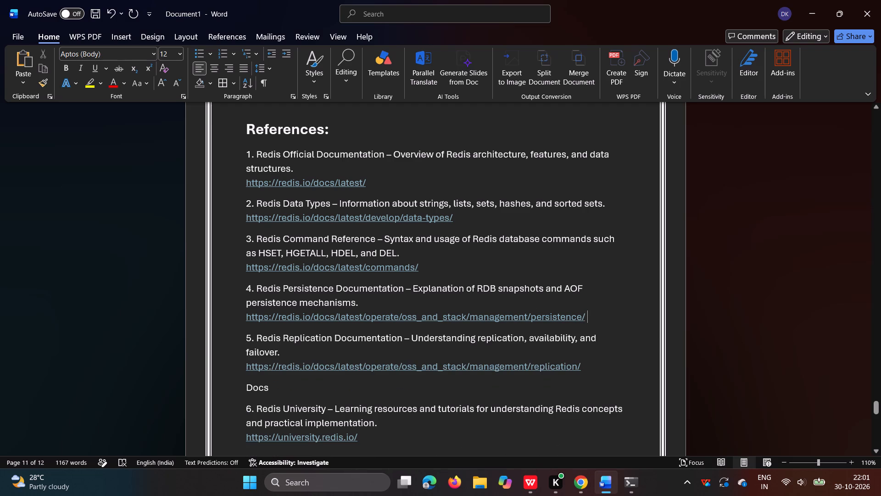
pyautogui.click(277, 389)
pyautogui.press('BackSpace')
pyautogui.press('BackSpace')
pyautogui.press('BackSpace')
pyautogui.press('BackSpace')
pyautogui.press('BackSpace')
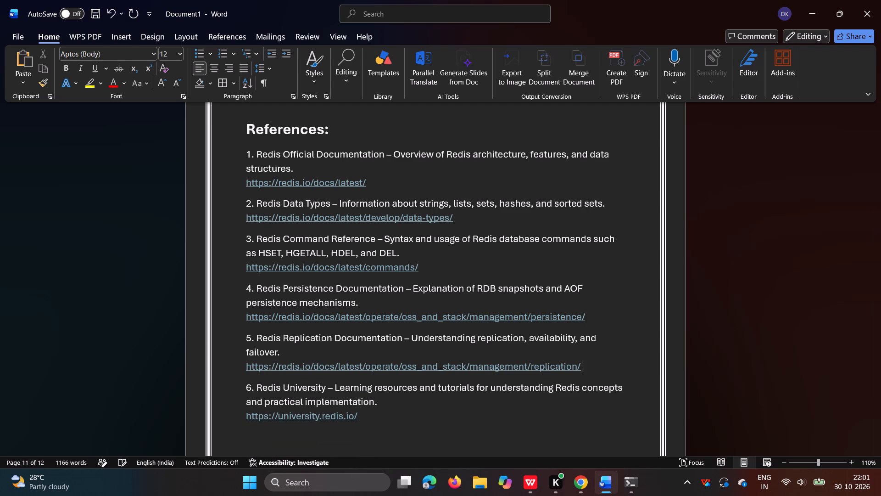
# Review the report from the end of the references back through the practical operations to the cover page.
pyautogui.scroll(-2, 380, 405)
pyautogui.scroll(2, 380, 405)
pyautogui.scroll(1, 437, 428)
pyautogui.scroll(1, 308, 299)
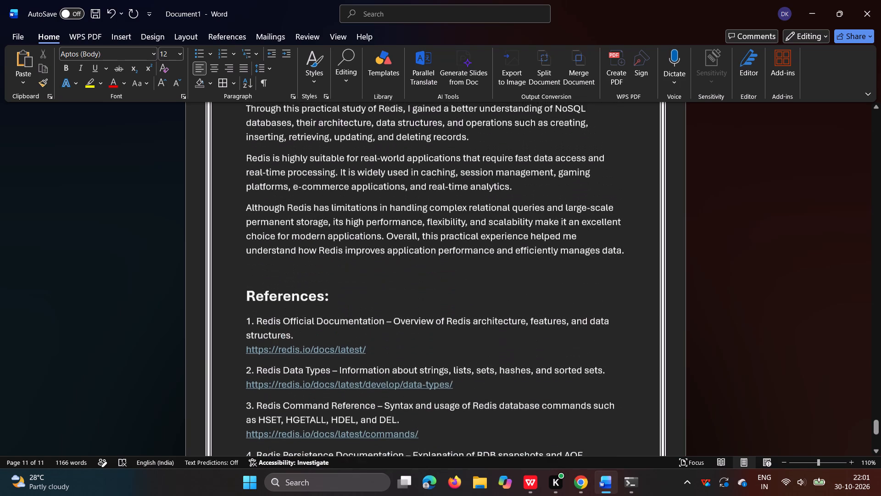
pyautogui.scroll(2, 585, 276)
pyautogui.scroll(6, 540, 276)
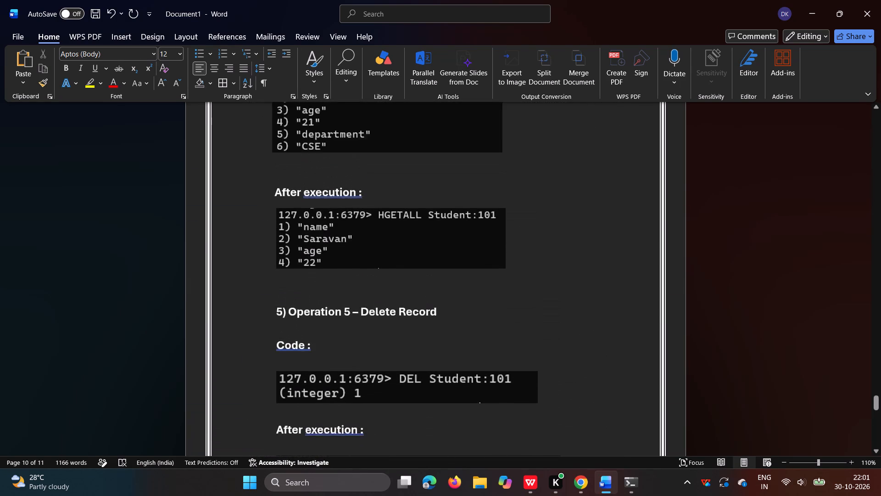
pyautogui.scroll(16, 540, 276)
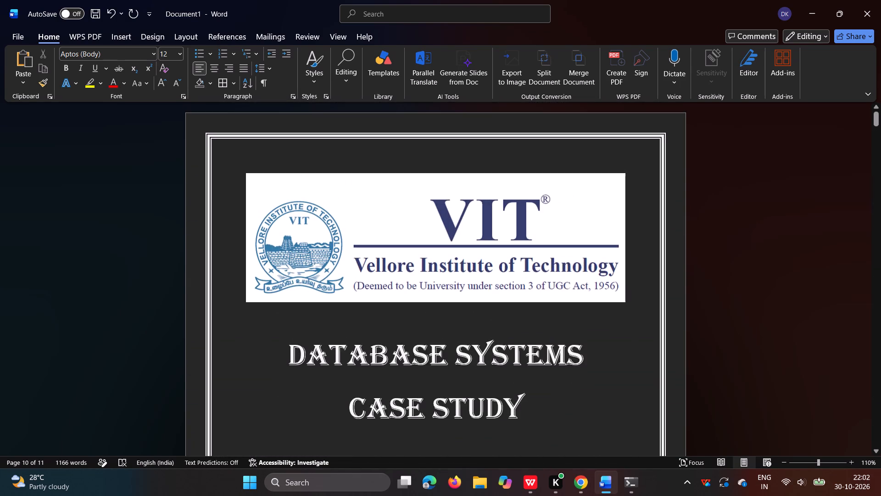
pyautogui.scroll(-2, 519, 301)
pyautogui.scroll(1, 519, 301)
pyautogui.scroll(1, 449, 203)
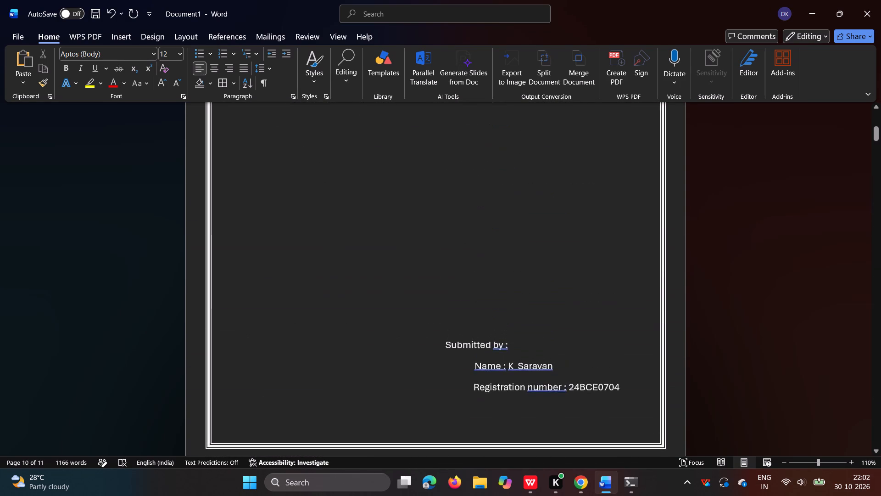
# Add a new title line "REDIS NO SQL DATABASE" below "CASE STUDY" on the cover page.
pyautogui.scroll(1, 449, 203)
pyautogui.click(549, 338)
pyautogui.press('Return')
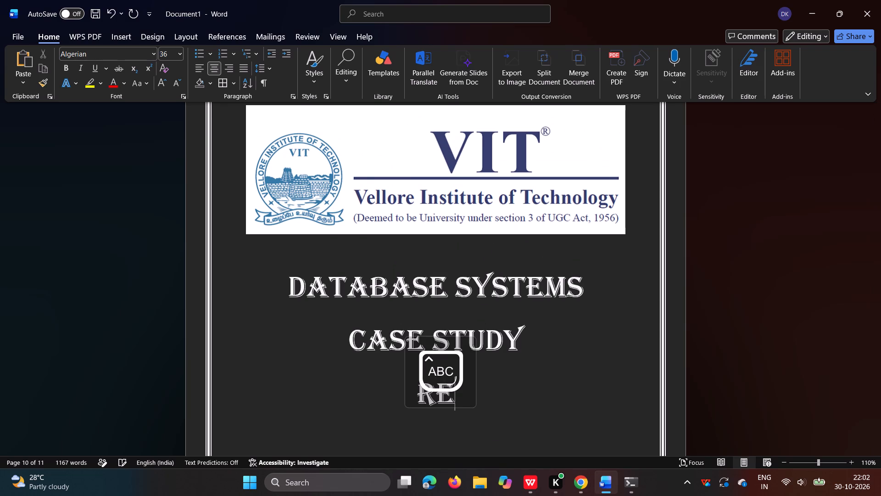
pyautogui.press('i')
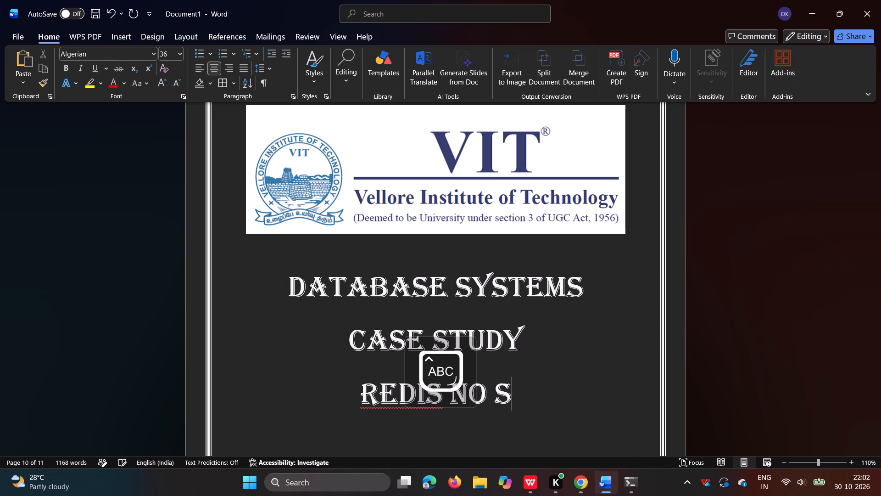
pyautogui.press('space')
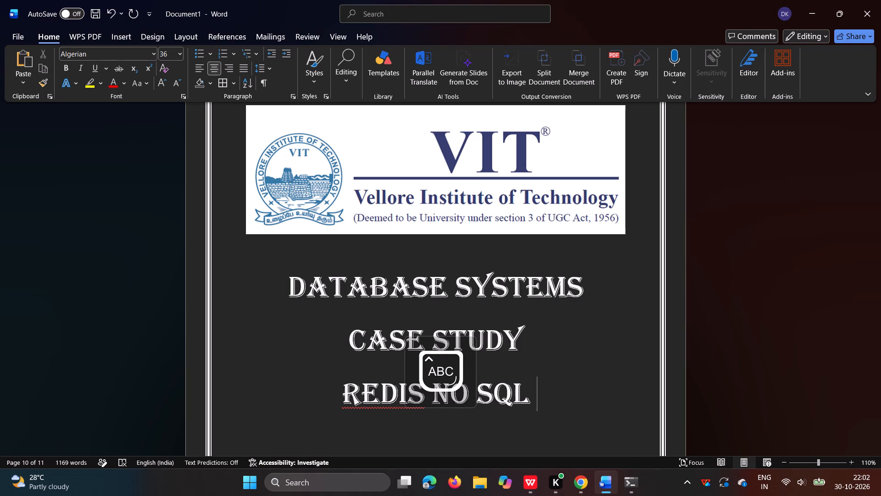
pyautogui.write('DATABASE')
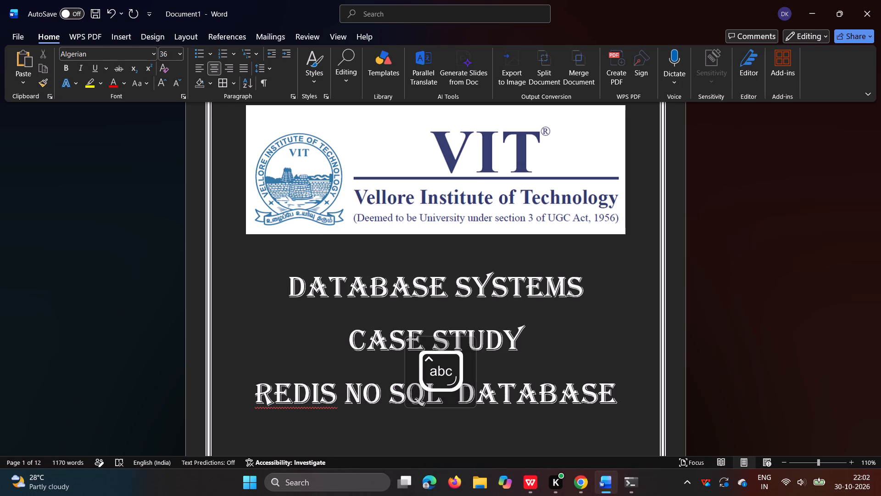
# Correct the new cover title line to "REDIS NOSQL DATABASE", joining "NO SQL" and removing the extra space before "DATABASE".
pyautogui.click(390, 398)
pyautogui.press('BackSpace')
pyautogui.press('BackSpace')
pyautogui.press('o')
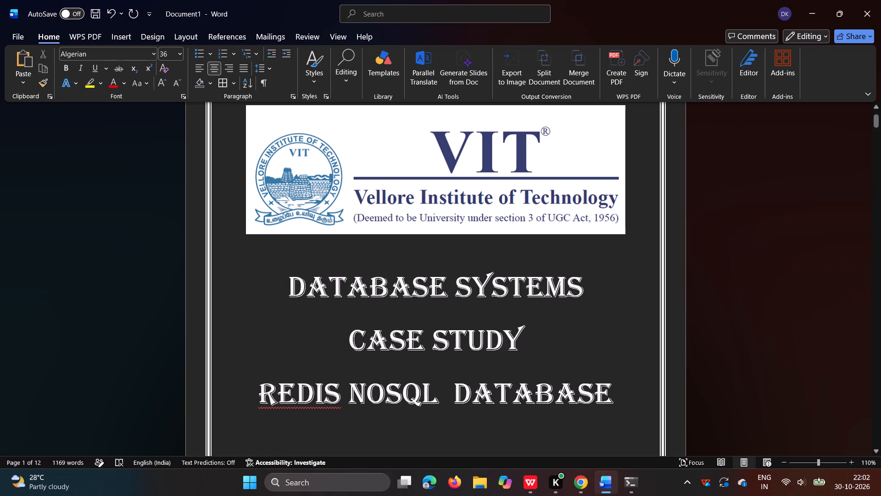
pyautogui.click(592, 403)
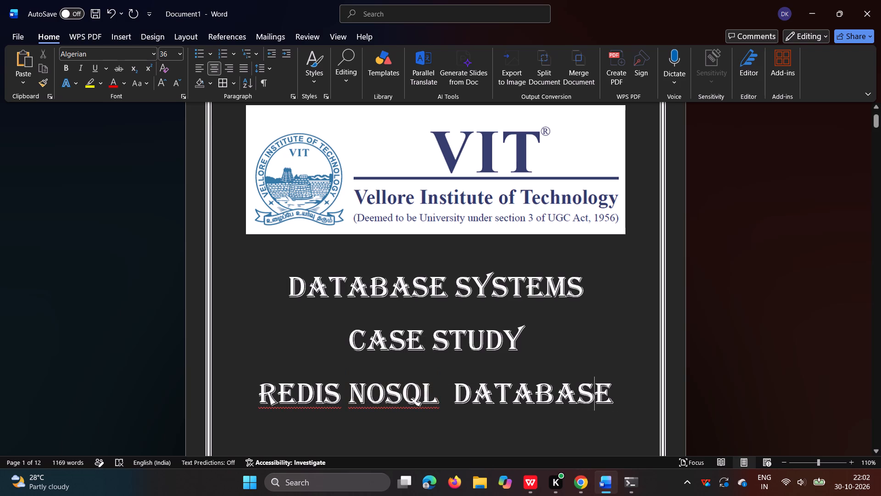
pyautogui.click(451, 386)
pyautogui.press('BackSpace')
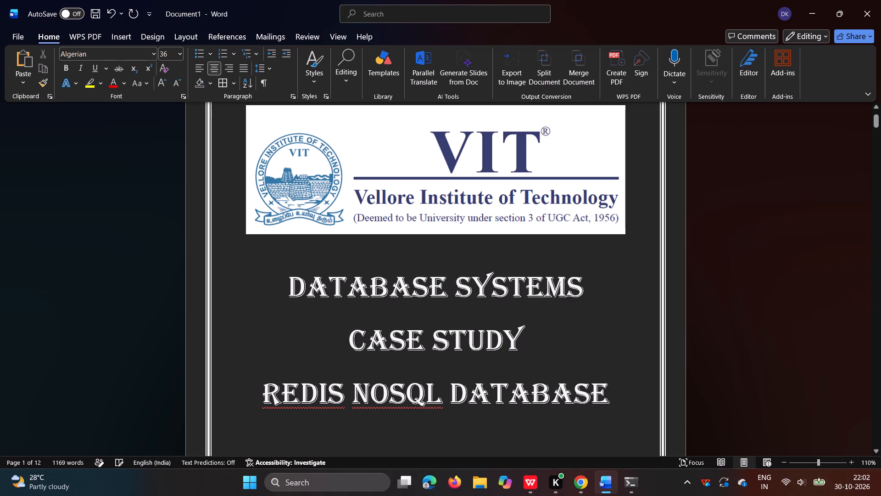
# Delete two empty lines above "Submitted by :" so the name and registration number lines fit on the cover page.
pyautogui.click(611, 370)
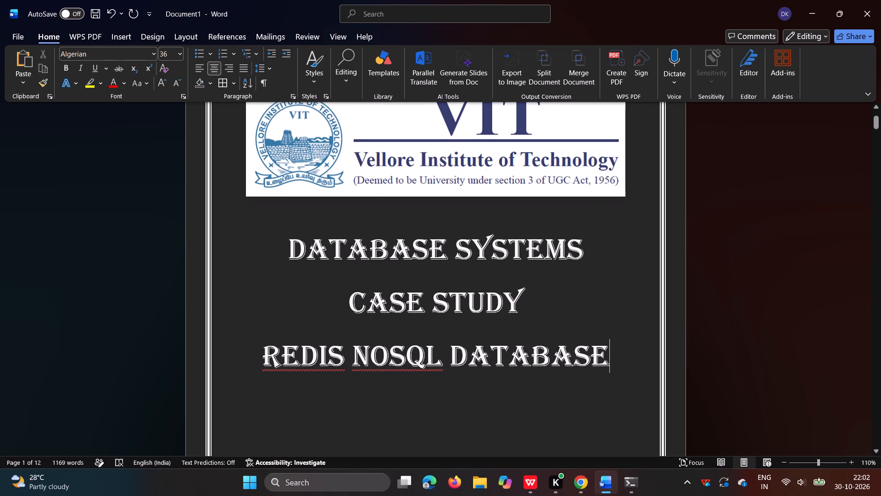
pyautogui.scroll(-2, 611, 370)
pyautogui.click(476, 326)
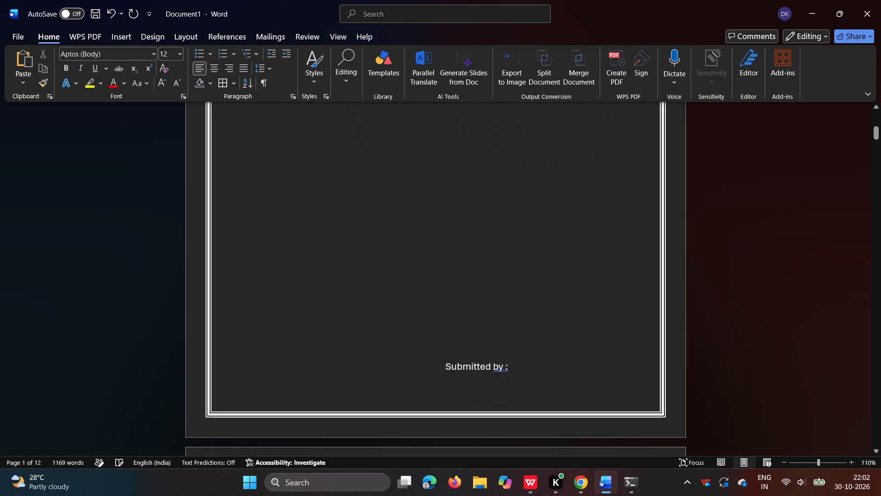
pyautogui.press('BackSpace')
pyautogui.press('BackSpace')
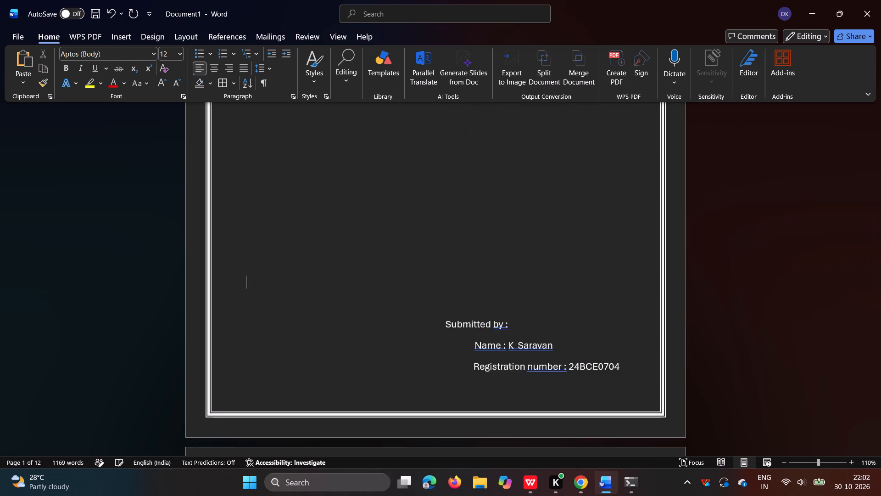
# Export the report to the Desktop folder as a PDF file named "Database Systems.pdf".
pyautogui.scroll(-4, 636, 358)
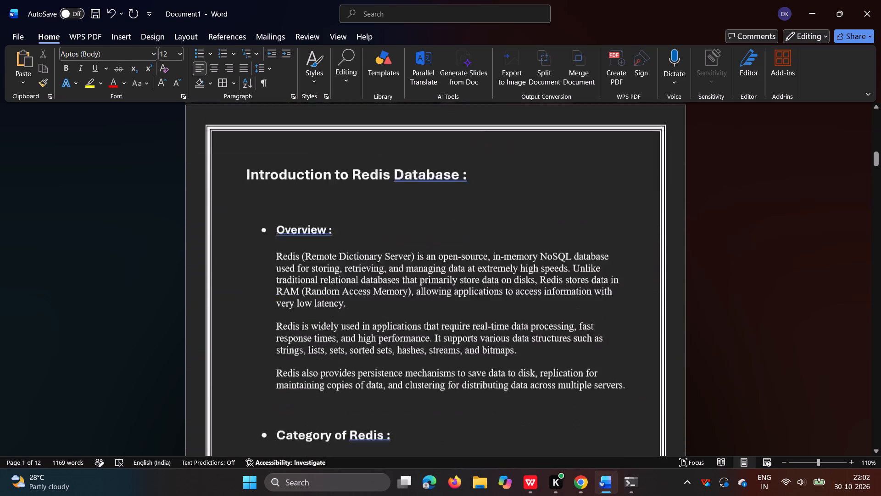
pyautogui.scroll(-6, 636, 358)
pyautogui.click(24, 31)
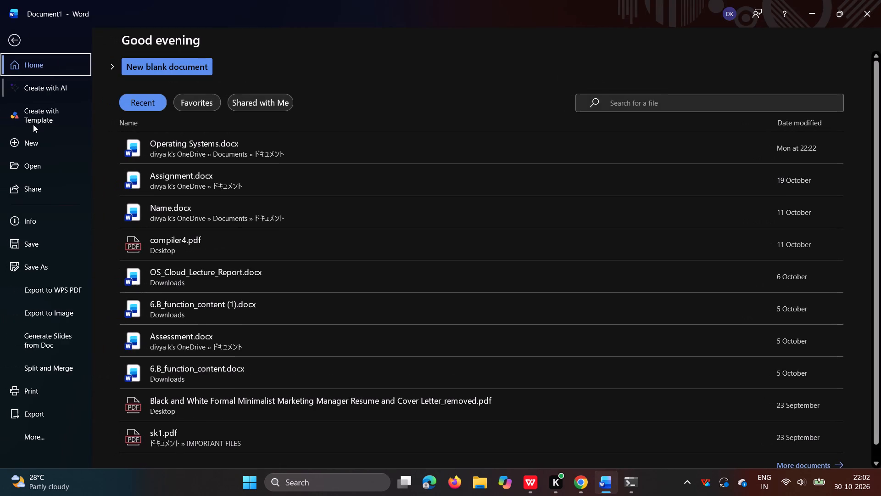
pyautogui.click(43, 409)
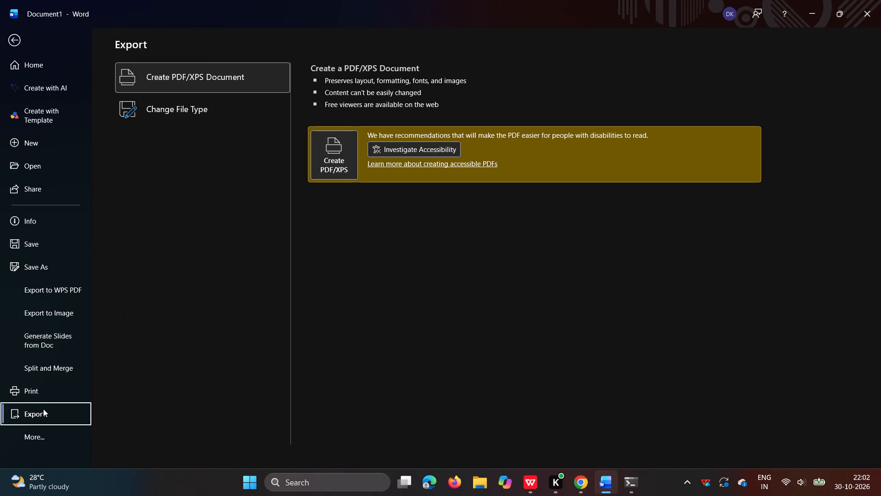
pyautogui.click(195, 111)
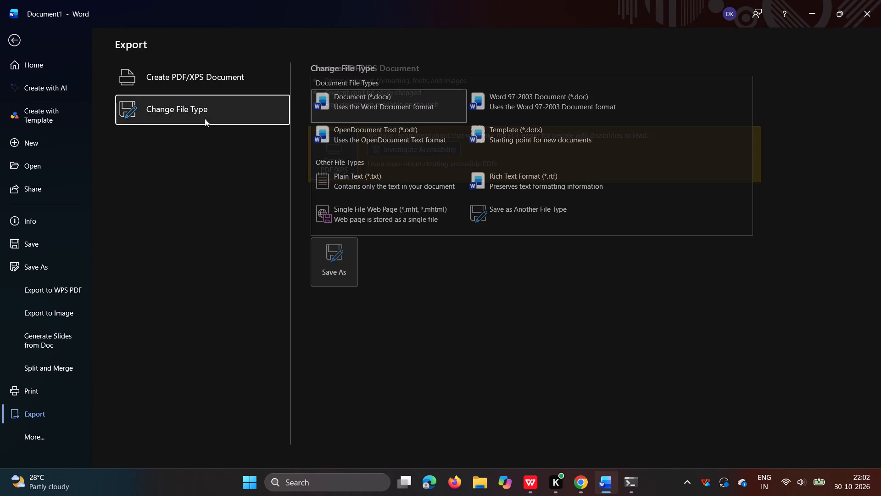
pyautogui.click(347, 267)
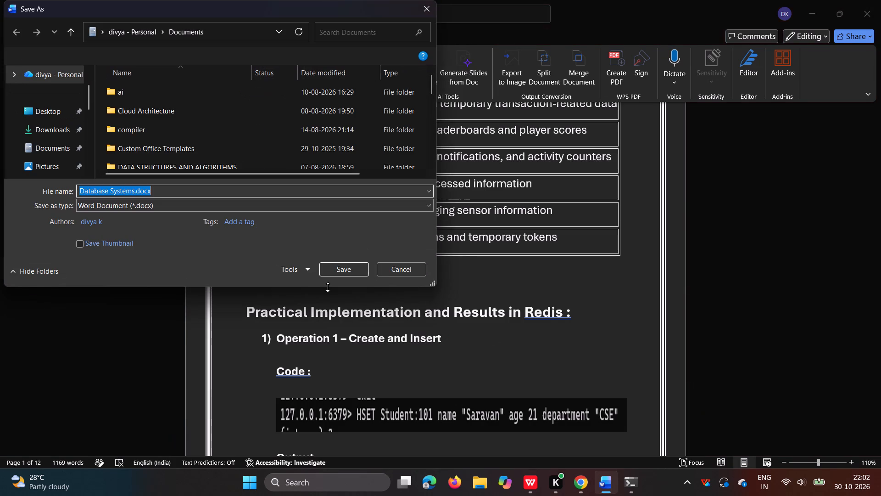
pyautogui.click(40, 114)
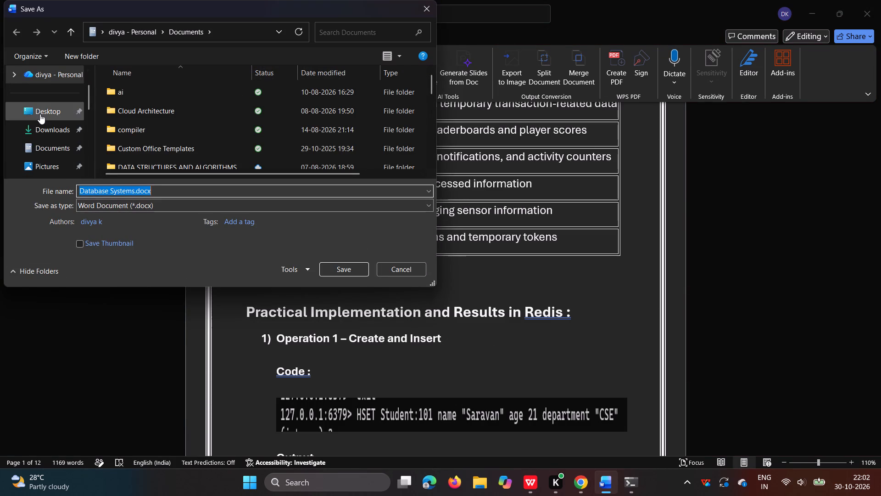
pyautogui.click(176, 204)
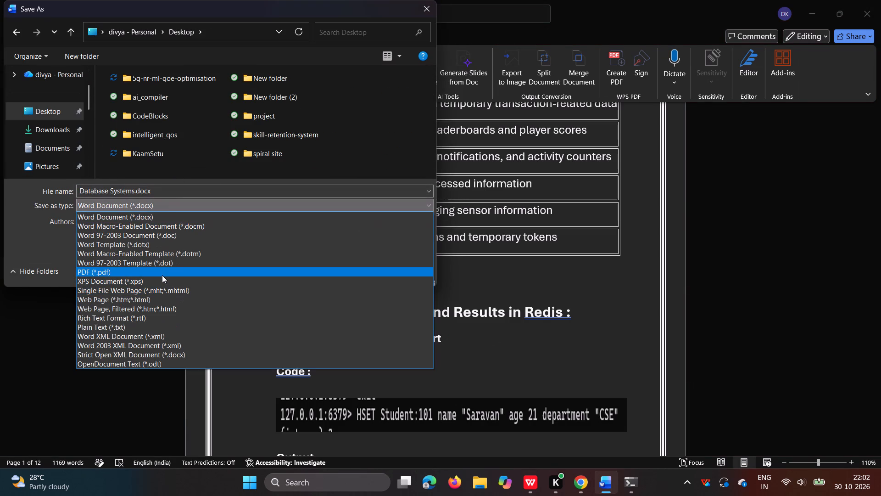
pyautogui.click(162, 275)
pyautogui.click(340, 298)
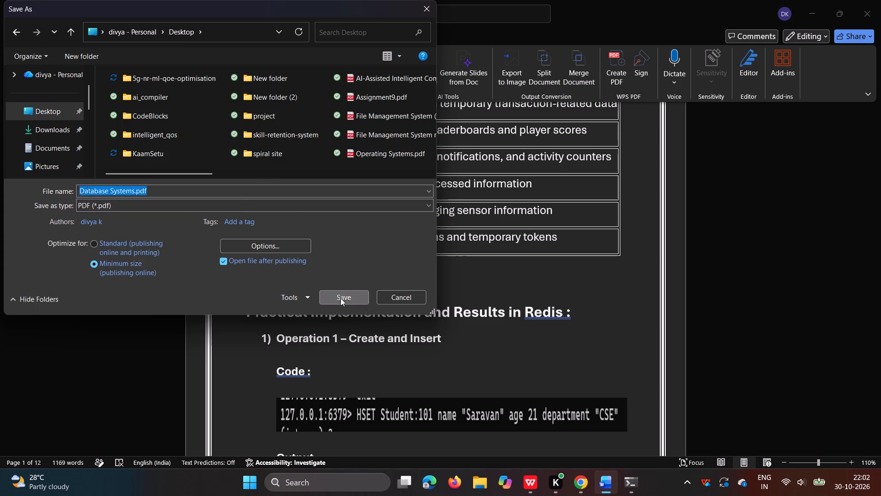
# Open the exported "Database Systems.pdf" in Microsoft Edge for this one time only.
pyautogui.tripleClick(527, 348)
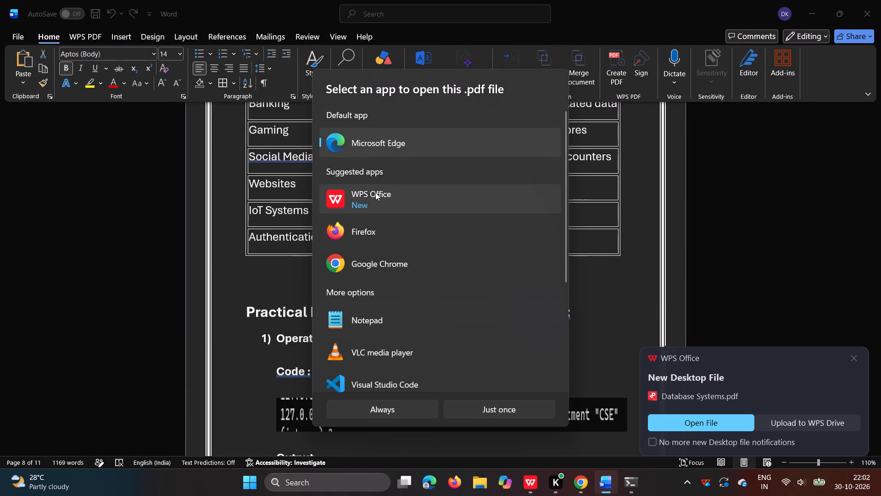
pyautogui.click(455, 412)
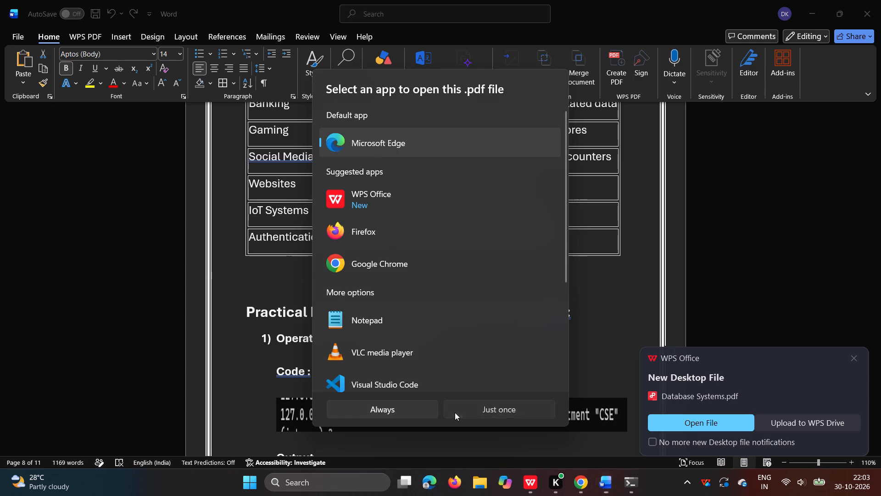
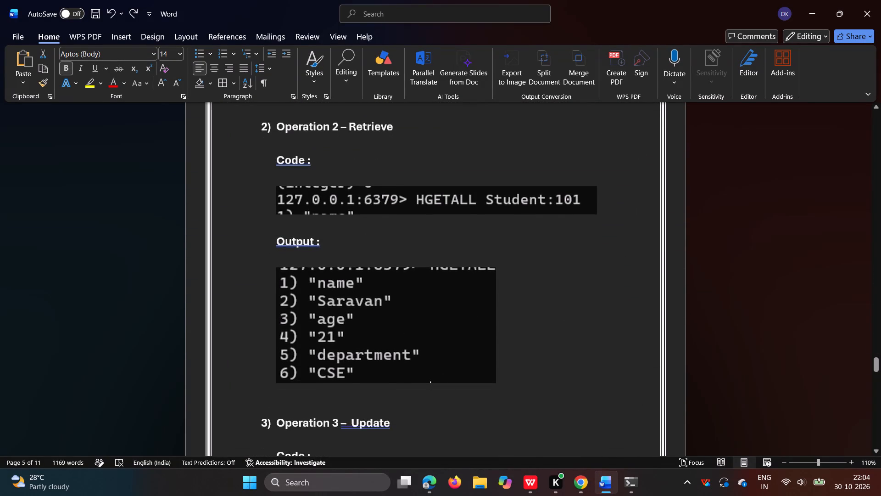
# Place the text cursor at the start of the "4) Operation 4 – Delete Field" heading.
pyautogui.scroll(3, 391, 263)
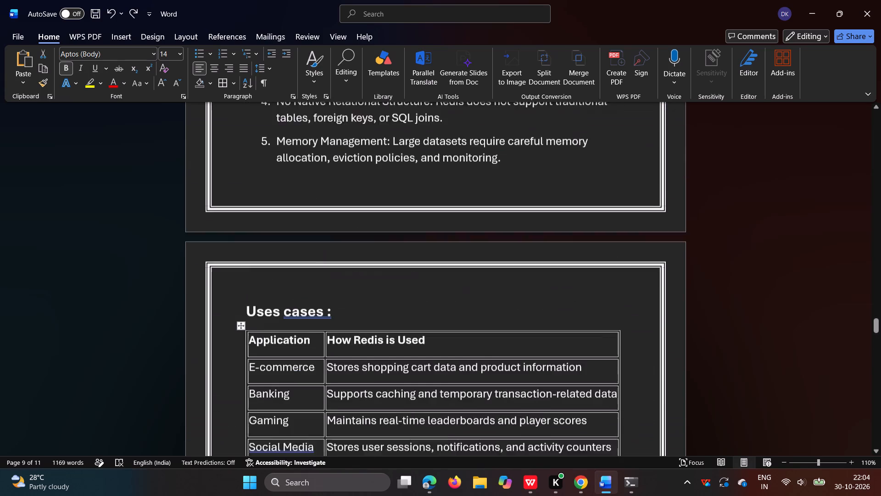
pyautogui.scroll(-9, 391, 263)
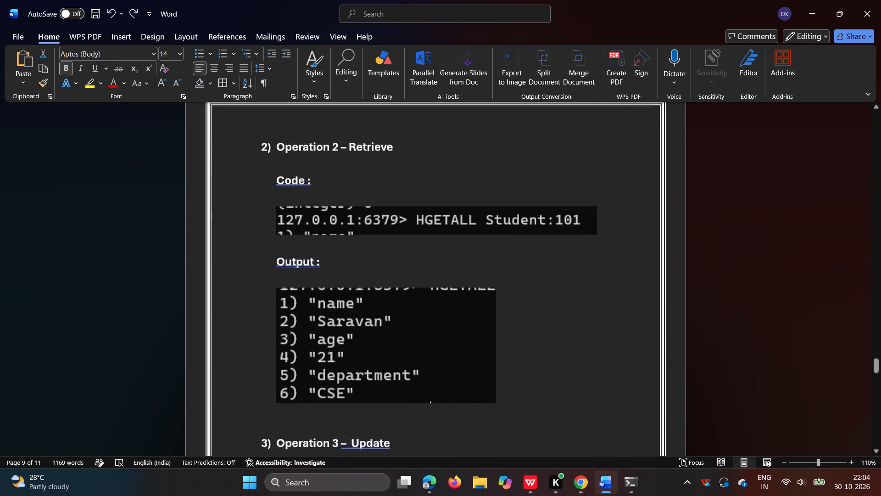
pyautogui.scroll(-6, 391, 263)
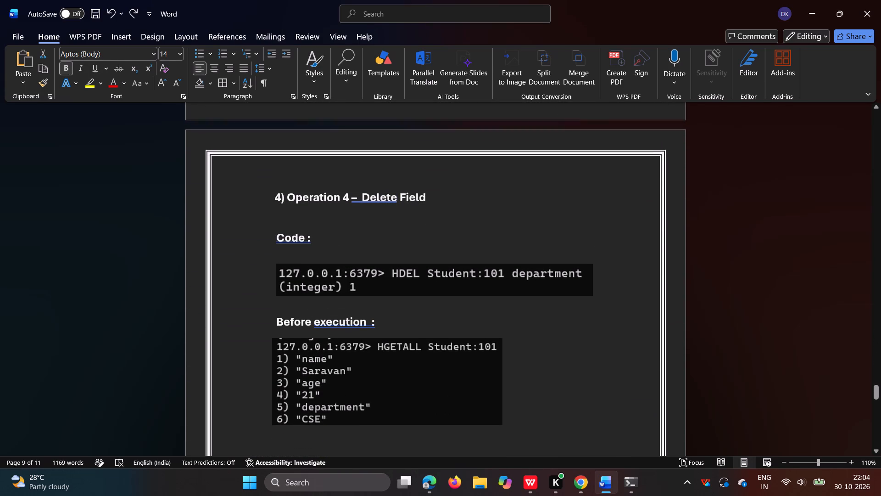
pyautogui.click(274, 198)
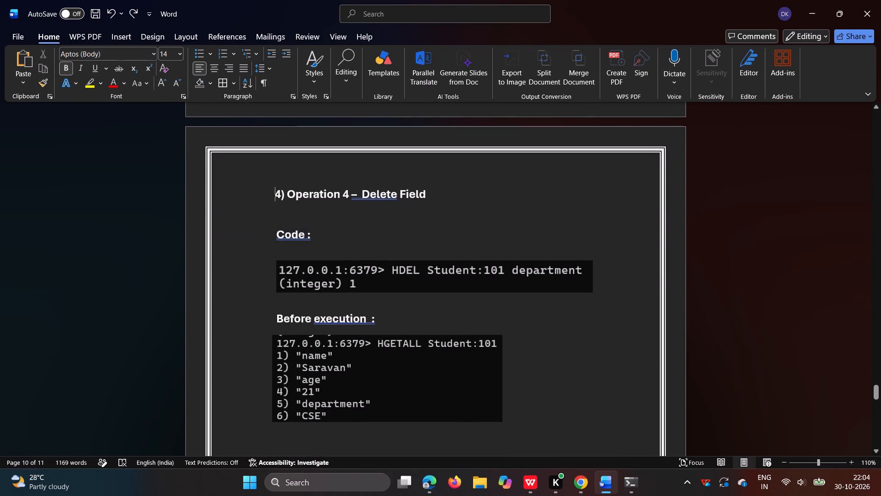
# Delete seven leading spaces before the "4) Operation 4 – Delete Field" heading to line it up with the earlier operation headings.
pyautogui.press('BackSpace')
pyautogui.press('BackSpace')
pyautogui.press('BackSpace')
pyautogui.press('BackSpace')
pyautogui.press('BackSpace')
pyautogui.scroll(2, 274, 198)
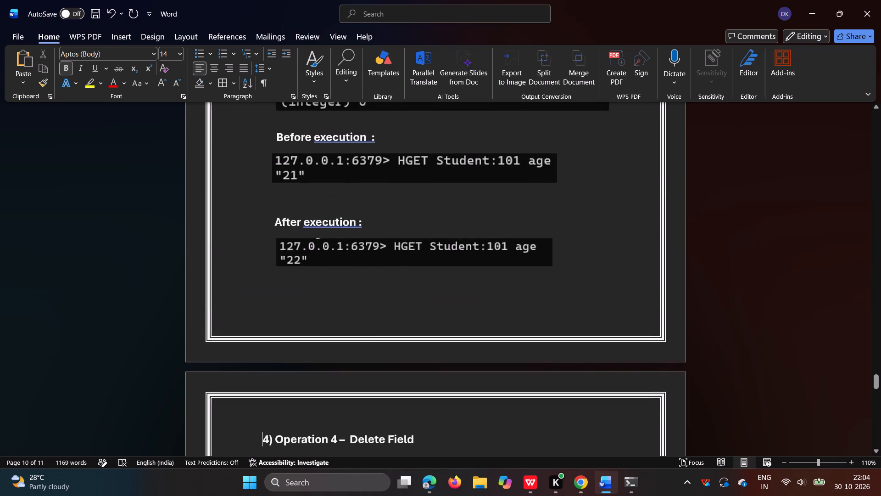
pyautogui.scroll(-1, 274, 198)
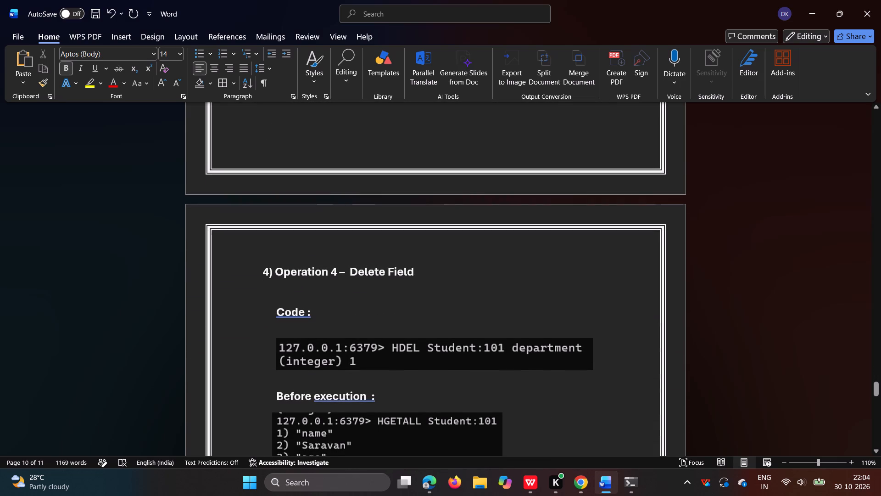
pyautogui.press('BackSpace')
pyautogui.press('BackSpace')
# Replace the indentation of the "5) Operation 5 – Delete Record" heading with five leading spaces on a new line, matching the Operation 4 heading.
pyautogui.scroll(-4, 389, 250)
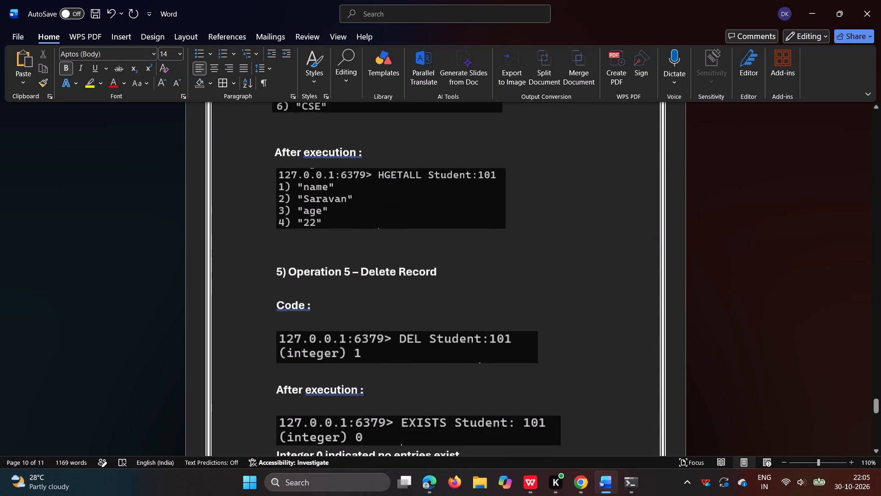
pyautogui.scroll(1, 291, 270)
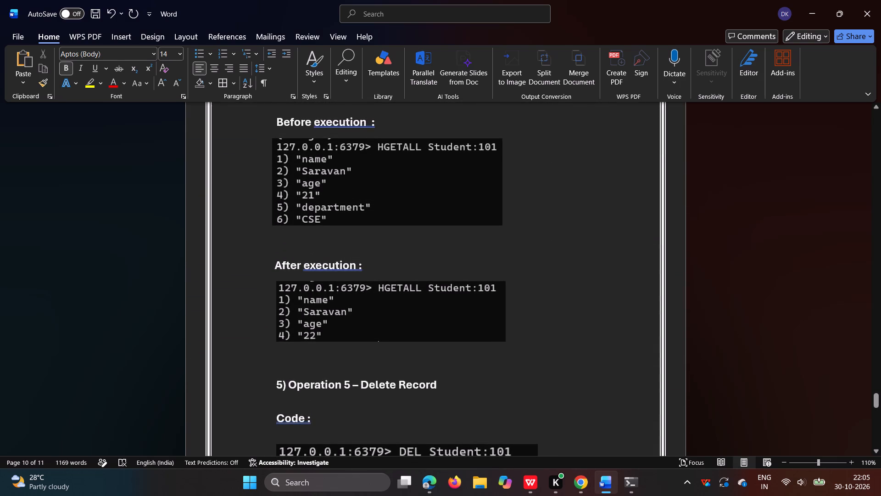
pyautogui.keyDown('ctrl'); pyautogui.scroll(-2, 291, 270); pyautogui.keyUp('ctrl')
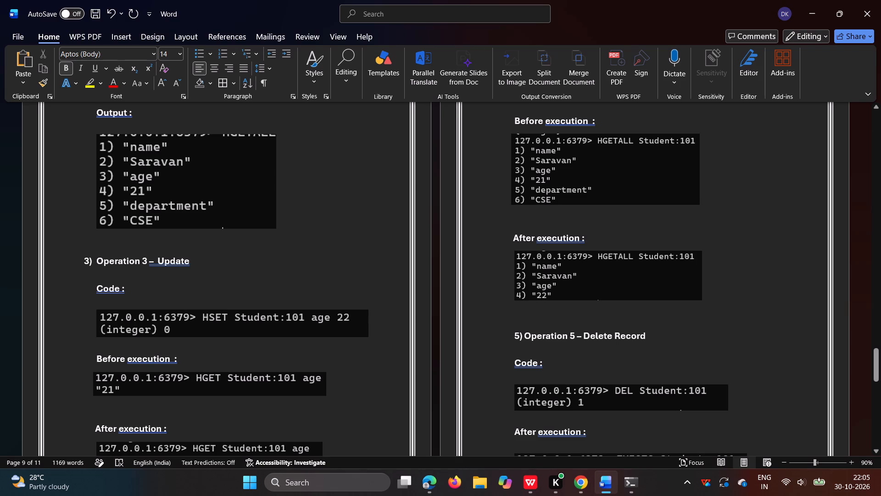
pyautogui.keyDown('ctrl'); pyautogui.scroll(4, 276, 297); pyautogui.keyUp('ctrl')
pyautogui.scroll(1, 360, 349)
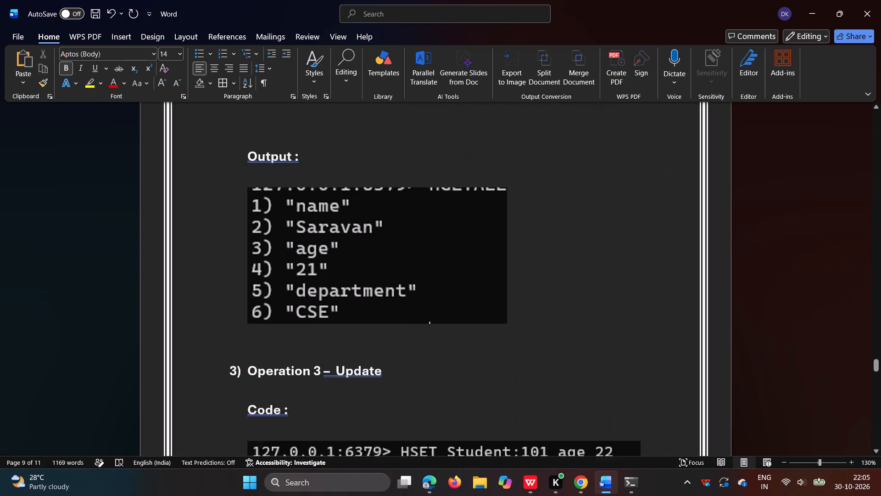
pyautogui.scroll(1, 360, 349)
pyautogui.scroll(-7, 360, 349)
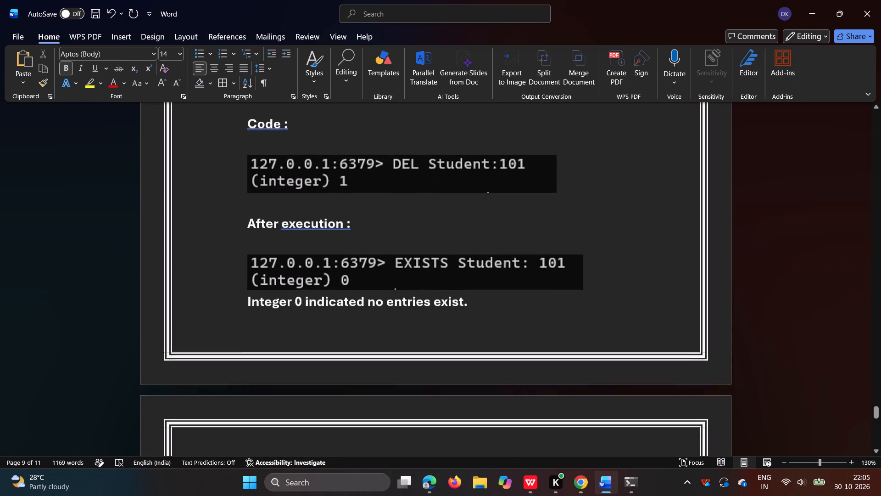
pyautogui.scroll(-1, 360, 349)
pyautogui.scroll(2, 324, 292)
pyautogui.scroll(-1, 324, 292)
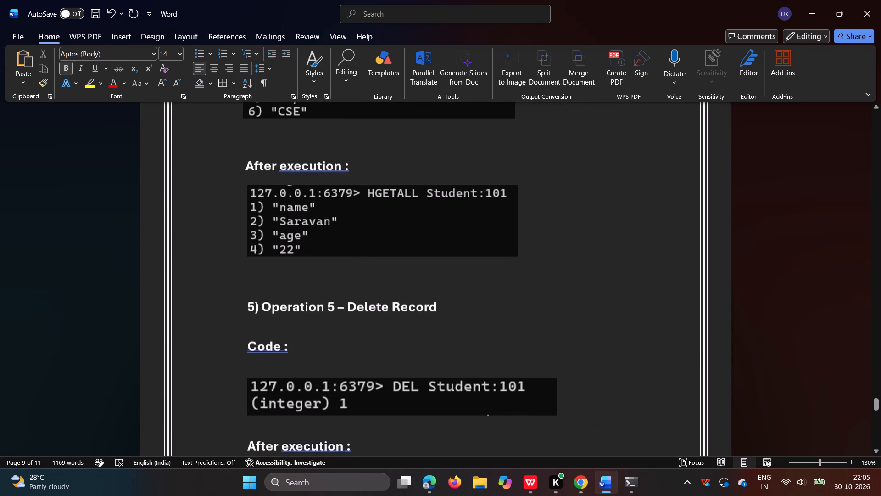
pyautogui.click(248, 290)
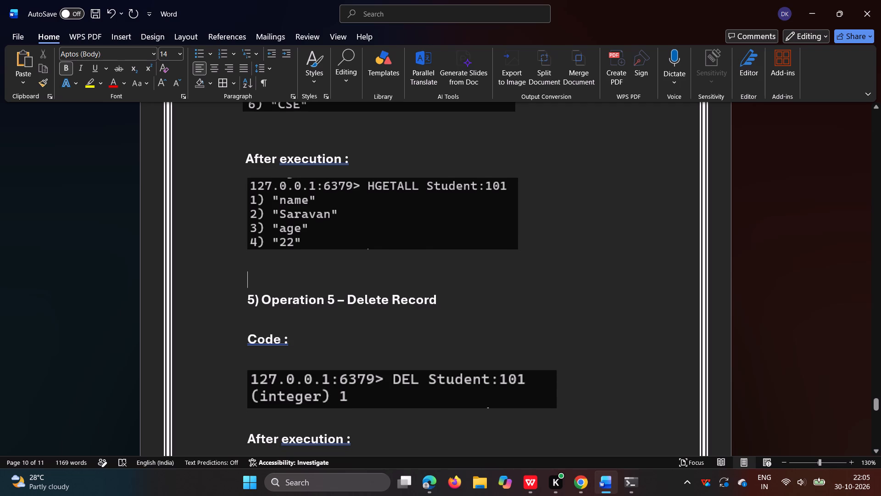
pyautogui.press('Down')
pyautogui.press('BackSpace')
pyautogui.press('BackSpace')
pyautogui.press('Return')
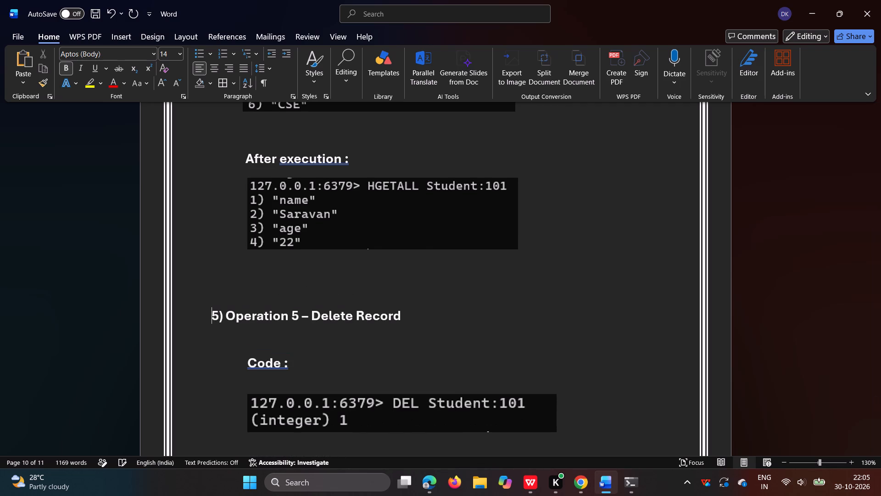
pyautogui.scroll(3, 386, 284)
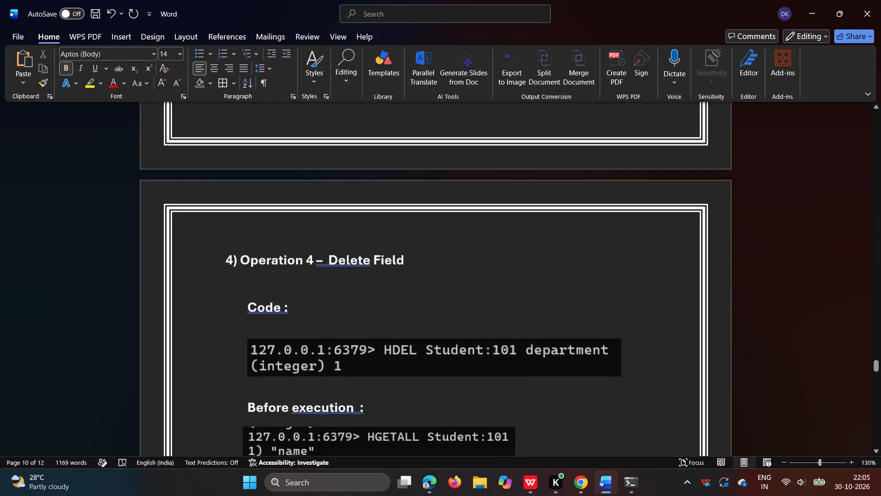
pyautogui.scroll(-3, 386, 284)
pyautogui.press('space')
pyautogui.press('space')
pyautogui.press('space')
pyautogui.press('space')
pyautogui.press('space')
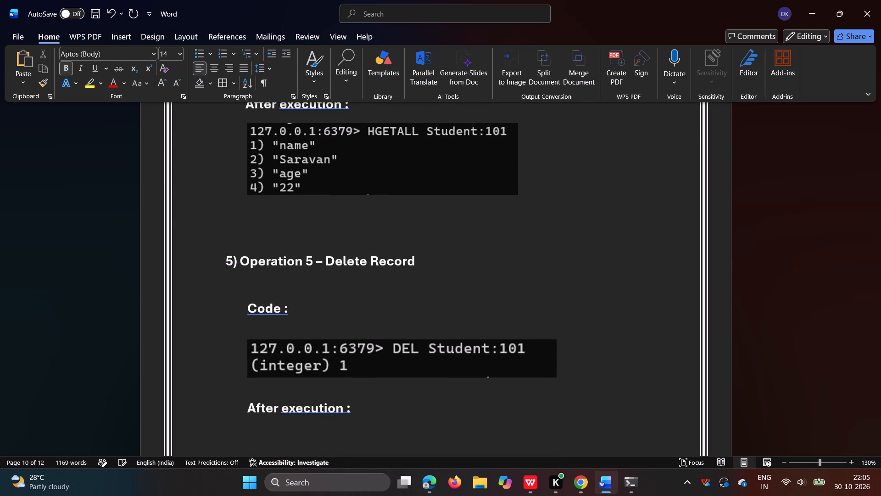
# Delete one empty line above the Operation 5 heading to pull its execution screenshot back onto the same page.
pyautogui.scroll(1, 503, 300)
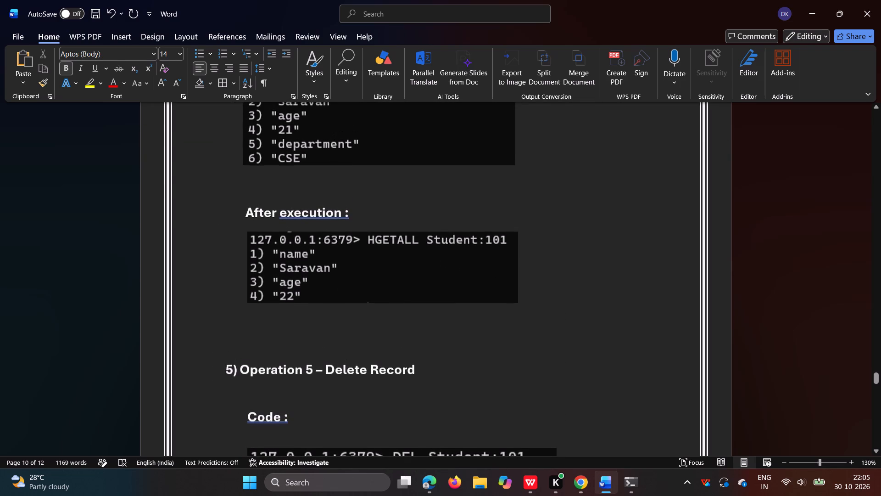
pyautogui.scroll(-1, 503, 300)
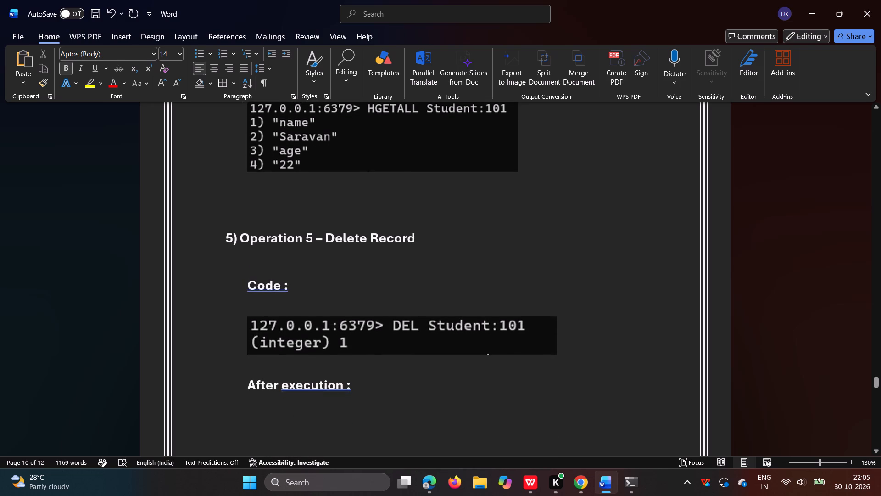
pyautogui.scroll(-3, 571, 344)
pyautogui.scroll(2, 571, 344)
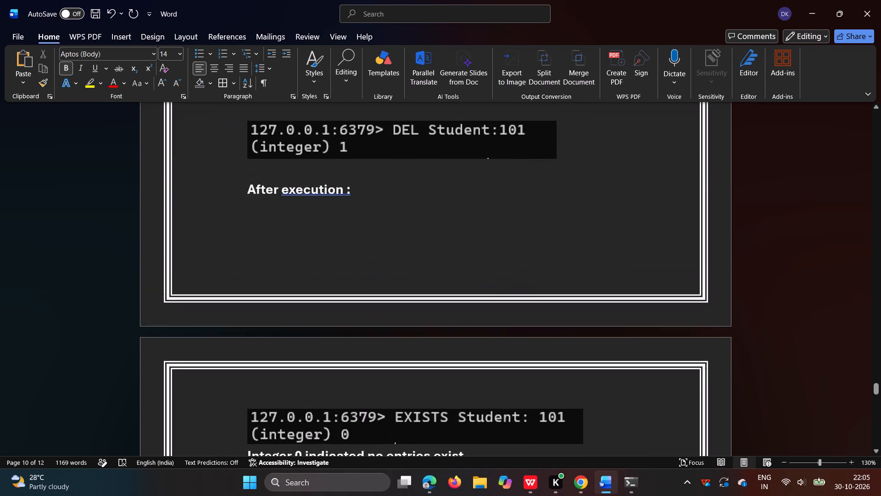
pyautogui.scroll(1, 474, 338)
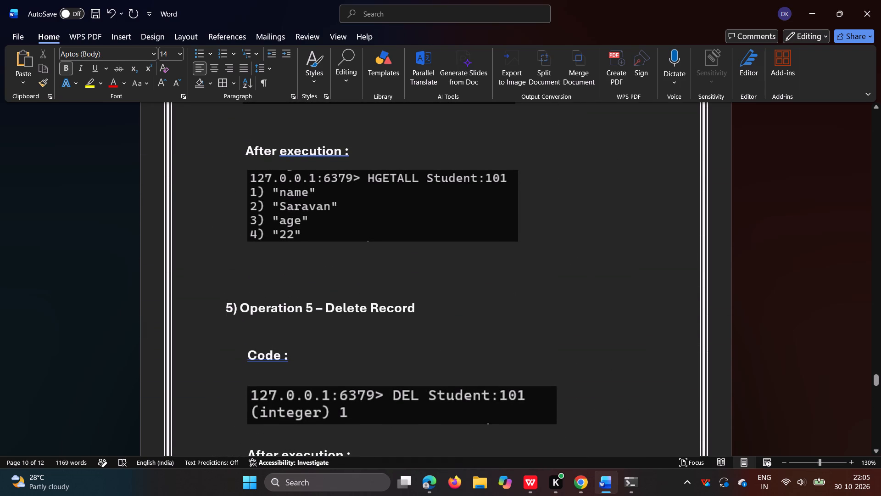
pyautogui.press('Up')
pyautogui.press('BackSpace')
# Remove the empty line between the Operation 4 heading and its "Code :" label so the Operation 5 content fits on the page.
pyautogui.scroll(-1, 481, 415)
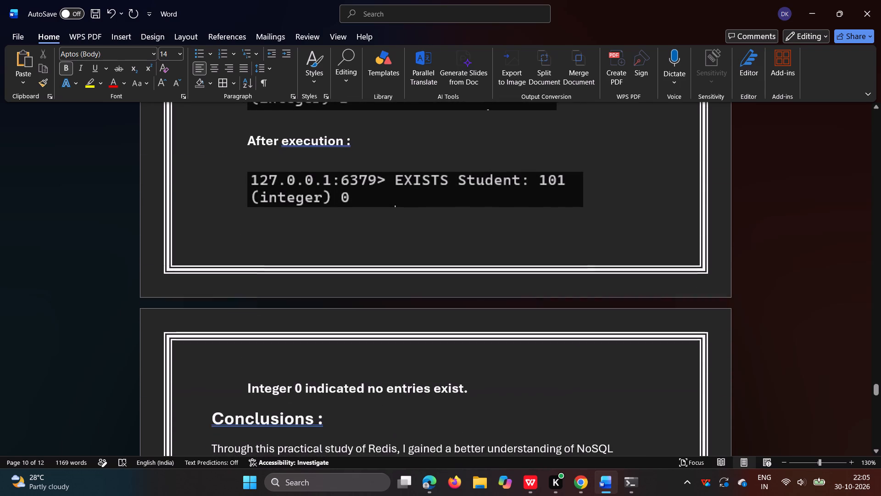
pyautogui.scroll(-1, 462, 331)
pyautogui.scroll(1, 291, 271)
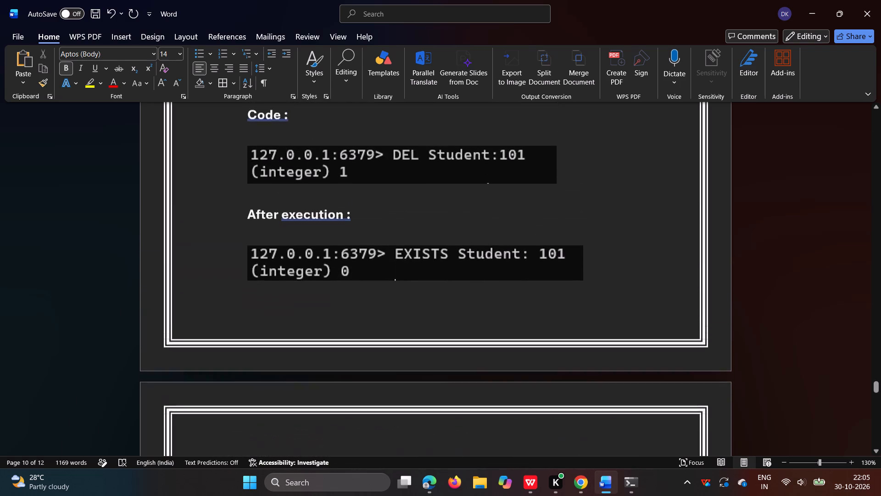
pyautogui.scroll(2, 276, 294)
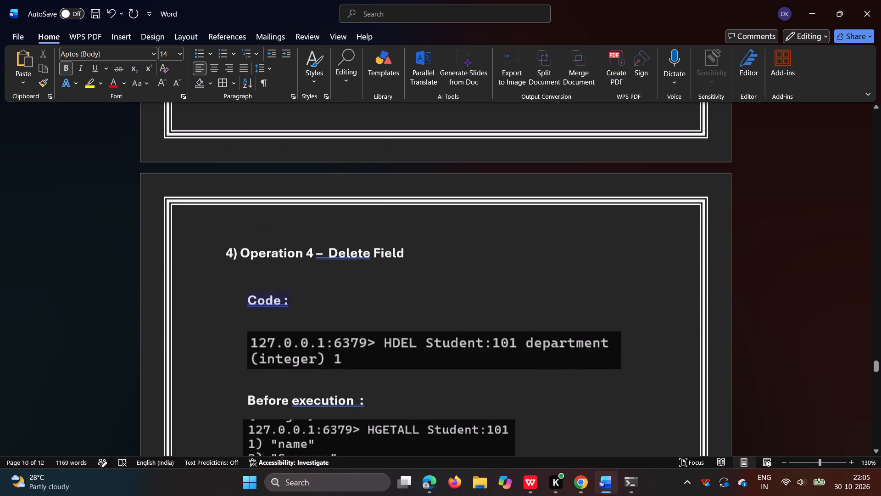
pyautogui.click(262, 286)
pyautogui.press('BackSpace')
pyautogui.press('BackSpace')
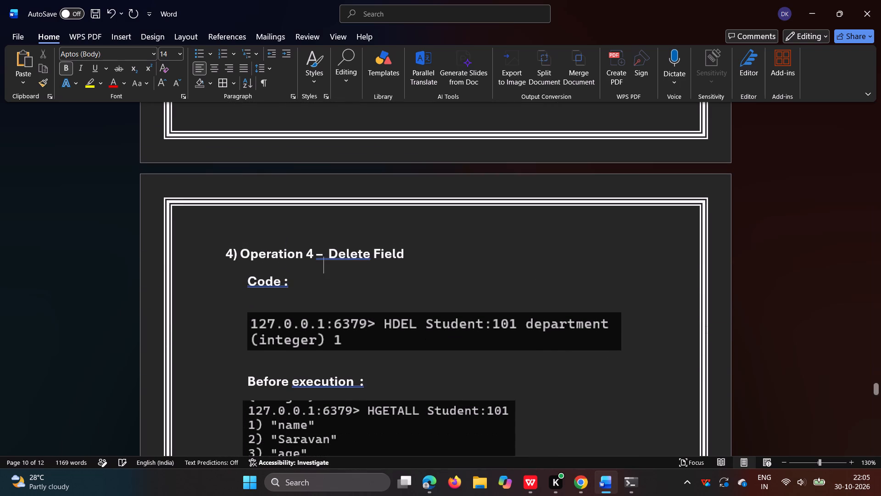
# Check the page layout of the operations and use cases sections after the spacing changes.
pyautogui.scroll(-2, 386, 354)
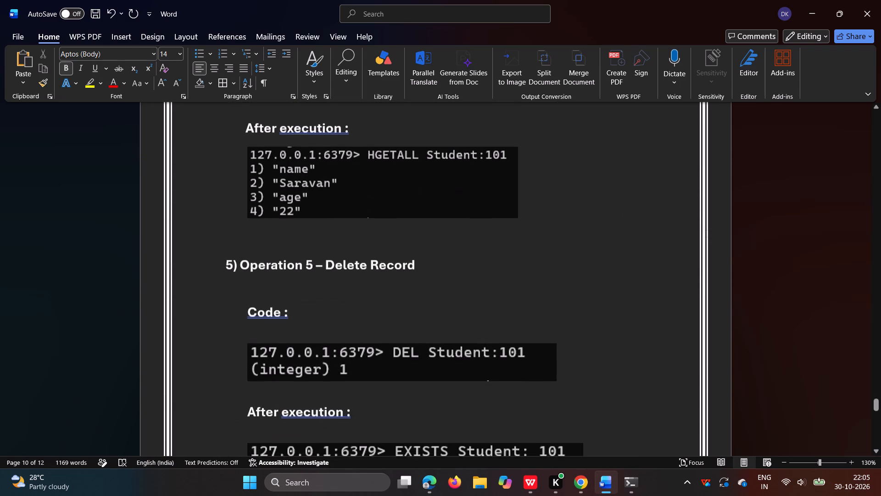
pyautogui.scroll(5, 386, 354)
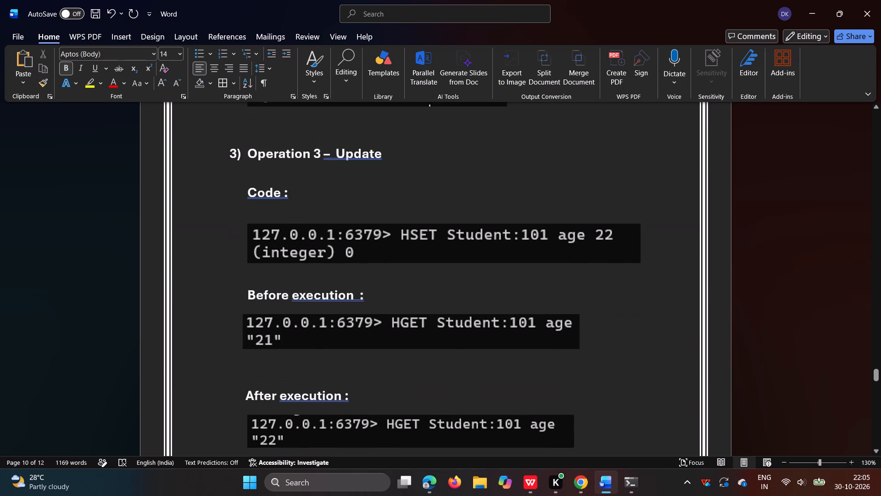
pyautogui.scroll(1, 386, 354)
pyautogui.scroll(-2, 386, 354)
pyautogui.scroll(2, 386, 354)
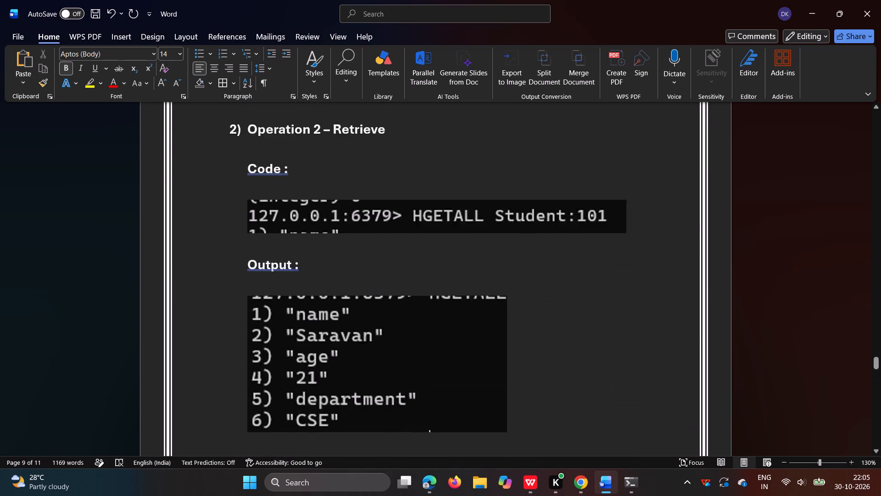
pyautogui.scroll(5, 386, 354)
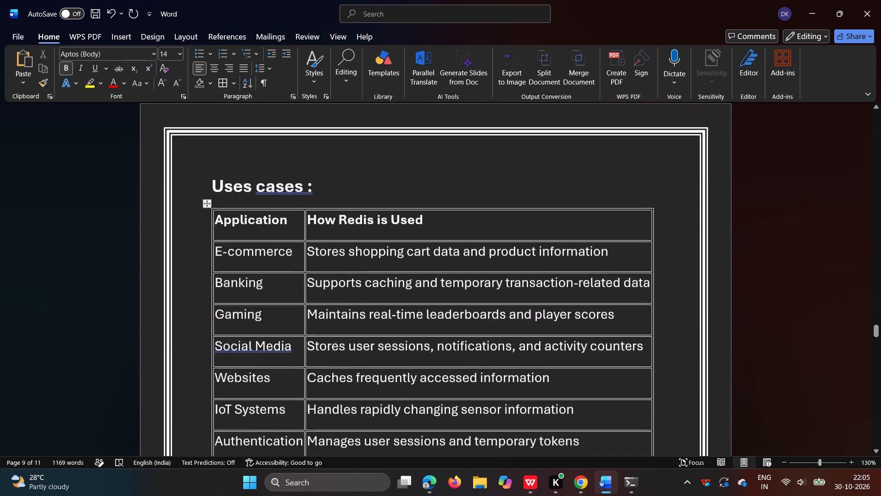
pyautogui.scroll(-2, 386, 354)
pyautogui.scroll(2, 386, 354)
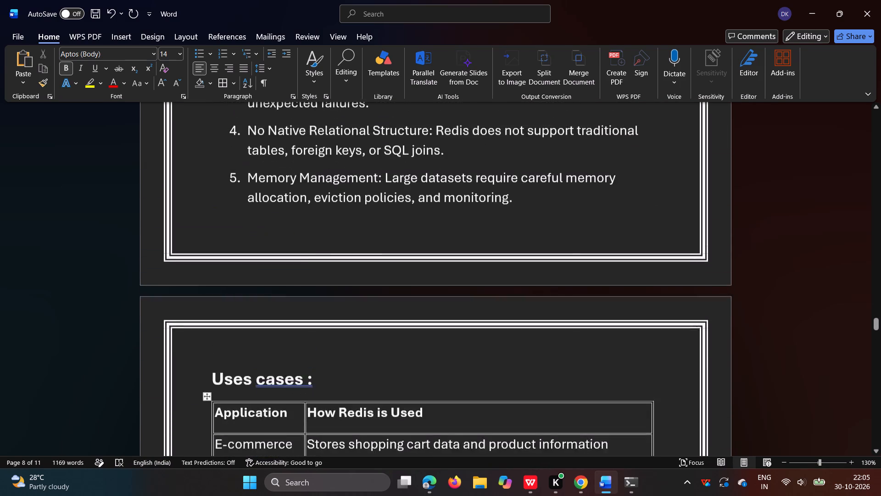
# Set the font size of the cover page's "Submitted by :", name and registration number lines to 22.
pyautogui.scroll(20, 386, 354)
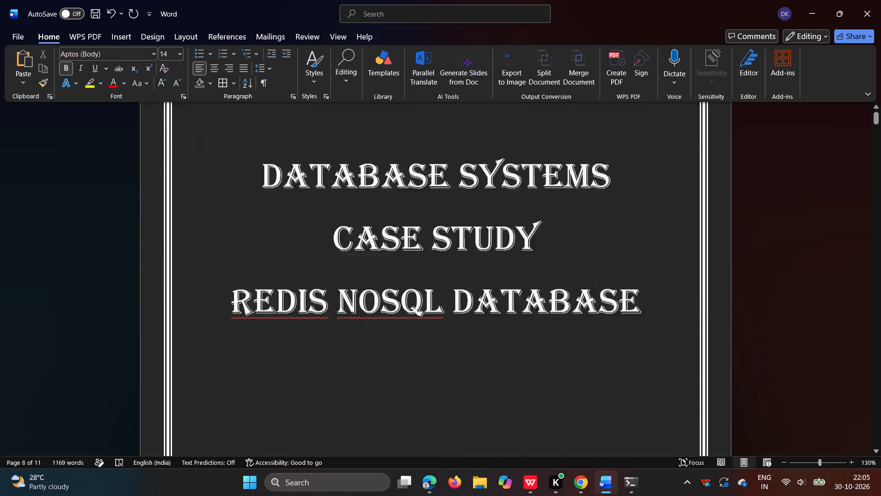
pyautogui.scroll(5, 386, 354)
pyautogui.scroll(-4, 355, 352)
pyautogui.scroll(2, 355, 352)
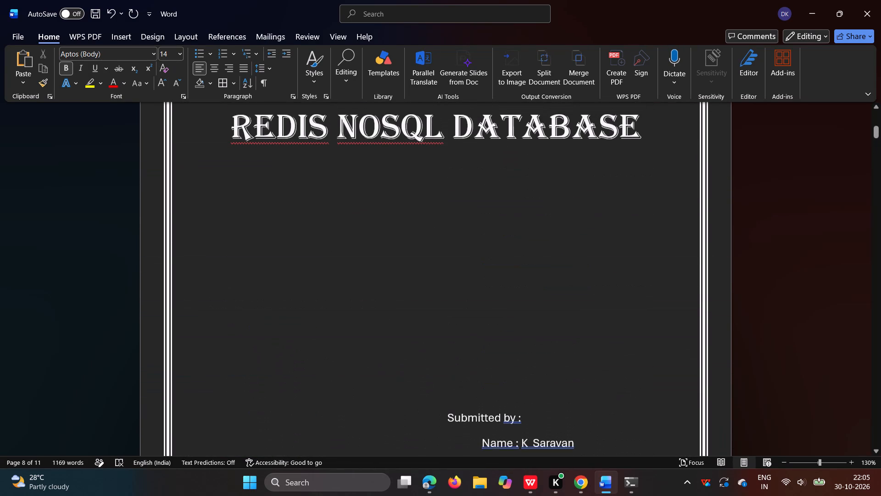
pyautogui.click(446, 414)
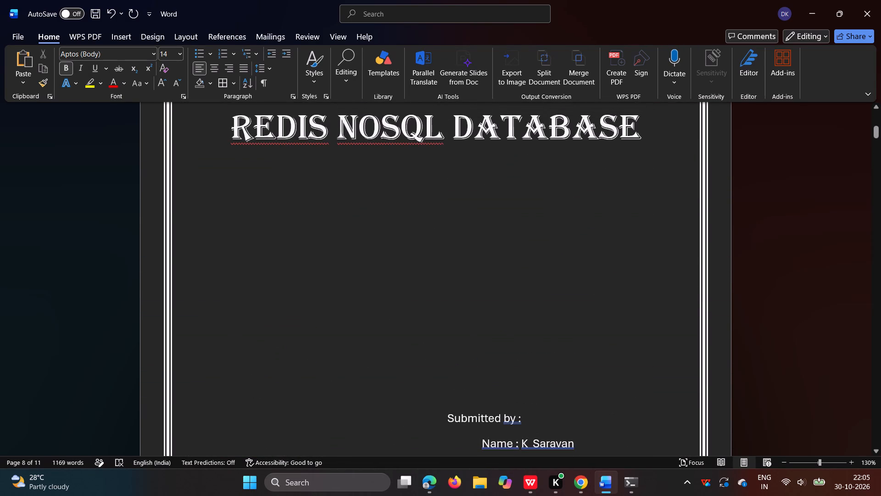
pyautogui.moveTo(446, 414); pyautogui.dragTo(579, 471)
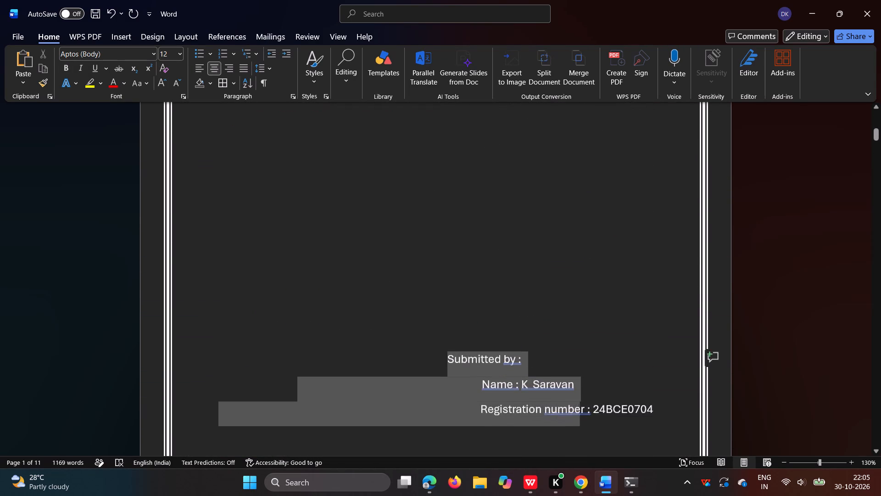
pyautogui.moveTo(579, 471); pyautogui.dragTo(655, 350)
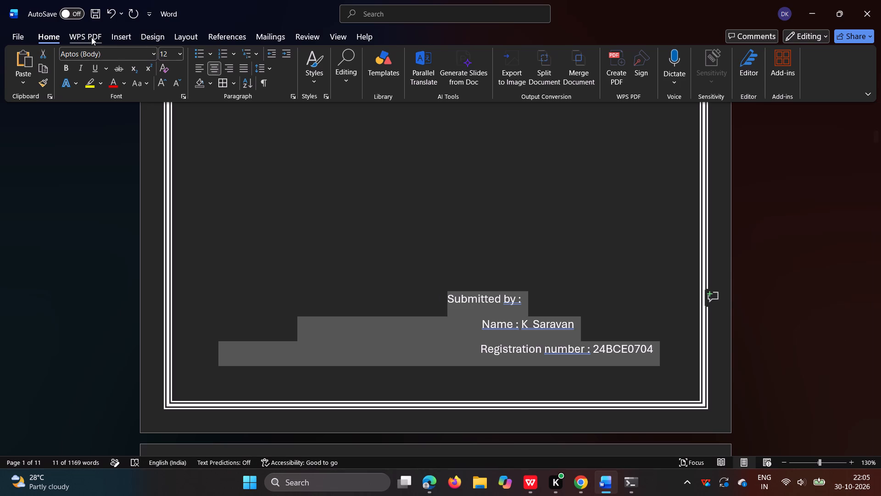
pyautogui.moveTo(178, 49); pyautogui.dragTo(183, 124)
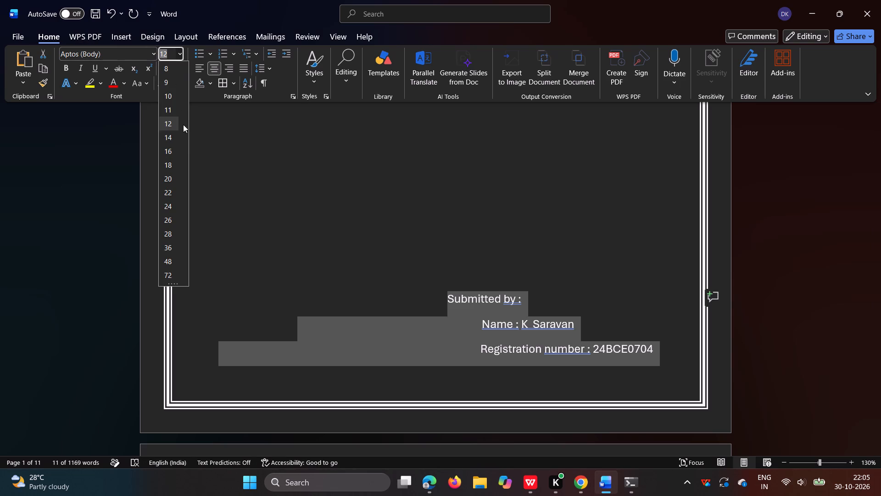
pyautogui.moveTo(183, 124); pyautogui.dragTo(169, 190)
pyautogui.click(459, 278)
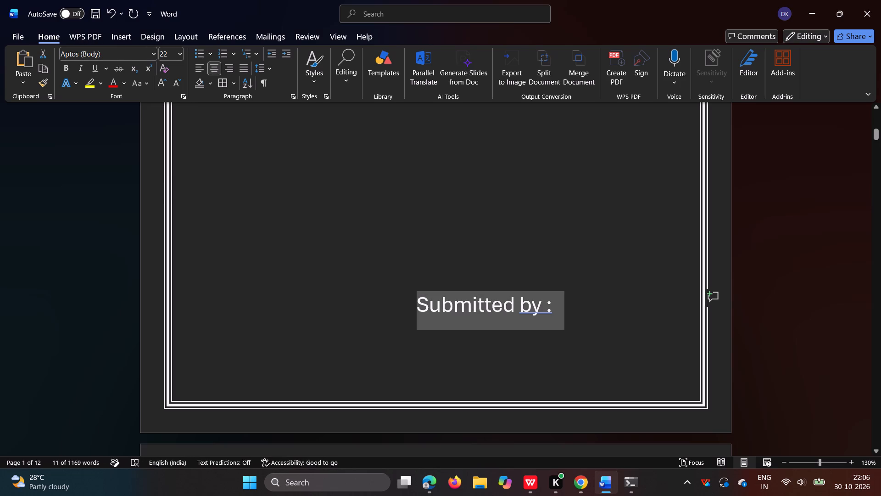
# Delete leading spaces before "Submitted by :" and four empty lines above it so the enlarged name and registration number lines fit on the cover page.
pyautogui.click(405, 301)
pyautogui.press('BackSpace')
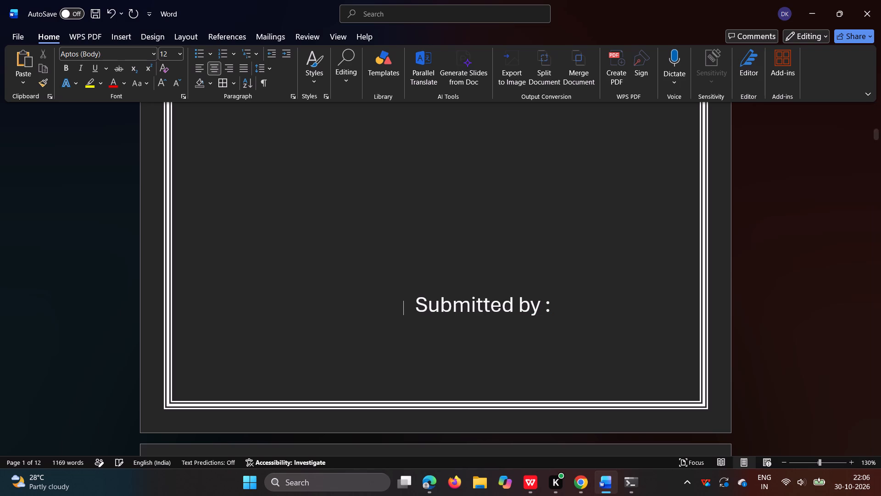
pyautogui.press('BackSpace')
pyautogui.press('BackSpace')
pyautogui.press('Up')
pyautogui.press('BackSpace')
pyautogui.press('BackSpace')
pyautogui.press('BackSpace')
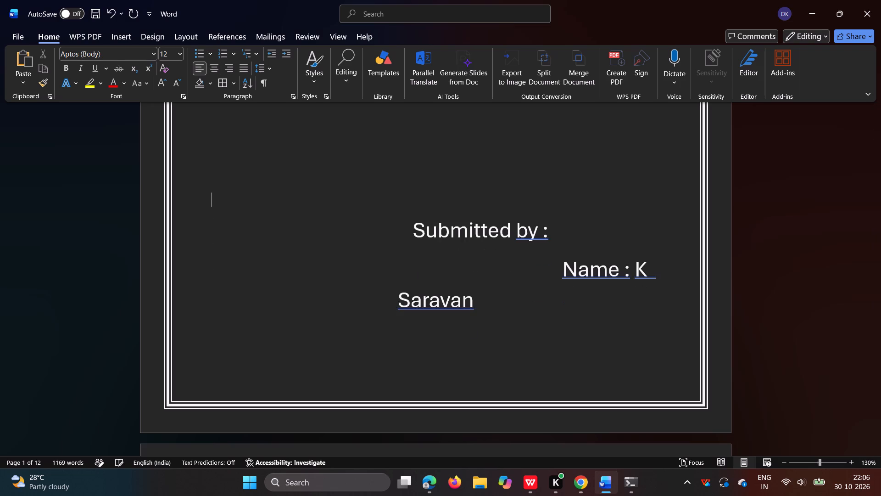
pyautogui.press('BackSpace')
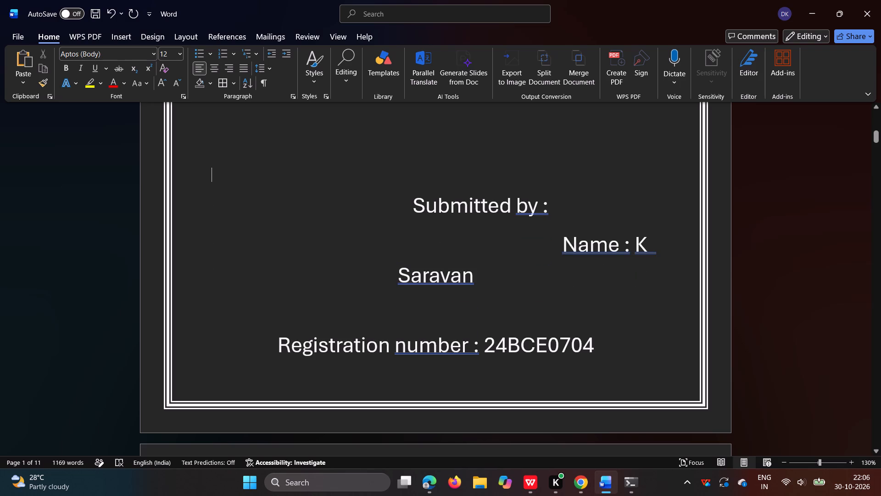
# Set the font size of the cover page's "Submitted by :", name and registration number lines to 20.
pyautogui.moveTo(411, 207); pyautogui.dragTo(572, 342)
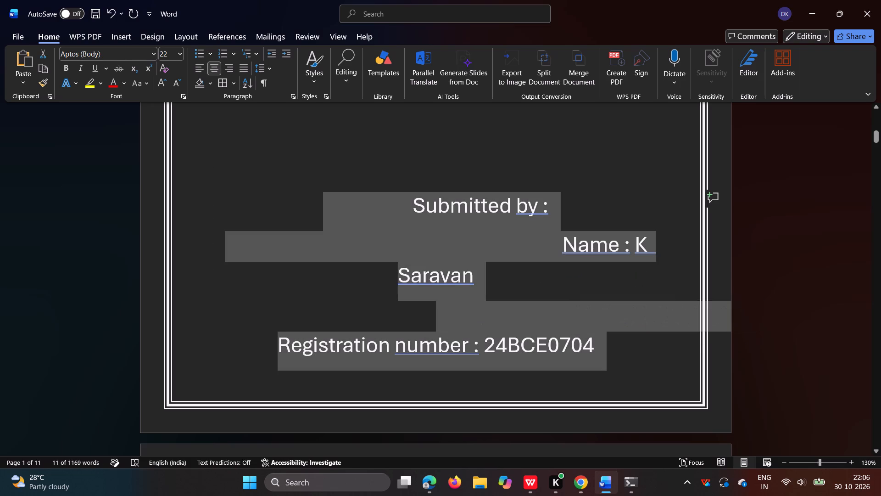
pyautogui.moveTo(182, 51); pyautogui.dragTo(168, 153)
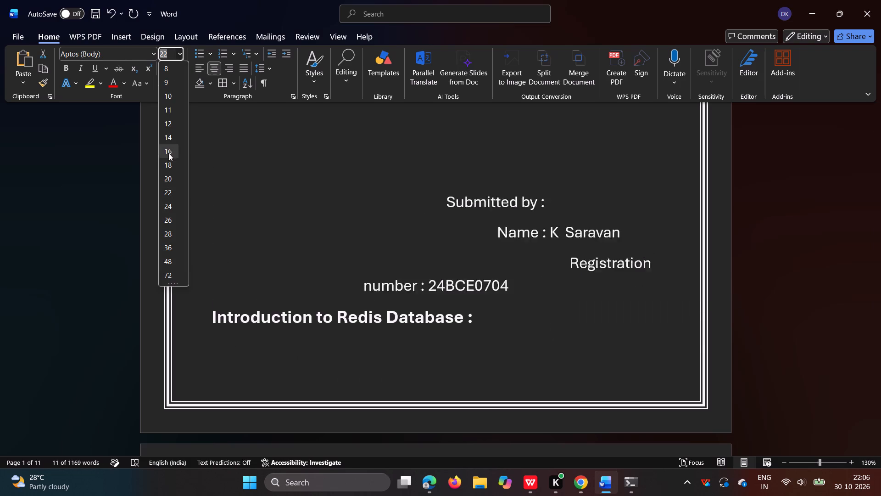
pyautogui.moveTo(168, 153); pyautogui.dragTo(167, 176)
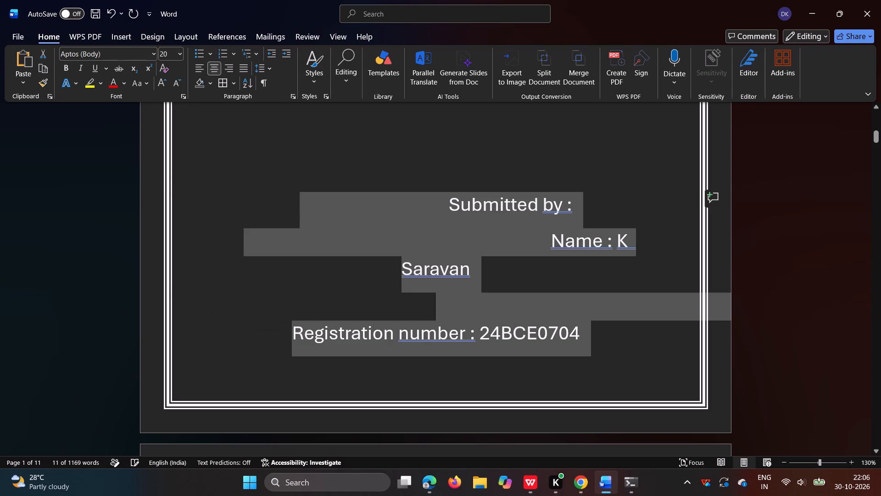
# Delete leading spaces before "Name :" on the cover page so the whole name fits on one line beneath "Submitted by :".
pyautogui.click(549, 240)
pyautogui.press('BackSpace')
pyautogui.press('BackSpace')
pyautogui.press('BackSpace')
pyautogui.press('BackSpace')
pyautogui.press('BackSpace')
pyautogui.press('BackSpace')
pyautogui.press('BackSpace')
pyautogui.press('BackSpace')
pyautogui.press('BackSpace')
pyautogui.press('BackSpace')
pyautogui.press('BackSpace')
pyautogui.press('BackSpace')
pyautogui.press('BackSpace')
pyautogui.press('BackSpace')
pyautogui.press('BackSpace')
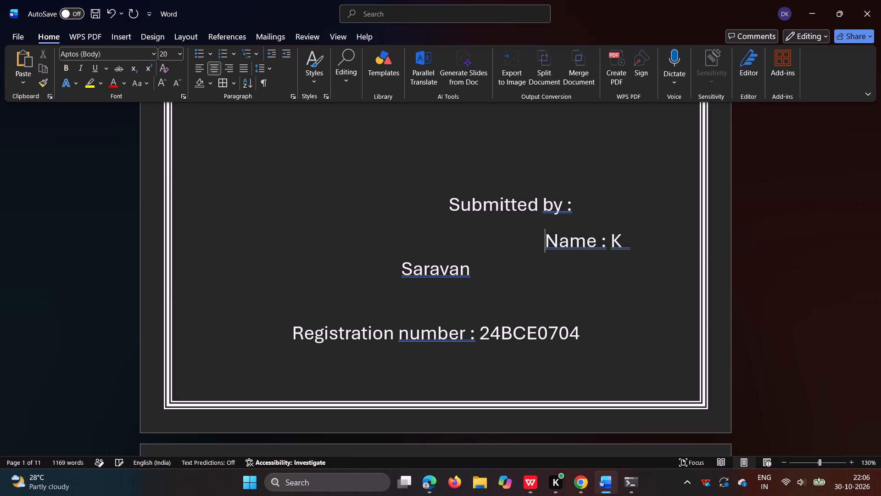
pyautogui.press('BackSpace')
pyautogui.press('BackSpace')
pyautogui.press('BackSpace')
pyautogui.press('BackSpace')
pyautogui.press('BackSpace')
pyautogui.press('BackSpace')
pyautogui.press('BackSpace')
pyautogui.press('BackSpace')
pyautogui.press('BackSpace')
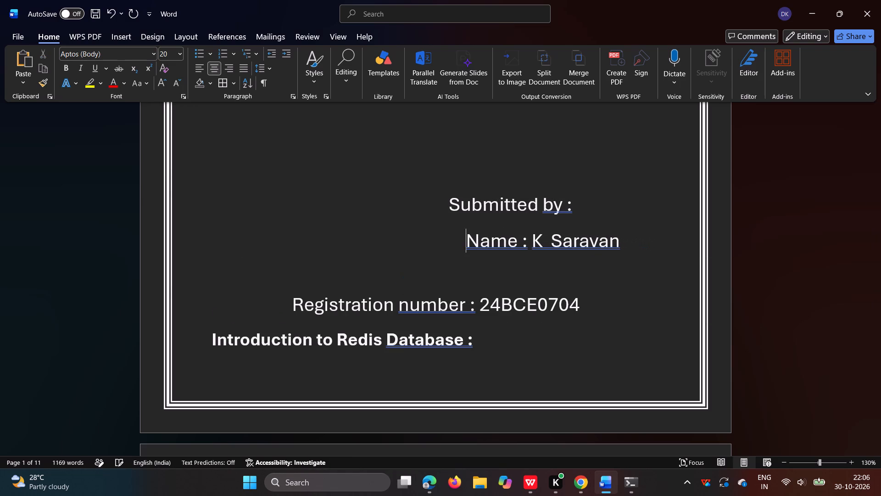
pyautogui.press('BackSpace')
pyautogui.press('BackSpace')
pyautogui.press('BackSpace')
pyautogui.press('BackSpace')
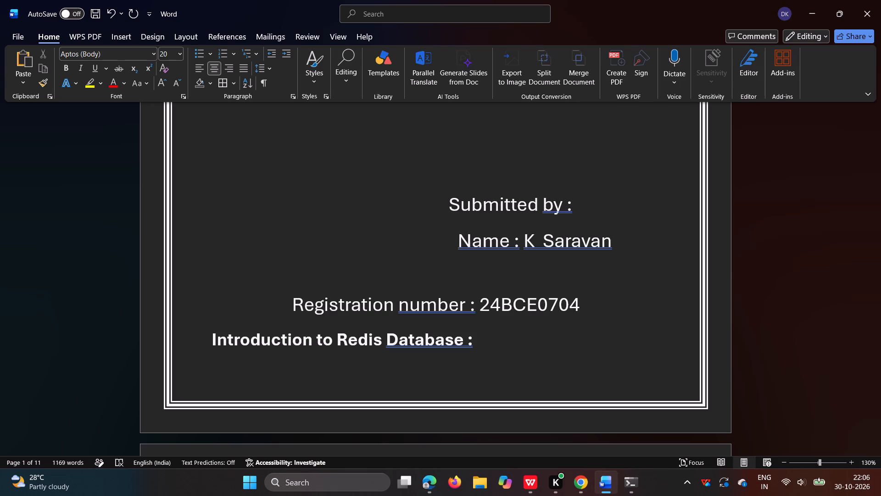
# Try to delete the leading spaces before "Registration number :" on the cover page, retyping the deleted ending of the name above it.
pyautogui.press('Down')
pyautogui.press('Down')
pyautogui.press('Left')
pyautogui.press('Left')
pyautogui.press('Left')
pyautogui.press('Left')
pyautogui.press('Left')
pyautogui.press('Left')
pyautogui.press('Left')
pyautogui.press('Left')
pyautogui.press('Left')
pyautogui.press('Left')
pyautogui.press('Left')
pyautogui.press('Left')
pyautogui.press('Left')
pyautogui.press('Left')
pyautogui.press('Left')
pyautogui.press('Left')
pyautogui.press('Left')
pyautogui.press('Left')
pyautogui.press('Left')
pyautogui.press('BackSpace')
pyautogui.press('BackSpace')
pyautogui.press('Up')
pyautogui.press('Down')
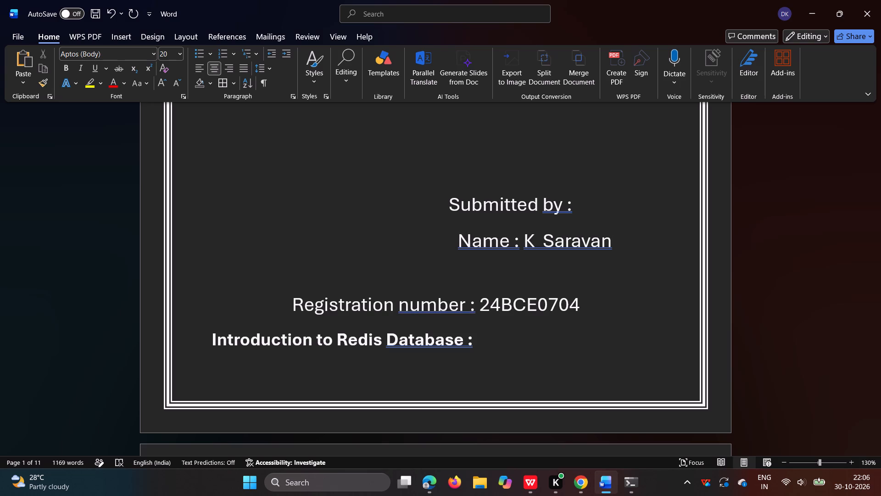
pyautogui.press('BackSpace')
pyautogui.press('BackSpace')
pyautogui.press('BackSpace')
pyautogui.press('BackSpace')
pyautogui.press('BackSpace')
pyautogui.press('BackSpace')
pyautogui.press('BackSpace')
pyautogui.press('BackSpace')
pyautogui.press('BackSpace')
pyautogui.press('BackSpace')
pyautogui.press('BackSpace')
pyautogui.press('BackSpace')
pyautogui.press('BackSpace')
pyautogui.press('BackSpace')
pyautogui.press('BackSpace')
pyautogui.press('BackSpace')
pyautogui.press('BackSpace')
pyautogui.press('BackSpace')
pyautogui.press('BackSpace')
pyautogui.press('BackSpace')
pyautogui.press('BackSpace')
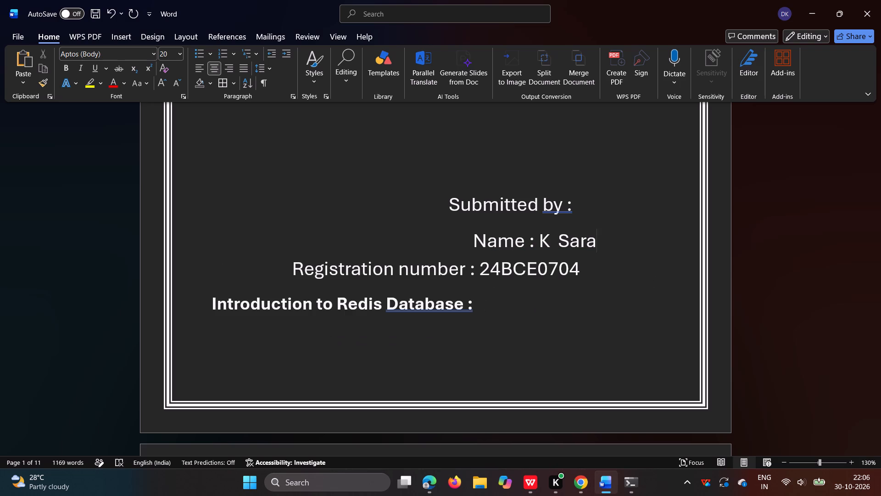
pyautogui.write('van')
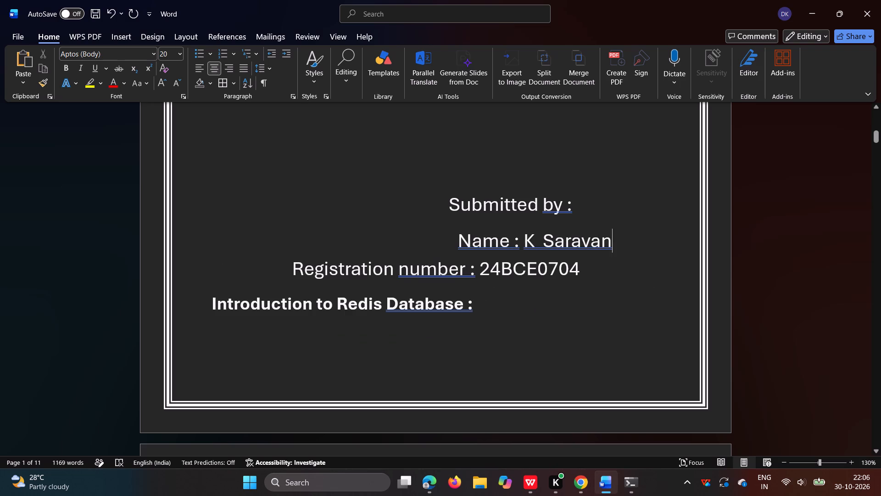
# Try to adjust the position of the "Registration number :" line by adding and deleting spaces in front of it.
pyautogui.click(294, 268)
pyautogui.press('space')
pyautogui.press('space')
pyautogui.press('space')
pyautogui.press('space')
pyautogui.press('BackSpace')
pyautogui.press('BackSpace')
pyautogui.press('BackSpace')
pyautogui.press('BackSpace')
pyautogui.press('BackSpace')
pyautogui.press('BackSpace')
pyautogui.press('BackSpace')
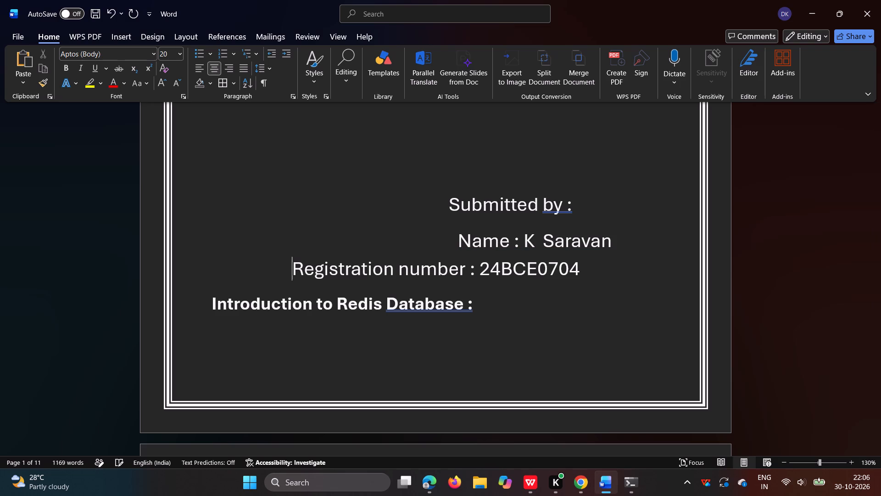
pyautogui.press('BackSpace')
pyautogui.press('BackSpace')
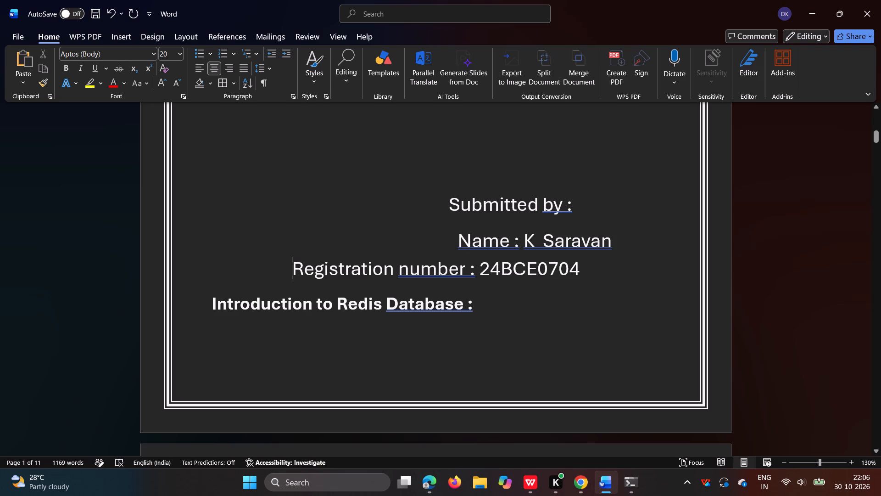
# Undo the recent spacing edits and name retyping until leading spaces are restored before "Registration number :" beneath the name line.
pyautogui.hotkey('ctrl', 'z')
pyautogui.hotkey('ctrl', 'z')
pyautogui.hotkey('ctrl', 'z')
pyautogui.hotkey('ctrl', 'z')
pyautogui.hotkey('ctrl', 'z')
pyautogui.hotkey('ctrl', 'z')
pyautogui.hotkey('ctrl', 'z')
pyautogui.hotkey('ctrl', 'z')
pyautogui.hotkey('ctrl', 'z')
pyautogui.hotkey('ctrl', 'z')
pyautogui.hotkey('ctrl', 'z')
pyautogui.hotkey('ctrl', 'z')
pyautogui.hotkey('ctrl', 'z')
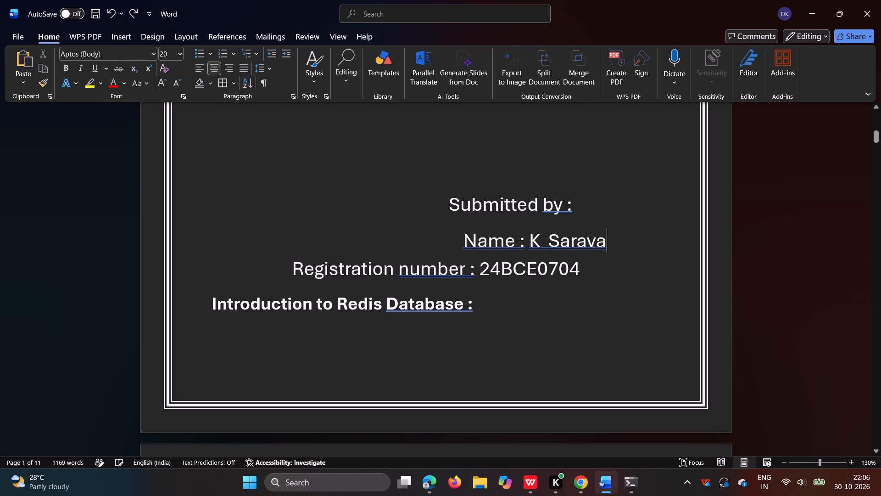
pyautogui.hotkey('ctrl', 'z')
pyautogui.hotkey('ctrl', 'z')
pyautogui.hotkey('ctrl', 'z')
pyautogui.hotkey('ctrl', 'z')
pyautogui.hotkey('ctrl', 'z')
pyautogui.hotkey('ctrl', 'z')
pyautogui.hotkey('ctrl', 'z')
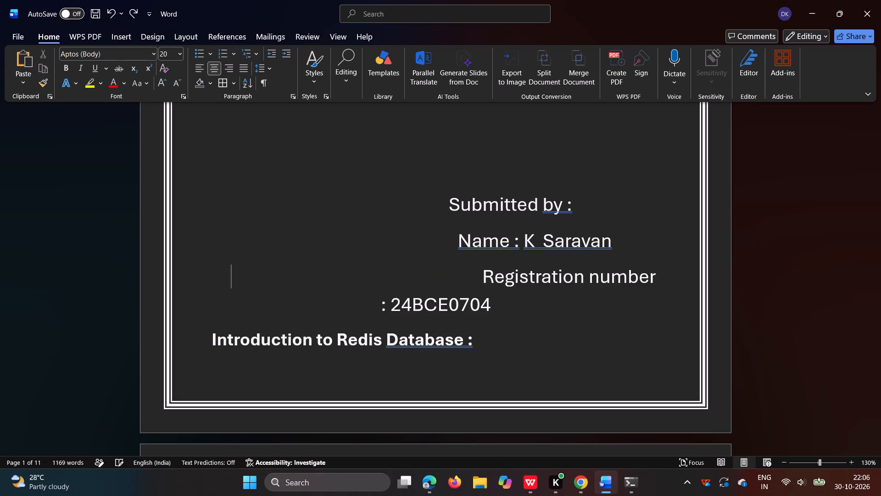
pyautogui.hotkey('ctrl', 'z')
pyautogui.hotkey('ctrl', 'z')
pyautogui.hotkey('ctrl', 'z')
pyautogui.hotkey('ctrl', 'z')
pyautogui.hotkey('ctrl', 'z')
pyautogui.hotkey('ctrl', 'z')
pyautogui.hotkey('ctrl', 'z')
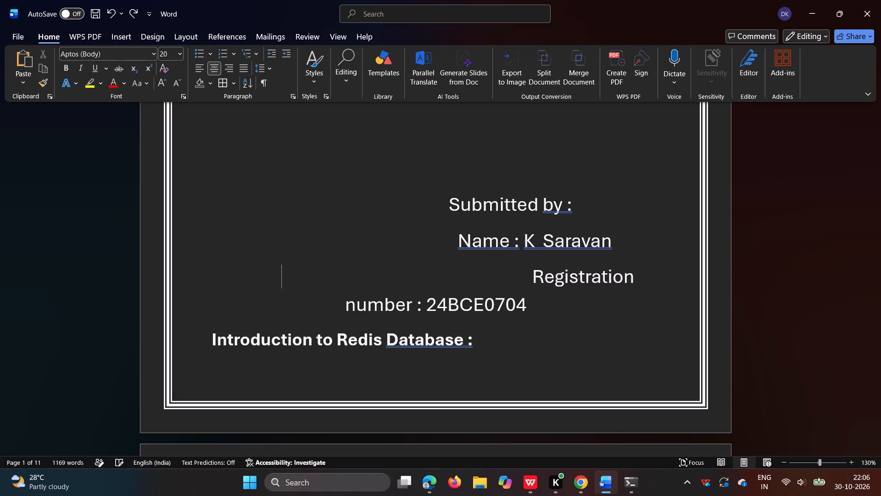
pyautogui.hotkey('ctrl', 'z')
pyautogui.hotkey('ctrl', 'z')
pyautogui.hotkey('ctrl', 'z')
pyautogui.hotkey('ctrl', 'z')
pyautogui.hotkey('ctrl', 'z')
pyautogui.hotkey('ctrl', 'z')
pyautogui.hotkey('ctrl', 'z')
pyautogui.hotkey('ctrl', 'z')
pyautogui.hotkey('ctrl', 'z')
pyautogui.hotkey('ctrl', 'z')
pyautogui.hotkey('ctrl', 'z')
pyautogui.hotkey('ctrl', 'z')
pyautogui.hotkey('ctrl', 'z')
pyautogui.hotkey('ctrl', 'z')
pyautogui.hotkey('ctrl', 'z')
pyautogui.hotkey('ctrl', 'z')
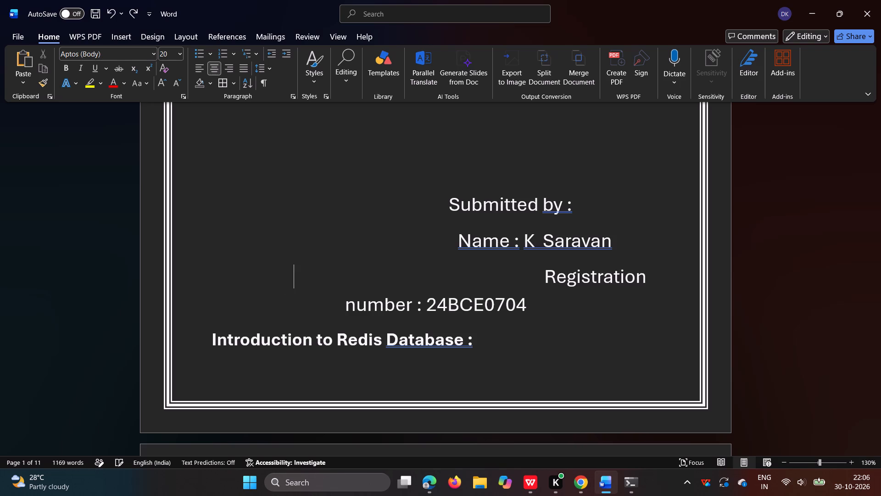
# Undo the cover page edits and earlier spacing changes back to the blank line beneath the "4) Operation 4 – Delete Field" heading.
pyautogui.hotkey('ctrl', 'z')
pyautogui.hotkey('ctrl', 'z')
pyautogui.hotkey('ctrl', 'z')
pyautogui.hotkey('ctrl', 'z')
pyautogui.hotkey('ctrl', 'z')
pyautogui.hotkey('ctrl', 'z')
pyautogui.hotkey('ctrl', 'z')
pyautogui.hotkey('ctrl', 'z')
pyautogui.hotkey('ctrl', 'z')
pyautogui.hotkey('ctrl', 'z')
pyautogui.hotkey('ctrl', 'z')
pyautogui.hotkey('ctrl', 'z')
pyautogui.hotkey('ctrl', 'z')
pyautogui.hotkey('ctrl', 'z')
pyautogui.hotkey('ctrl', 'z')
pyautogui.hotkey('ctrl', 'z')
pyautogui.hotkey('ctrl', 'z')
pyautogui.hotkey('ctrl', 'z')
pyautogui.hotkey('ctrl', 'z')
pyautogui.hotkey('ctrl', 'z')
pyautogui.hotkey('ctrl', 'z')
pyautogui.hotkey('ctrl', 'z')
pyautogui.hotkey('ctrl', 'z')
pyautogui.hotkey('ctrl', 'z')
pyautogui.hotkey('ctrl', 'z')
pyautogui.hotkey('ctrl', 'z')
pyautogui.hotkey('ctrl', 'z')
pyautogui.hotkey('ctrl', 'z')
pyautogui.hotkey('ctrl', 'z')
pyautogui.hotkey('ctrl', 'z')
pyautogui.hotkey('ctrl', 'z')
pyautogui.hotkey('ctrl', 'z')
pyautogui.hotkey('ctrl', 'z')
pyautogui.hotkey('ctrl', 'z')
pyautogui.hotkey('ctrl', 'z')
pyautogui.hotkey('ctrl', 'z')
pyautogui.hotkey('ctrl', 'z')
pyautogui.hotkey('ctrl', 'z')
pyautogui.hotkey('ctrl', 'z')
pyautogui.hotkey('ctrl', 'z')
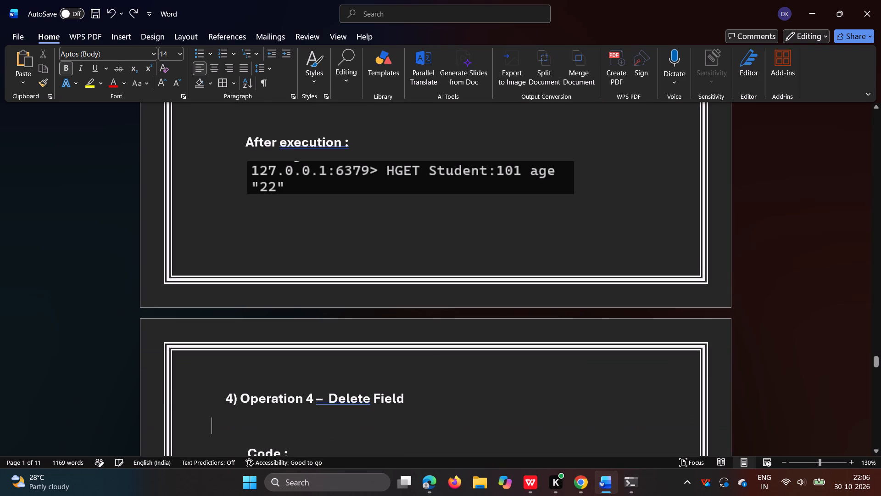
# Delete the blank line directly beneath the "4) Operation 4 – Delete Field" heading.
pyautogui.scroll(-2, 473, 334)
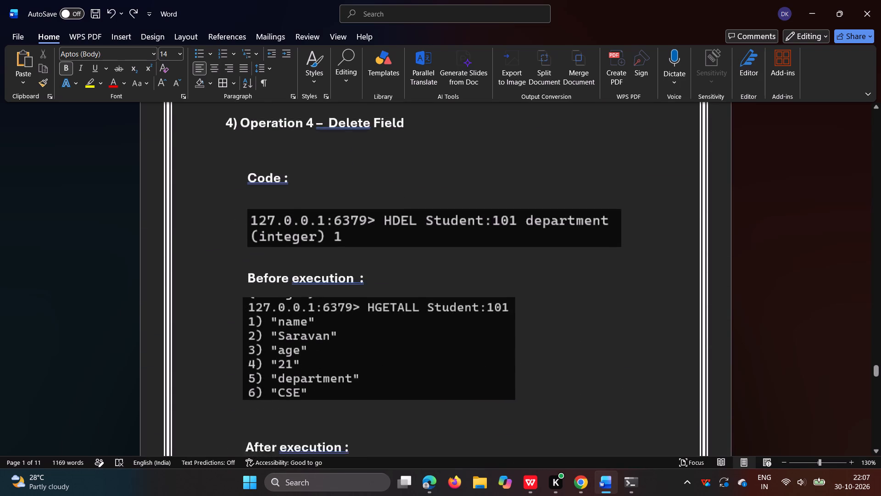
pyautogui.press('BackSpace')
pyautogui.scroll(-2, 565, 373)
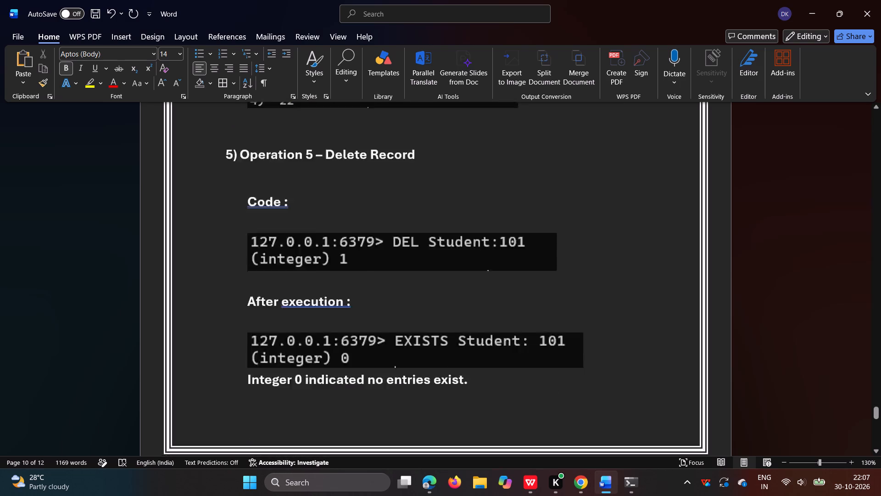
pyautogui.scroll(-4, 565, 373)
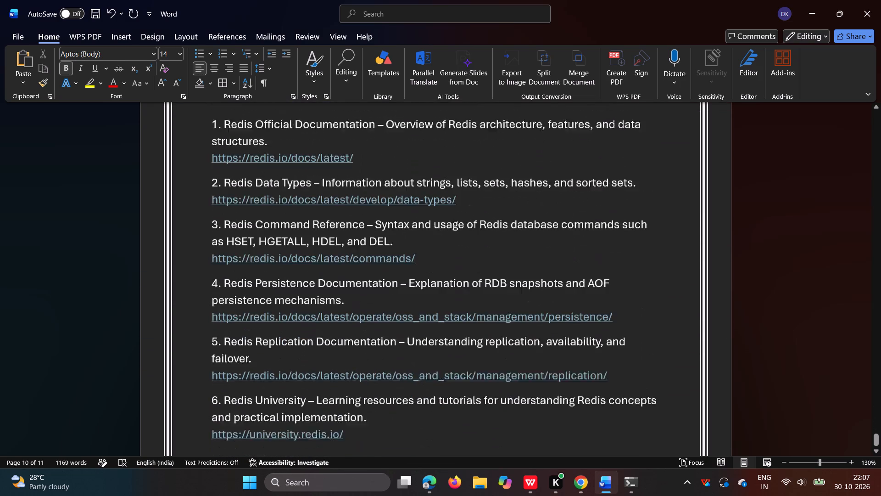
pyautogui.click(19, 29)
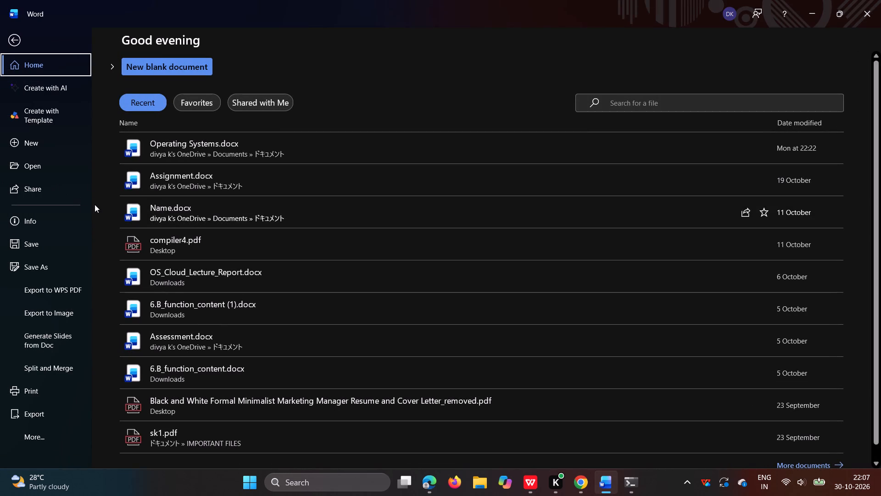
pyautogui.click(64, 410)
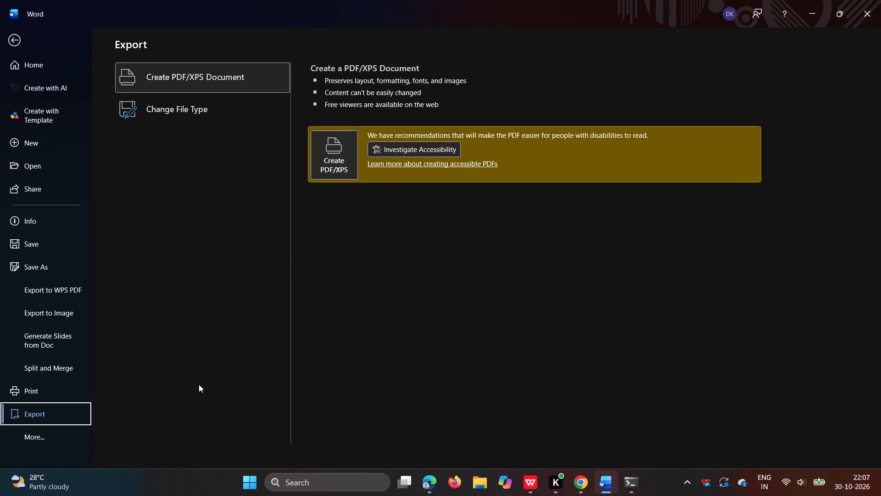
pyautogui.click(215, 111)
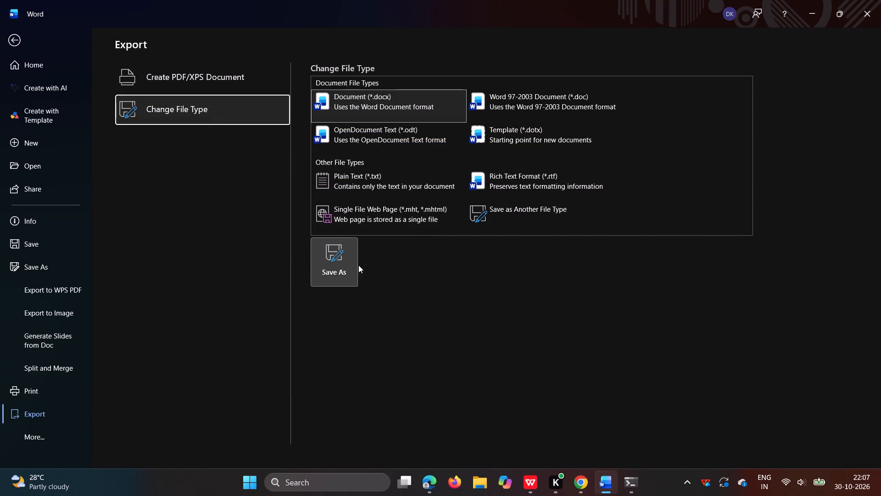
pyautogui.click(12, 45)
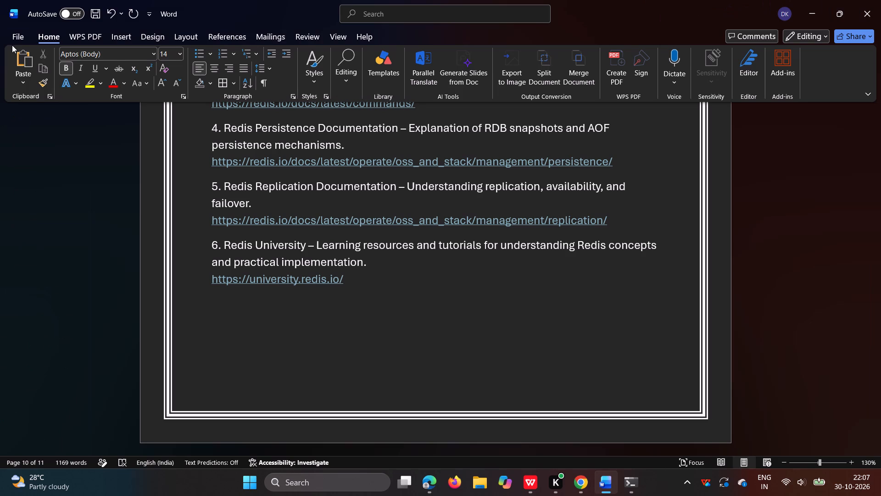
# Insert centred page numbers at the bottom of the pages using the Plain Number 2 style.
pyautogui.click(120, 37)
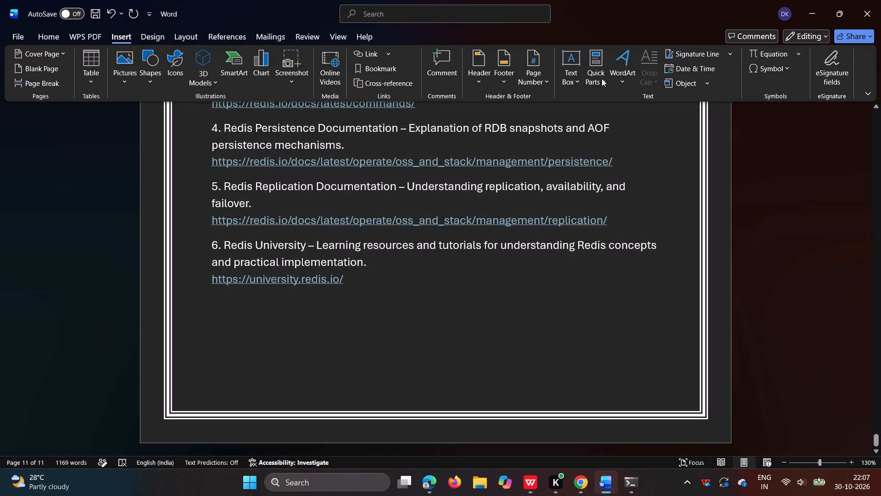
pyautogui.click(532, 78)
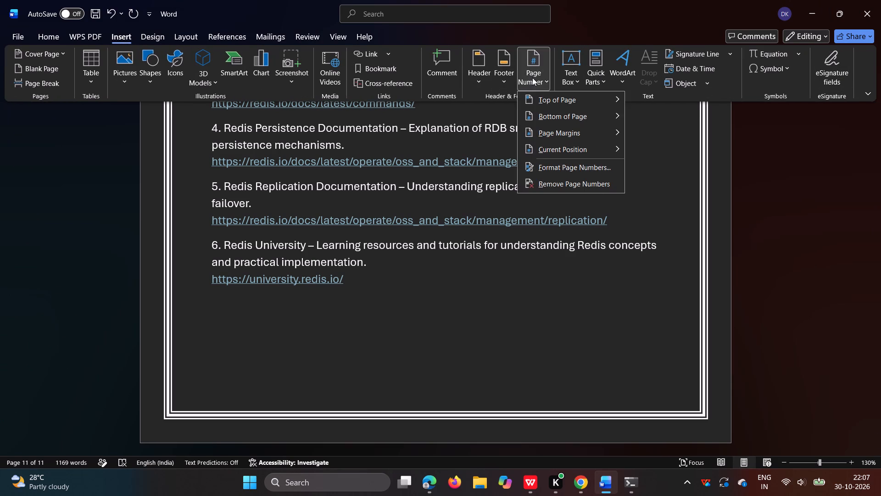
pyautogui.click(598, 118)
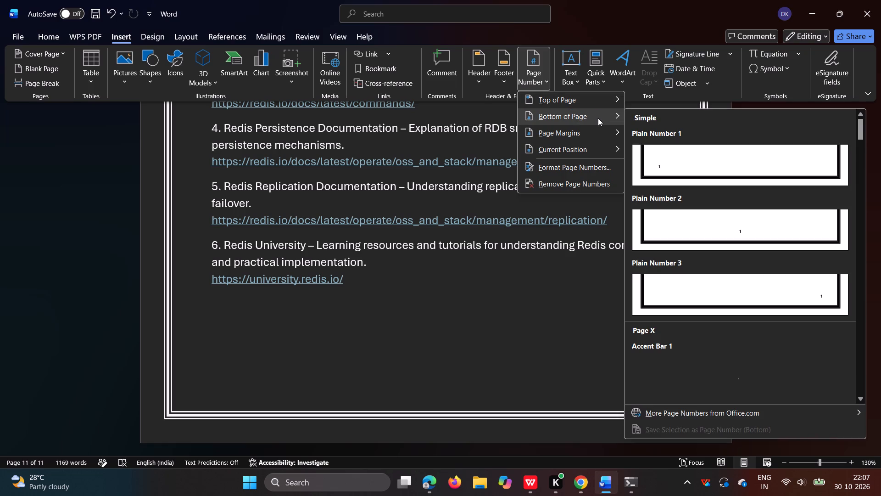
pyautogui.click(808, 218)
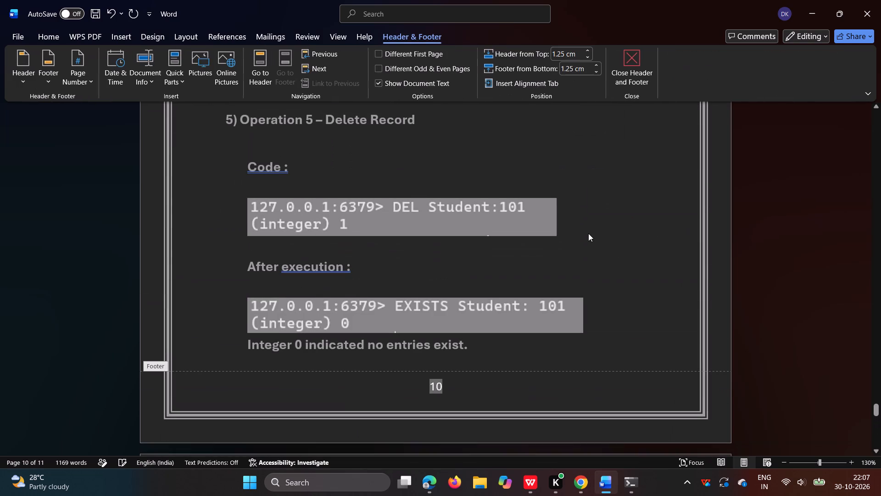
pyautogui.click(47, 225)
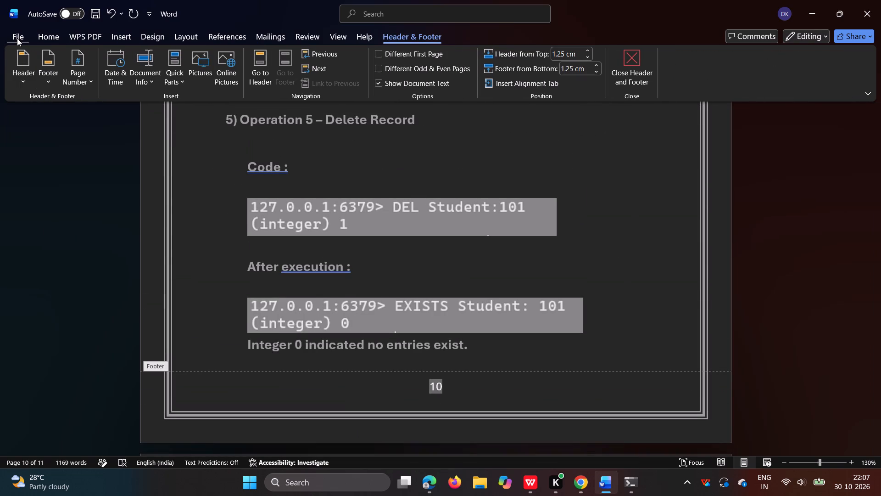
# Export the report to the Desktop folder in PDF format under the file name Database Systems.
pyautogui.click(17, 38)
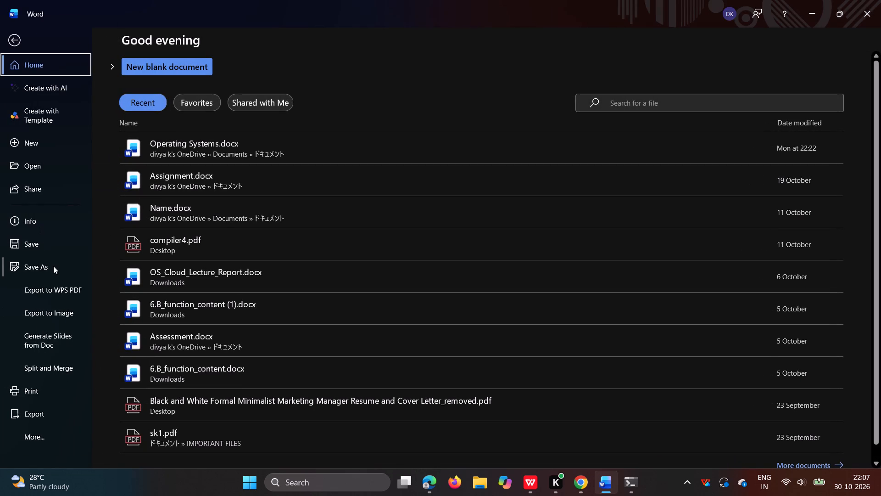
pyautogui.click(50, 409)
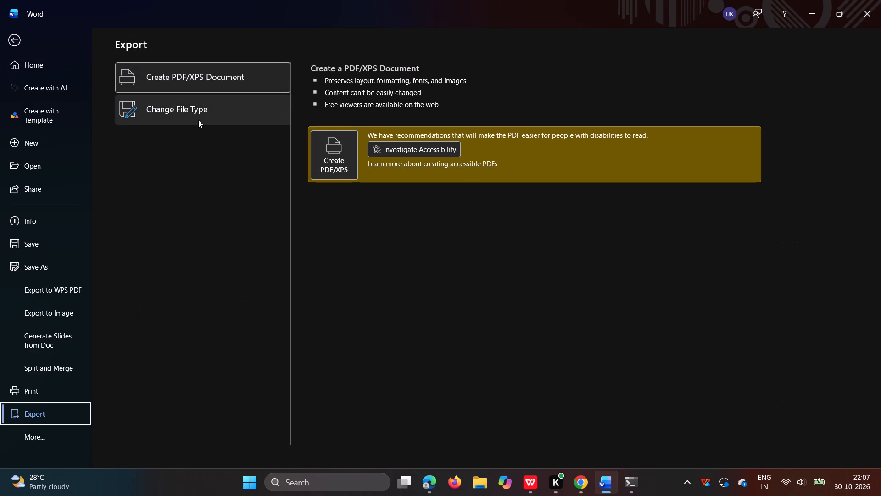
pyautogui.click(198, 120)
pyautogui.click(352, 258)
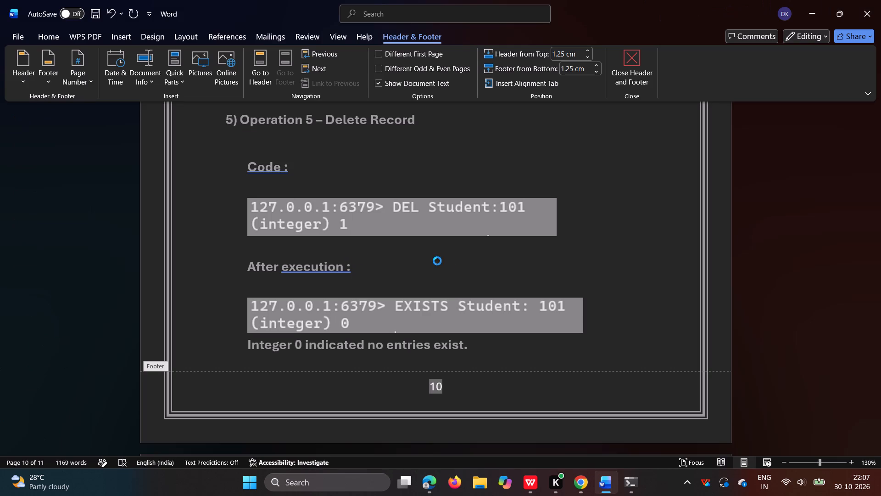
pyautogui.scroll(1, 47, 129)
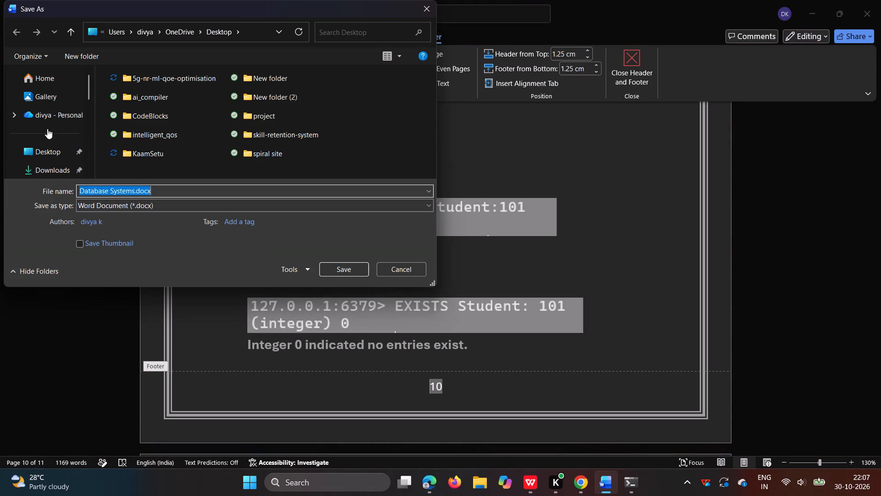
pyautogui.click(55, 148)
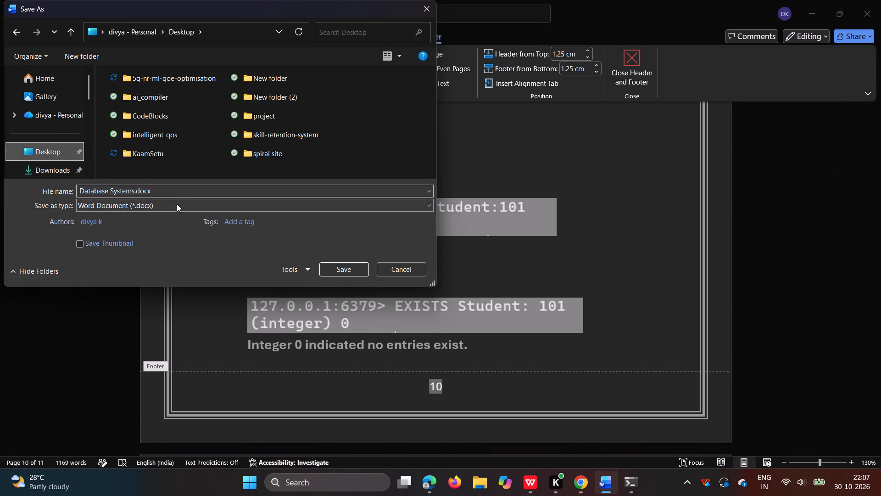
pyautogui.click(177, 204)
pyautogui.click(196, 267)
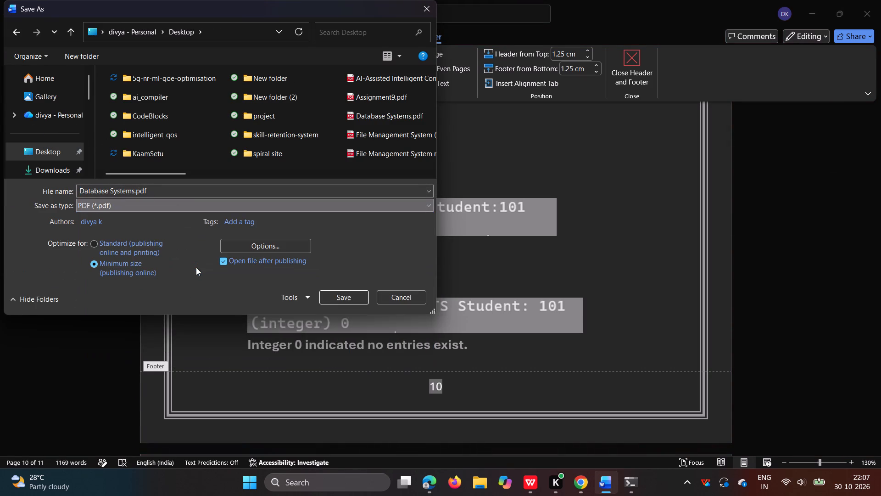
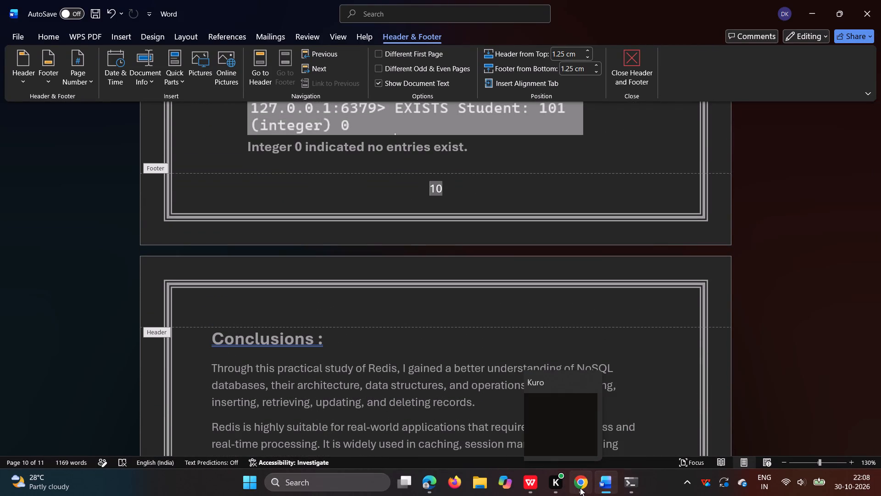
# Switch from the Redis report in Word to the open NoSQL databases presentation in WPS Office.
pyautogui.click(532, 486)
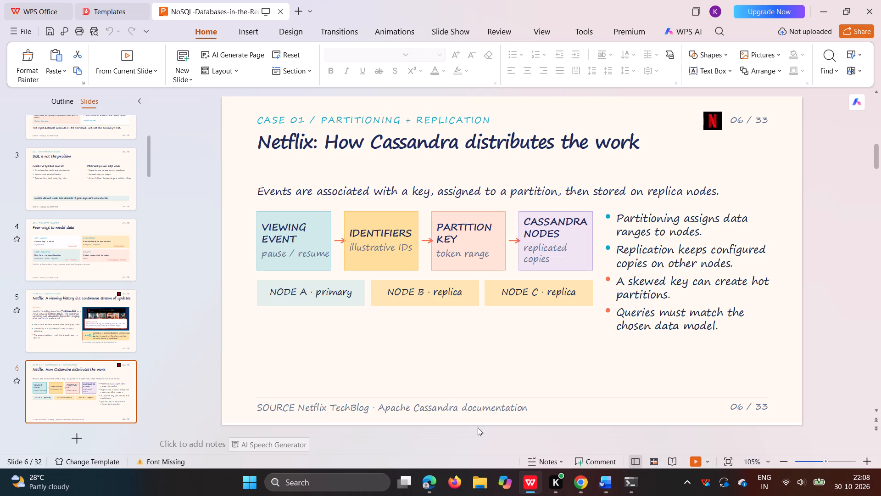
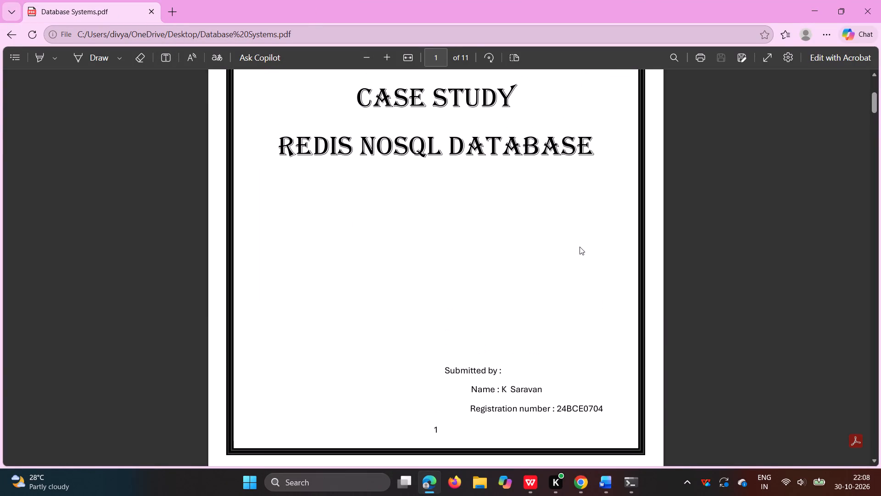
# Review the Database Systems case study PDF from the cover page through the Redis introduction, applications and underlying principles.
pyautogui.scroll(3, 580, 247)
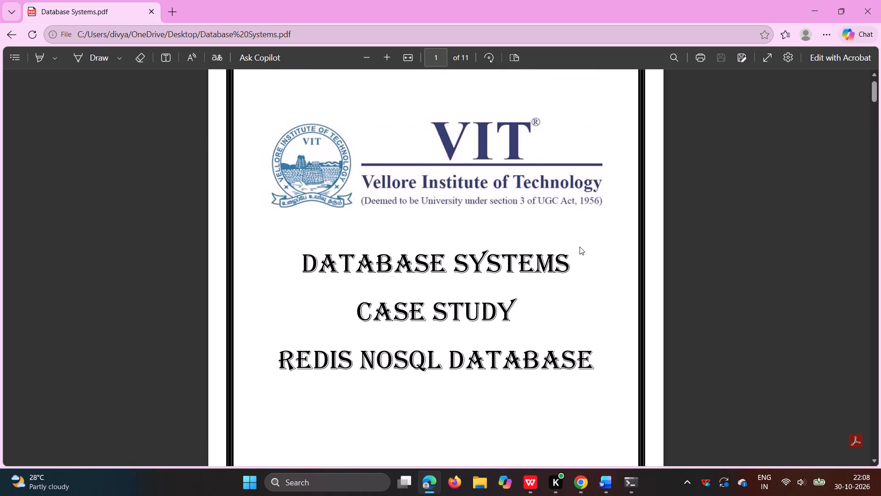
pyautogui.scroll(1, 581, 404)
pyautogui.scroll(-2, 581, 404)
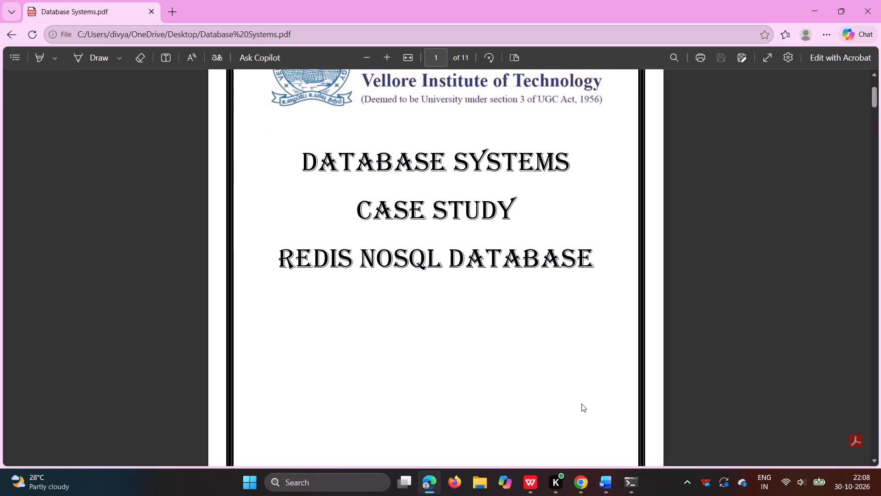
pyautogui.scroll(-6, 581, 404)
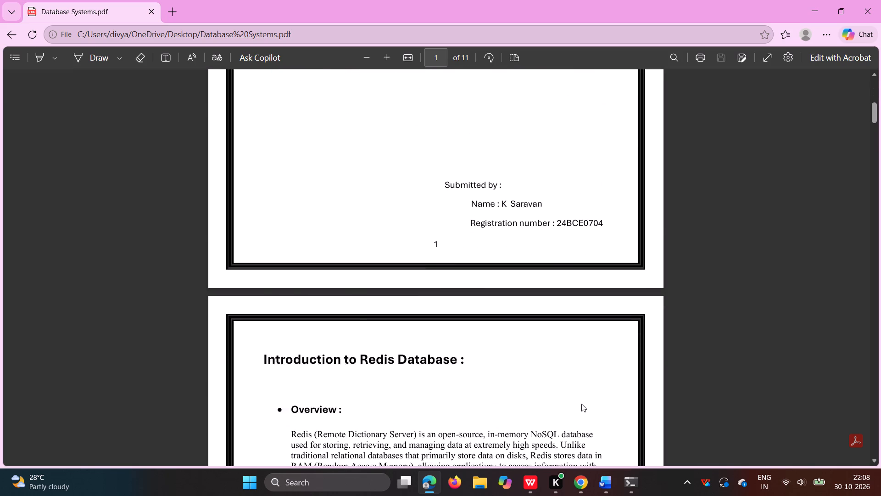
pyautogui.scroll(-6, 581, 404)
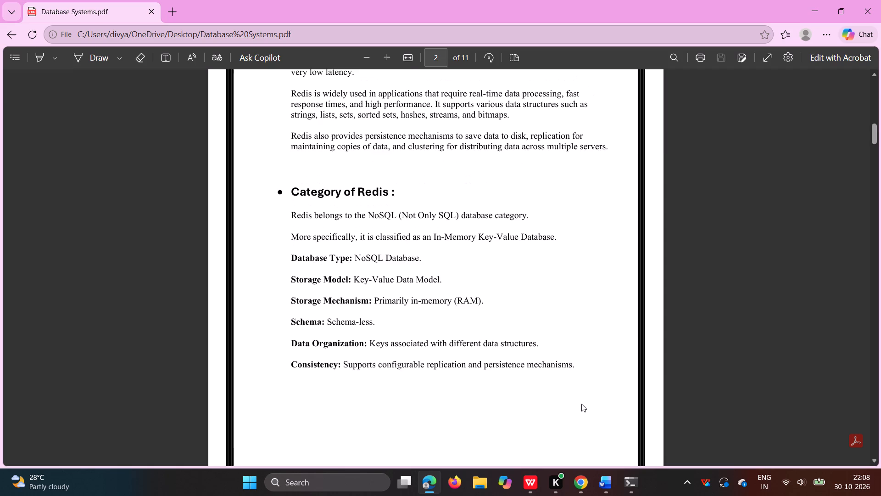
pyautogui.scroll(-5, 581, 404)
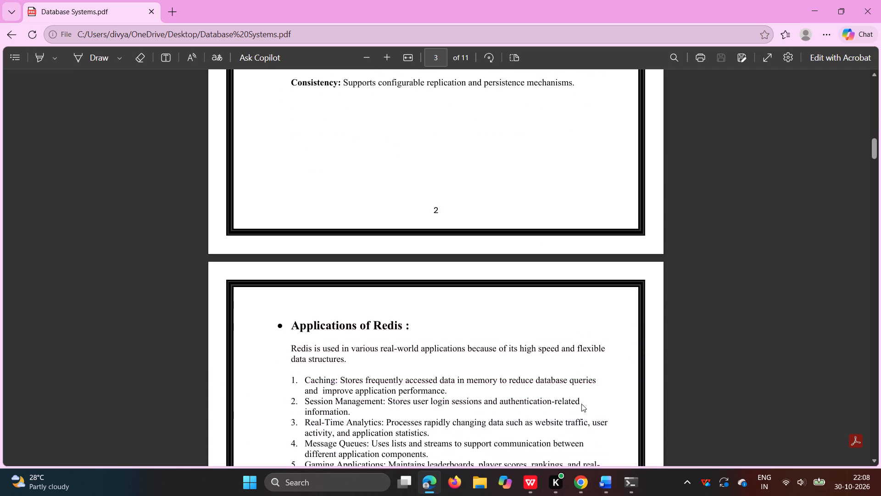
pyautogui.scroll(-3, 581, 404)
pyautogui.scroll(-1, 588, 449)
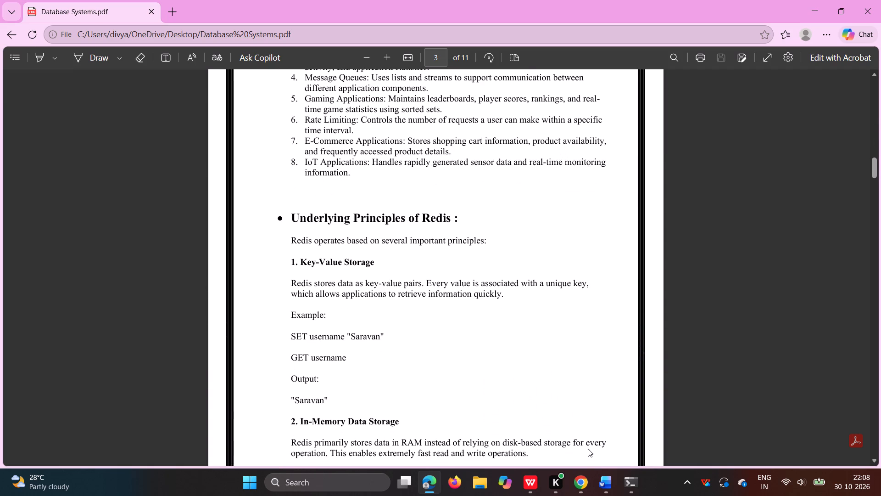
pyautogui.scroll(-1, 588, 449)
pyautogui.scroll(-4, 564, 369)
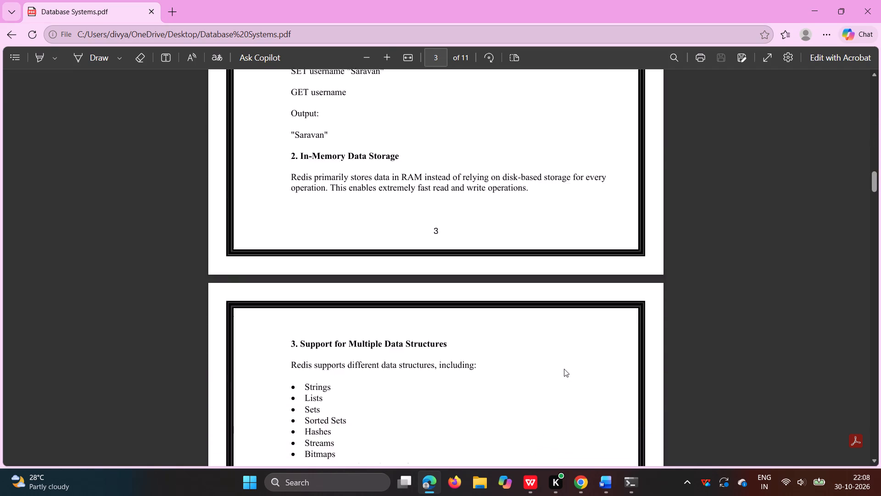
pyautogui.scroll(-8, 564, 369)
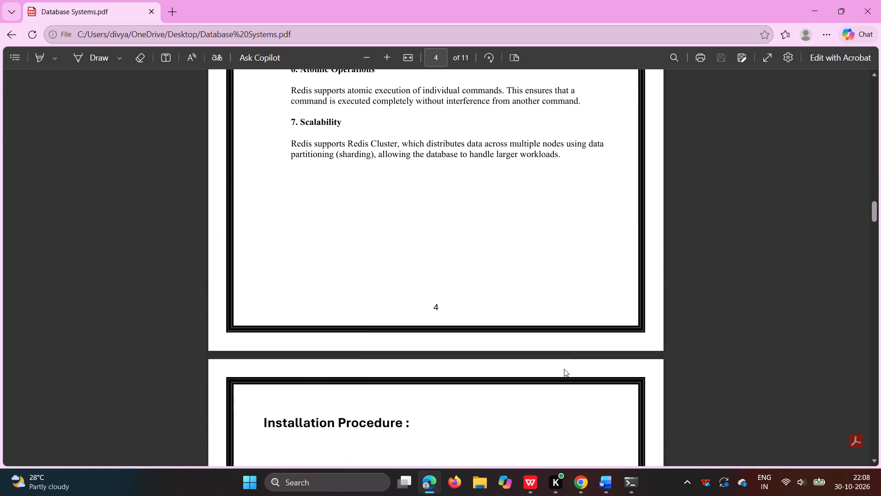
# Examine the PDF's Redis installation procedure and the advantages section that follows it.
pyautogui.scroll(-11, 564, 369)
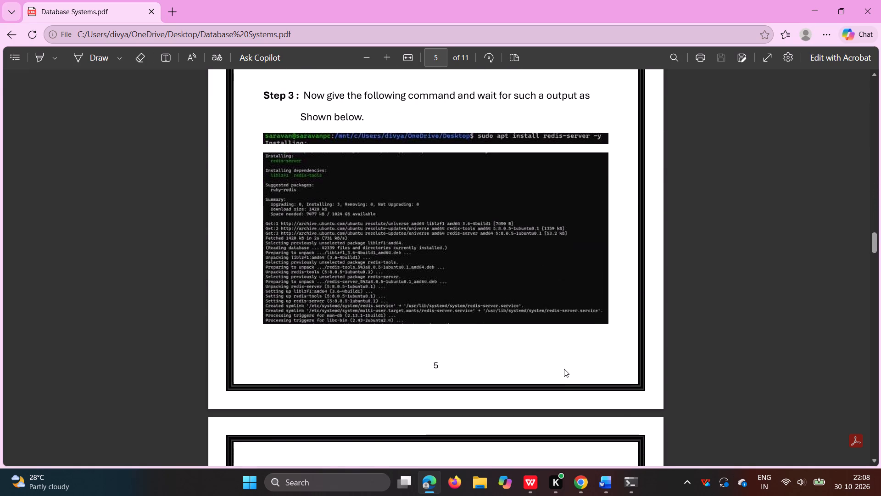
pyautogui.scroll(-12, 564, 369)
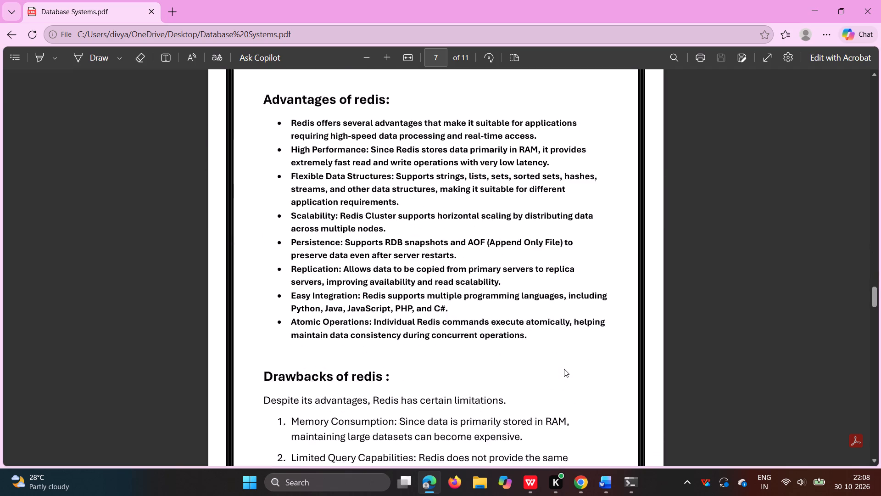
pyautogui.scroll(-1, 564, 369)
pyautogui.scroll(1, 564, 369)
pyautogui.scroll(-2, 564, 369)
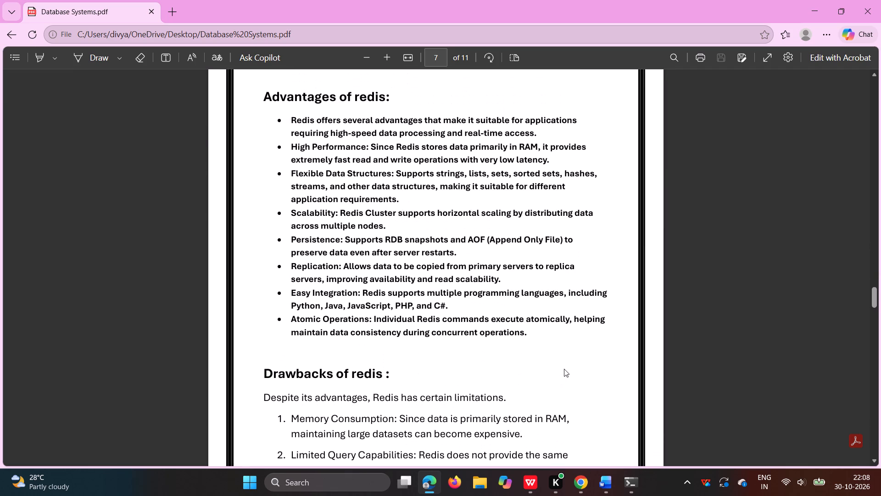
pyautogui.scroll(-3, 564, 369)
pyautogui.scroll(1, 564, 369)
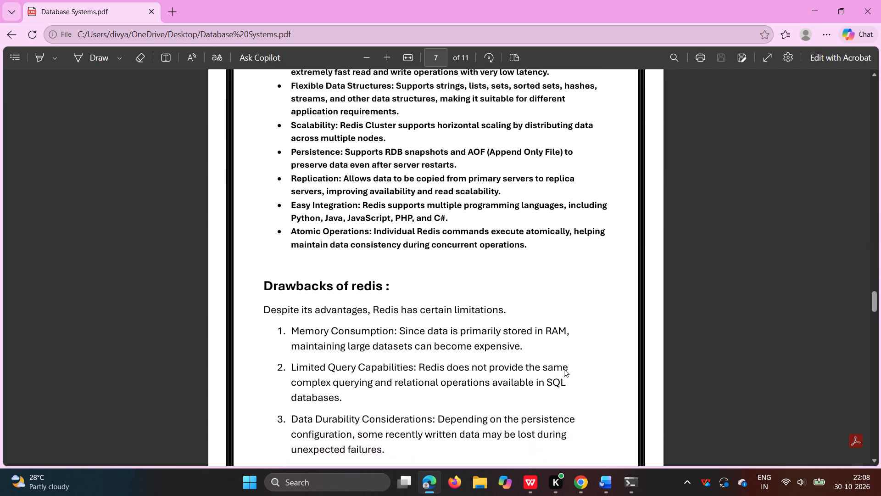
pyautogui.scroll(3, 564, 369)
pyautogui.hscroll(1, 564, 369)
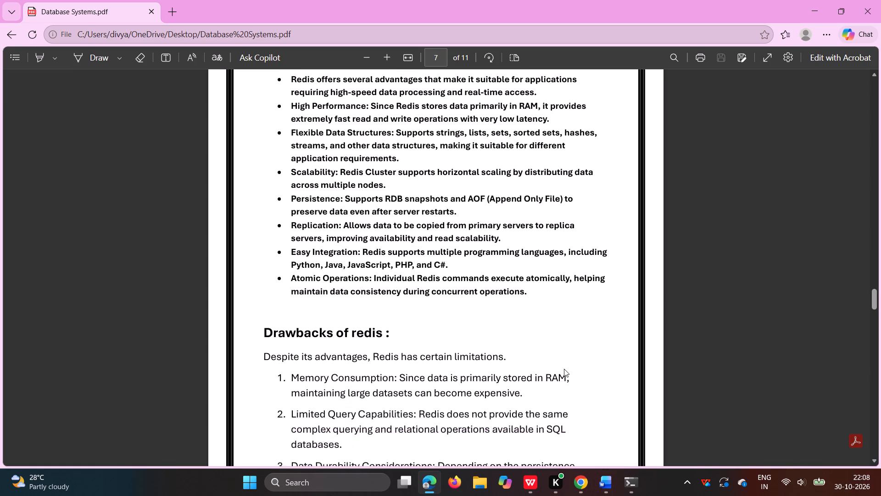
pyautogui.hscroll(1, 564, 369)
pyautogui.scroll(5, 564, 369)
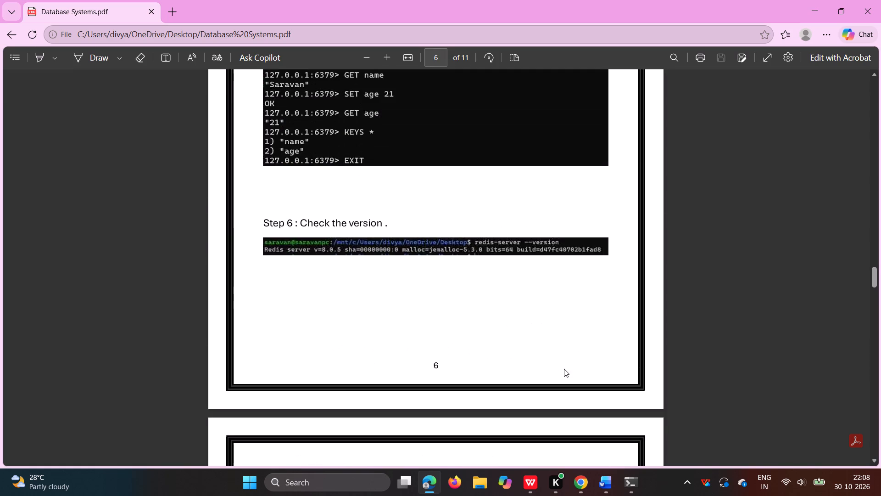
pyautogui.scroll(6, 564, 369)
pyautogui.scroll(-8, 564, 369)
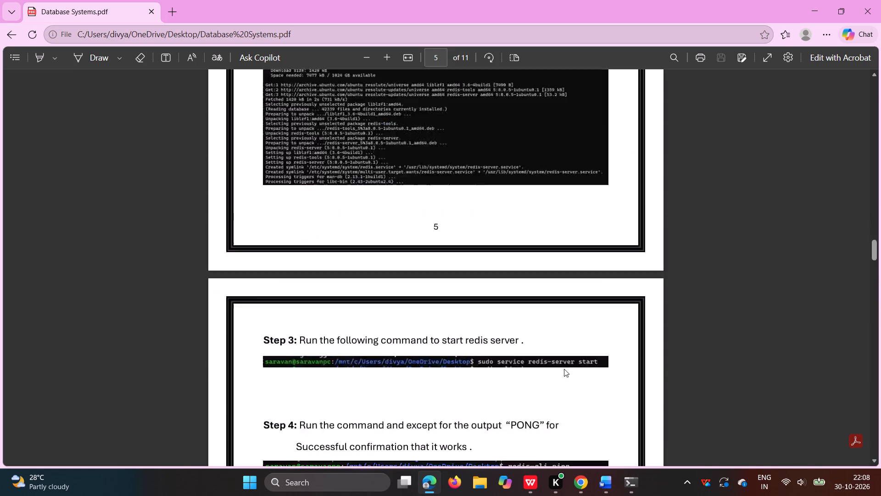
pyautogui.scroll(-5, 564, 369)
pyautogui.scroll(1, 564, 369)
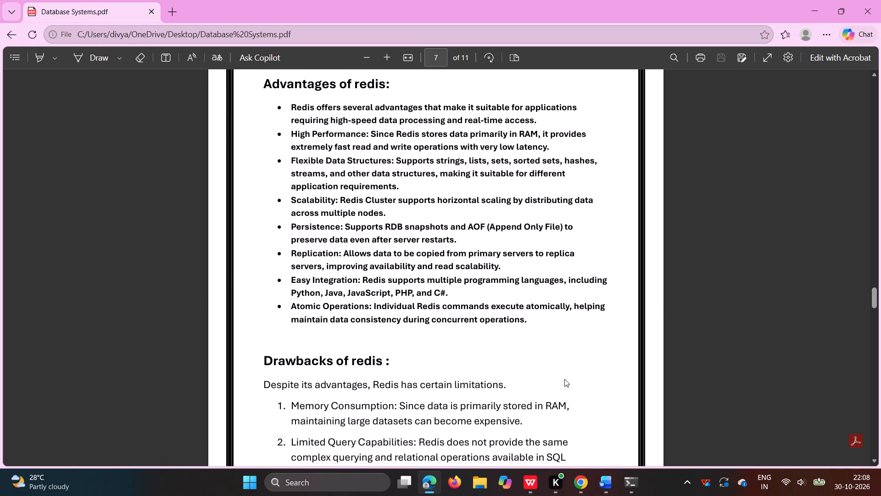
# Check the drawbacks, use cases table and the five practical Redis operations with their code and output images in the PDF.
pyautogui.scroll(-8, 571, 453)
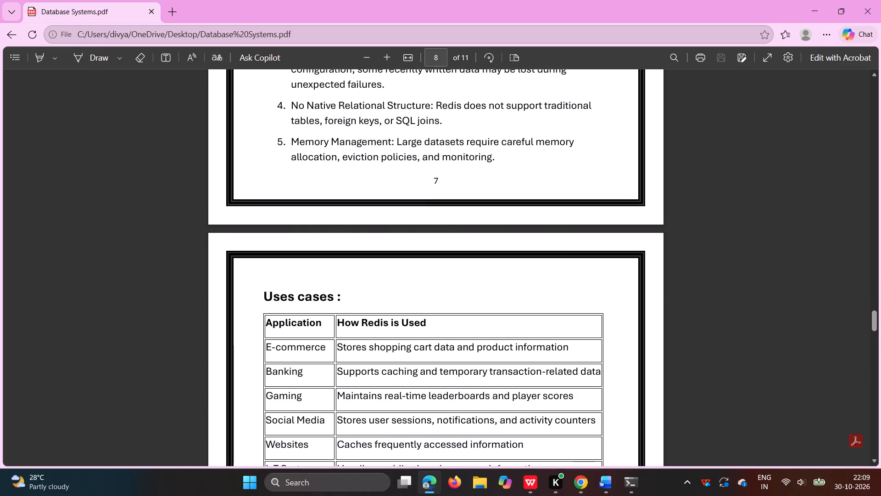
pyautogui.scroll(-3, 571, 453)
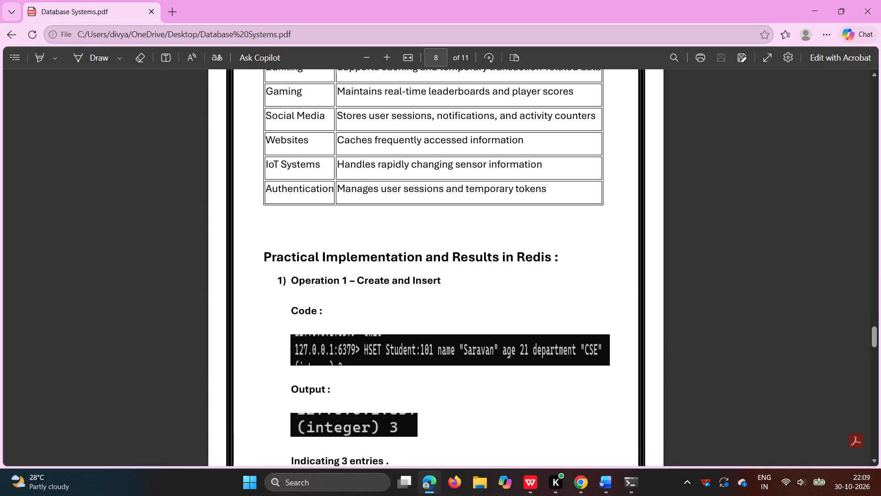
pyautogui.scroll(-5, 571, 453)
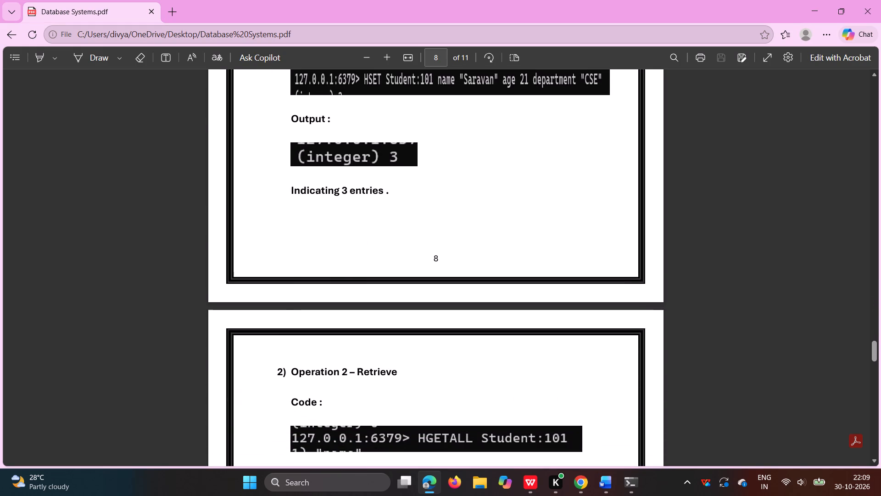
pyautogui.scroll(-4, 571, 453)
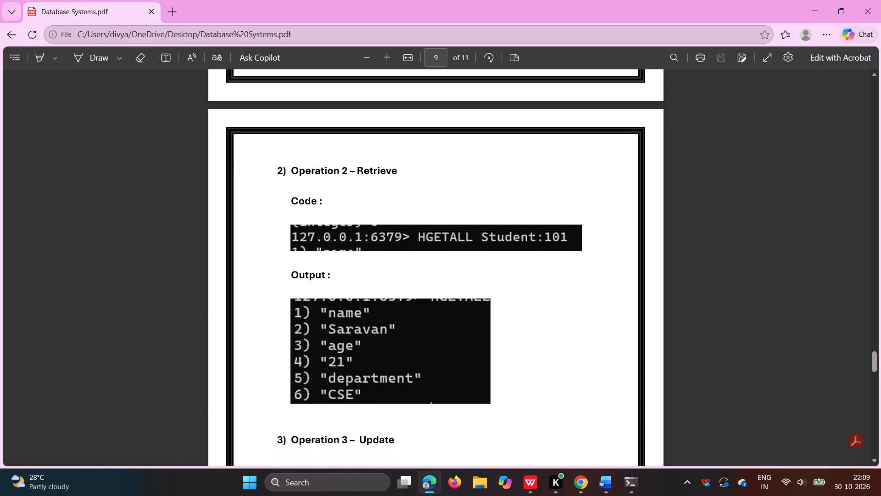
pyautogui.scroll(-1, 571, 453)
pyautogui.scroll(1, 571, 453)
pyautogui.scroll(-2, 571, 453)
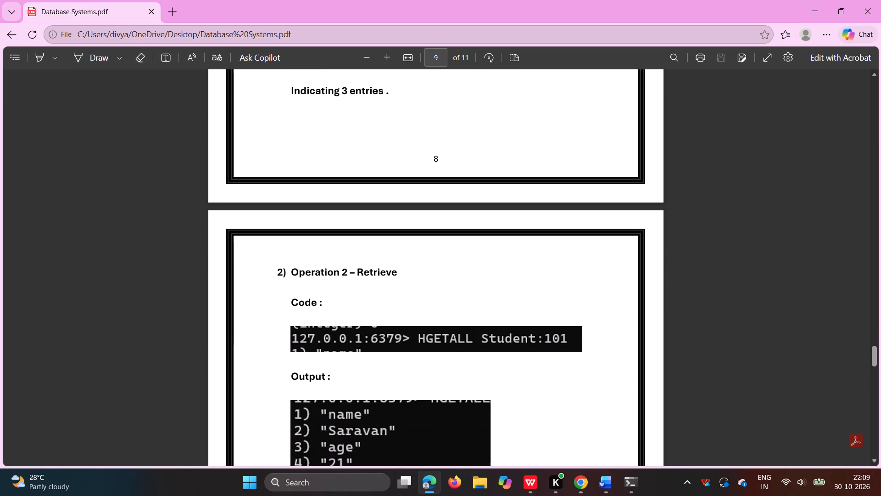
pyautogui.scroll(-4, 571, 453)
pyautogui.scroll(-1, 603, 495)
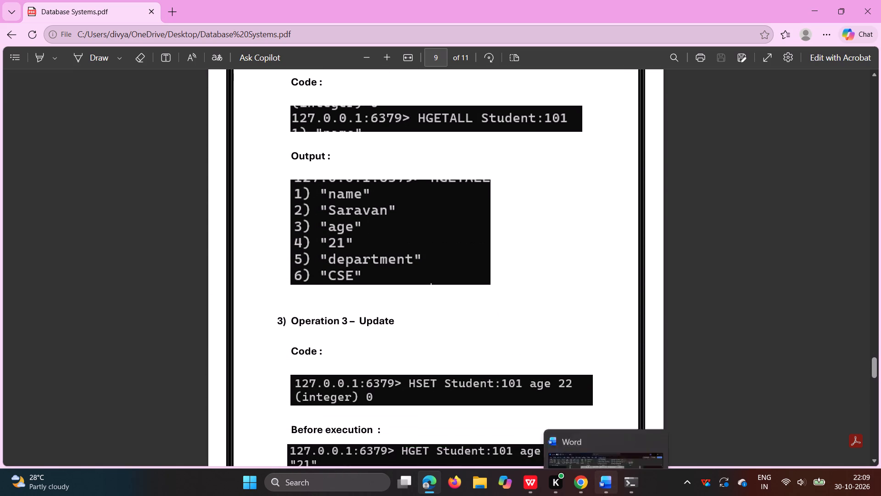
pyautogui.scroll(-1, 603, 495)
pyautogui.scroll(-1, 575, 349)
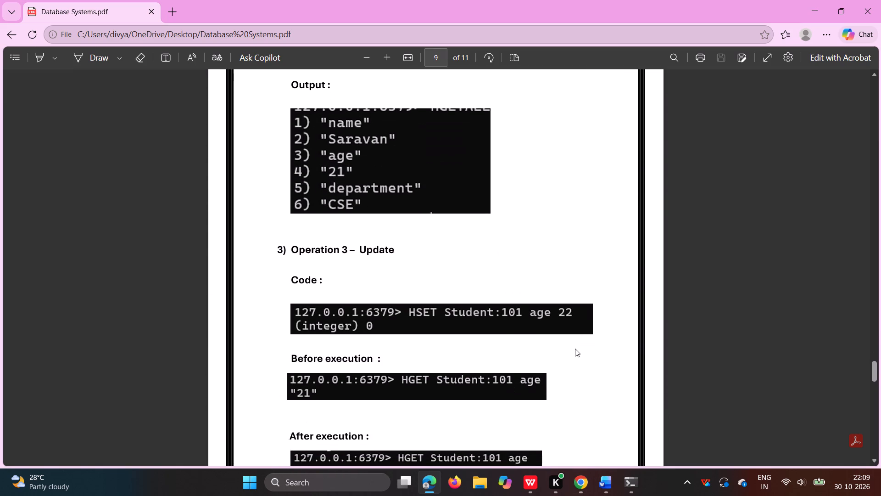
pyautogui.scroll(-4, 575, 349)
pyautogui.scroll(2, 575, 349)
pyautogui.scroll(-2, 575, 349)
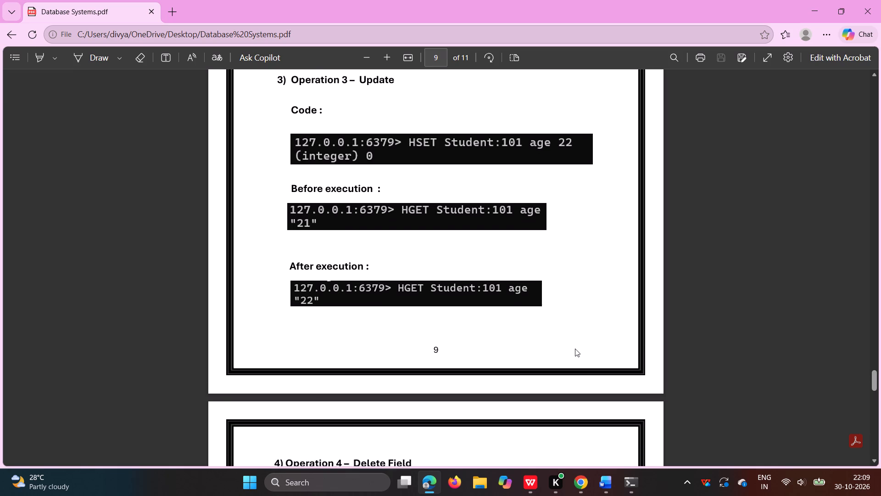
pyautogui.scroll(-8, 575, 349)
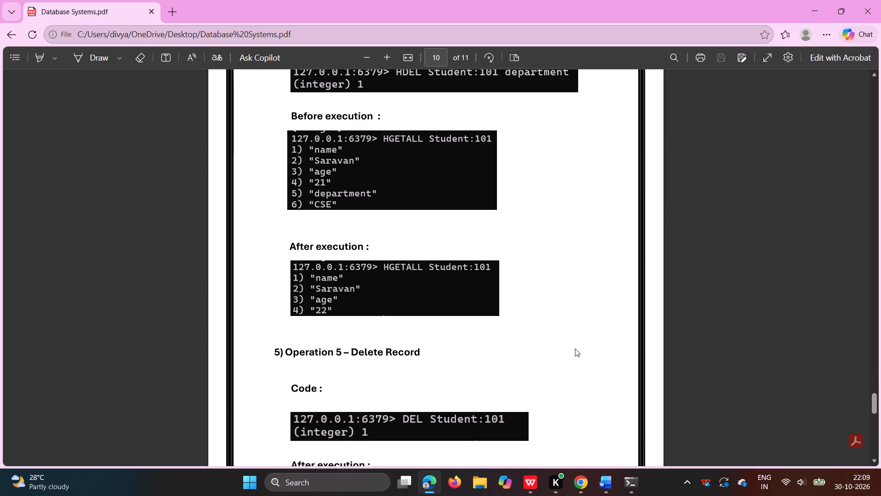
pyautogui.scroll(-5, 575, 349)
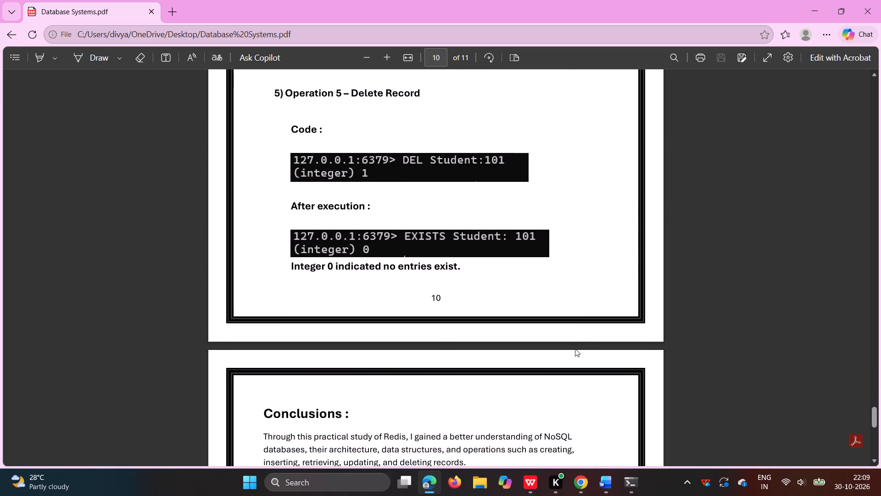
# Read the conclusions and the list of Redis references on the last page of the PDF.
pyautogui.scroll(-3, 575, 349)
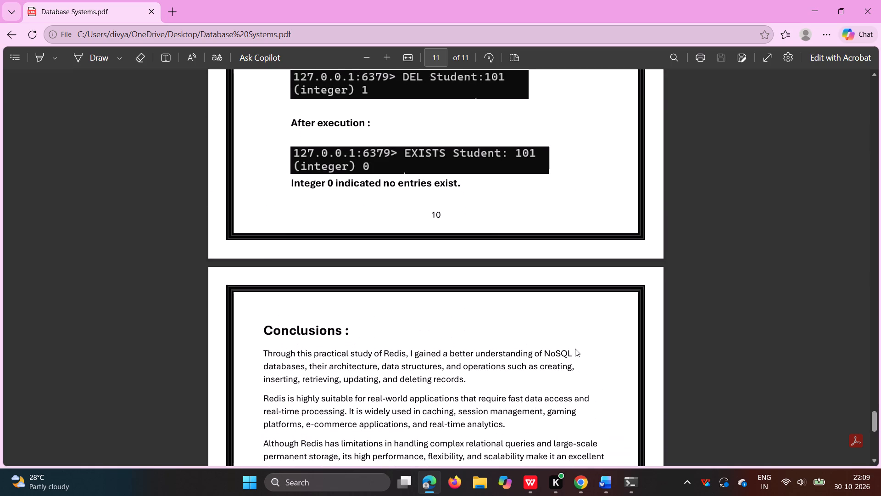
pyautogui.scroll(1, 575, 349)
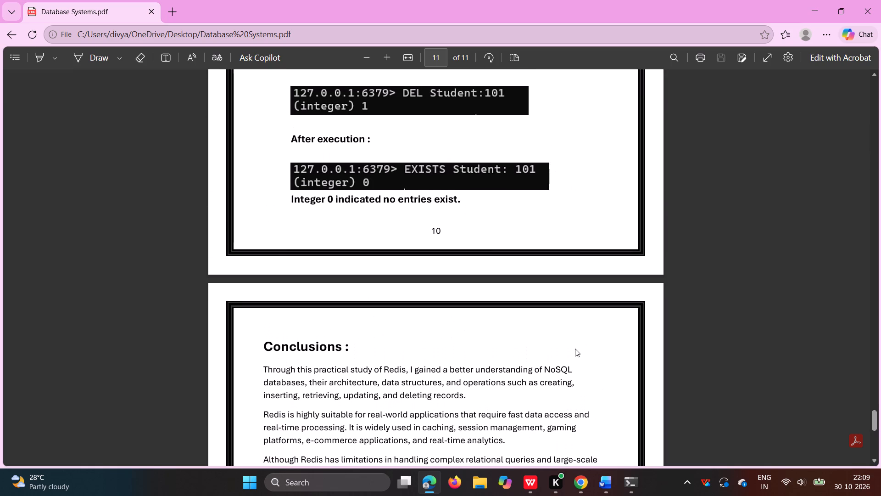
pyautogui.scroll(-3, 603, 371)
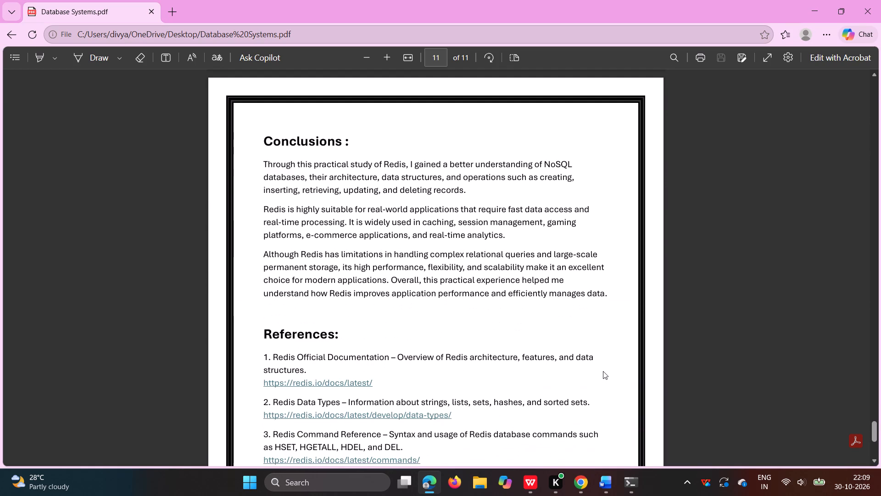
pyautogui.scroll(-8, 603, 371)
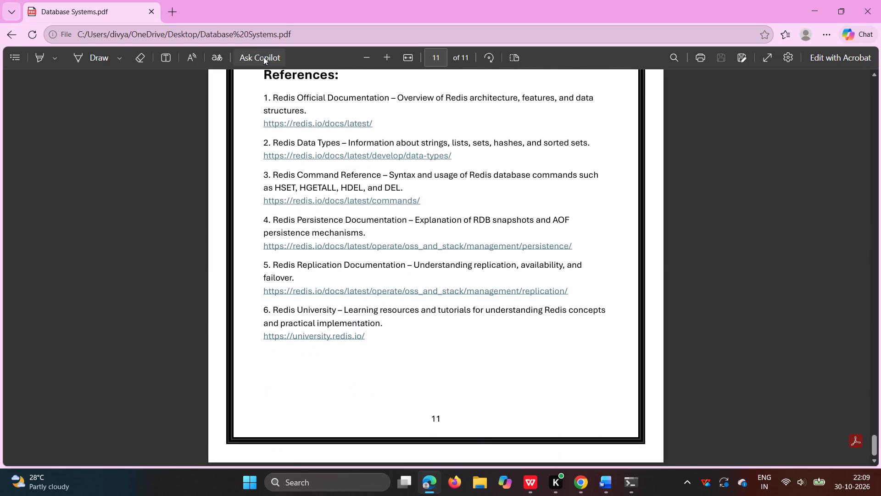
# Recheck the PDF backwards from the references through the practical operations and use cases to the drawbacks of Redis.
pyautogui.scroll(4, 448, 242)
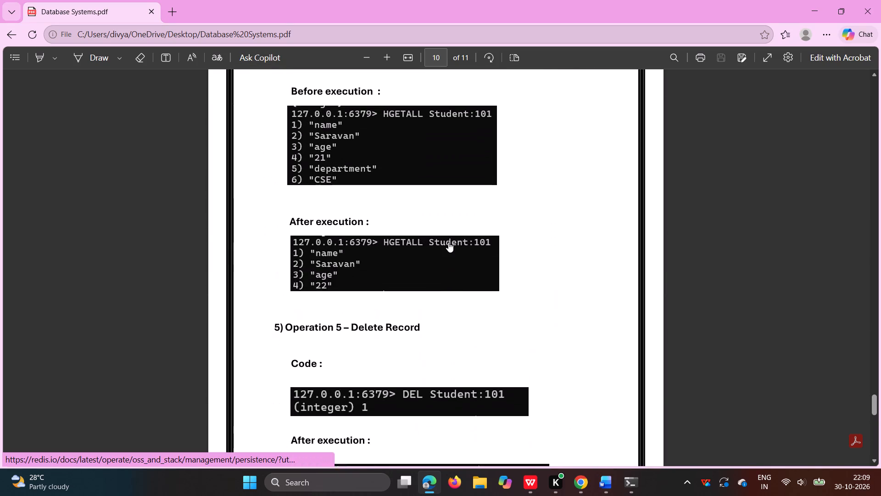
pyautogui.scroll(6, 448, 242)
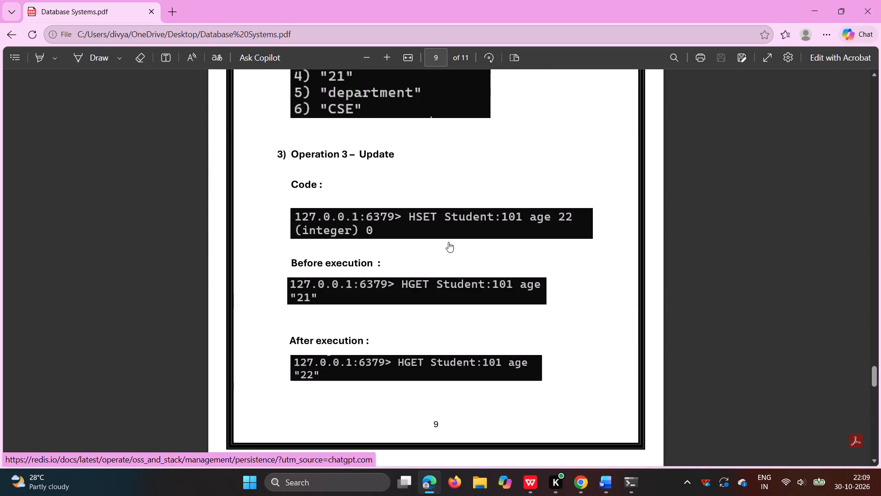
pyautogui.scroll(6, 448, 242)
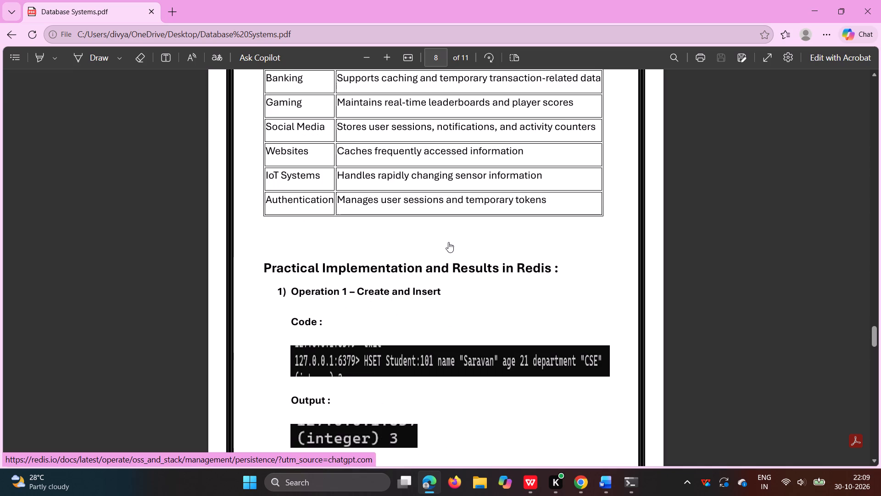
pyautogui.scroll(3, 448, 242)
pyautogui.scroll(-3, 448, 242)
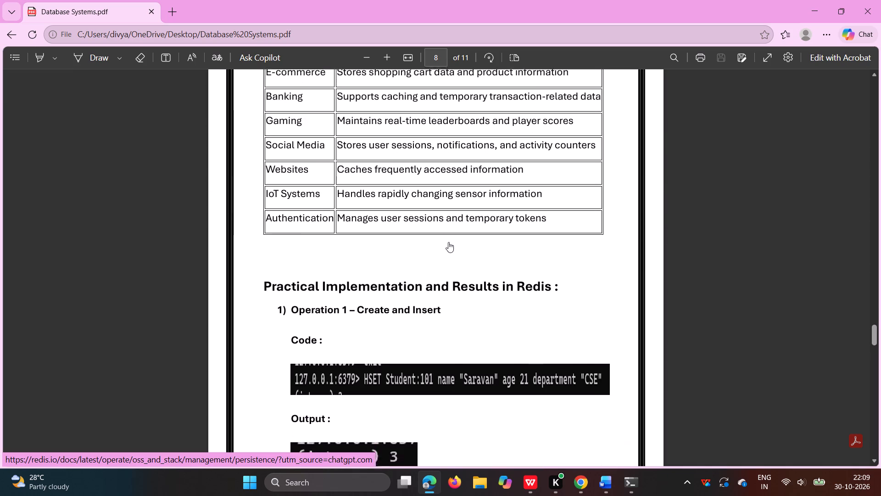
pyautogui.scroll(6, 448, 242)
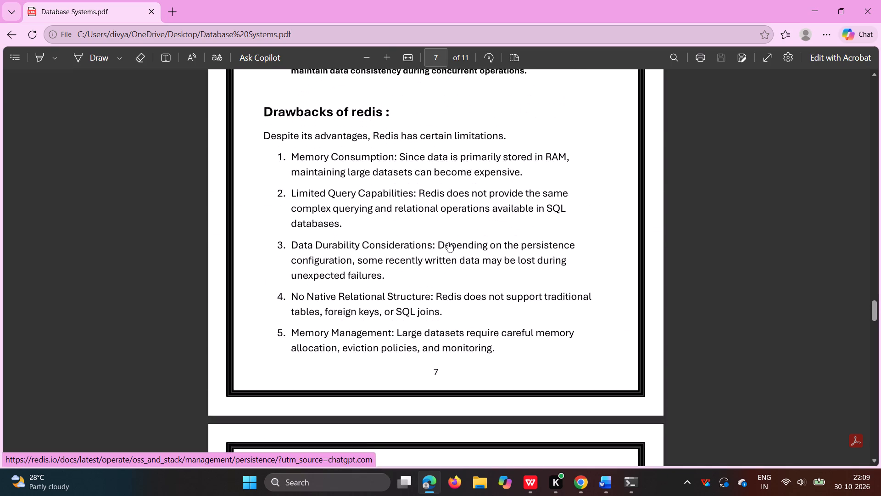
# Recheck the PDF's advantages section, then switch to the report in Word and leave header and footer editing.
pyautogui.scroll(5, 448, 242)
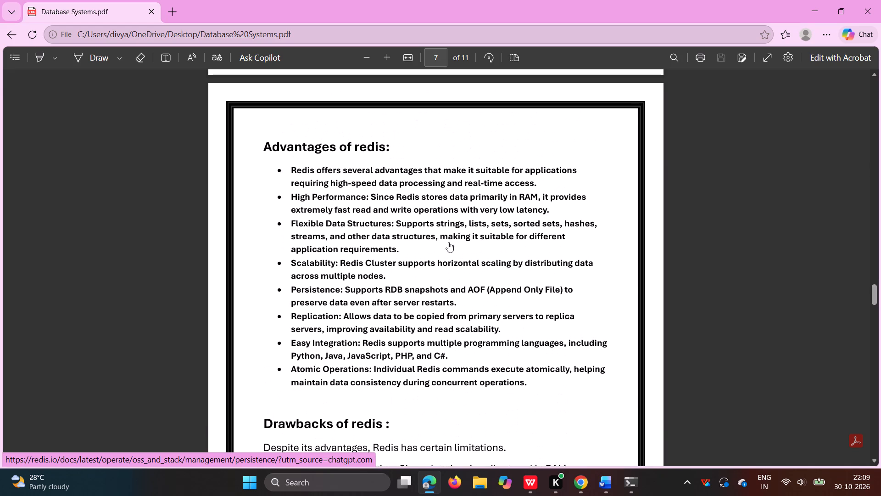
pyautogui.click(600, 478)
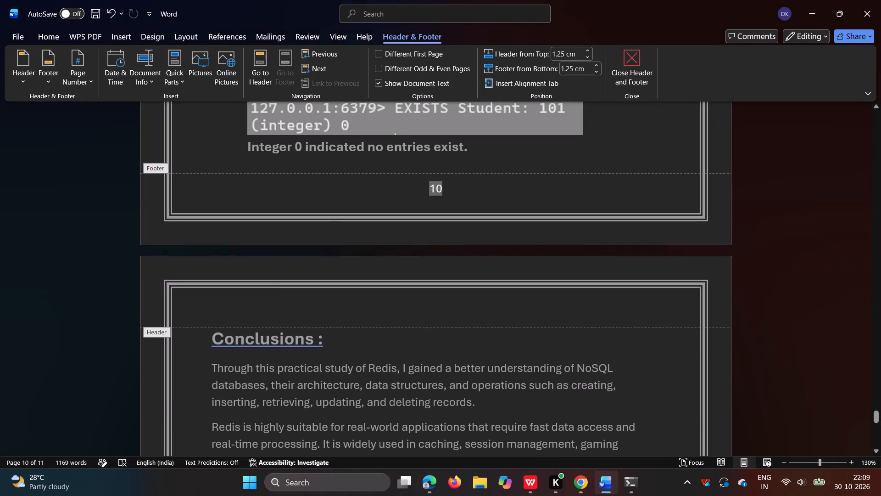
pyautogui.scroll(4, 386, 205)
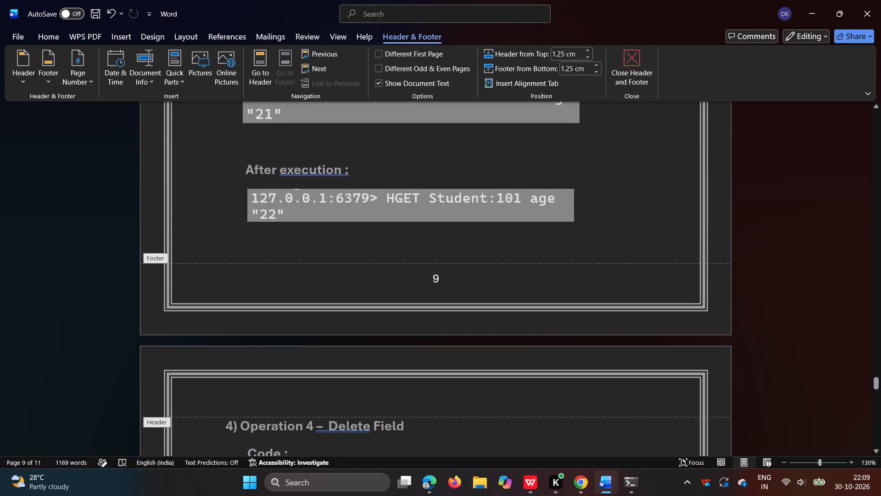
pyautogui.click(793, 280)
pyautogui.scroll(-3, 767, 289)
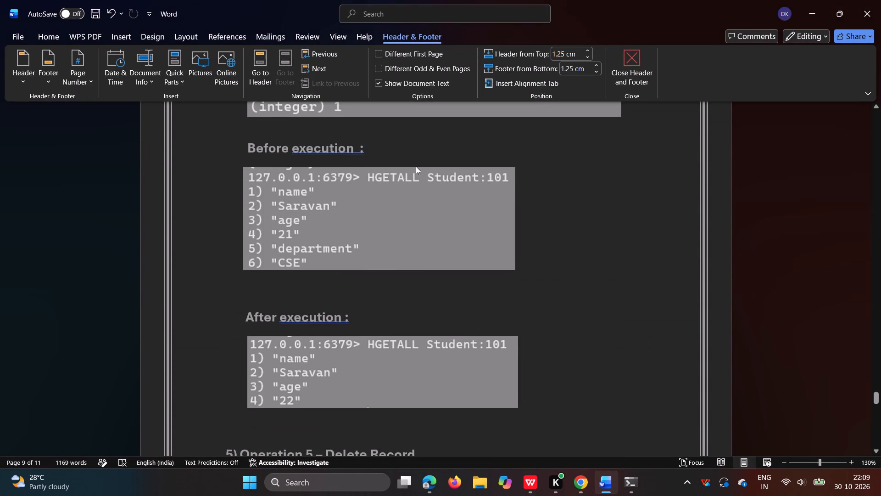
pyautogui.click(622, 68)
# Remove the bold formatting from the bulleted list under the "Advantages of redis:" heading on page 7.
pyautogui.scroll(1, 714, 182)
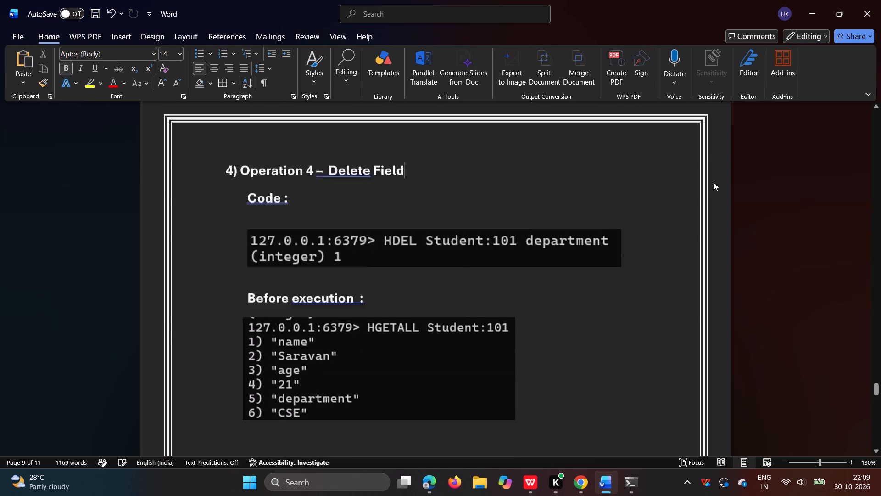
pyautogui.scroll(3, 714, 182)
pyautogui.scroll(2, 659, 274)
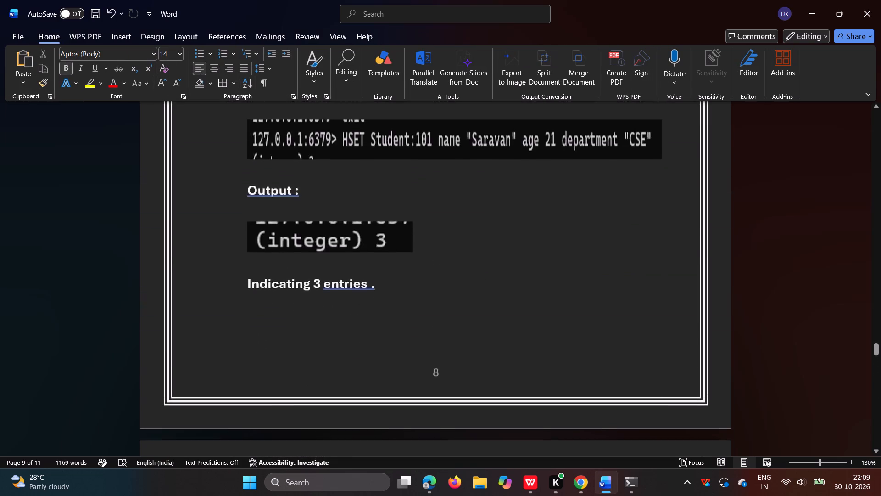
pyautogui.scroll(1, 659, 274)
pyautogui.scroll(-2, 591, 355)
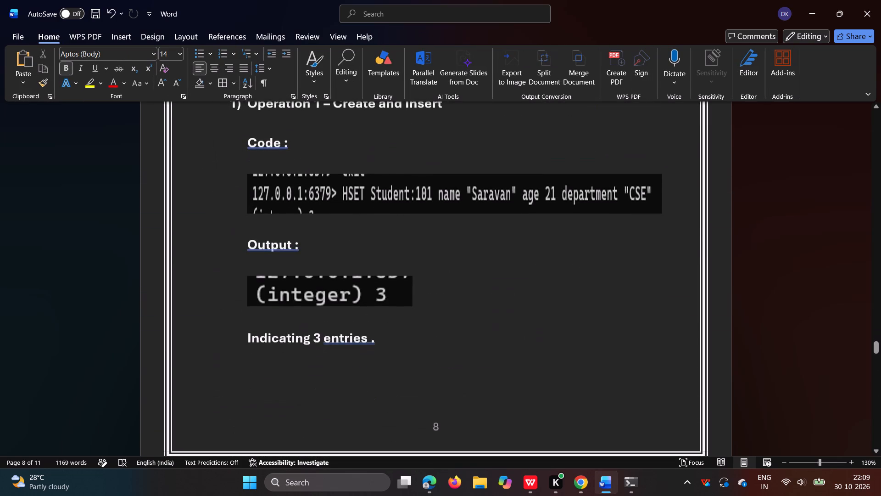
pyautogui.scroll(5, 487, 298)
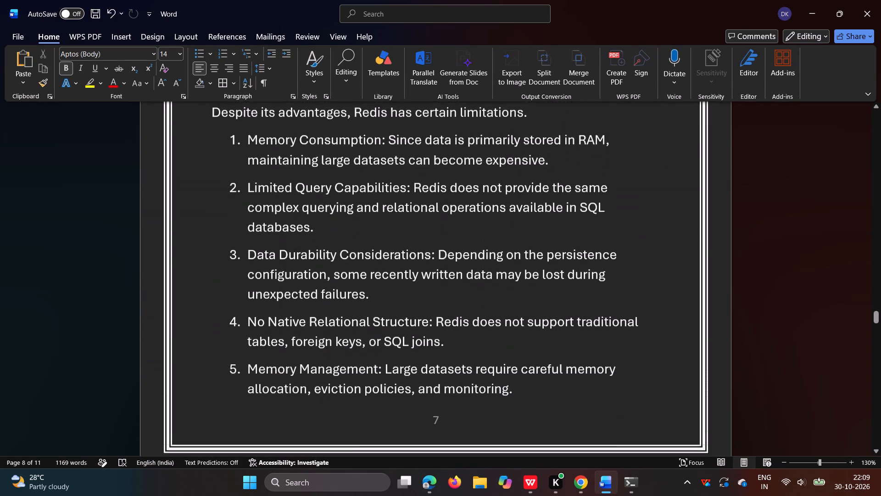
pyautogui.scroll(1, 487, 298)
pyautogui.moveTo(565, 334); pyautogui.dragTo(277, 301)
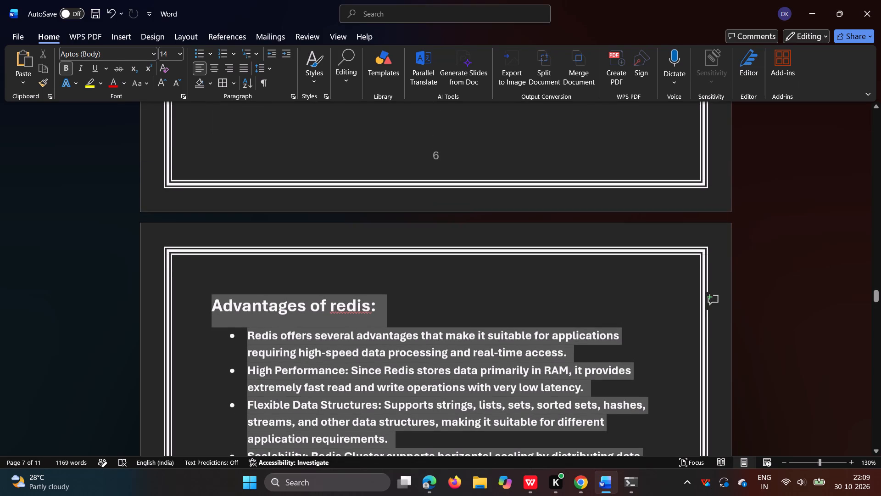
pyautogui.moveTo(277, 301); pyautogui.dragTo(248, 339)
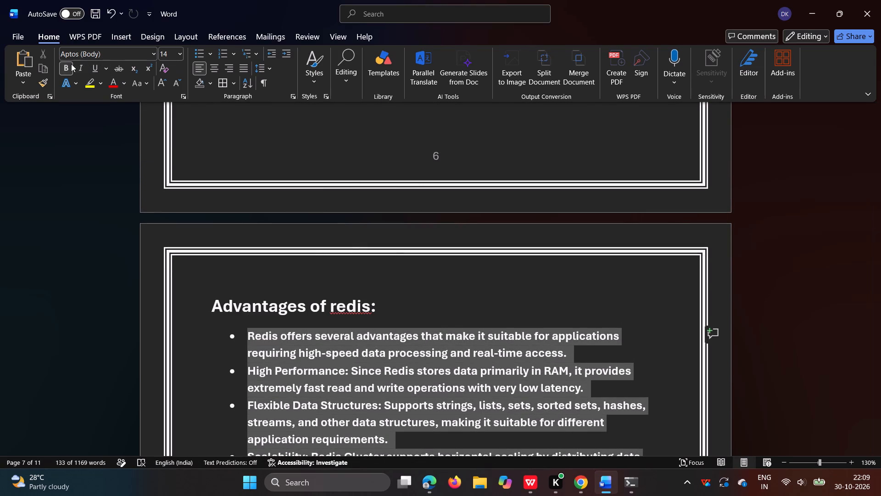
pyautogui.click(67, 63)
# Underline the "Introduction to Redis Database :" heading on page 2.
pyautogui.scroll(13, 383, 232)
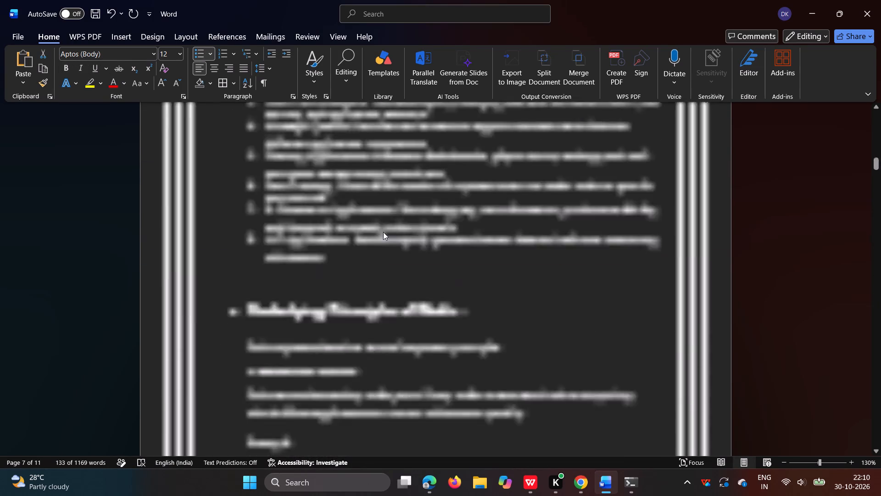
pyautogui.scroll(2, 383, 232)
pyautogui.scroll(-3, 470, 324)
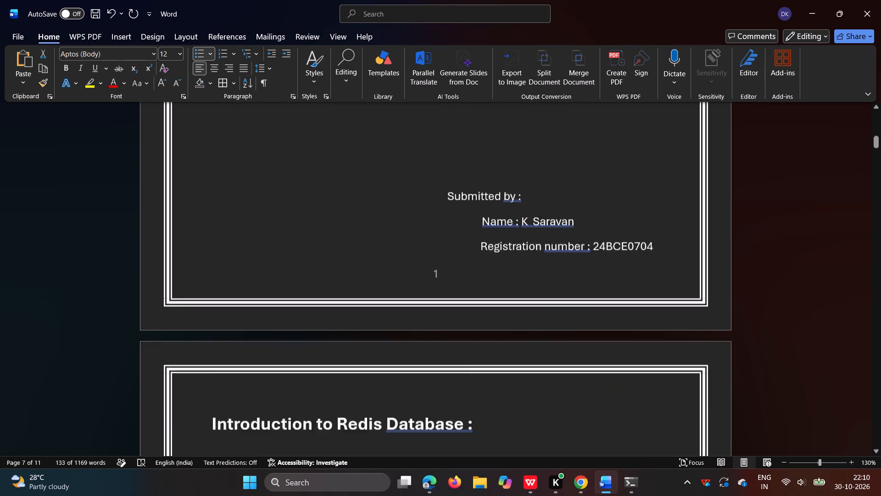
pyautogui.scroll(-2, 470, 324)
pyautogui.moveTo(207, 209); pyautogui.dragTo(472, 207)
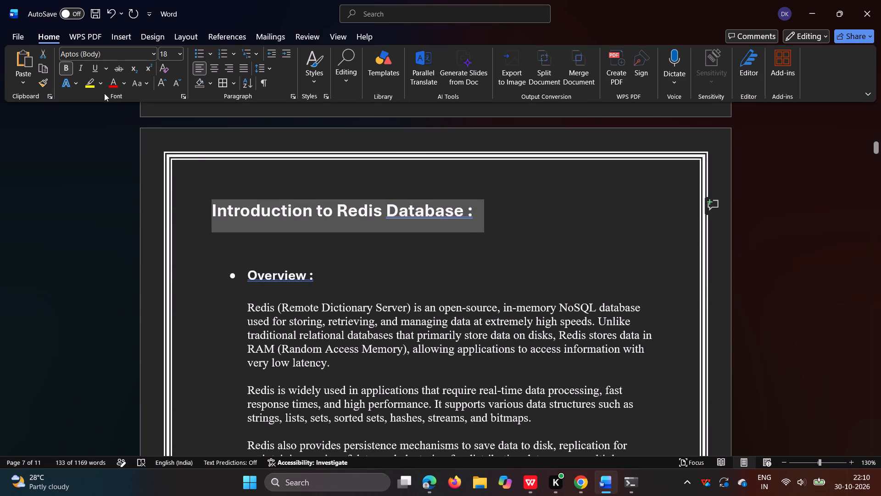
pyautogui.click(93, 68)
# Underline the "Installation Procedure :" heading on page 5 of the report.
pyautogui.scroll(-2, 359, 217)
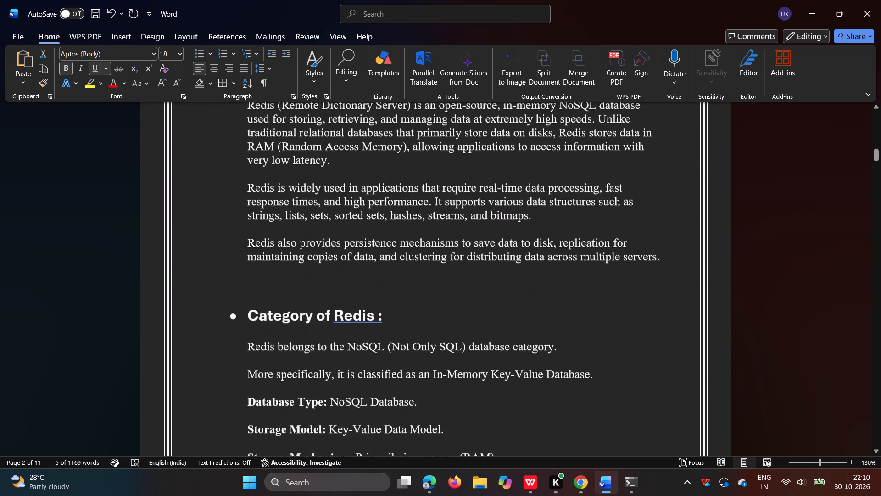
pyautogui.scroll(-3, 359, 217)
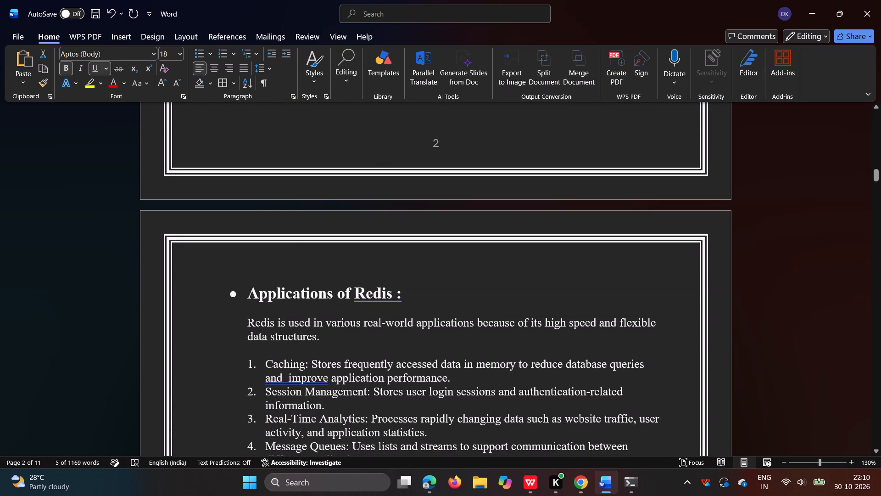
pyautogui.scroll(-4, 422, 304)
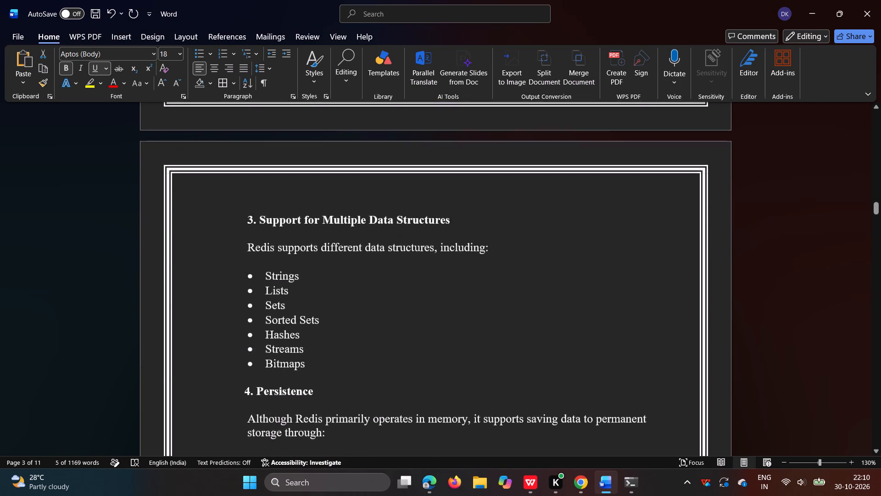
pyautogui.scroll(-4, 422, 304)
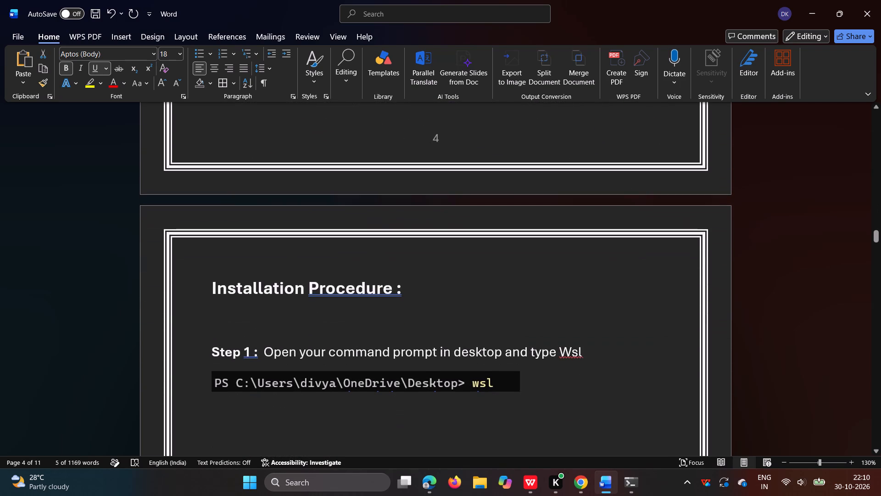
pyautogui.moveTo(412, 292); pyautogui.dragTo(240, 291)
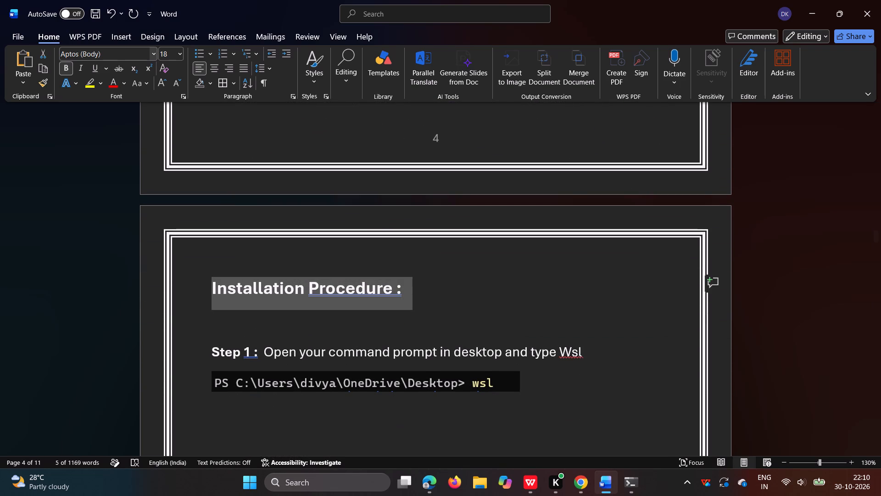
pyautogui.click(95, 73)
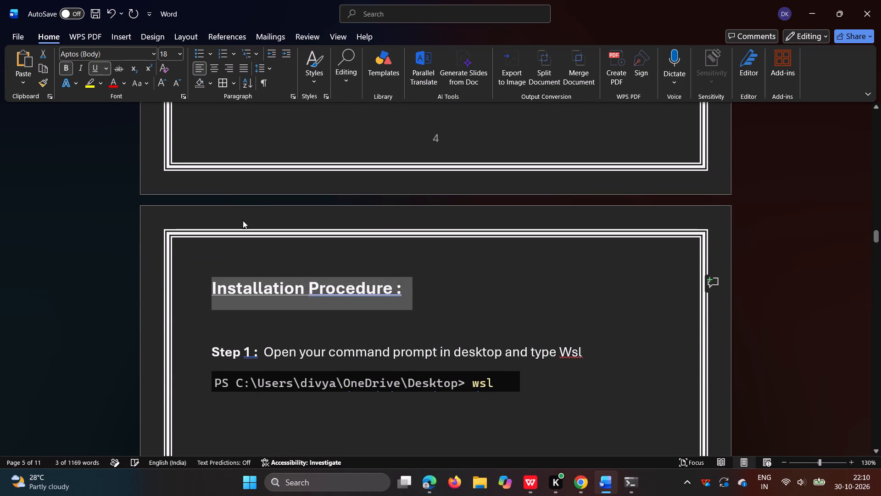
# Underline the "Advantages of redis:" heading at the top of page 7.
pyautogui.scroll(-8, 313, 254)
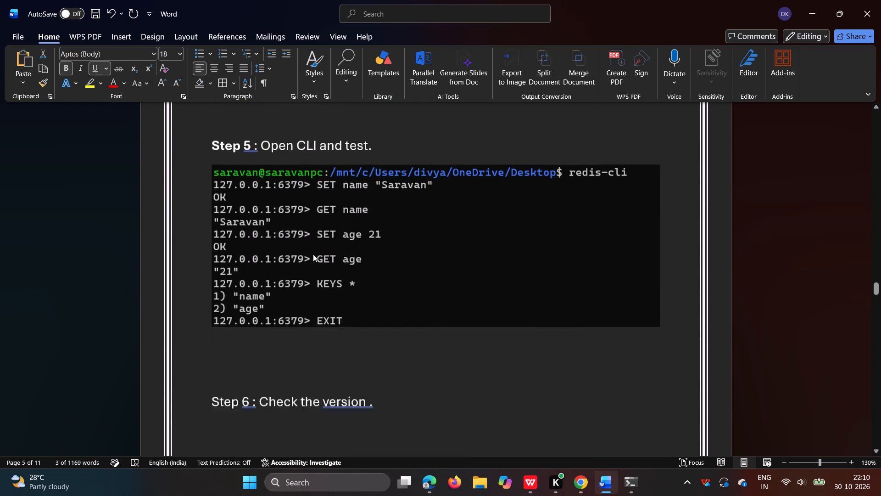
pyautogui.scroll(-2, 313, 254)
pyautogui.moveTo(389, 320); pyautogui.dragTo(231, 308)
pyautogui.click(93, 63)
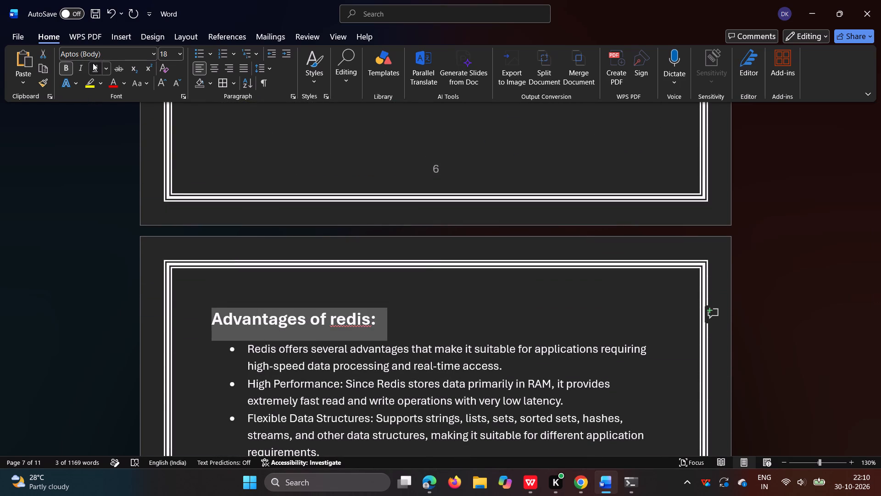
# Underline the "Drawbacks of redis :" heading on page 7.
pyautogui.scroll(-2, 245, 157)
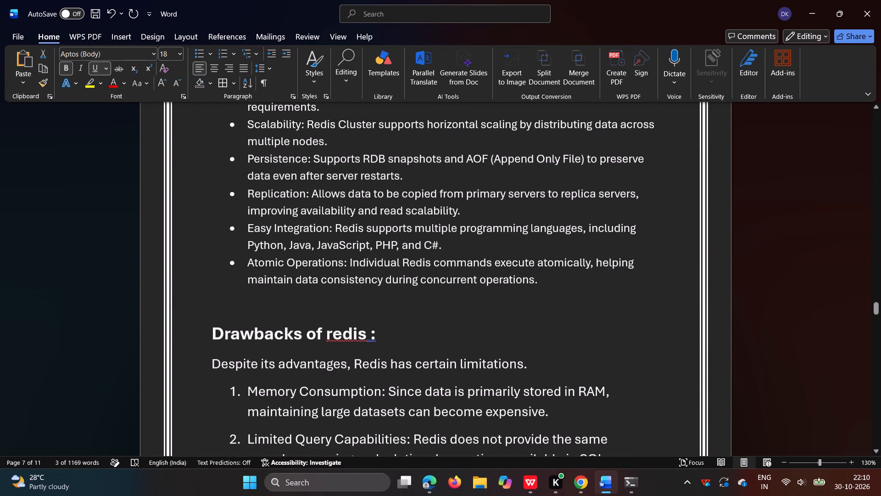
pyautogui.moveTo(402, 335); pyautogui.dragTo(205, 324)
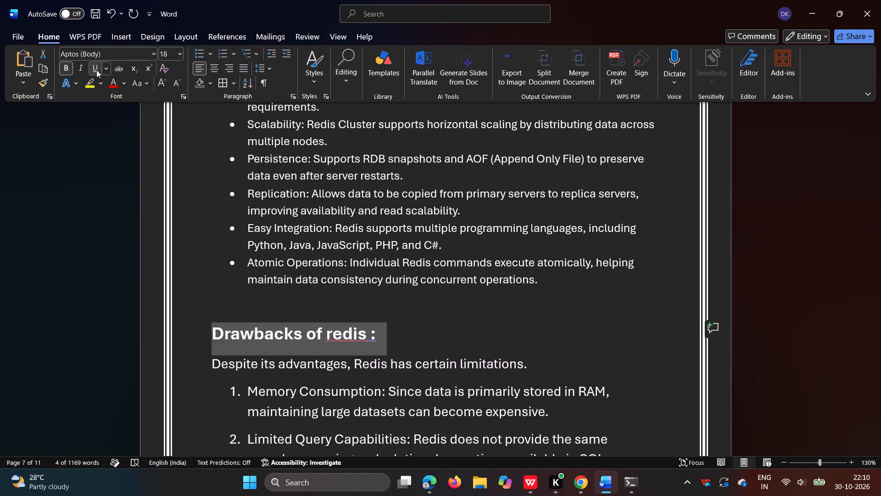
pyautogui.click(96, 70)
# Convert the numbered list of Redis drawbacks, from Memory Consumption to Memory Management, into a bulleted list.
pyautogui.scroll(-2, 326, 296)
pyautogui.scroll(1, 326, 296)
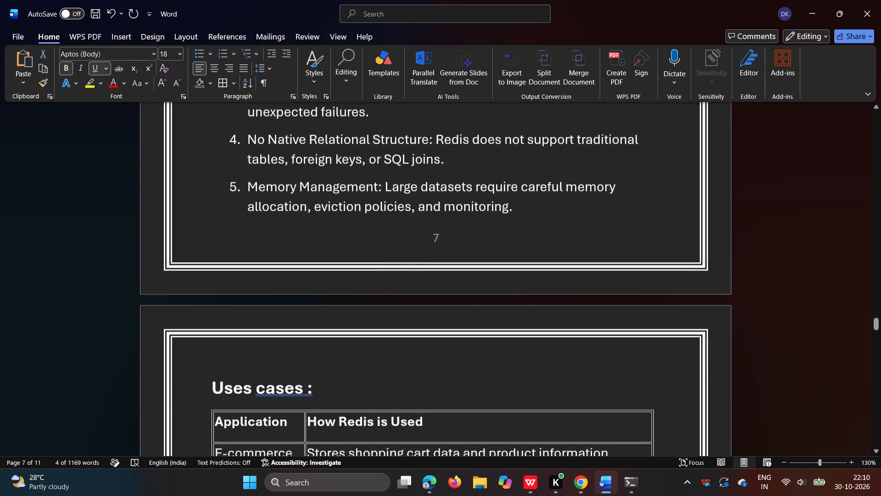
pyautogui.scroll(2, 326, 296)
pyautogui.scroll(-1, 439, 387)
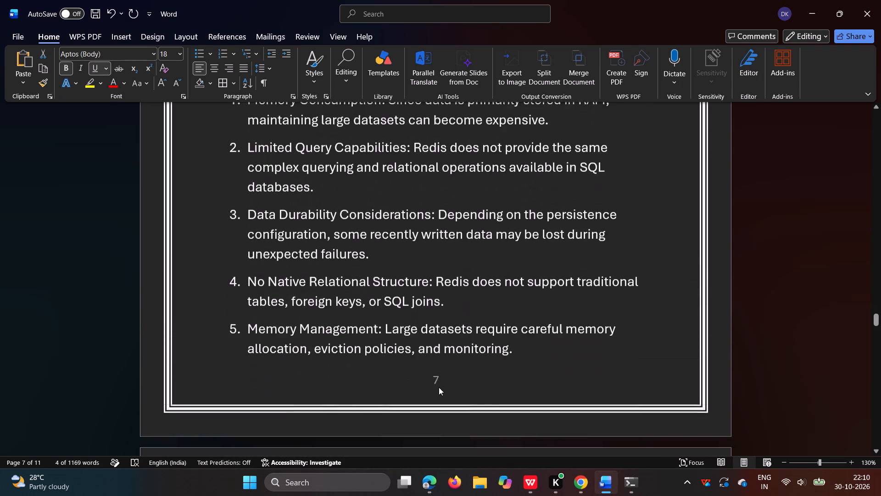
pyautogui.moveTo(517, 322); pyautogui.dragTo(271, 159)
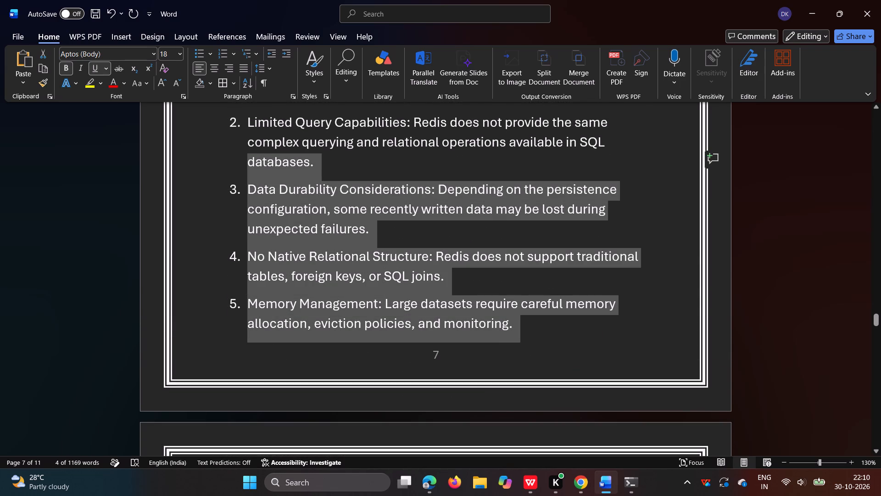
pyautogui.moveTo(271, 159); pyautogui.dragTo(286, 218)
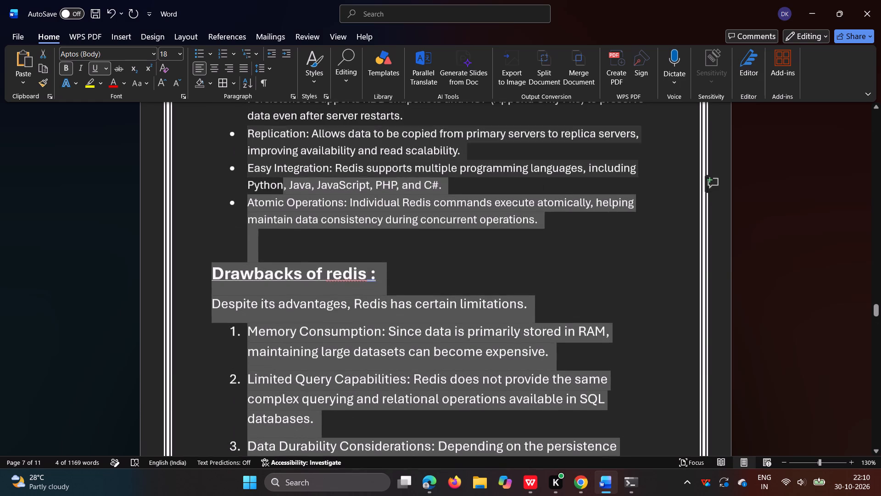
pyautogui.moveTo(286, 218); pyautogui.dragTo(248, 331)
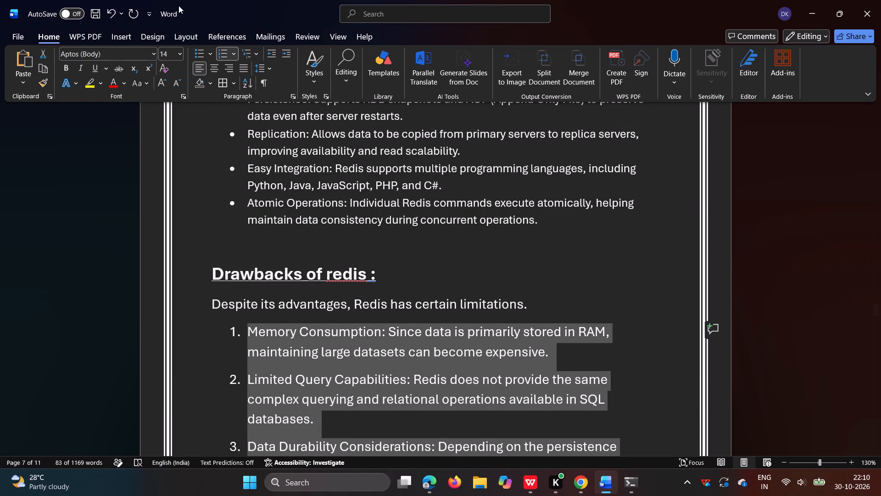
pyautogui.click(199, 54)
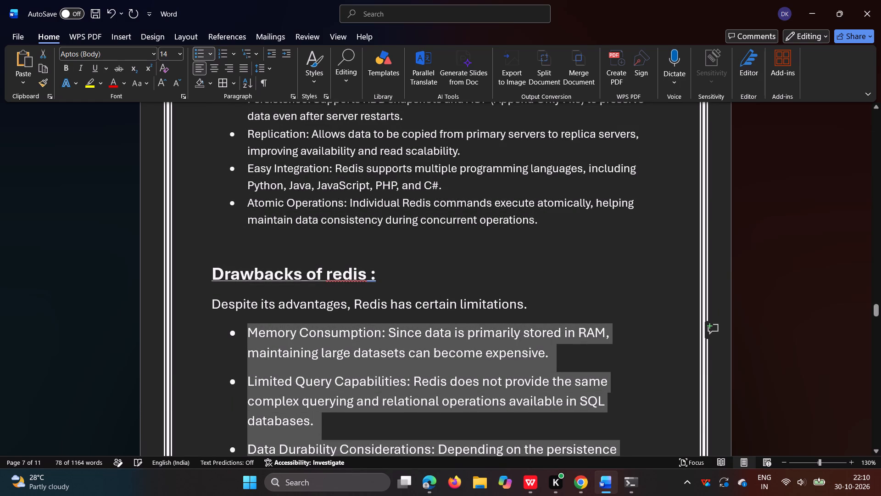
pyautogui.click(818, 229)
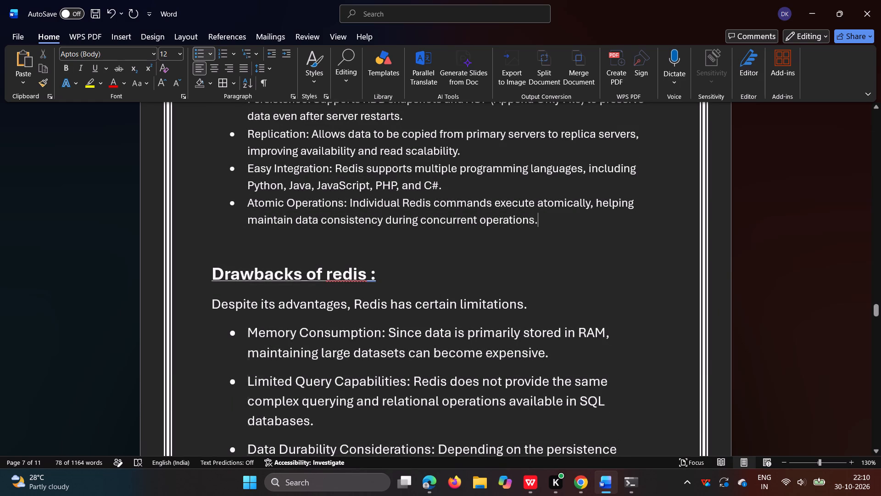
# Underline the "Uses cases :" heading above the applications table on page 8.
pyautogui.scroll(-2, 741, 262)
pyautogui.scroll(-2, 679, 322)
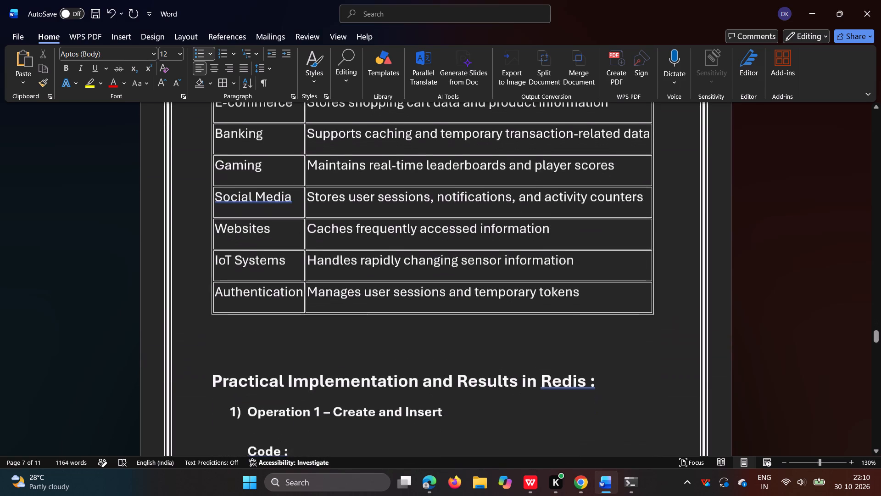
pyautogui.scroll(2, 585, 278)
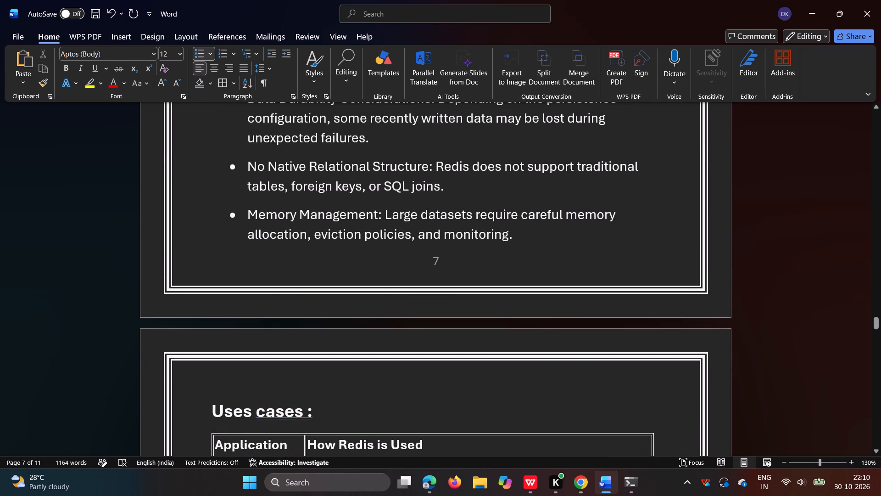
pyautogui.click(348, 411)
pyautogui.moveTo(208, 410); pyautogui.dragTo(312, 406)
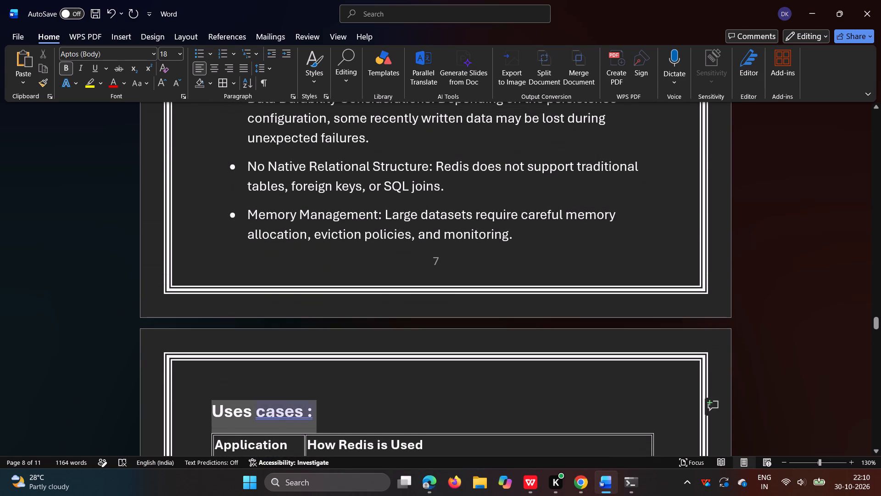
pyautogui.moveTo(312, 406); pyautogui.dragTo(325, 408)
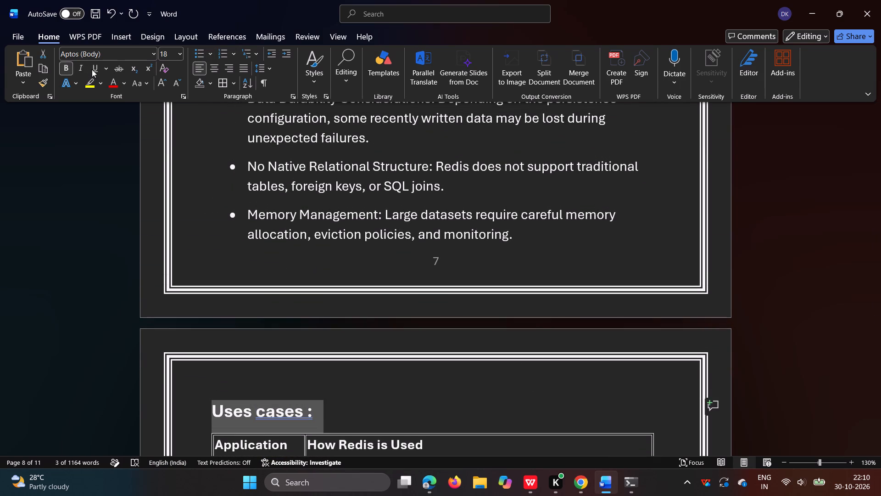
pyautogui.click(96, 71)
pyautogui.scroll(3, 273, 195)
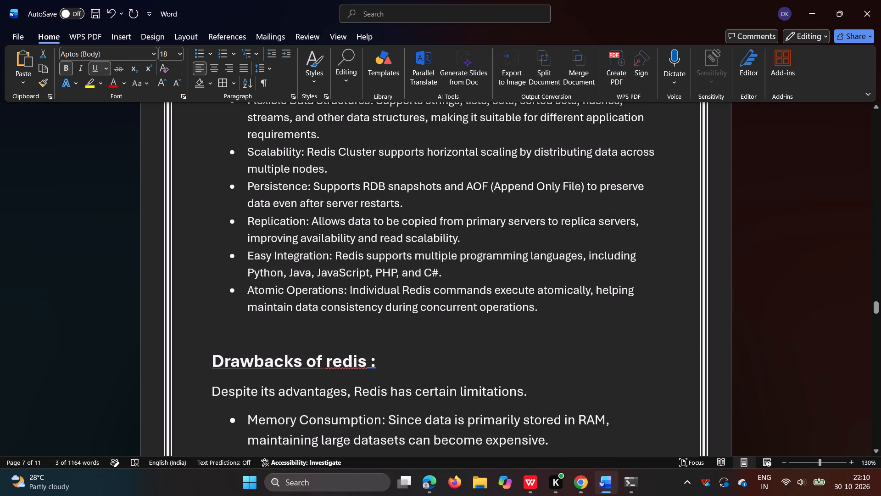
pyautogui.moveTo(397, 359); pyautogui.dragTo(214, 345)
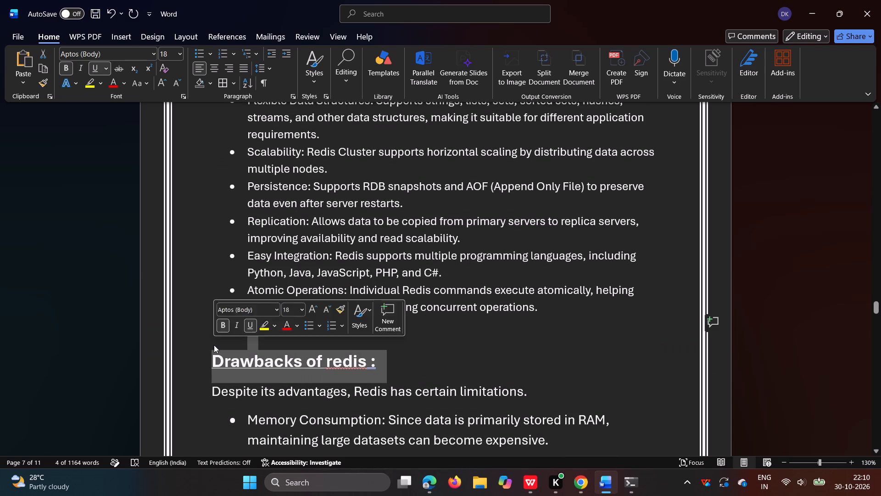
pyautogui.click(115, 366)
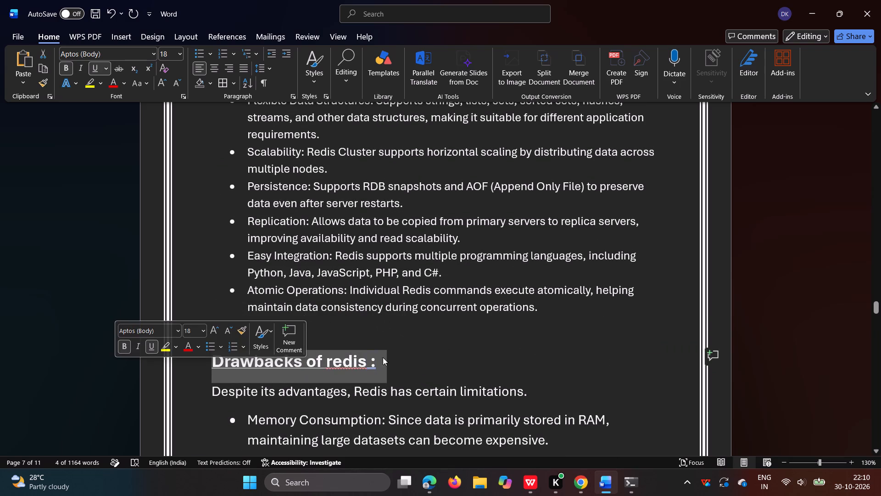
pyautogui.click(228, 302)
# Underline the "Practical Implementation and Results in Redis :" heading below the applications table on page 8.
pyautogui.scroll(-5, 335, 352)
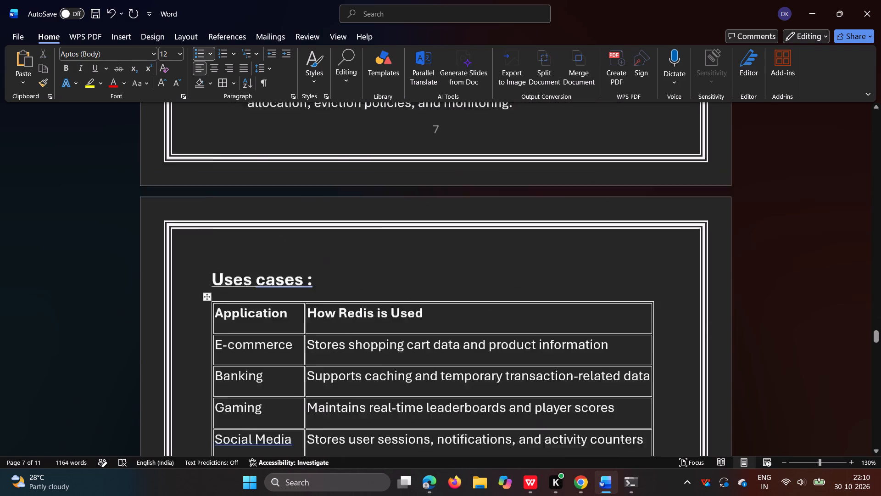
pyautogui.scroll(1, 335, 352)
pyautogui.scroll(-1, 335, 352)
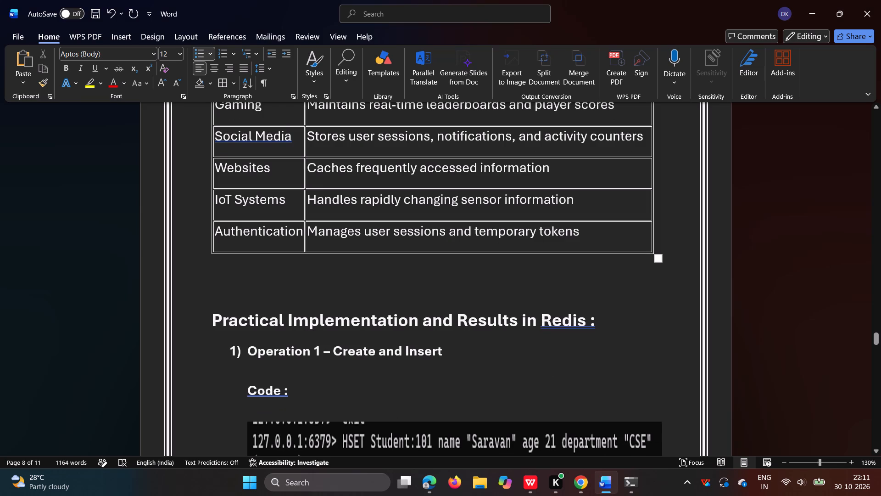
pyautogui.moveTo(212, 311); pyautogui.dragTo(587, 314)
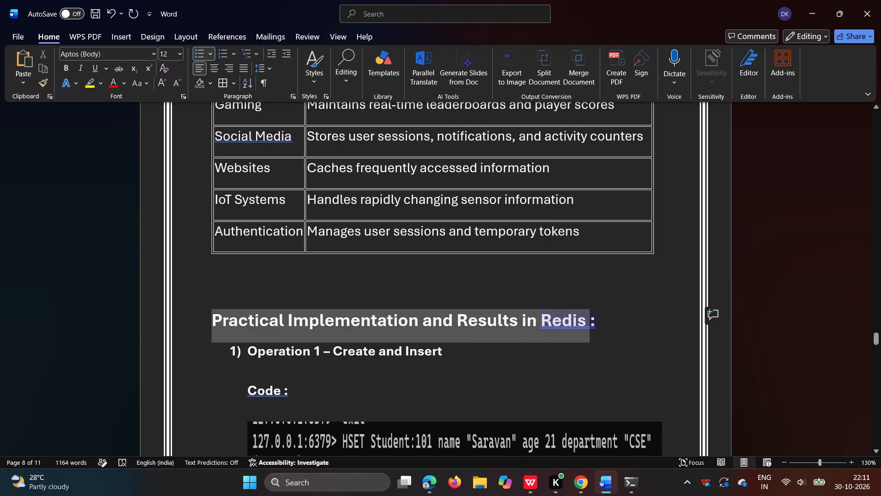
pyautogui.moveTo(587, 314); pyautogui.dragTo(599, 314)
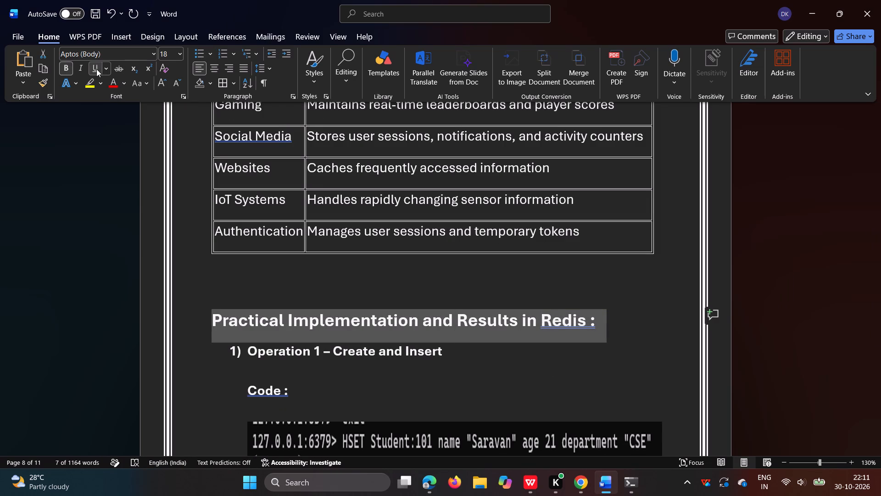
pyautogui.click(92, 68)
# Underline the "Conclusions :" heading at the top of page 11.
pyautogui.scroll(-2, 432, 206)
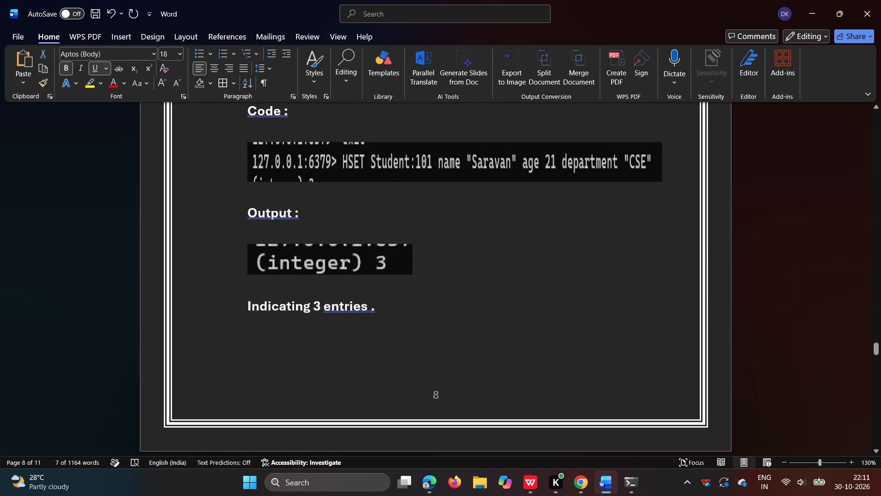
pyautogui.scroll(-2, 524, 282)
pyautogui.scroll(3, 524, 282)
pyautogui.scroll(-4, 524, 282)
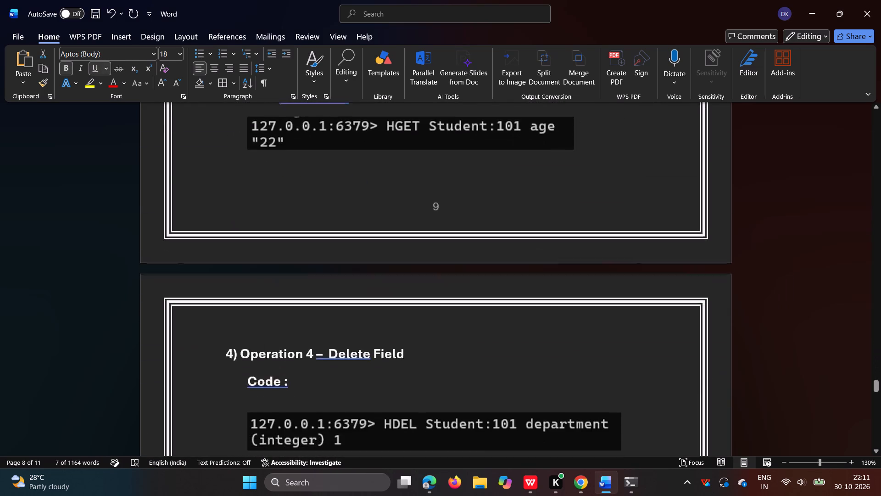
pyautogui.scroll(-6, 524, 282)
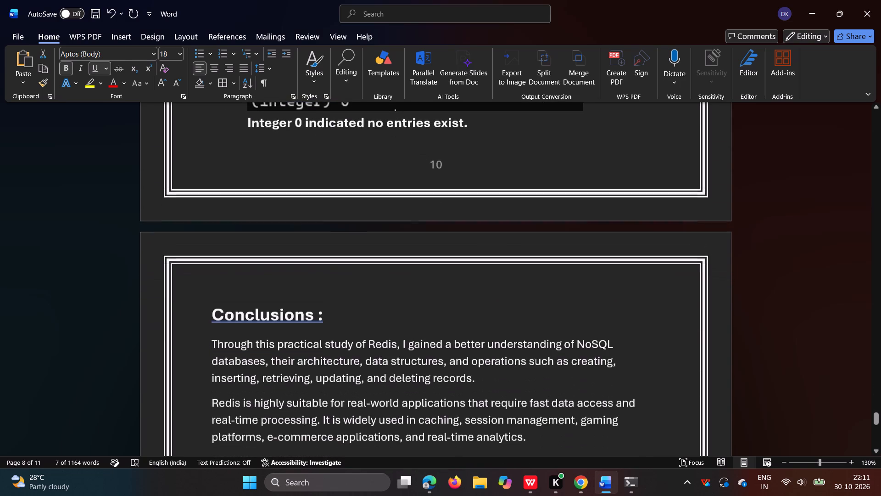
pyautogui.moveTo(336, 299); pyautogui.dragTo(201, 293)
pyautogui.click(93, 66)
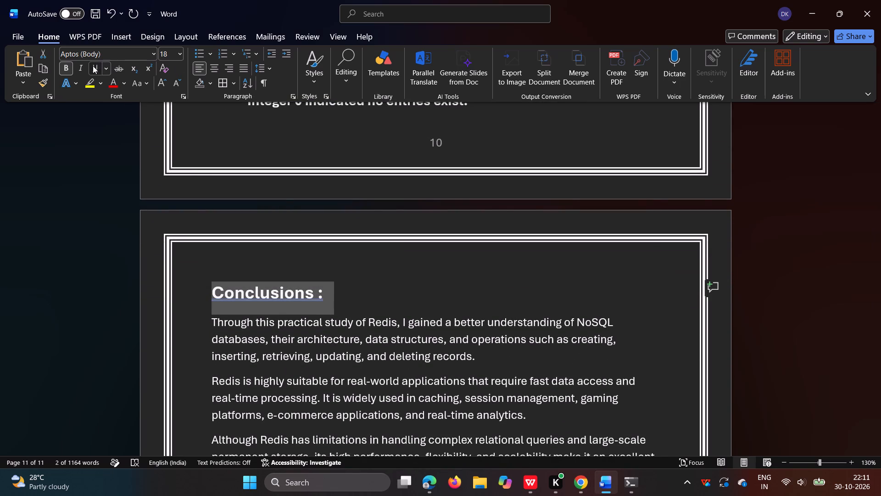
# Underline the "References:" heading above the list of Redis documentation links on page 11.
pyautogui.scroll(2, 312, 207)
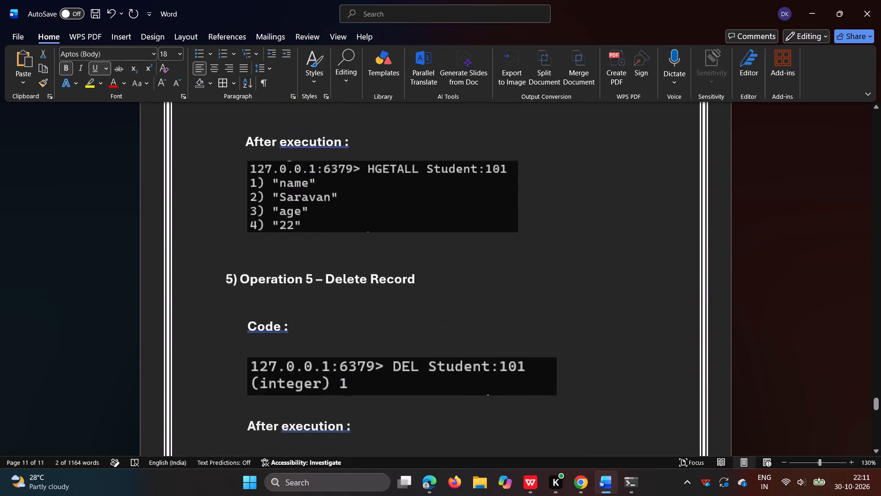
pyautogui.scroll(-3, 312, 207)
pyautogui.moveTo(333, 258); pyautogui.dragTo(330, 257)
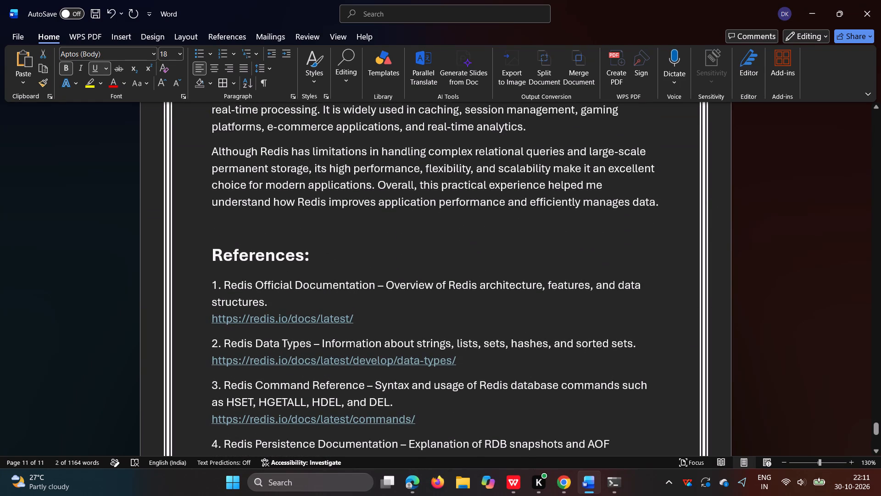
pyautogui.moveTo(330, 257); pyautogui.dragTo(198, 237)
pyautogui.click(94, 65)
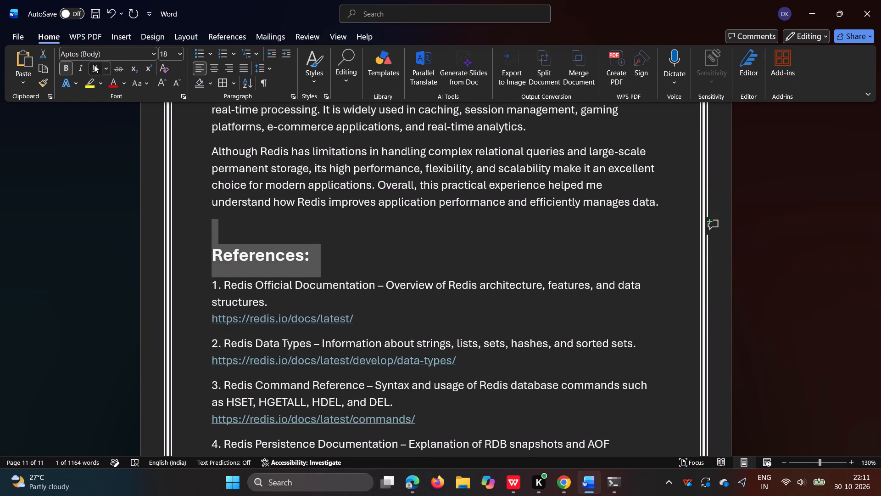
# Export the report in PDF format as Database Systems.pdf to the Desktop, replacing the existing file.
pyautogui.scroll(-5, 453, 258)
pyautogui.scroll(7, 452, 253)
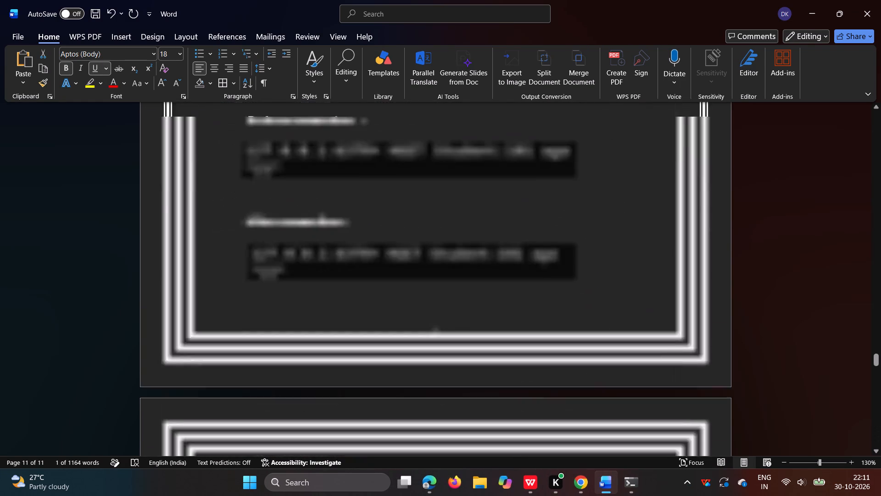
pyautogui.scroll(3, 452, 253)
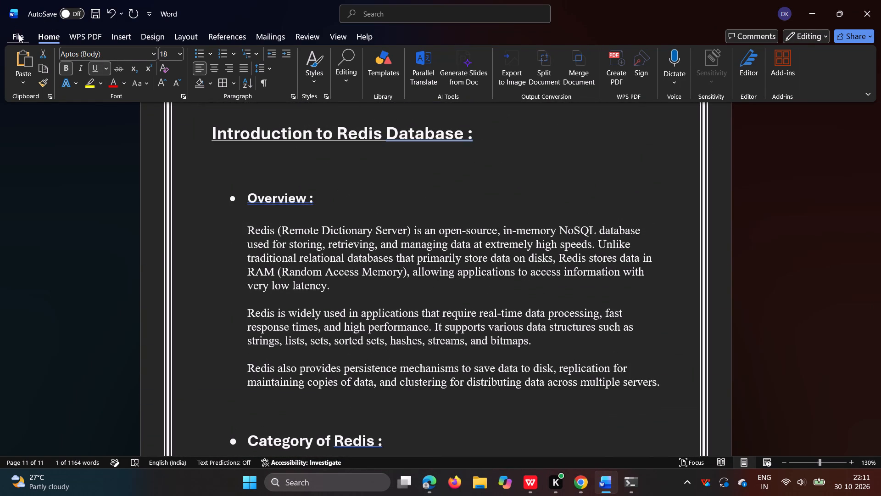
pyautogui.click(19, 34)
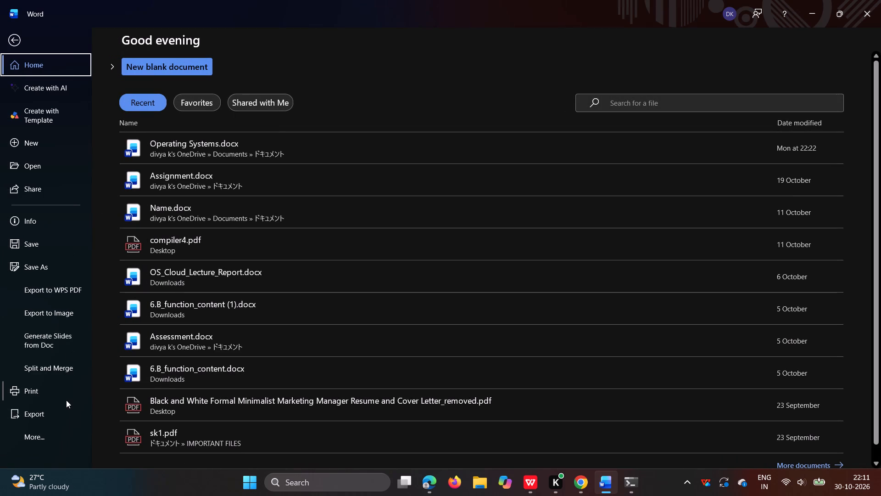
pyautogui.click(66, 404)
pyautogui.click(163, 104)
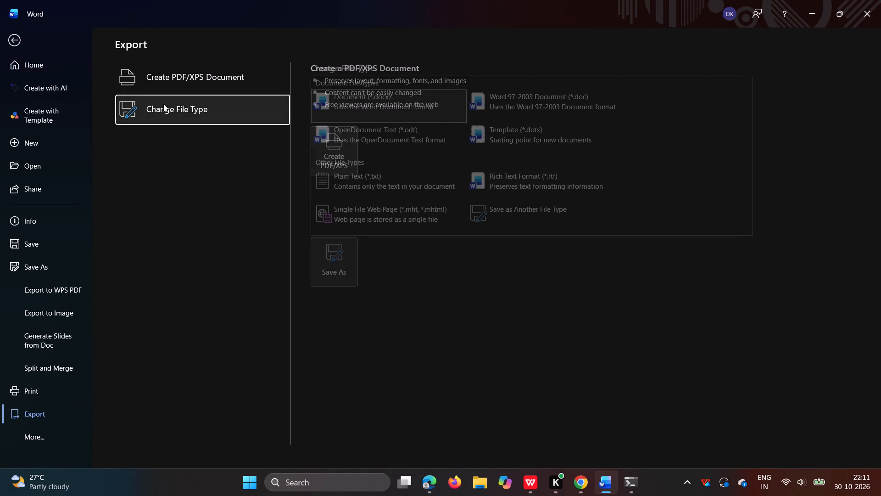
pyautogui.click(329, 266)
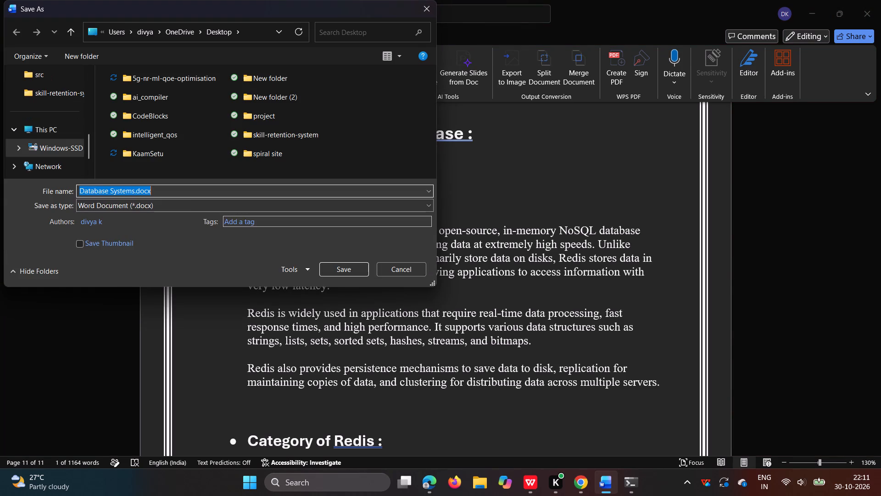
pyautogui.click(143, 205)
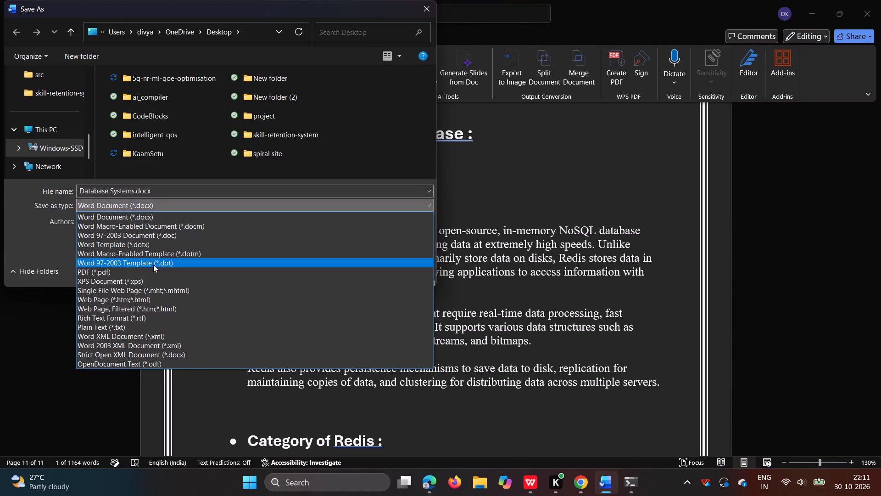
pyautogui.click(155, 271)
pyautogui.scroll(2, 40, 129)
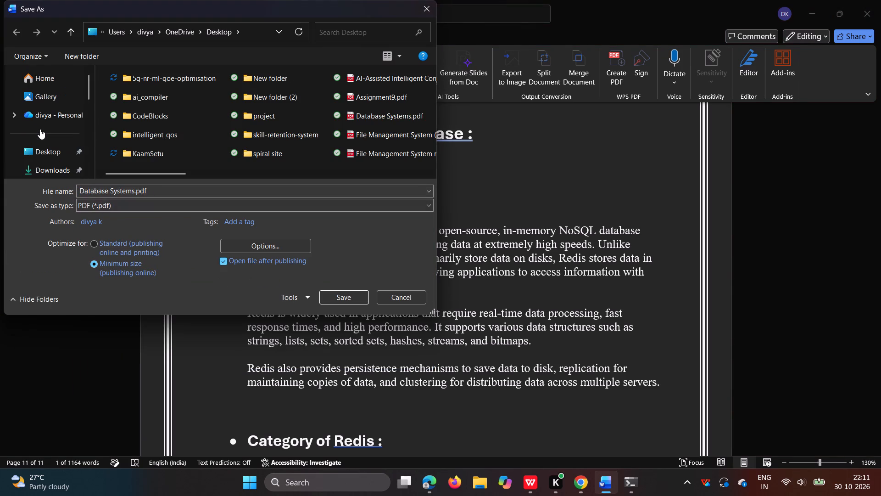
pyautogui.click(49, 156)
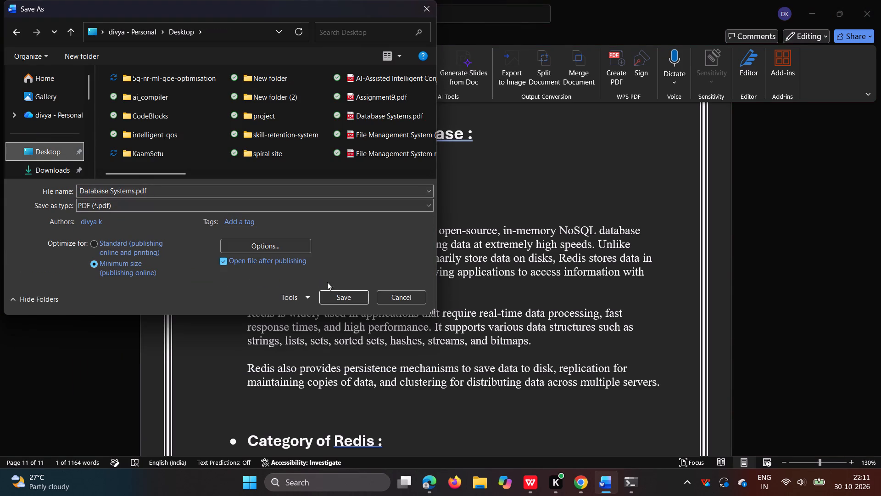
pyautogui.click(340, 293)
pyautogui.click(257, 199)
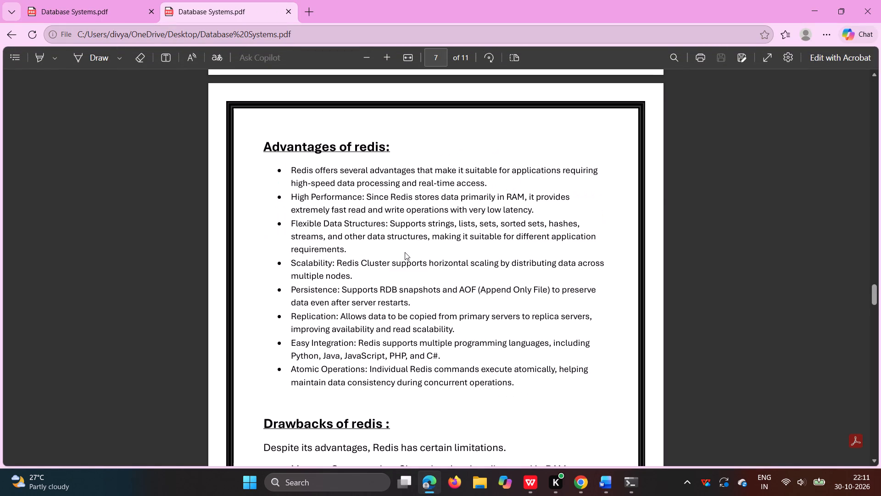
# Review the formatting of the newly exported PDF from the cover page through the installation procedure steps on pages 5 and 6.
pyautogui.scroll(20, 405, 252)
pyautogui.scroll(20, 405, 252)
pyautogui.scroll(11, 405, 252)
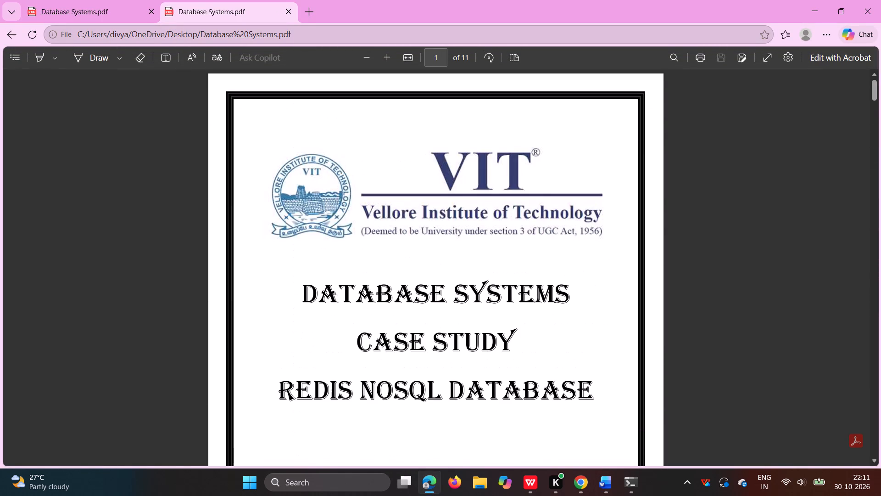
pyautogui.scroll(-10, 510, 282)
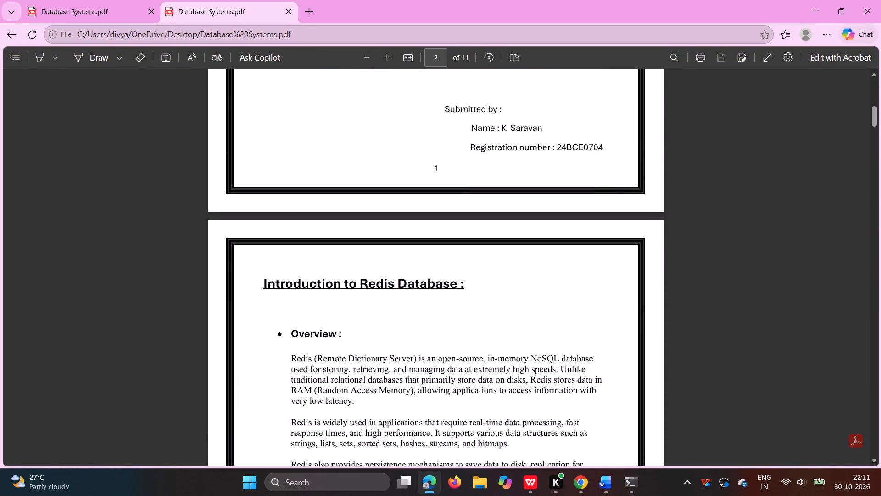
pyautogui.scroll(-10, 510, 282)
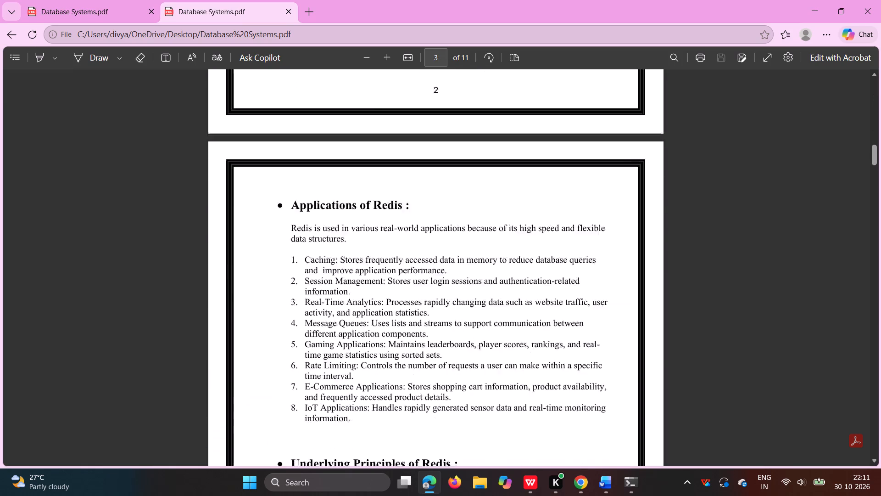
pyautogui.scroll(-10, 510, 282)
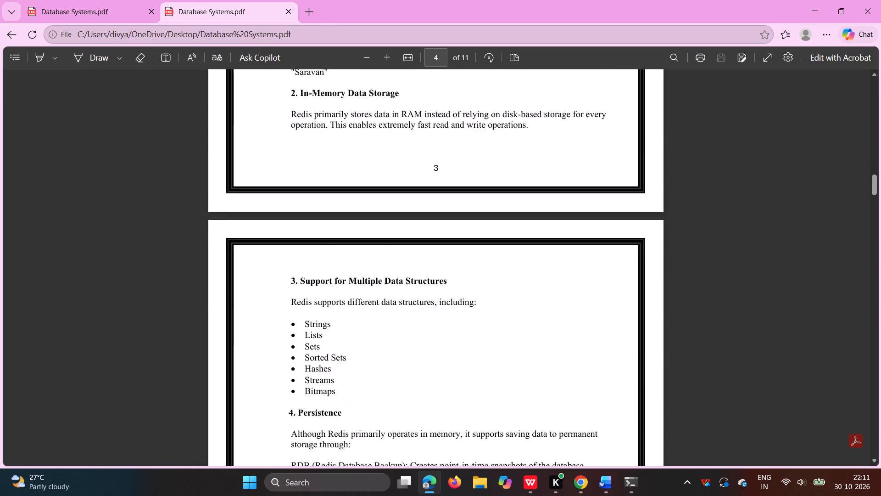
pyautogui.scroll(-14, 510, 282)
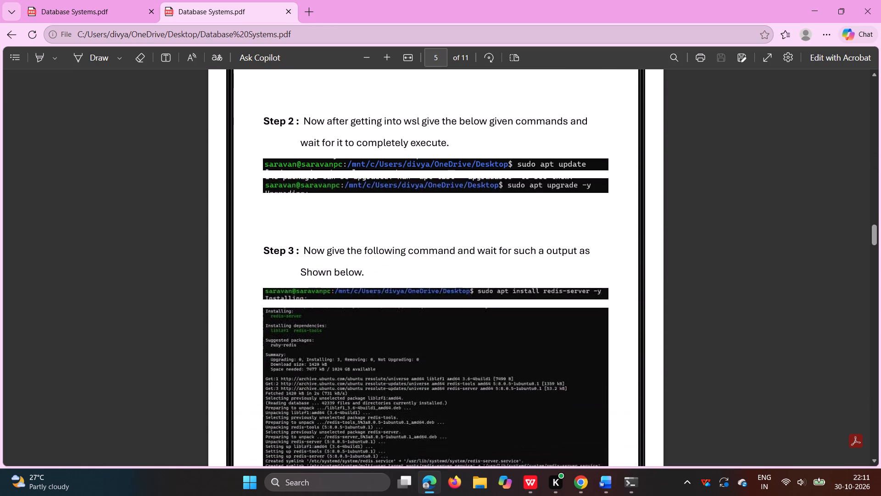
pyautogui.hscroll(1, 510, 282)
pyautogui.scroll(2, 510, 282)
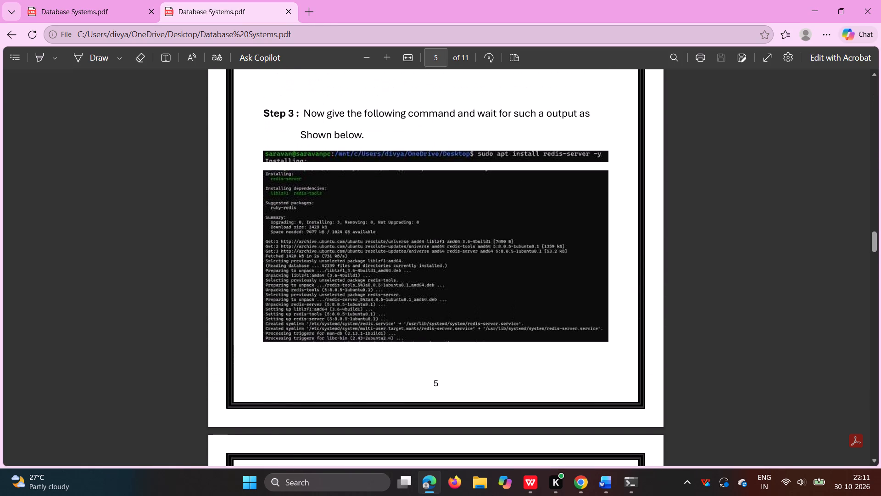
pyautogui.scroll(4, 510, 282)
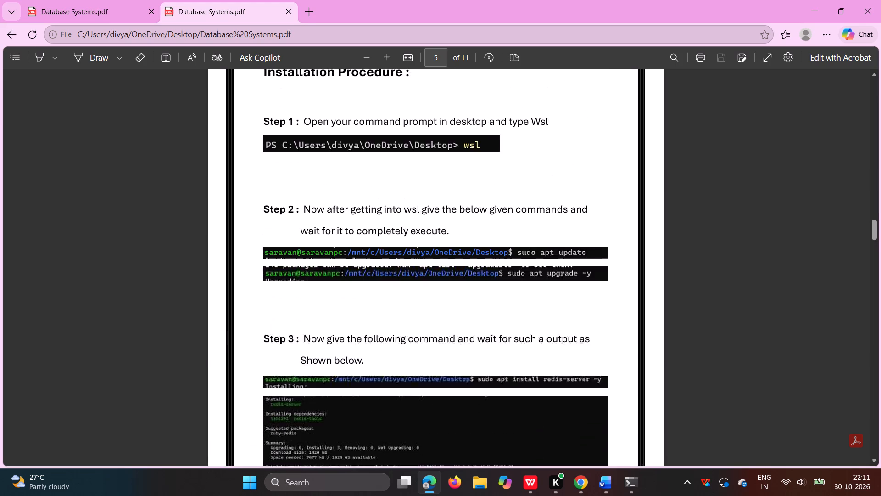
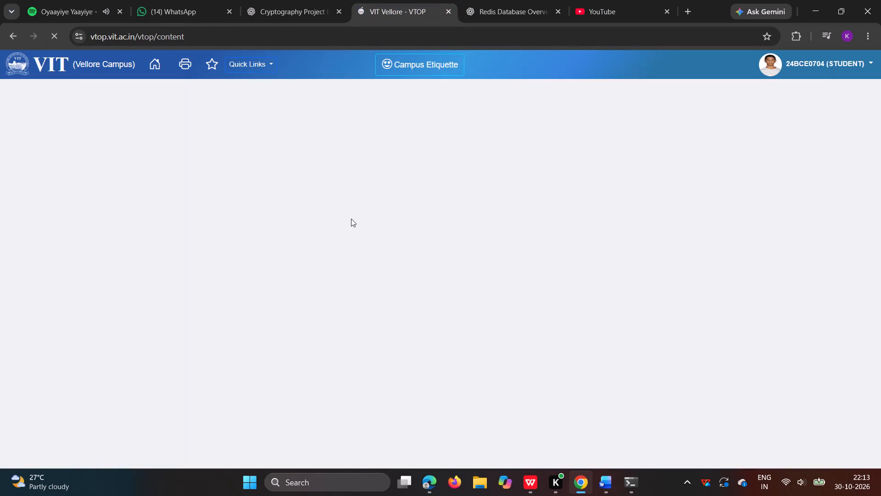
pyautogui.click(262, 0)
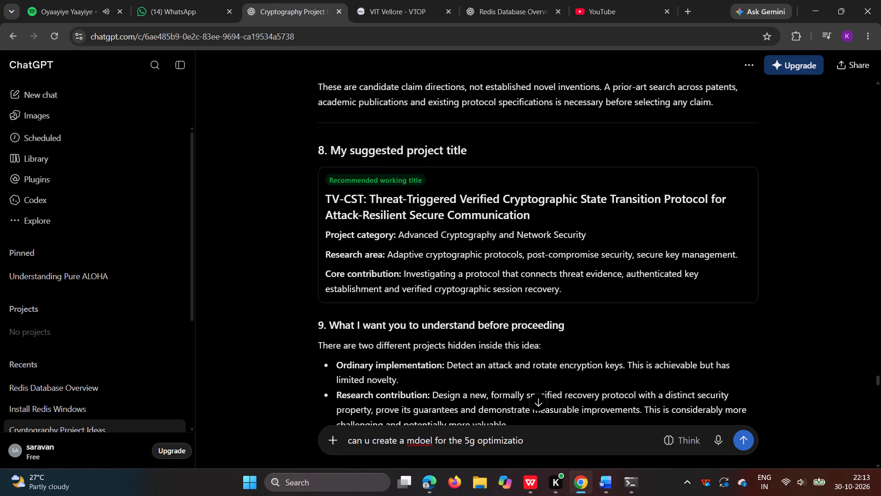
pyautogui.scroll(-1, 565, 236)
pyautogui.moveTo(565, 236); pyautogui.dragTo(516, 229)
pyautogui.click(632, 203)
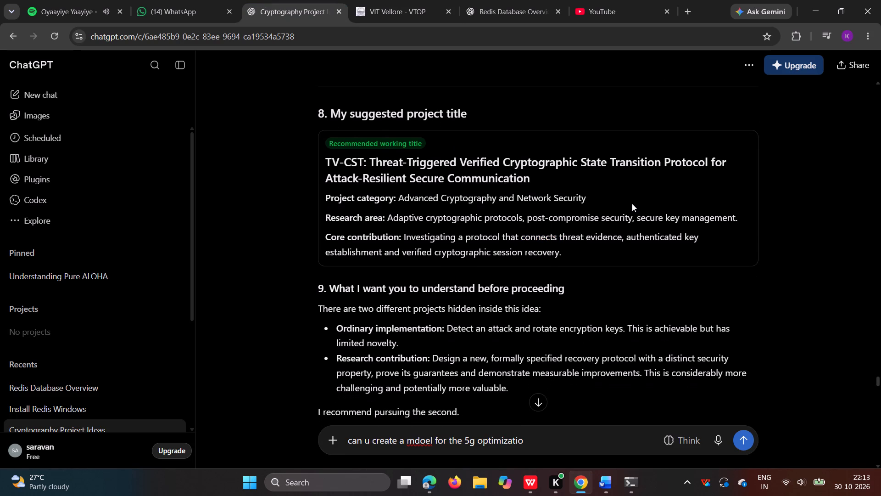
# Open the digital assignment upload page in VTOP and list the courses for Fall Semester 2026-27.
pyautogui.click(396, 0)
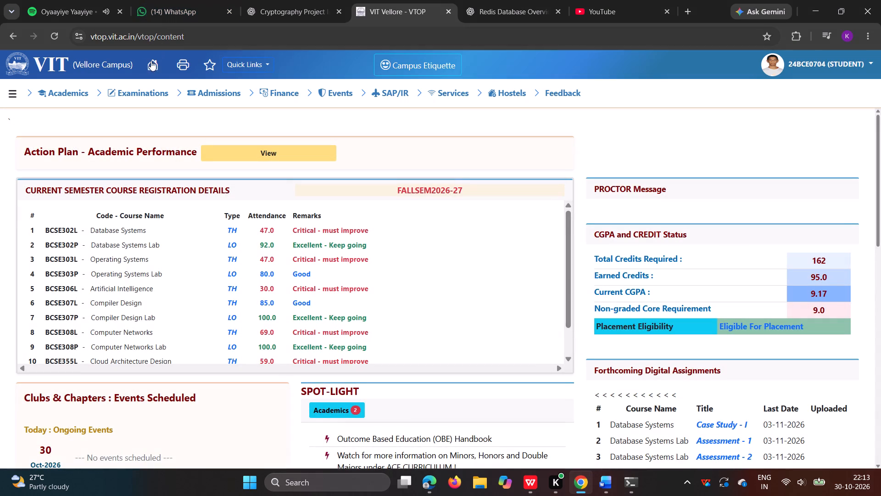
pyautogui.click(88, 93)
pyautogui.click(149, 85)
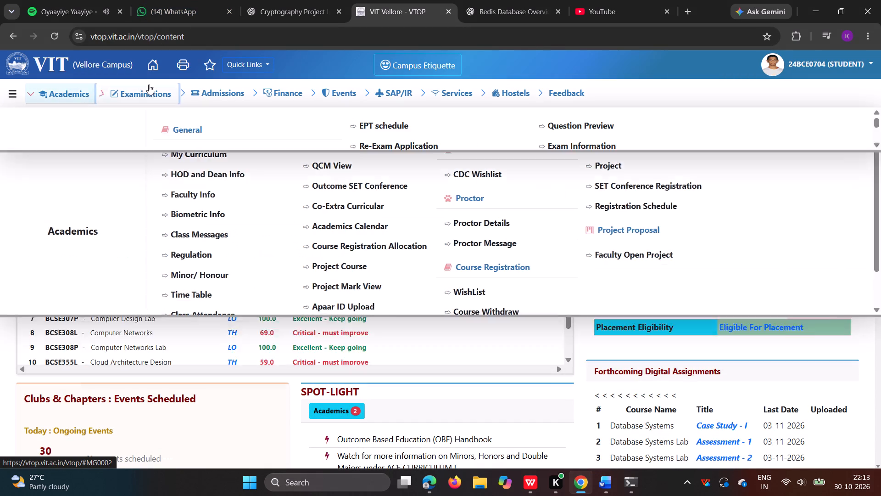
pyautogui.click(225, 169)
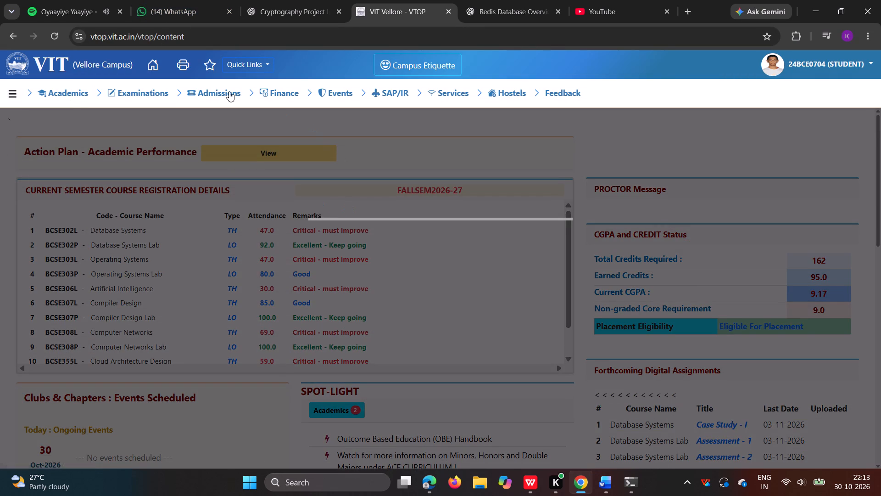
pyautogui.click(71, 98)
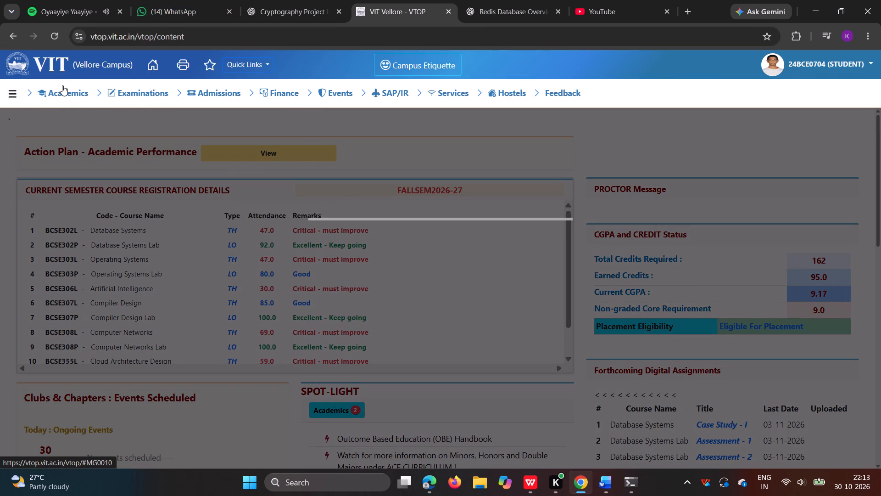
pyautogui.click(62, 85)
pyautogui.click(62, 85)
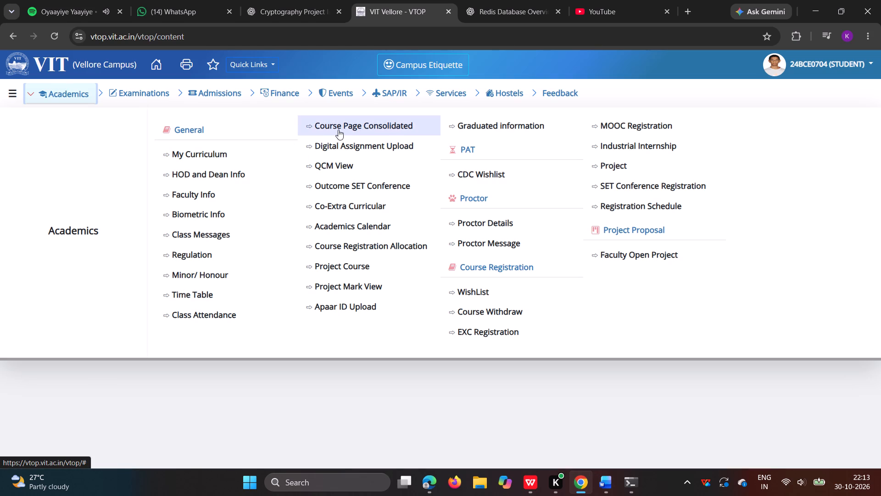
pyautogui.click(345, 140)
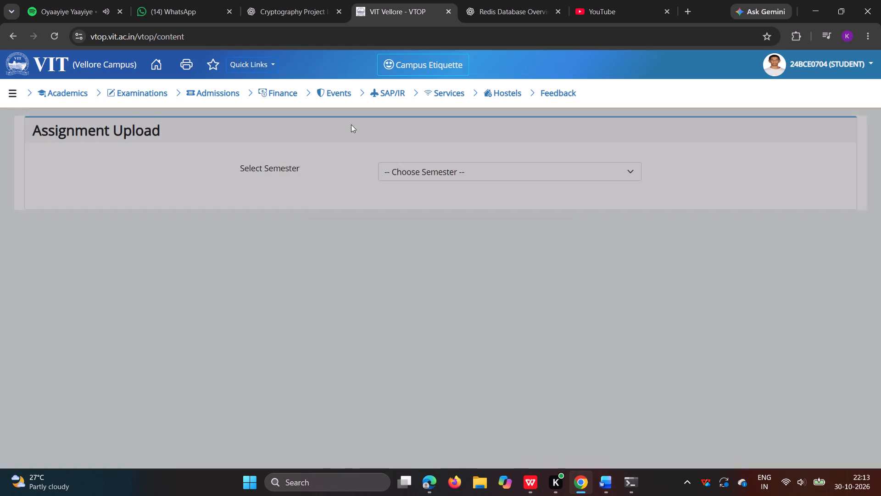
pyautogui.moveTo(456, 173); pyautogui.dragTo(477, 199)
pyautogui.click(477, 199)
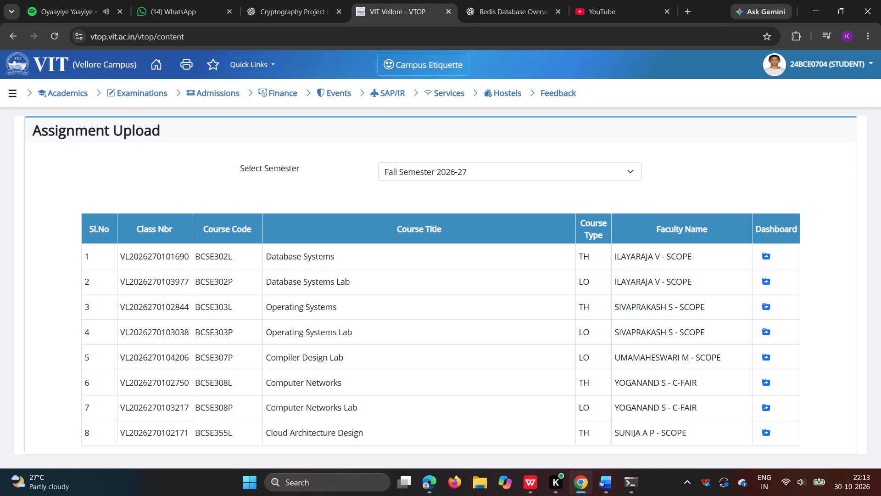
# Submit Database Systems.pdf from the Desktop as the Case Study - I assignment of the BCSE302L Database Systems theory course.
pyautogui.click(766, 265)
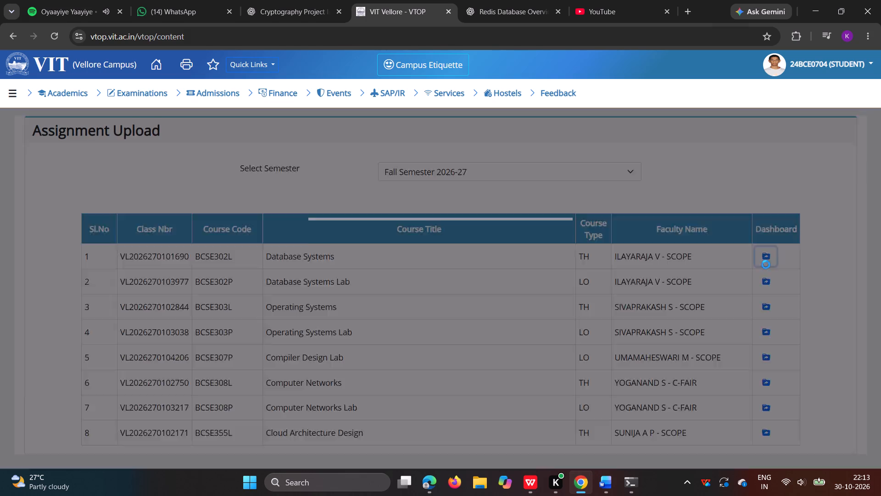
pyautogui.click(684, 311)
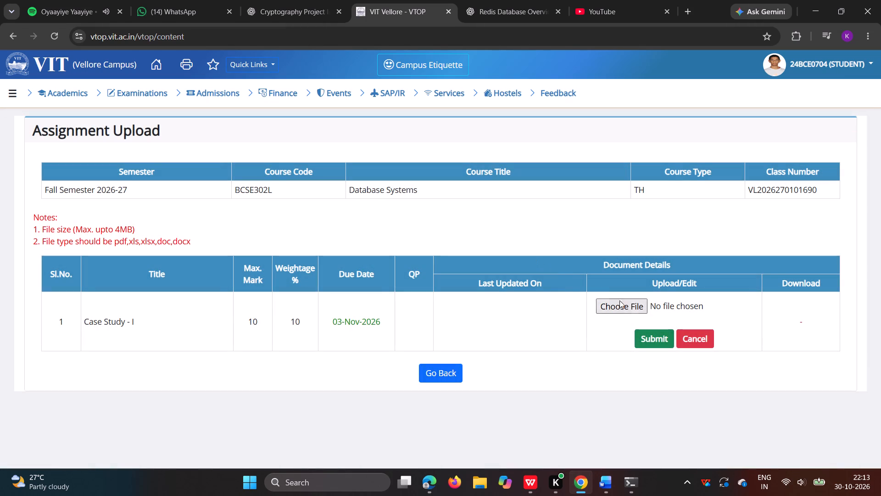
pyautogui.click(622, 301)
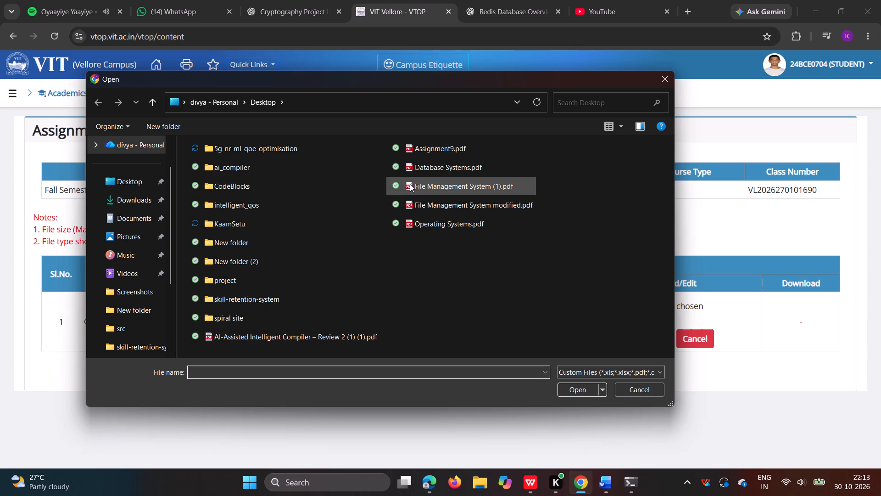
pyautogui.doubleClick(418, 167)
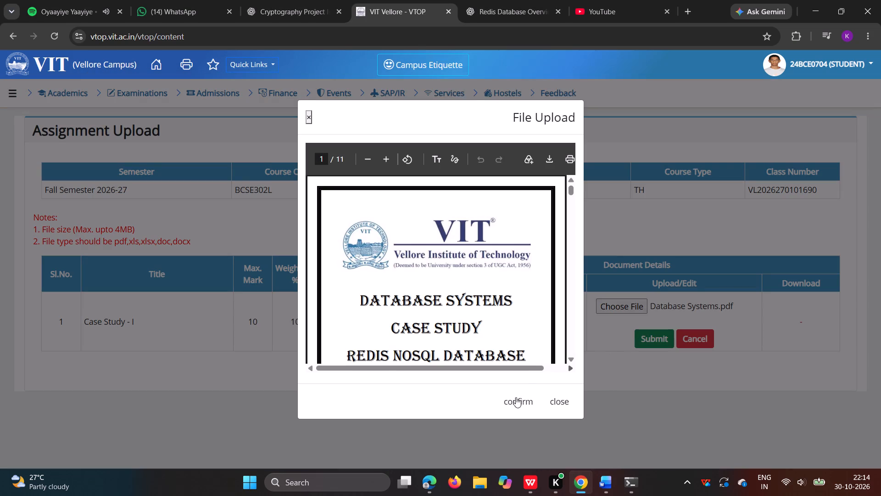
pyautogui.click(513, 399)
pyautogui.click(643, 339)
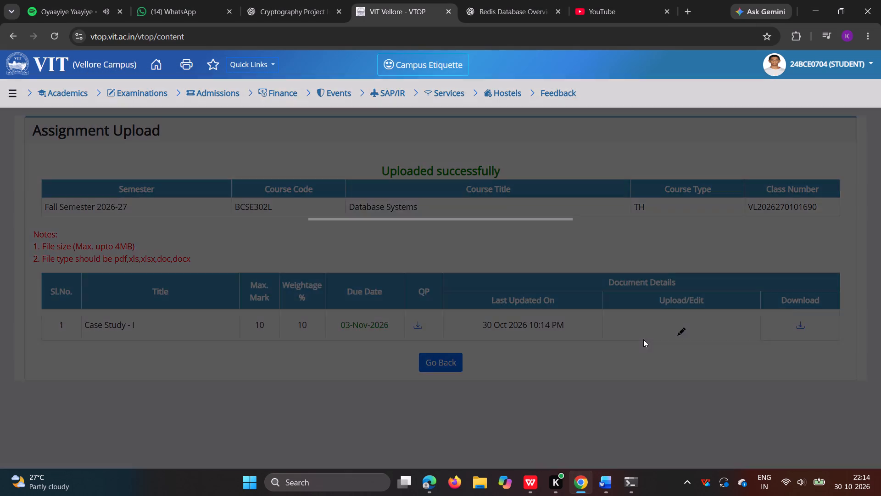
pyautogui.click(571, 282)
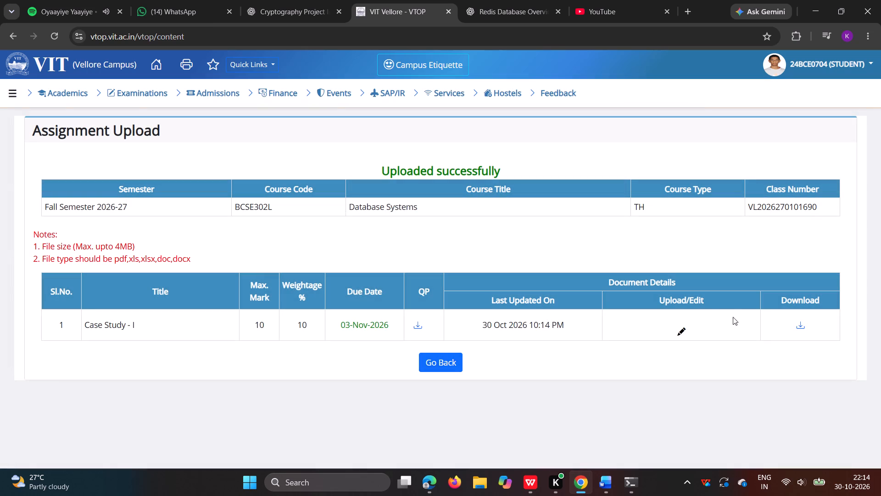
# Download the submitted Case Study - I document and open it to check its cover page.
pyautogui.click(796, 326)
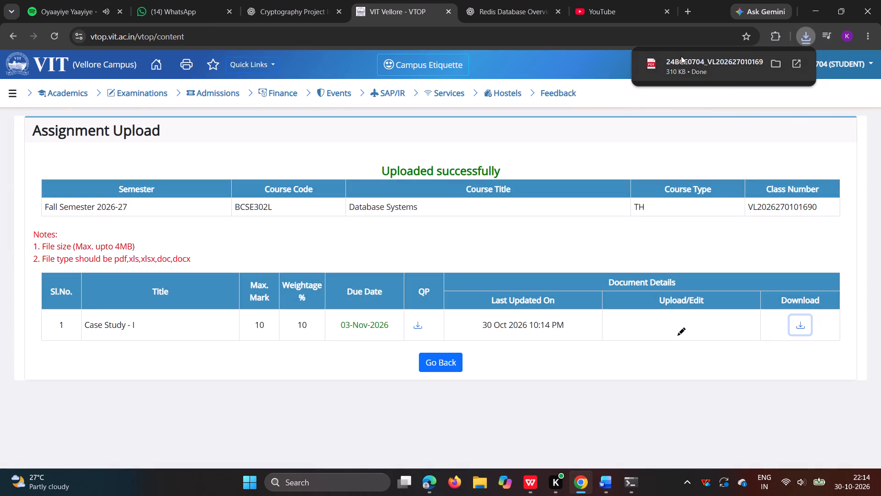
pyautogui.click(681, 56)
pyautogui.scroll(-4, 613, 247)
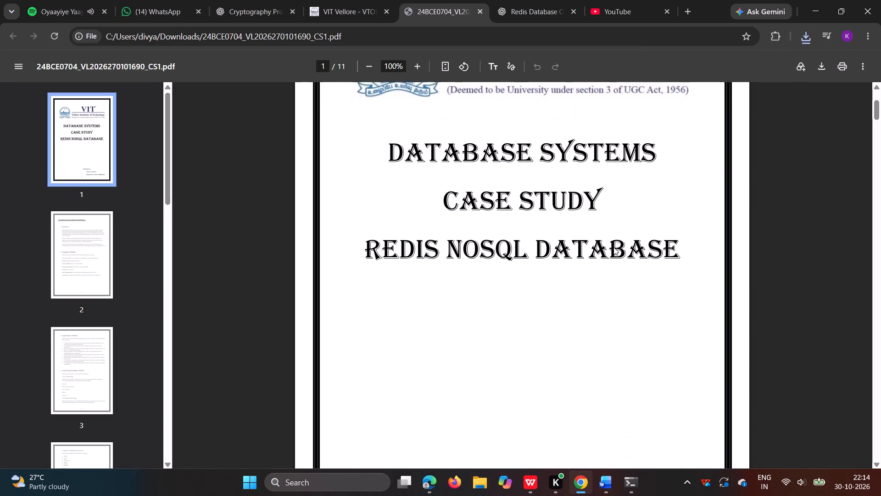
pyautogui.scroll(-1, 621, 188)
pyautogui.scroll(2, 621, 188)
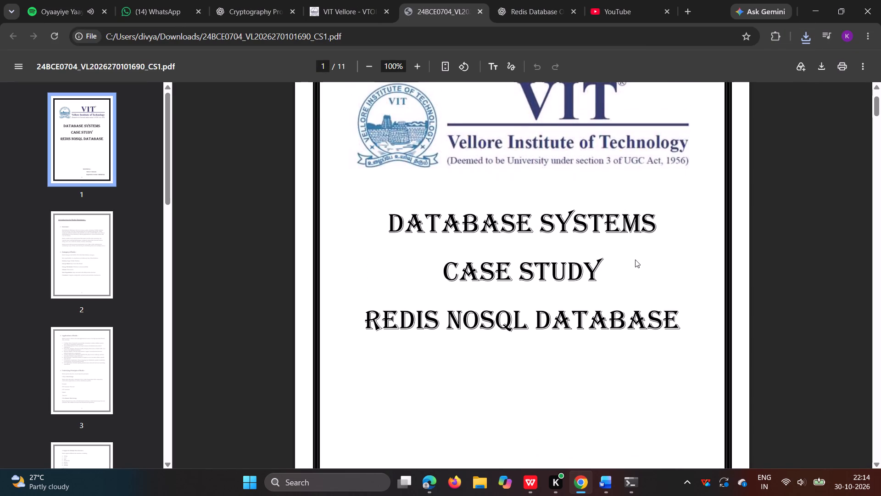
pyautogui.scroll(1, 652, 332)
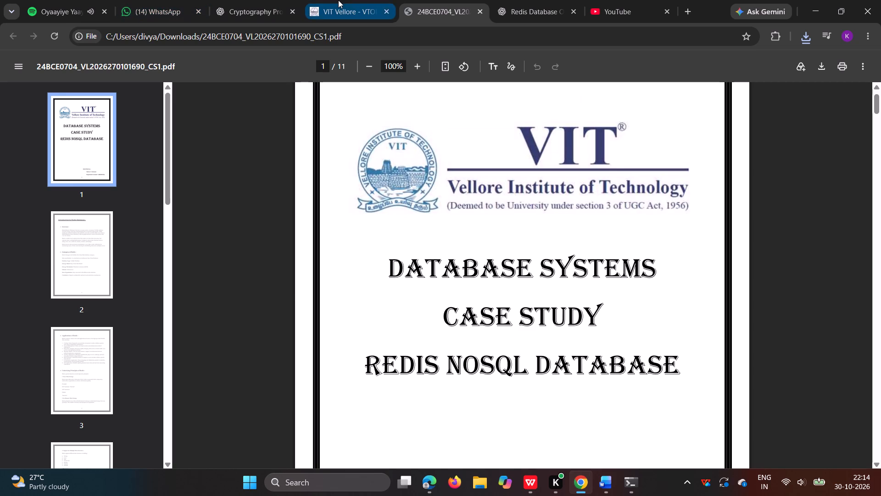
pyautogui.click(338, 0)
pyautogui.click(443, 0)
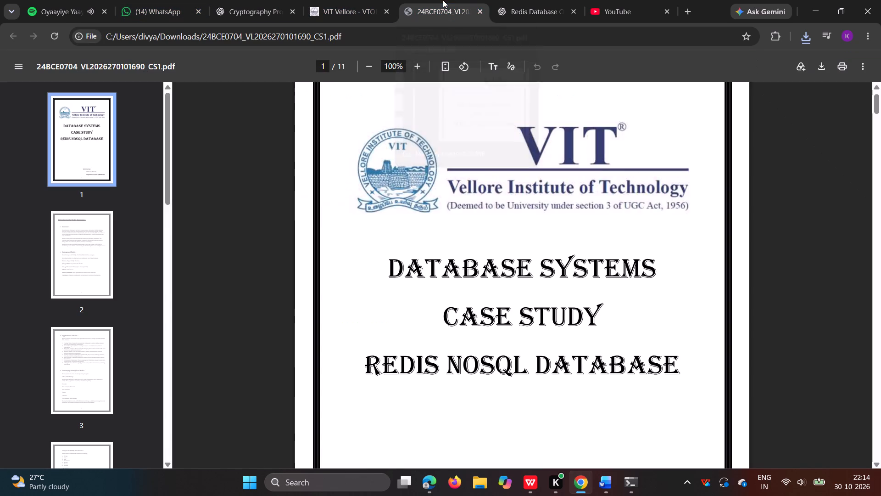
# Review the downloaded Case Study - I PDF from the cover page through the installation procedure on page 5.
pyautogui.scroll(-1, 610, 355)
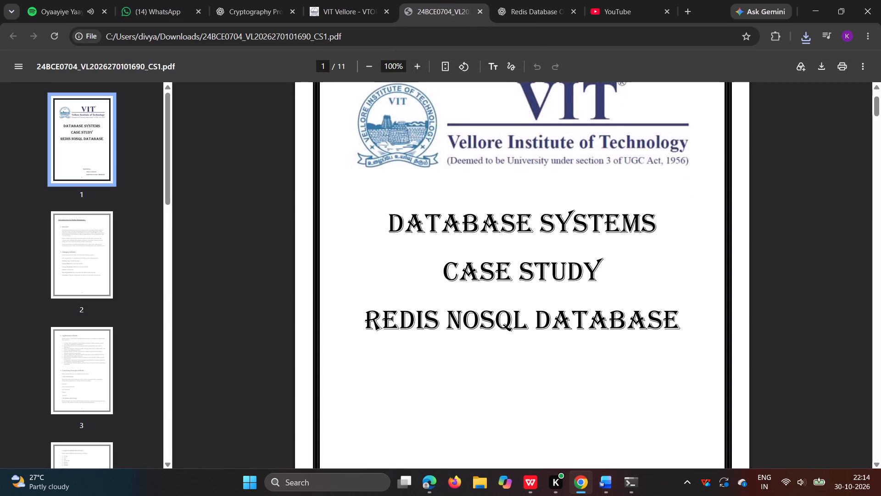
pyautogui.scroll(-1, 559, 292)
pyautogui.scroll(-1, 671, 251)
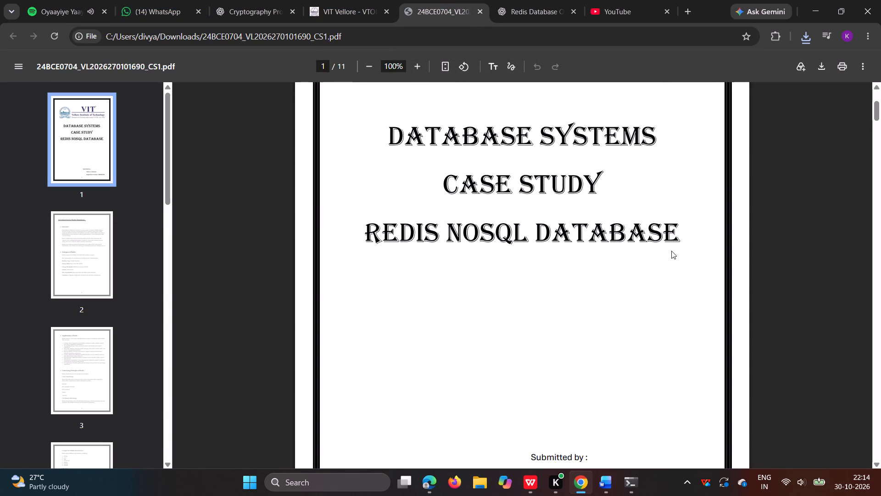
pyautogui.scroll(-4, 527, 227)
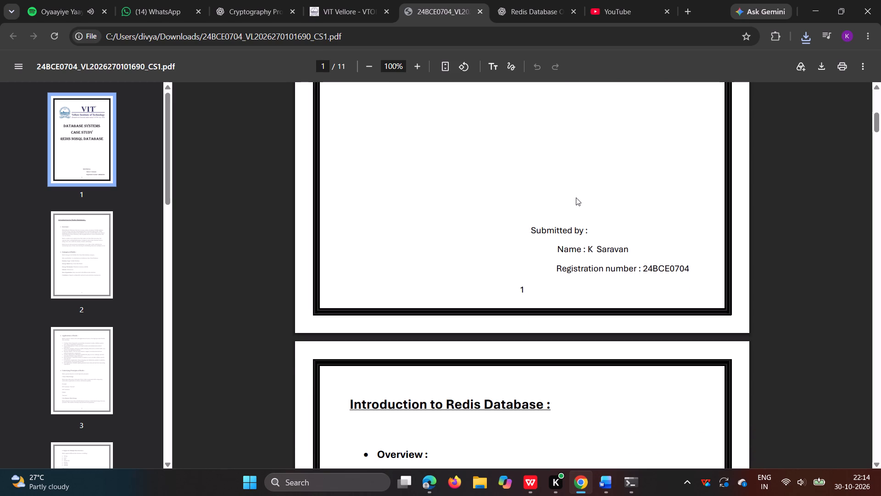
pyautogui.scroll(-2, 576, 197)
pyautogui.scroll(-3, 620, 284)
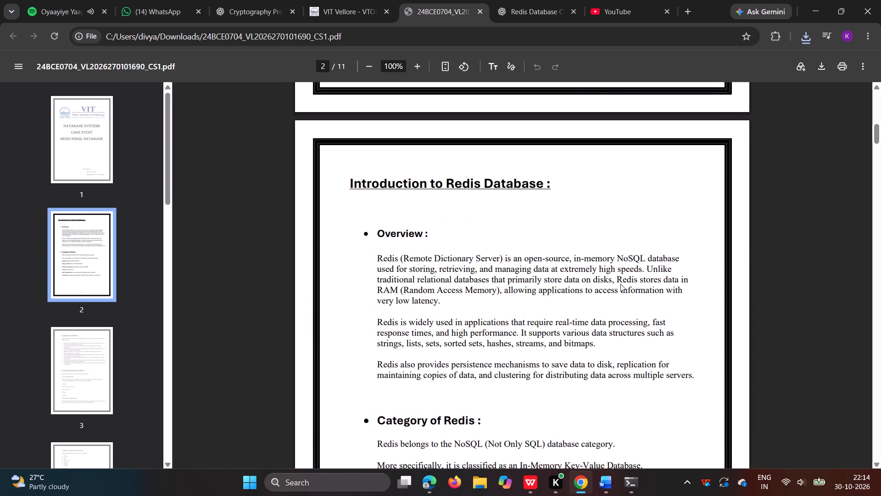
pyautogui.scroll(-7, 620, 284)
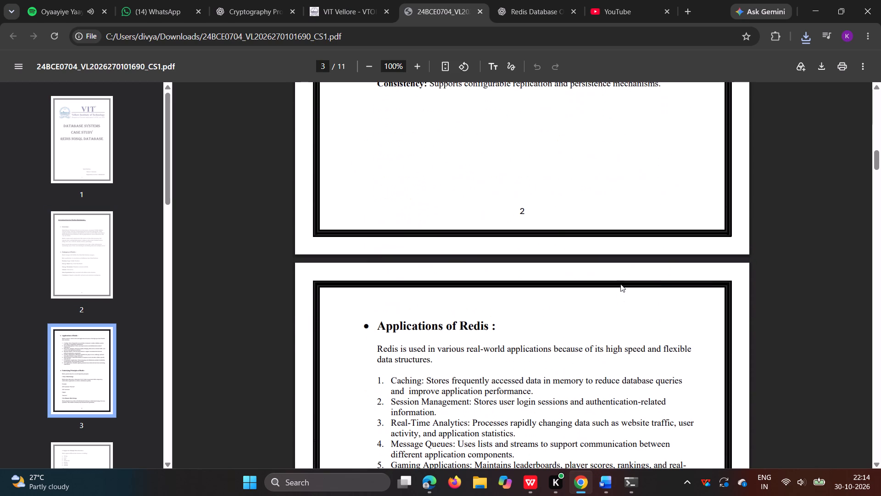
pyautogui.scroll(-3, 620, 284)
pyautogui.scroll(4, 595, 211)
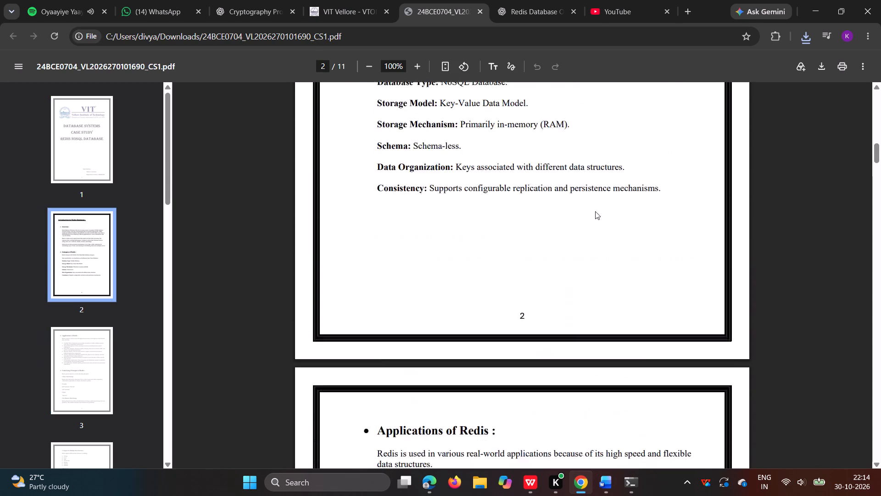
pyautogui.scroll(2, 595, 211)
pyautogui.scroll(-6, 595, 211)
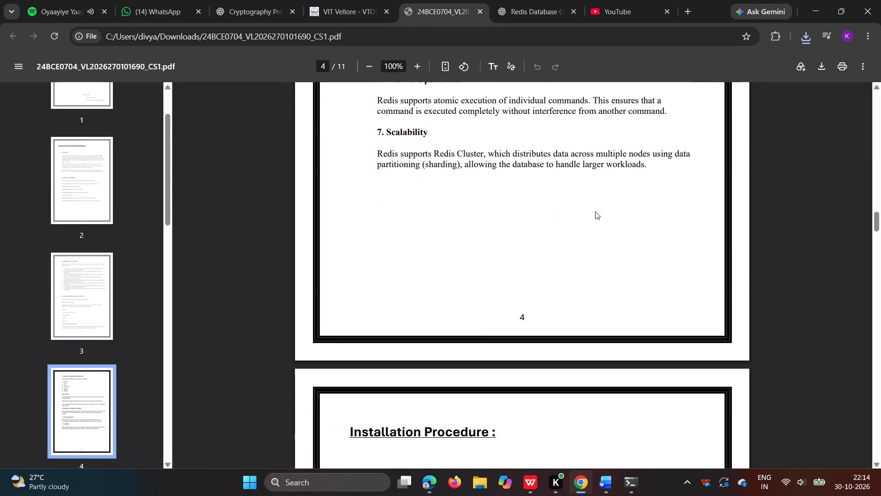
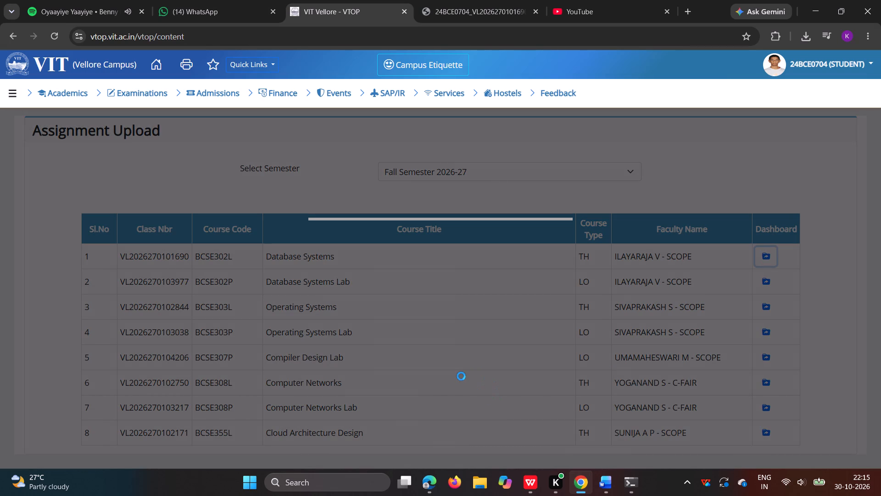
# Review the assignment submission records of the Database Systems Lab, Operating Systems and Operating Systems Lab courses.
pyautogui.click(429, 342)
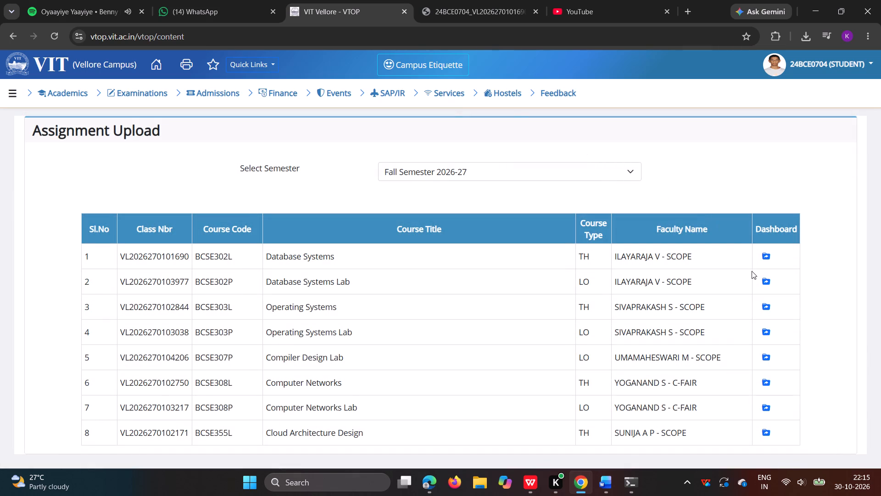
pyautogui.click(758, 279)
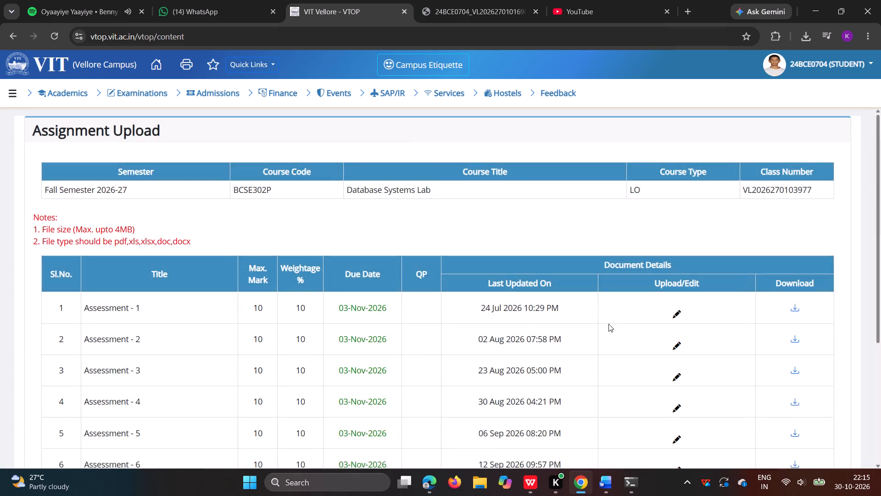
pyautogui.scroll(-5, 608, 324)
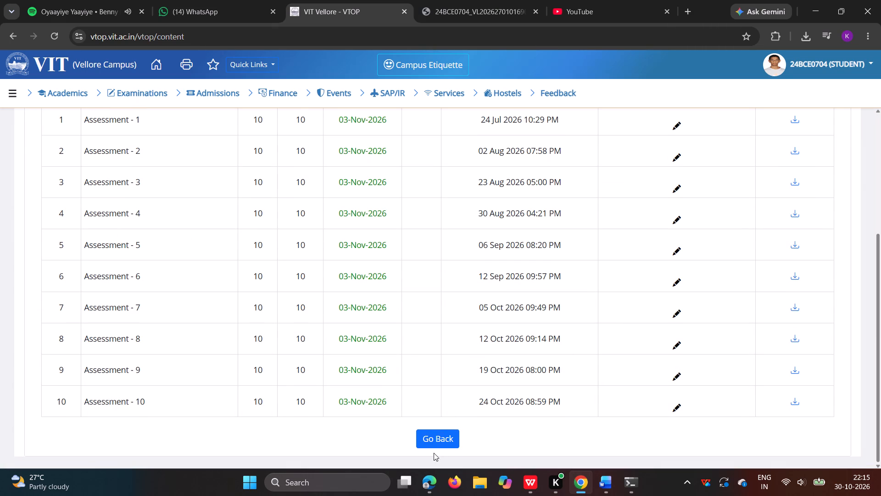
pyautogui.scroll(2, 504, 358)
pyautogui.scroll(-2, 504, 358)
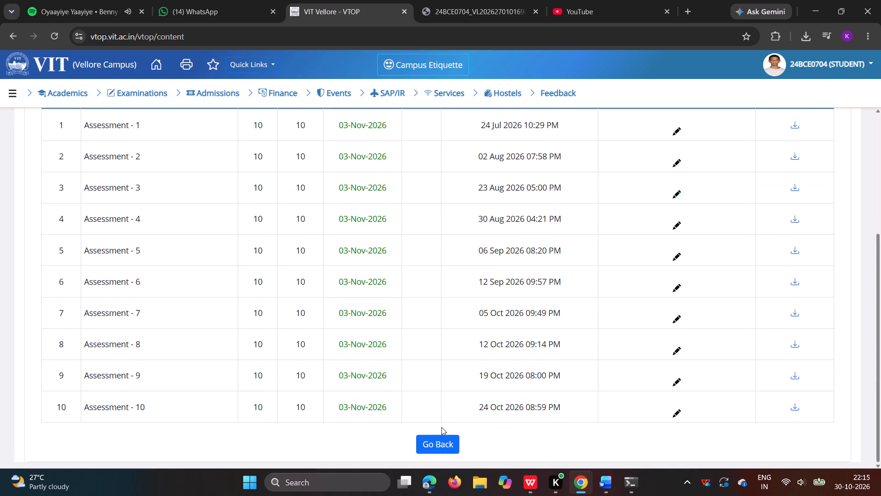
pyautogui.click(440, 434)
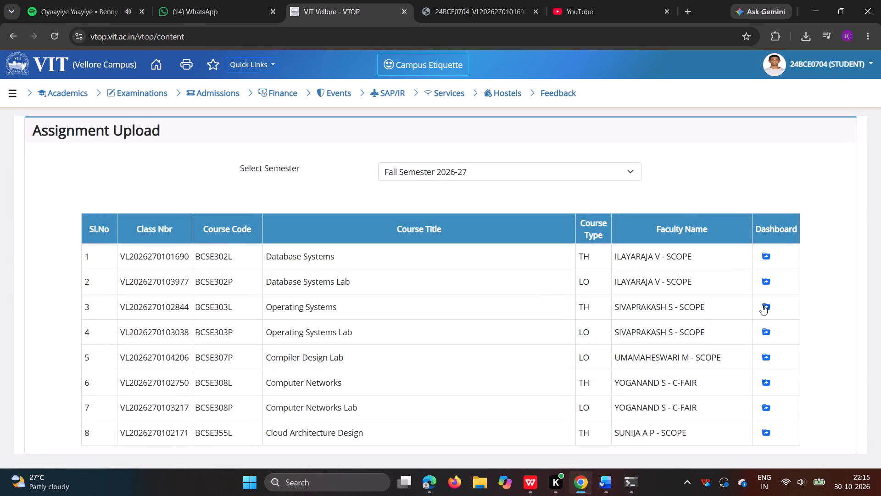
pyautogui.click(762, 305)
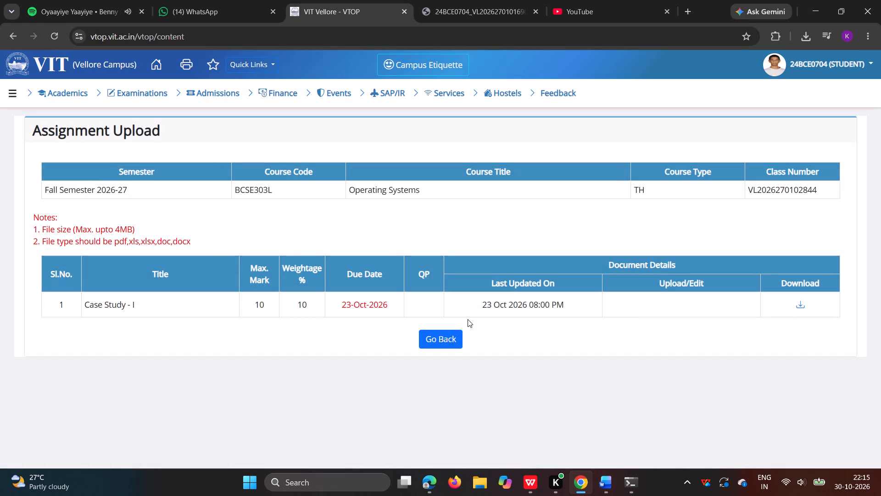
pyautogui.click(457, 335)
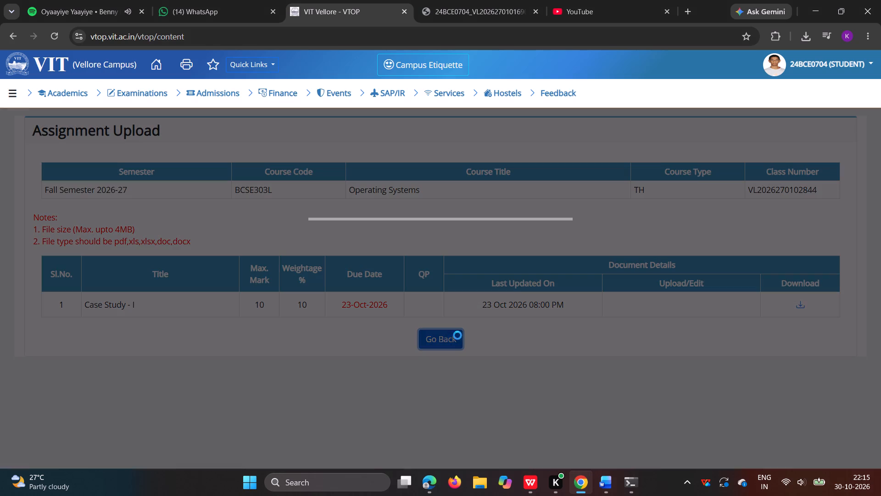
pyautogui.scroll(-1, 659, 345)
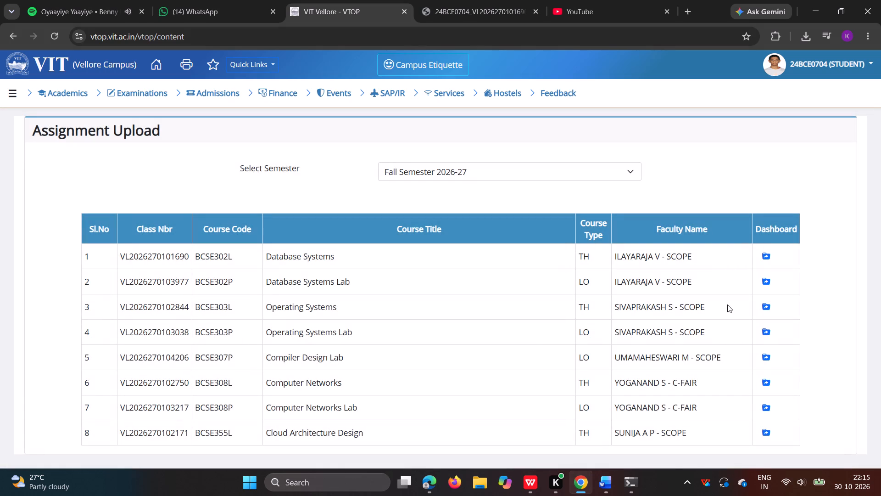
pyautogui.click(763, 328)
pyautogui.scroll(-2, 539, 329)
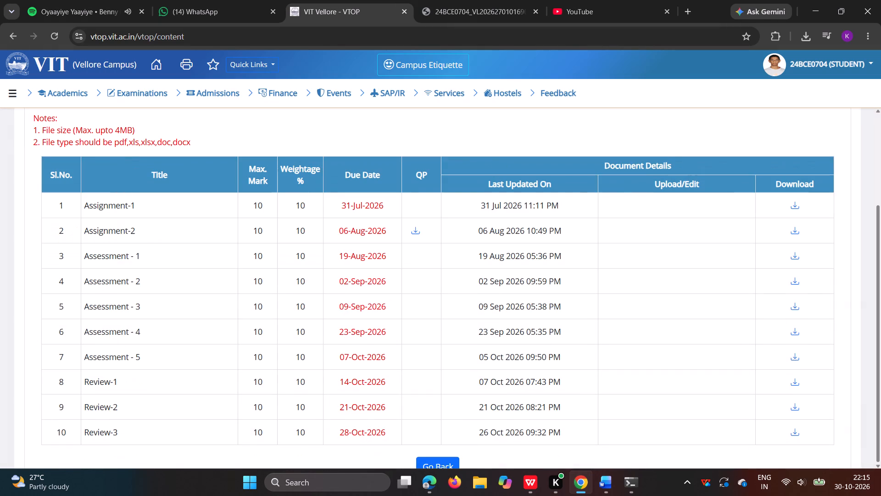
pyautogui.click(457, 436)
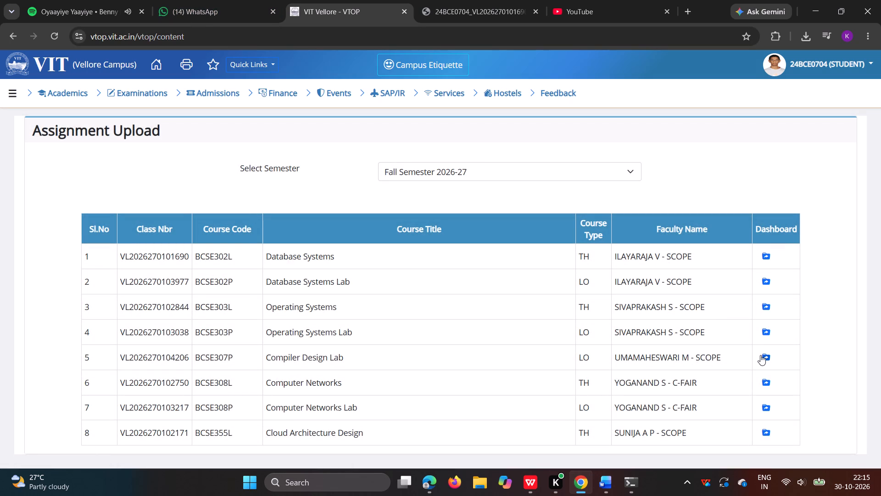
# Review the assignment submission records of Compiler Design Lab, Computer Networks, Computer Networks Lab and Cloud Architecture Design.
pyautogui.click(760, 355)
pyautogui.scroll(-1, 654, 352)
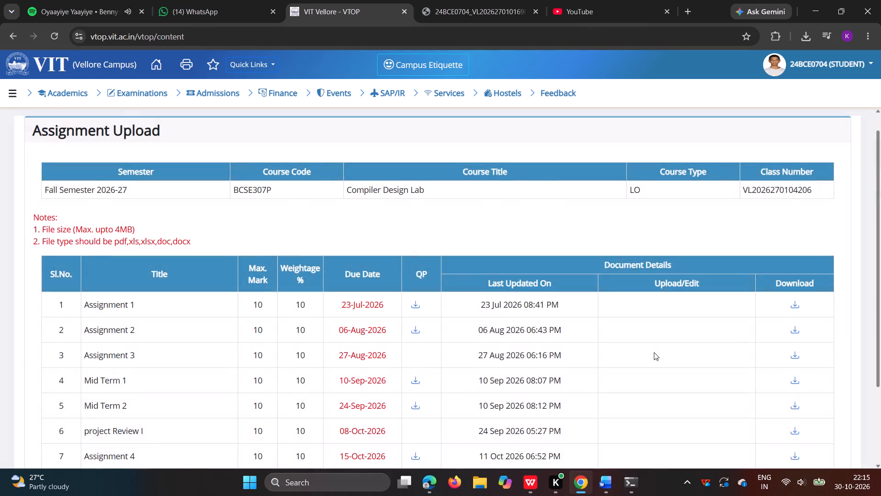
pyautogui.scroll(-2, 654, 352)
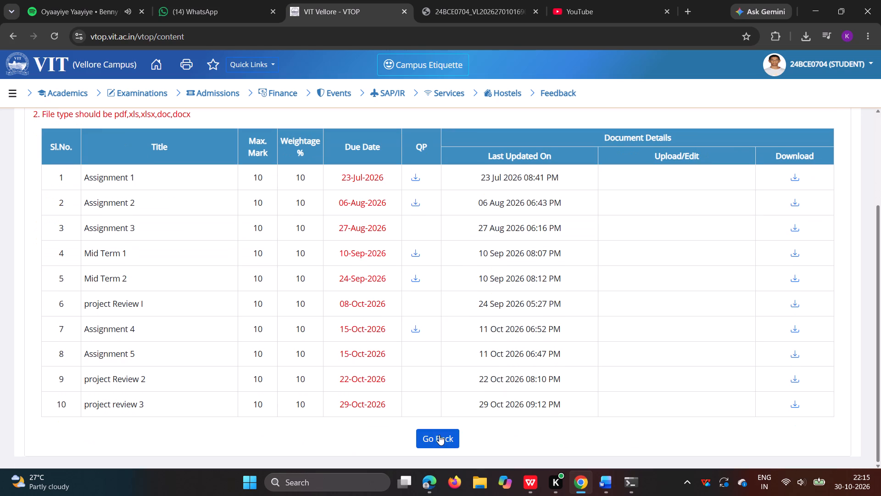
pyautogui.click(439, 435)
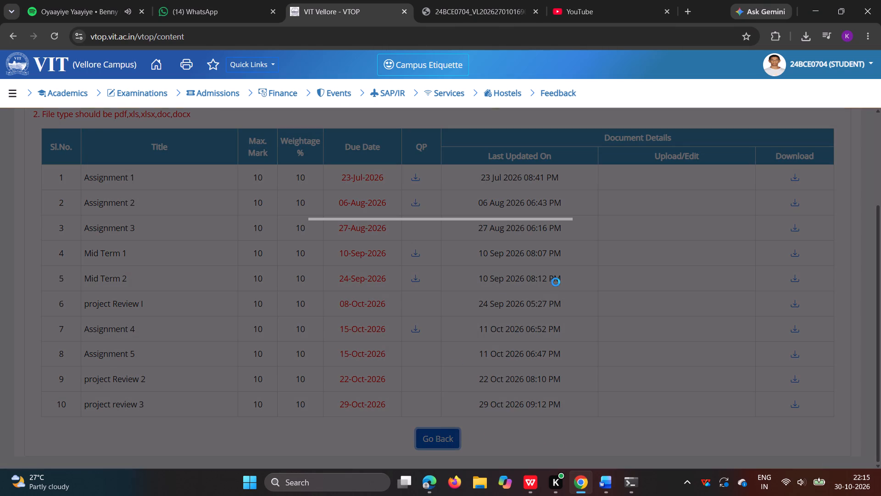
pyautogui.scroll(-1, 660, 395)
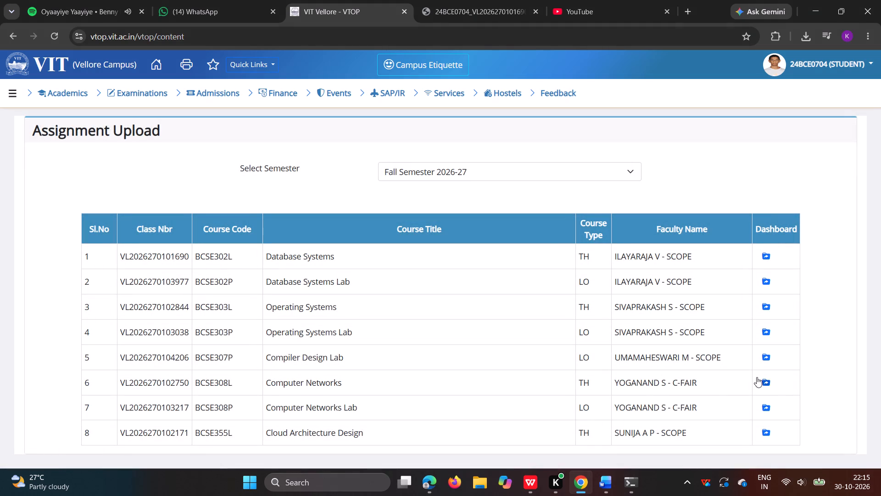
pyautogui.click(757, 378)
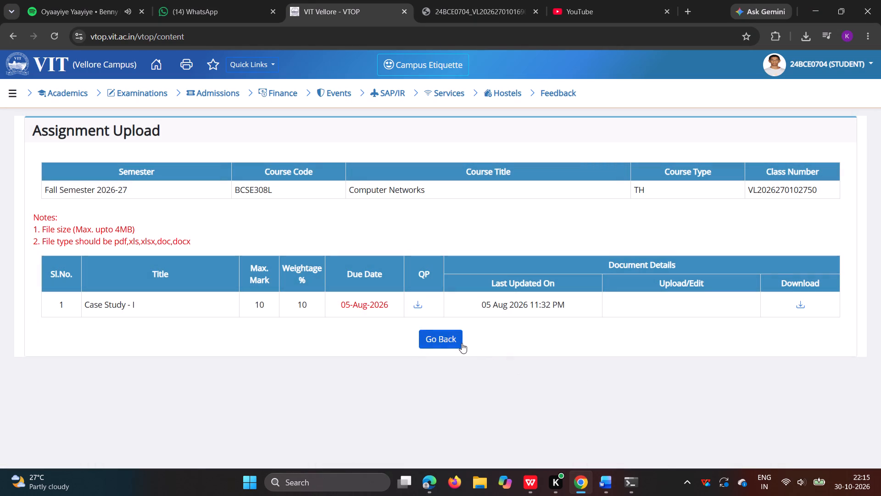
pyautogui.click(462, 343)
pyautogui.scroll(-1, 696, 361)
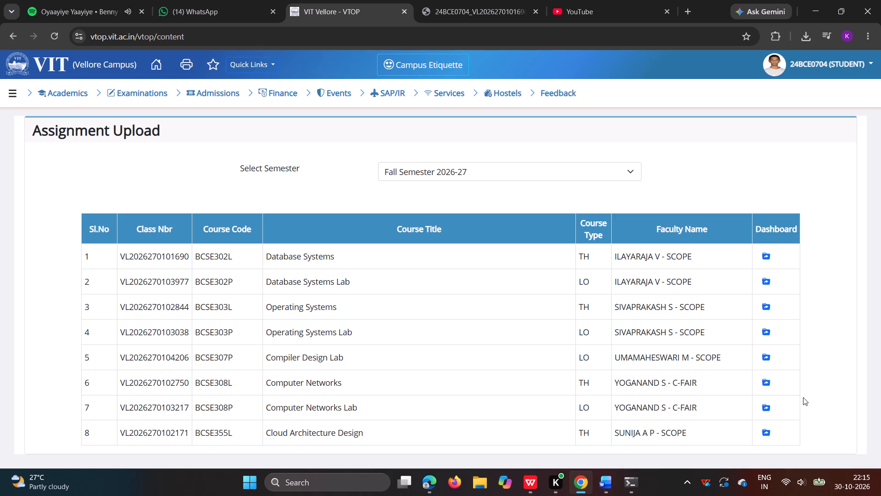
pyautogui.click(766, 406)
pyautogui.scroll(-3, 603, 358)
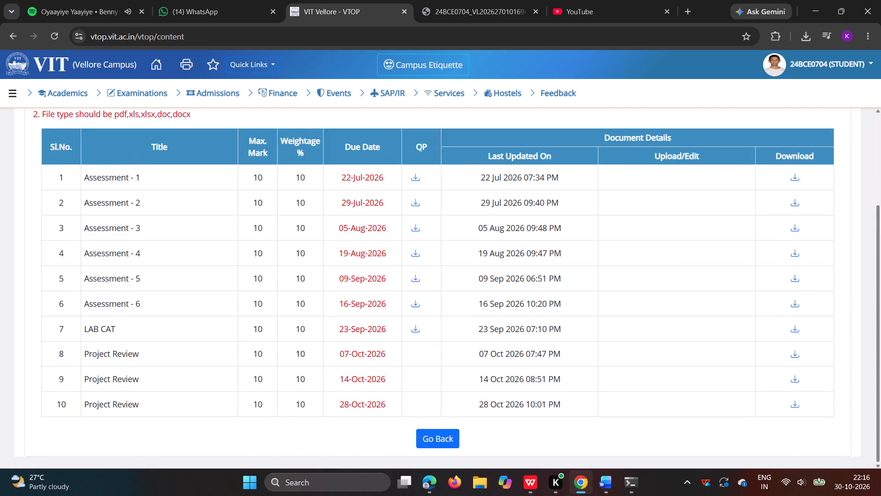
pyautogui.click(444, 443)
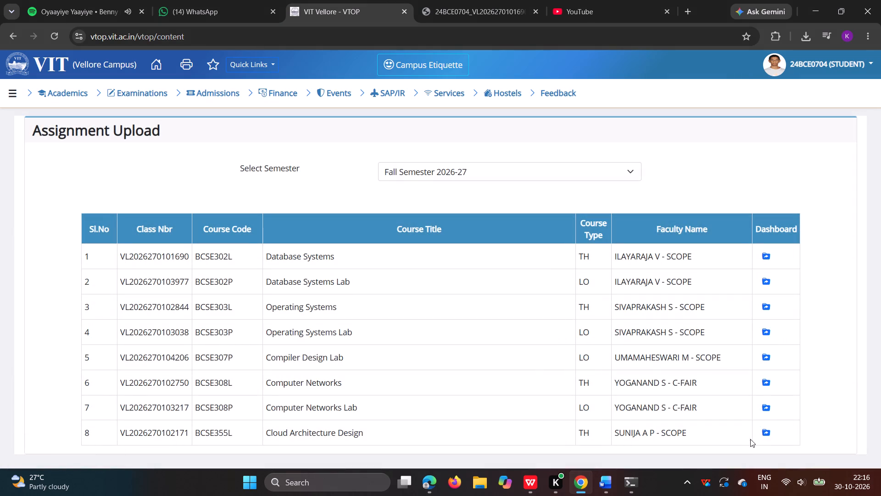
pyautogui.click(760, 434)
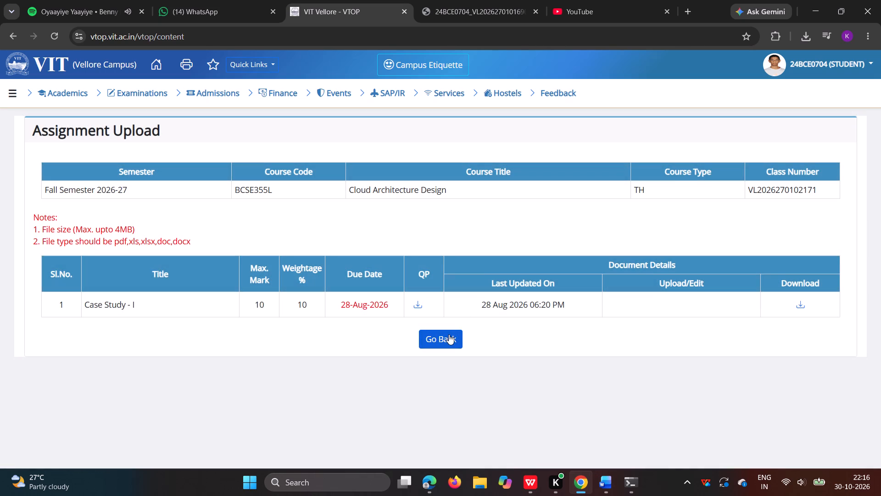
pyautogui.click(449, 334)
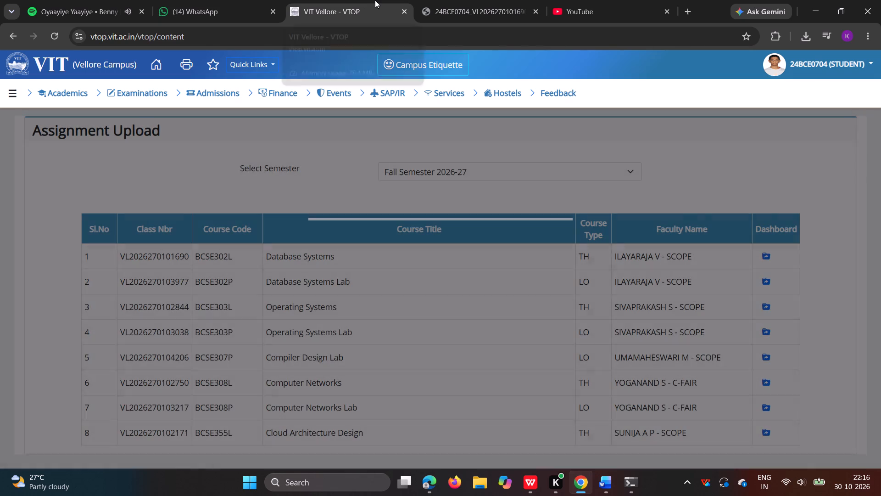
# Close the VTOP page and the downloaded Case Study - I PDF.
pyautogui.click(404, 15)
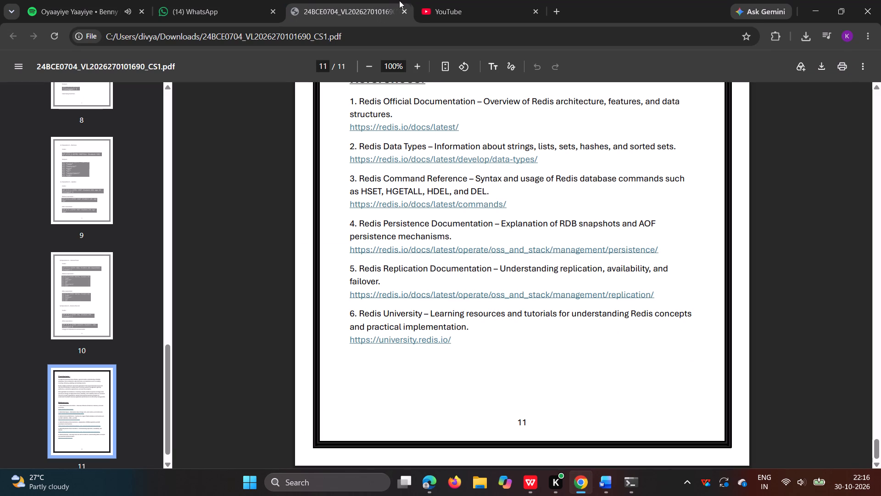
pyautogui.click(406, 11)
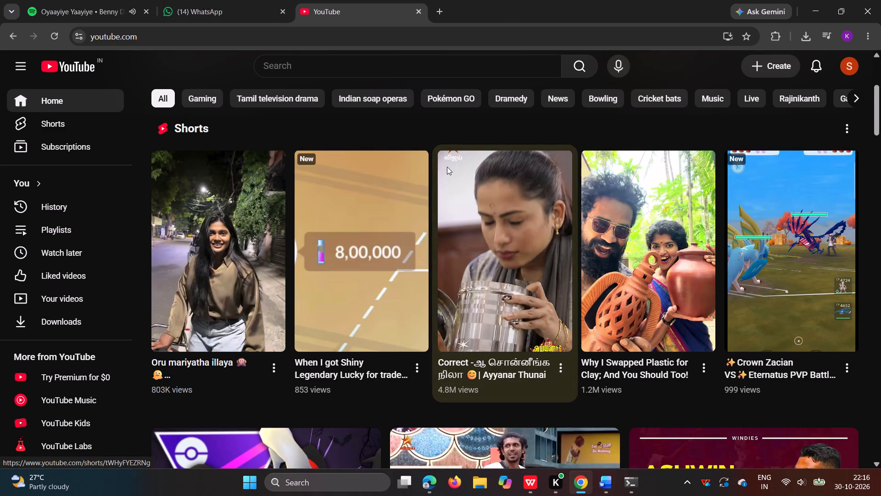
# Find the Windies Cricket video of Ravichandran Ashwin's 7 wickets in the YouTube home feed and play it, skipping the ad.
pyautogui.scroll(-2, 447, 167)
pyautogui.scroll(1, 447, 167)
pyautogui.scroll(-1, 517, 289)
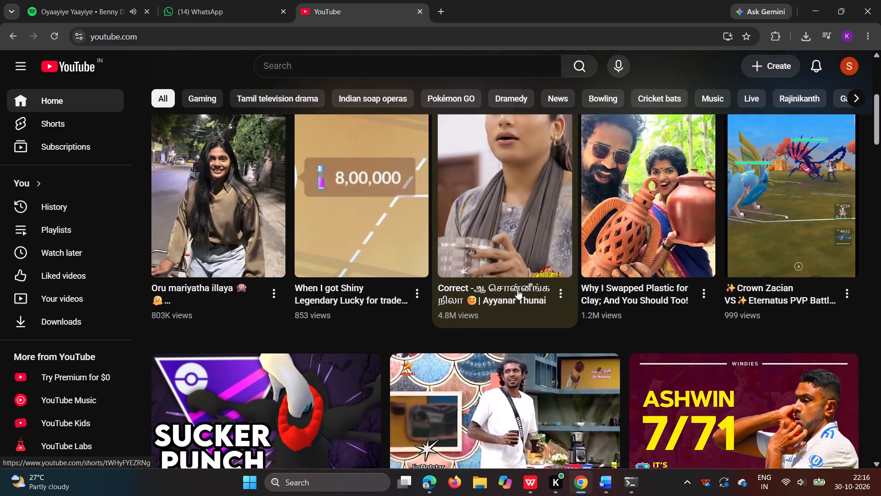
pyautogui.scroll(-1, 609, 288)
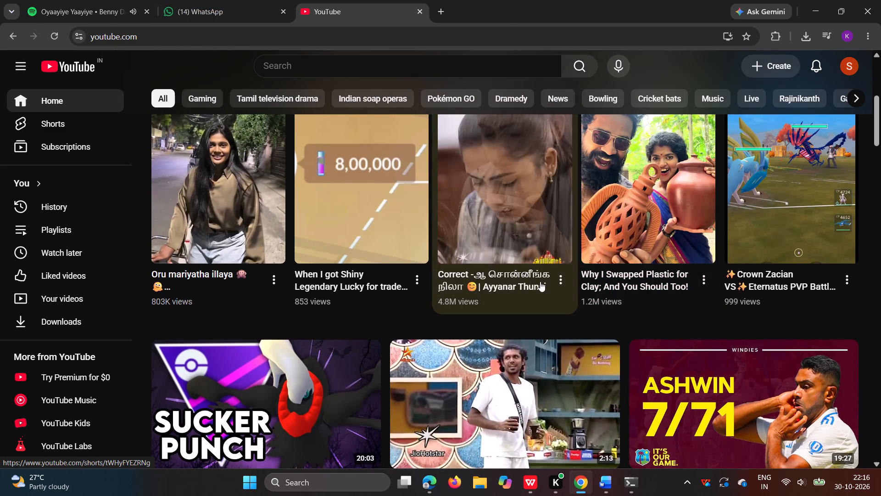
pyautogui.scroll(1, 540, 282)
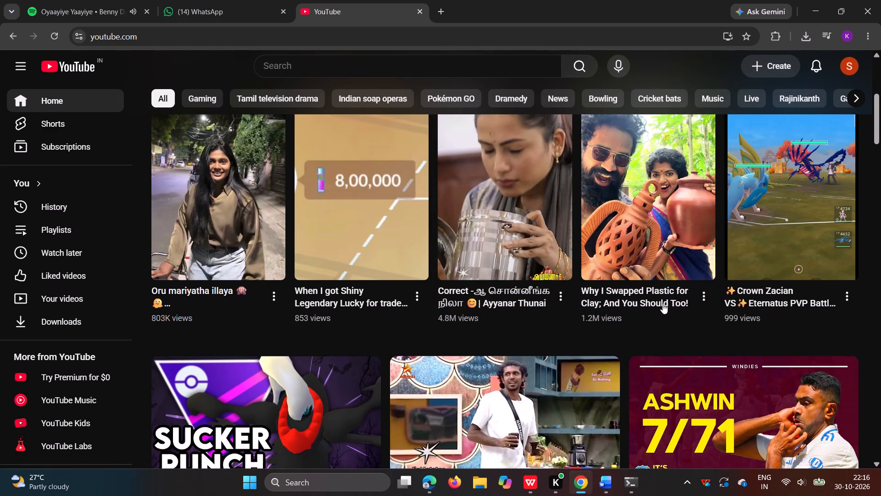
pyautogui.scroll(-5, 664, 289)
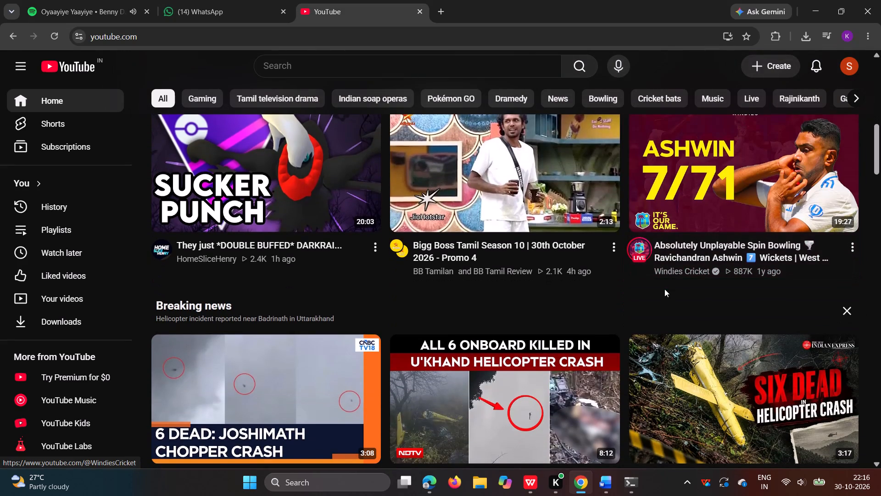
pyautogui.click(801, 138)
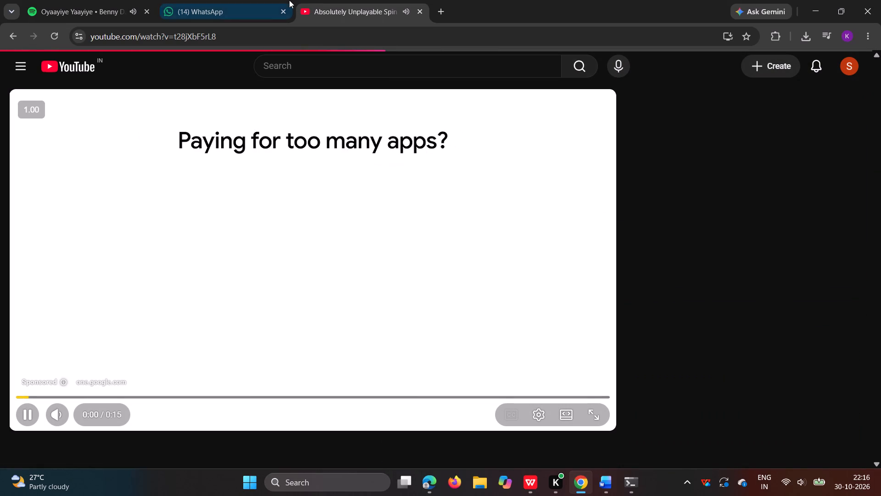
pyautogui.click(112, 0)
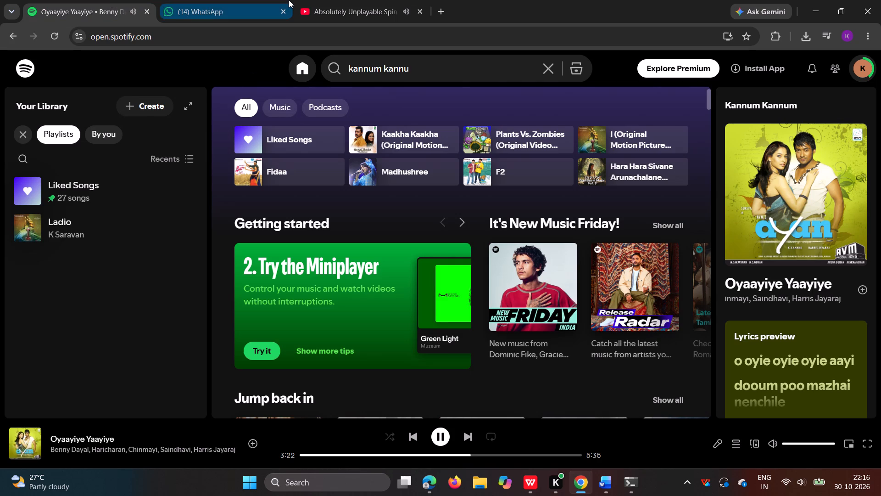
pyautogui.click(316, 0)
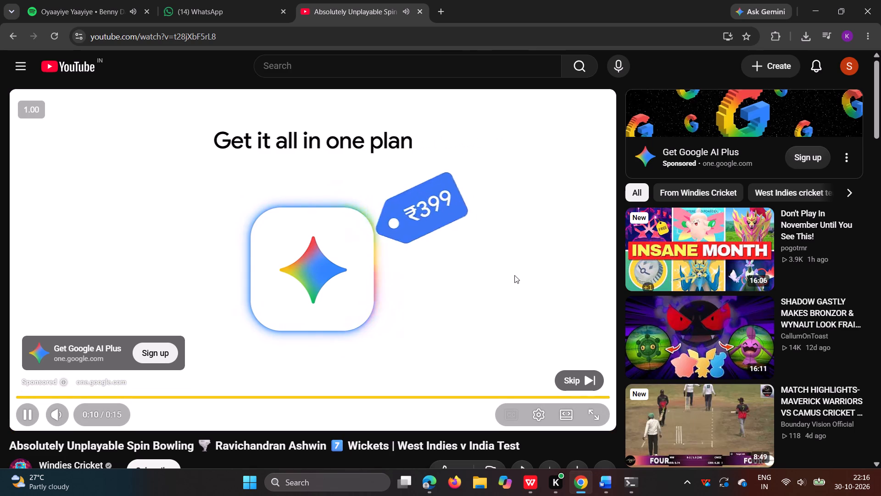
pyautogui.click(591, 372)
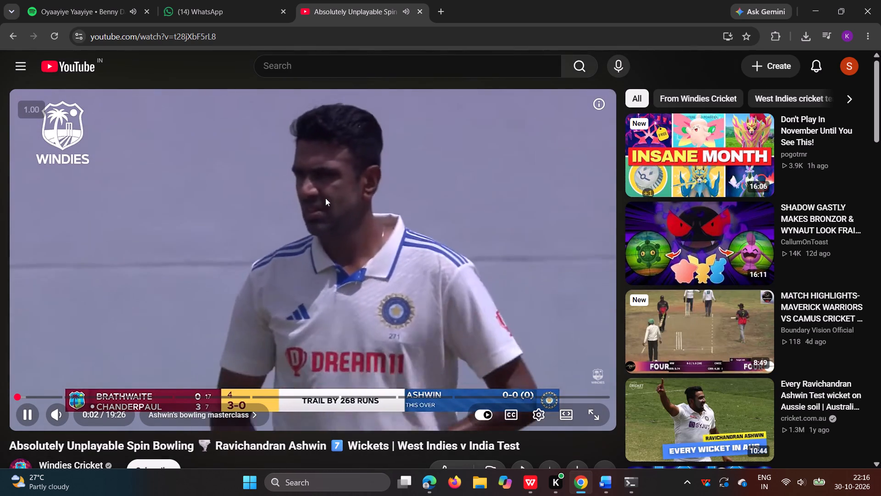
# Switch to Spotify and pause the song Oyaayiye Yaayiye.
pyautogui.click(93, 0)
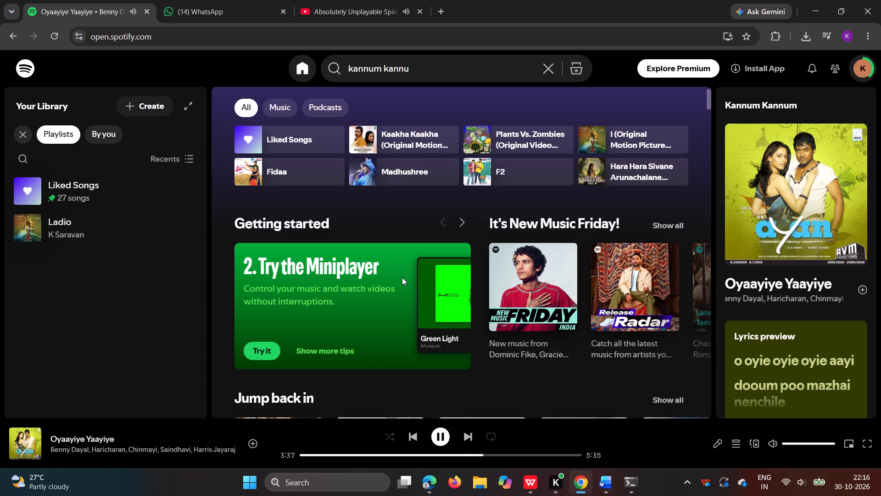
pyautogui.click(441, 430)
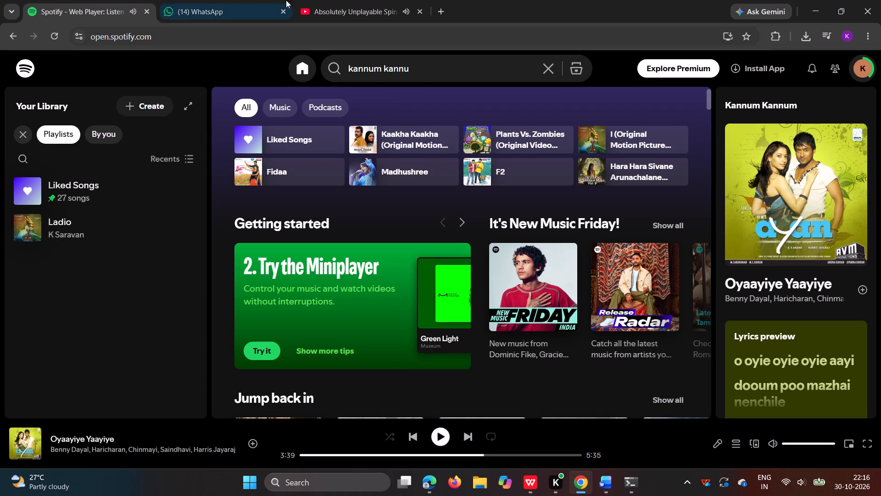
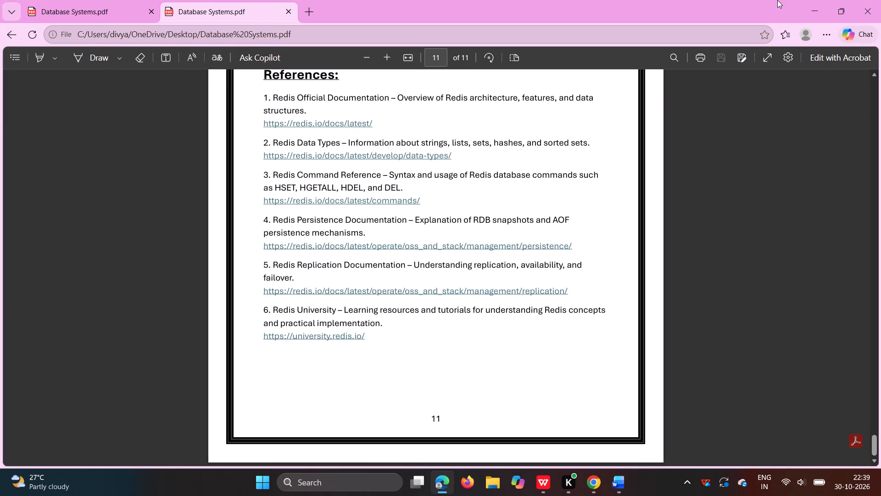
# Close the browser window holding the two Database Systems.pdf tabs.
pyautogui.click(862, 6)
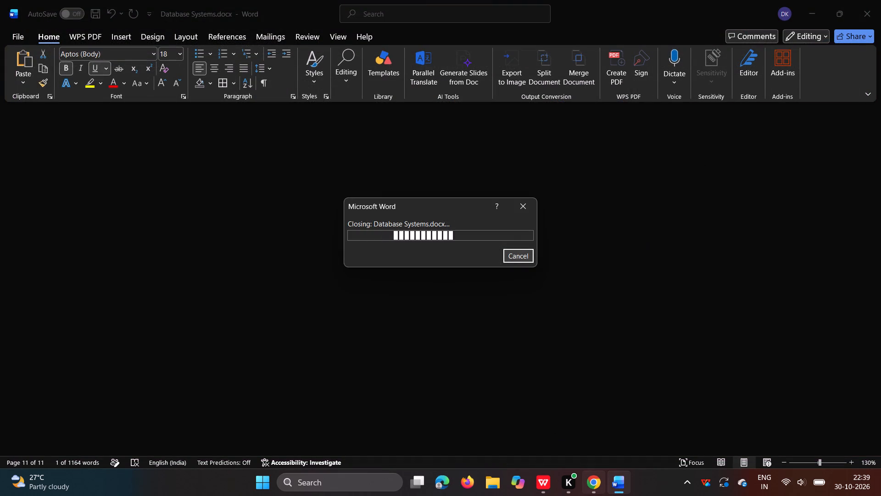